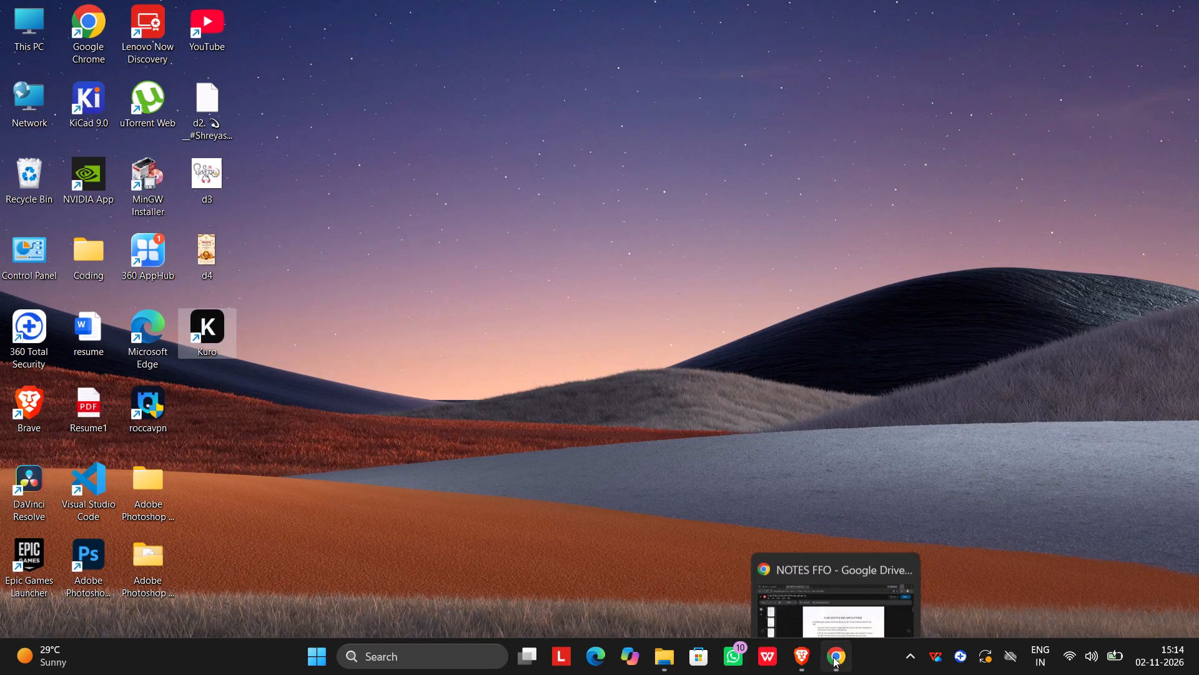
Switch to Brave and check the open Pinterest and sportsmmmut Canva pages, then the untitled Dhanteras poster design.
{"action": "left_click", "coordinate": [807, 655]}
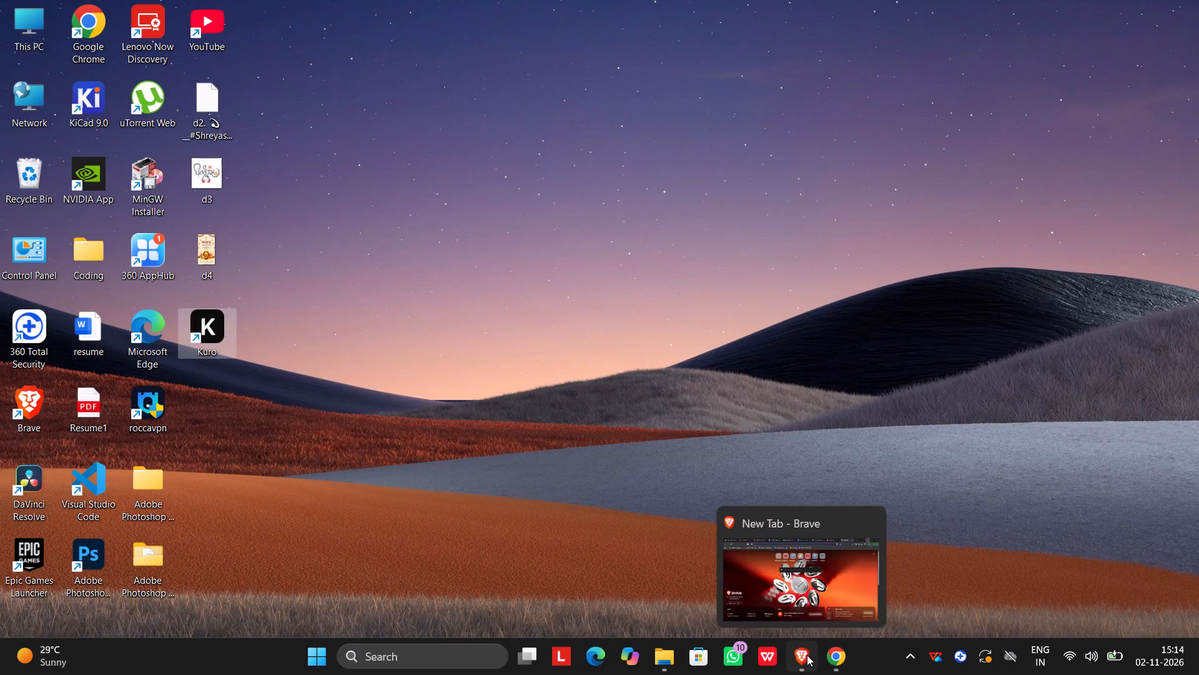
{"action": "left_click", "coordinate": [802, 9]}
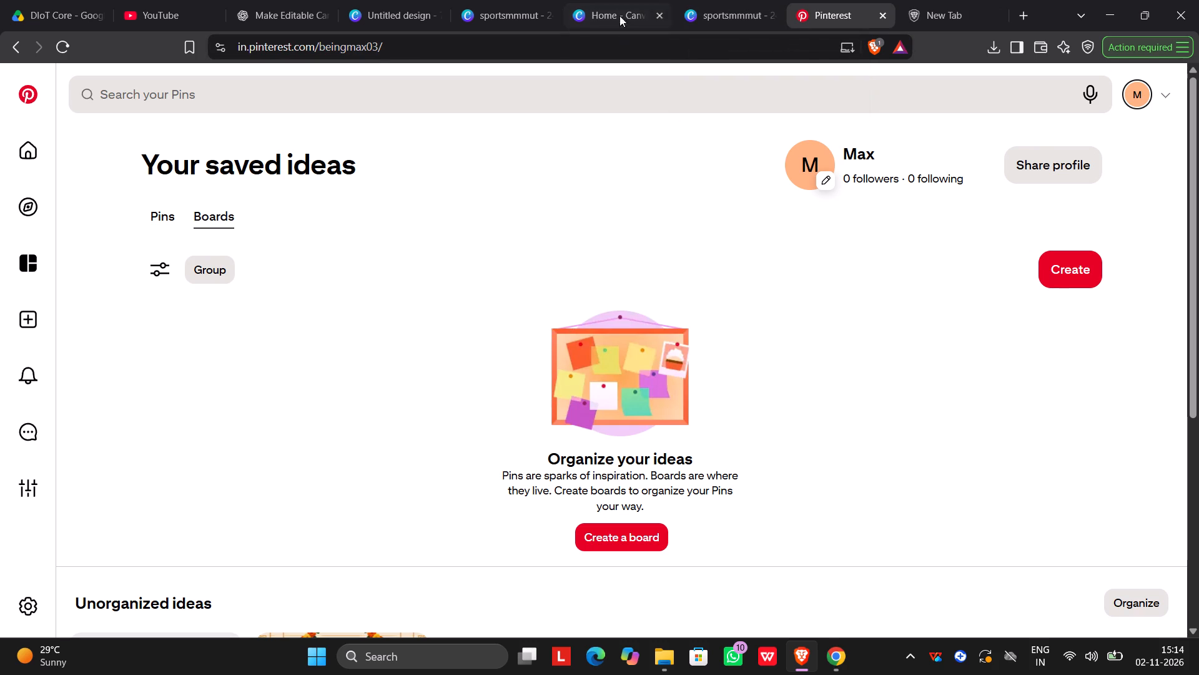
{"action": "left_click", "coordinate": [718, 3]}
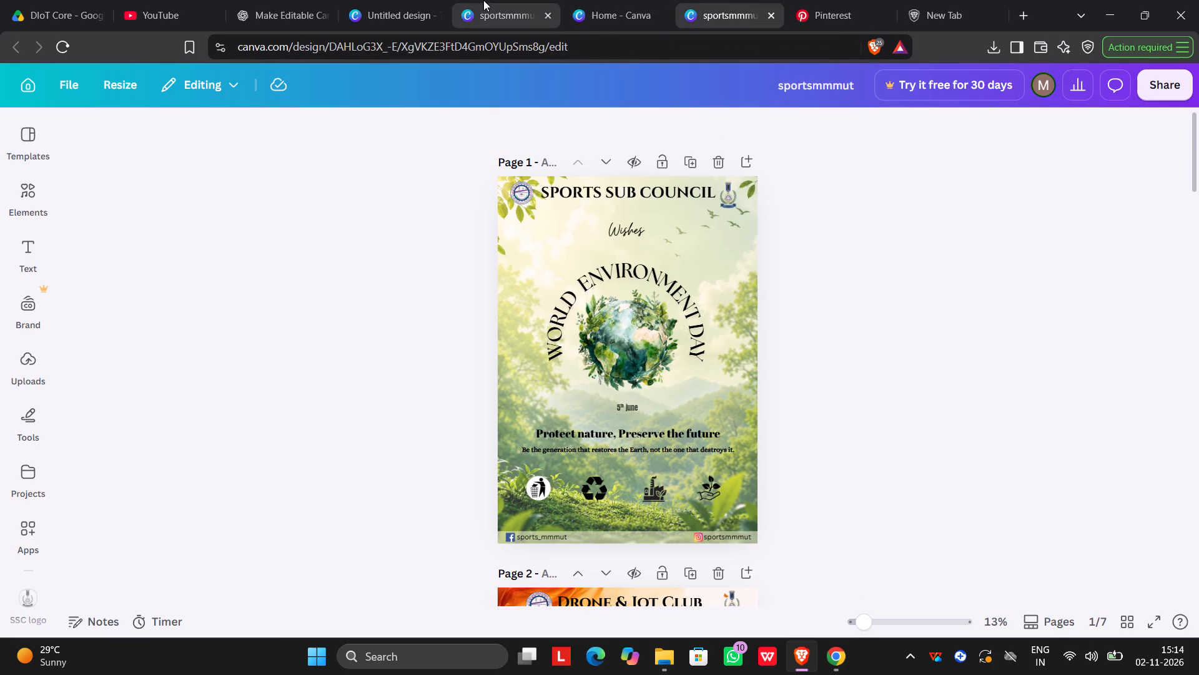
{"action": "left_click", "coordinate": [421, 0]}
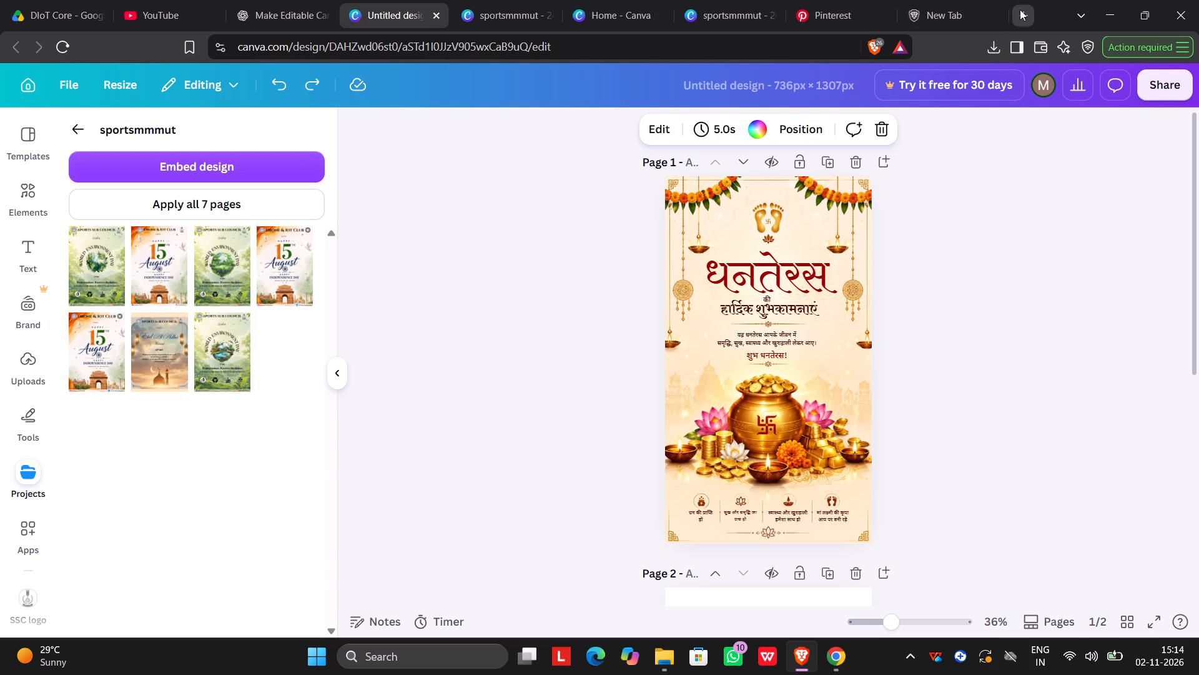
Minimize the browser and launch Kuro from the desktop.
{"action": "left_click", "coordinate": [1108, 11]}
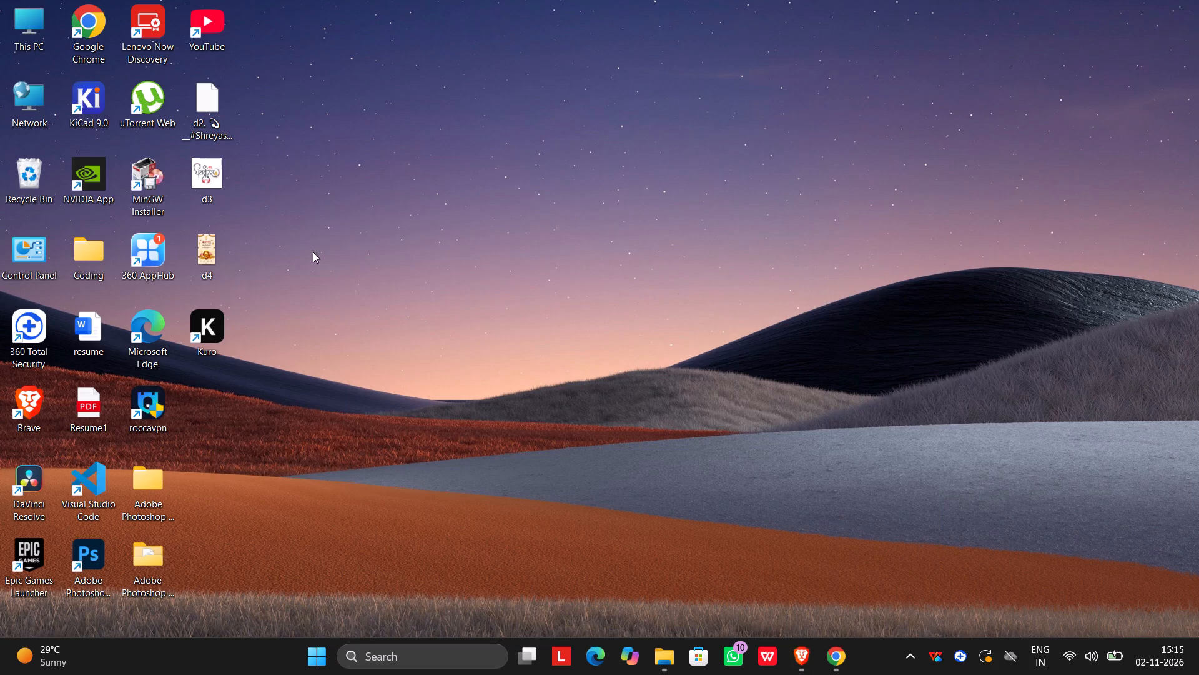
{"action": "double_click", "coordinate": [227, 320]}
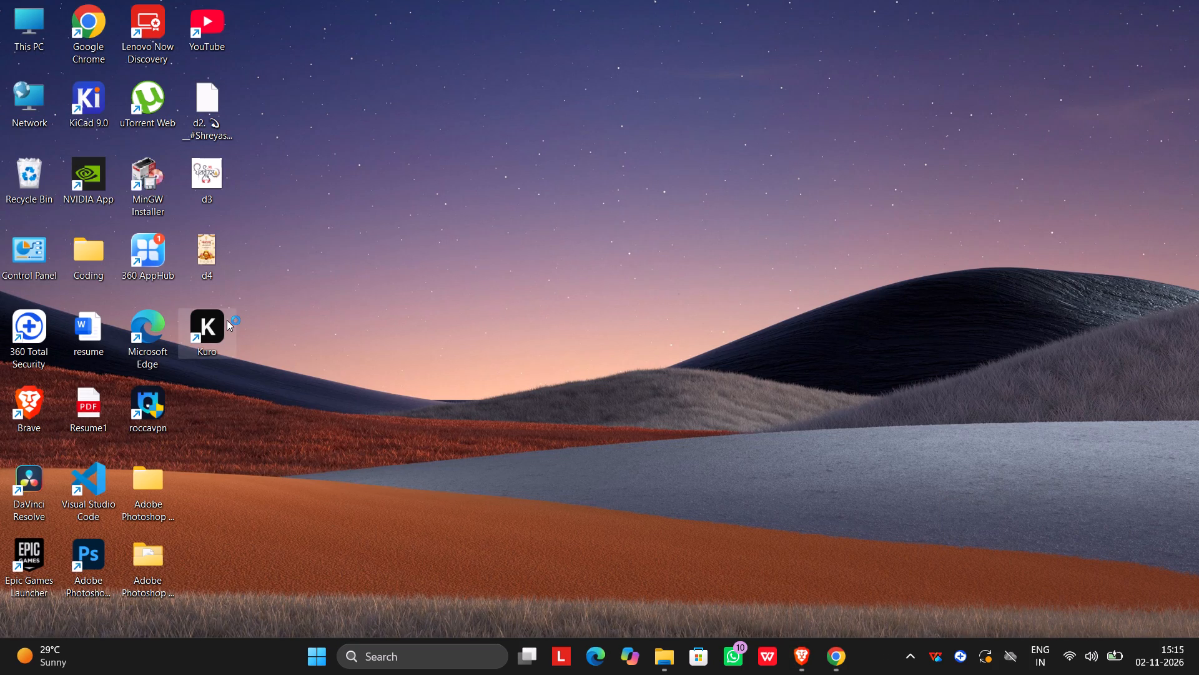
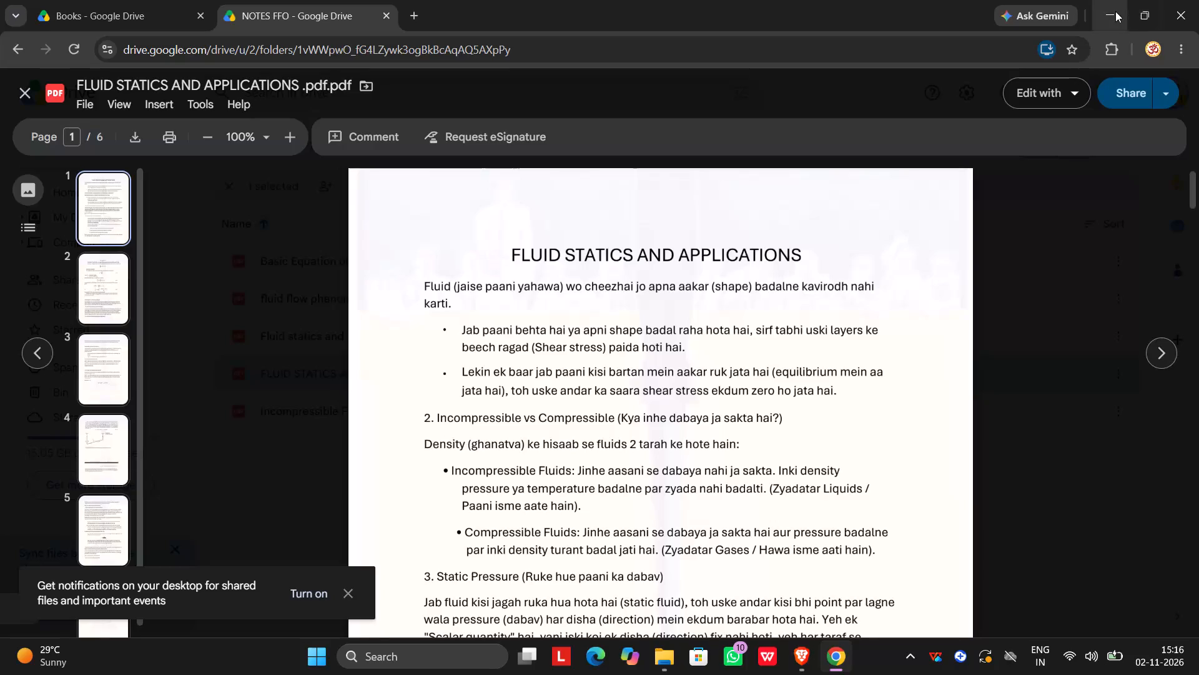
Minimize the Chrome window showing the fluid statics PDF and launch Kuro from the desktop.
{"action": "left_click", "coordinate": [1115, 11]}
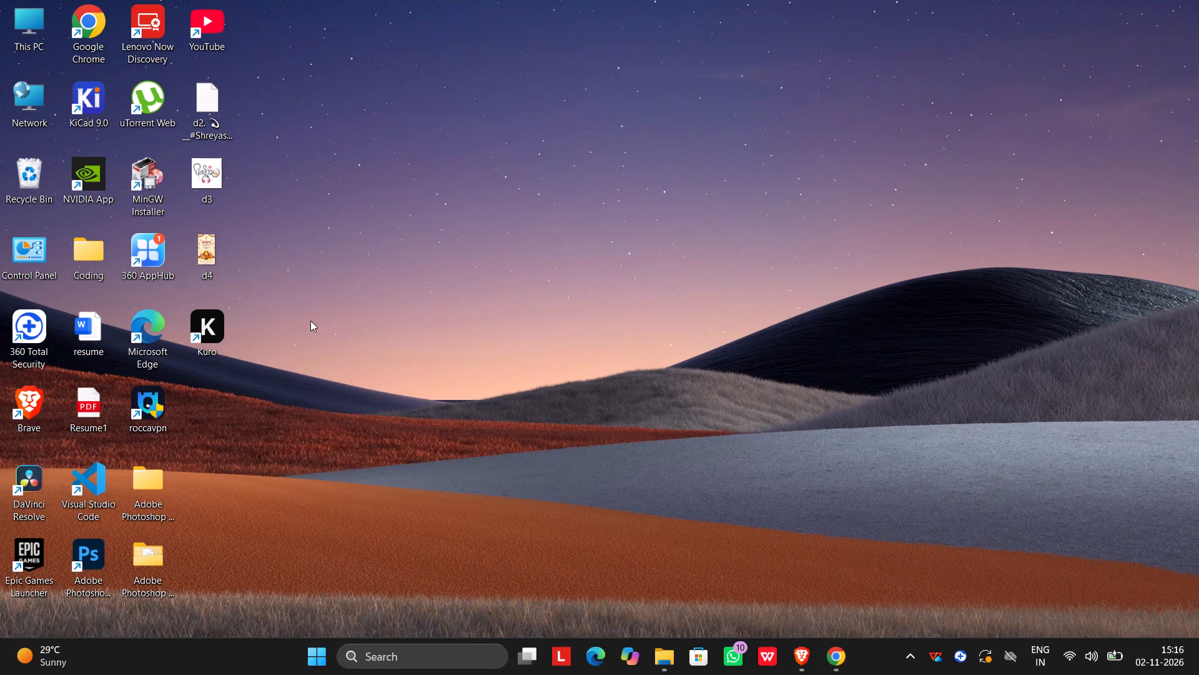
{"action": "double_click", "coordinate": [217, 342]}
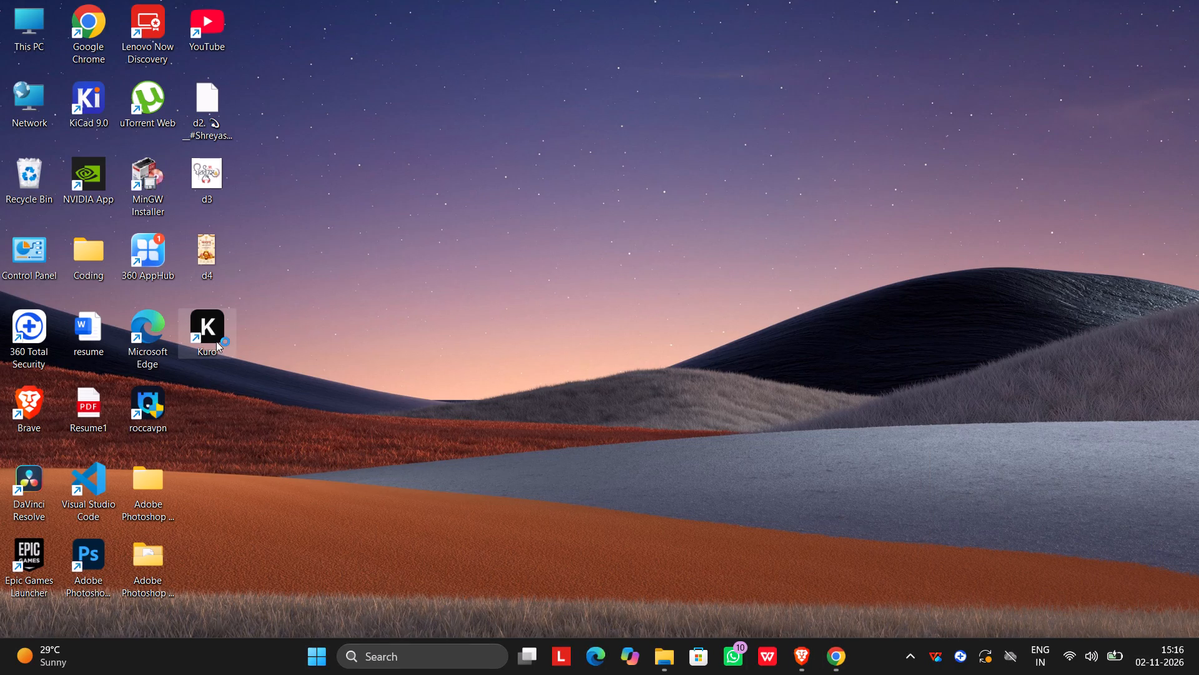
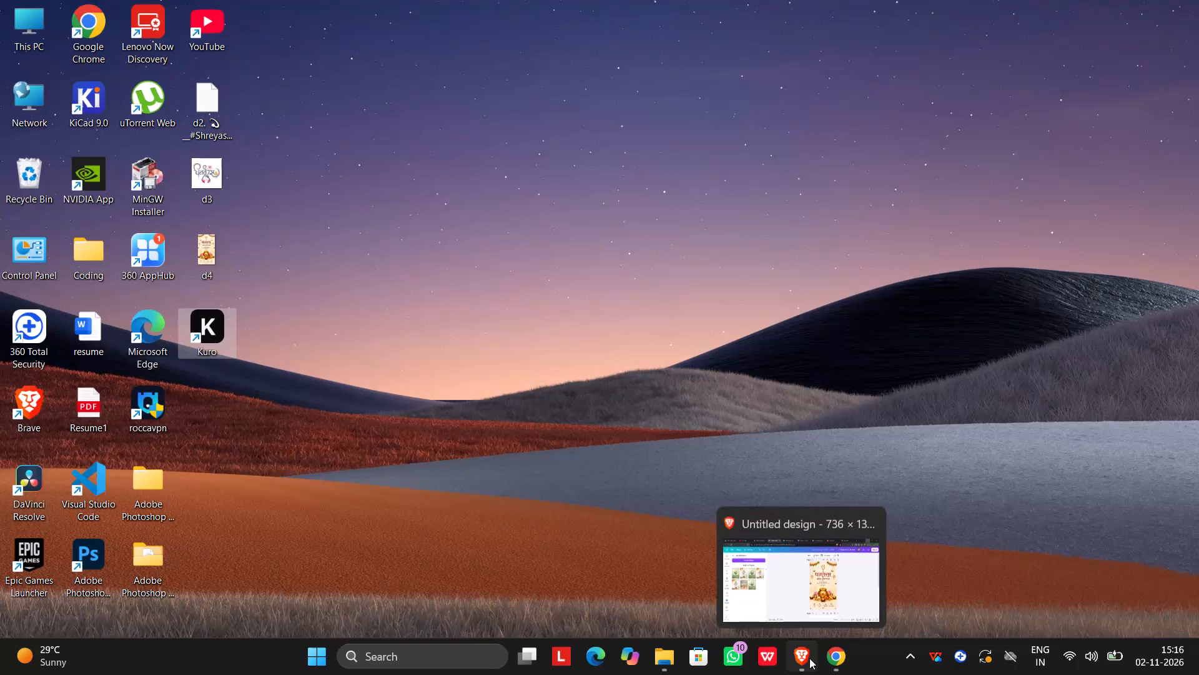
Switch to the Brave window with the Dhanteras poster design and collapse the open Projects side panel.
{"action": "left_click", "coordinate": [809, 658]}
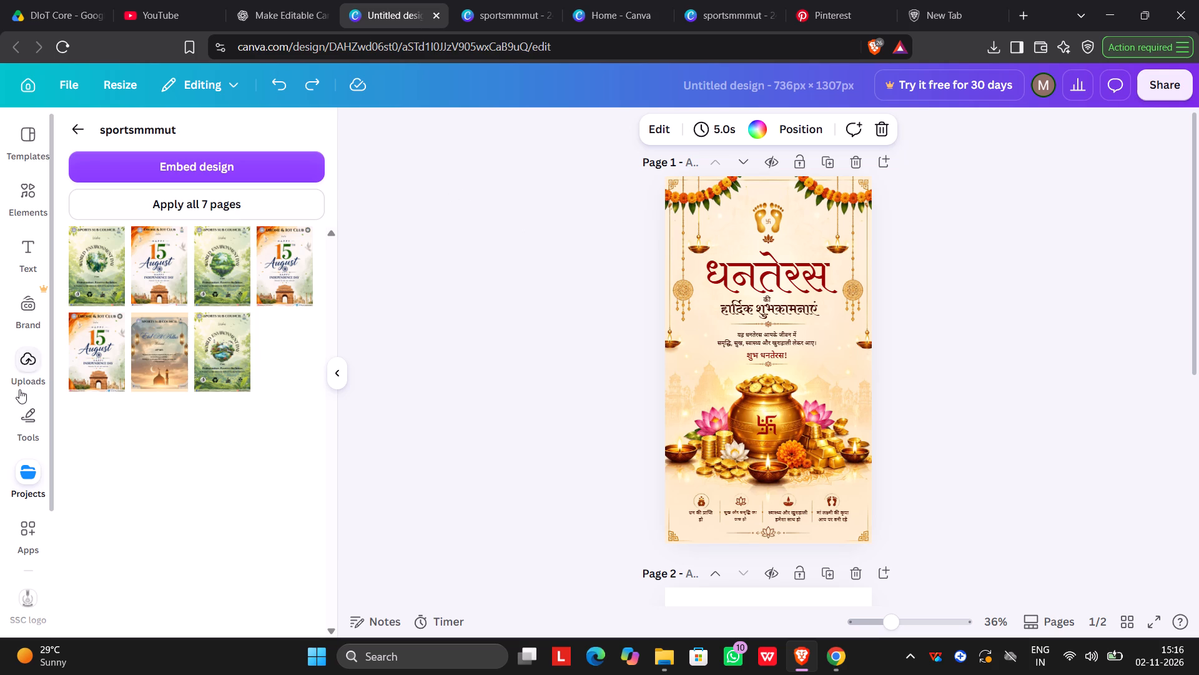
{"action": "scroll", "coordinate": [19, 389], "scroll_direction": "down", "scroll_amount": 11}
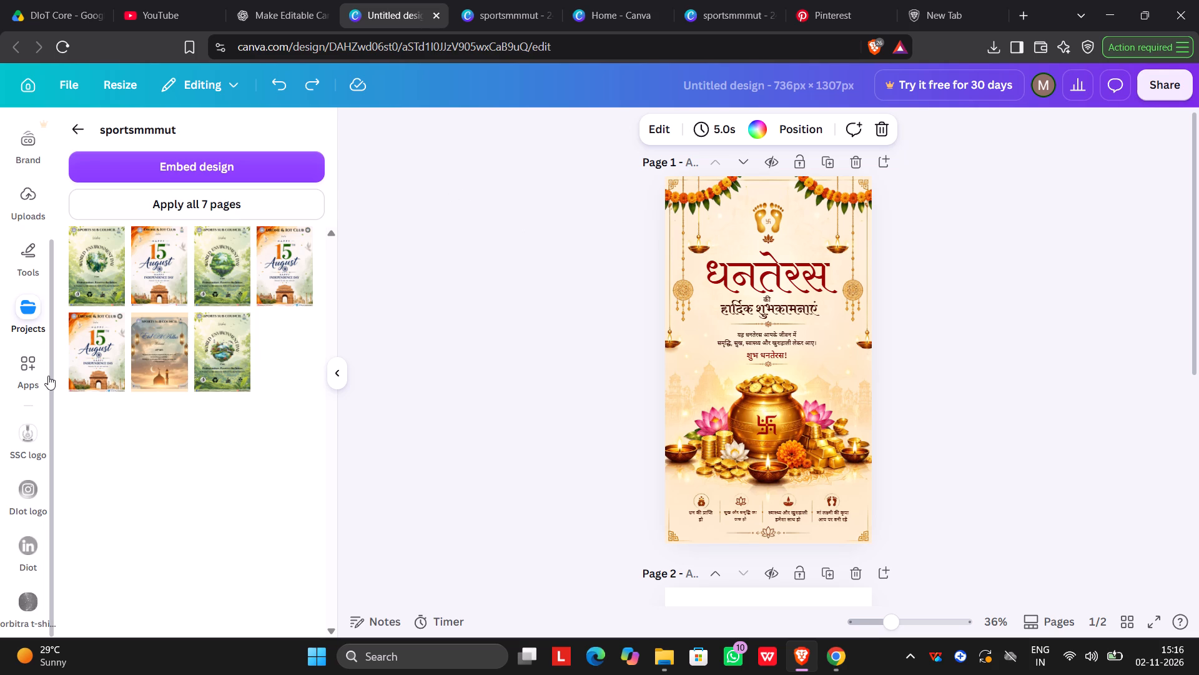
{"action": "scroll", "coordinate": [47, 375], "scroll_direction": "up", "scroll_amount": 7}
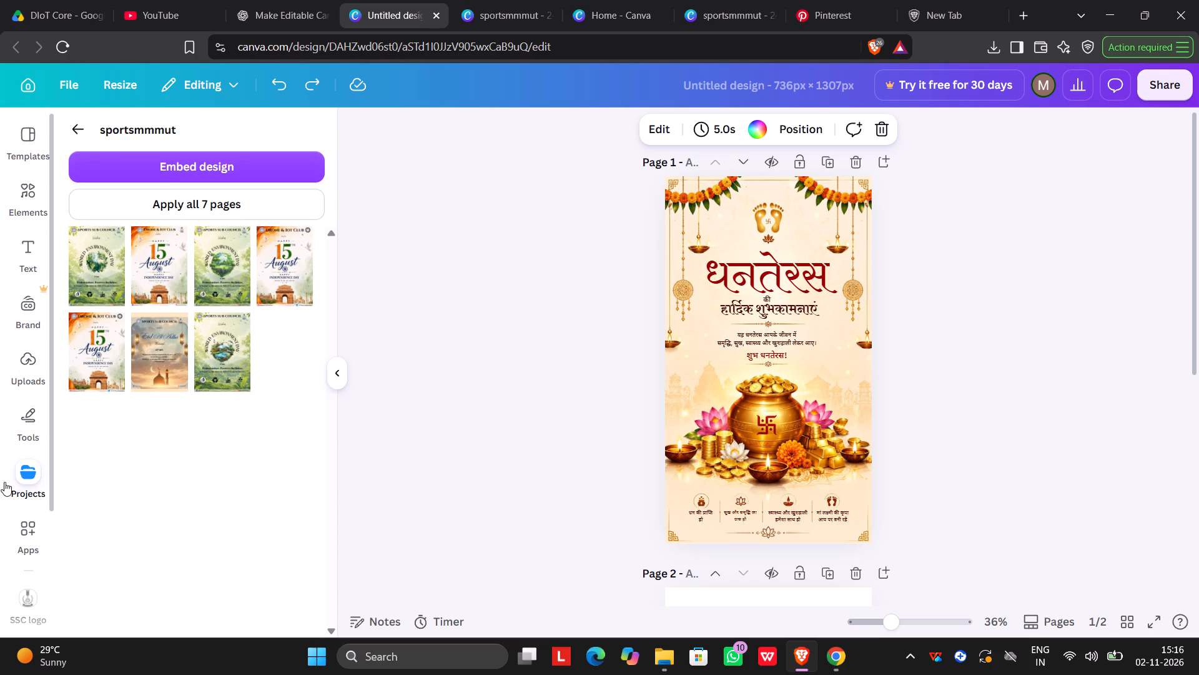
{"action": "left_click", "coordinate": [25, 467]}
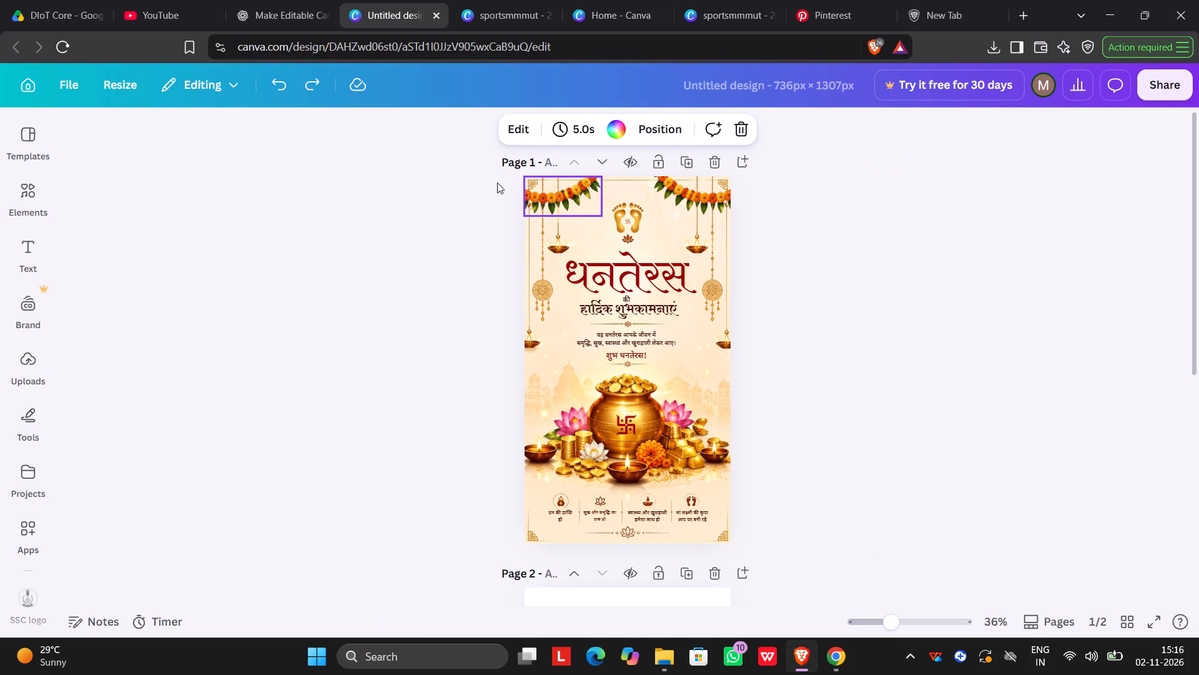
Add a third page and paste copies of all the page 1 foreground elements onto blank page 2.
{"action": "left_click_drag", "start_coordinate": [497, 182], "coordinate": [694, 295]}
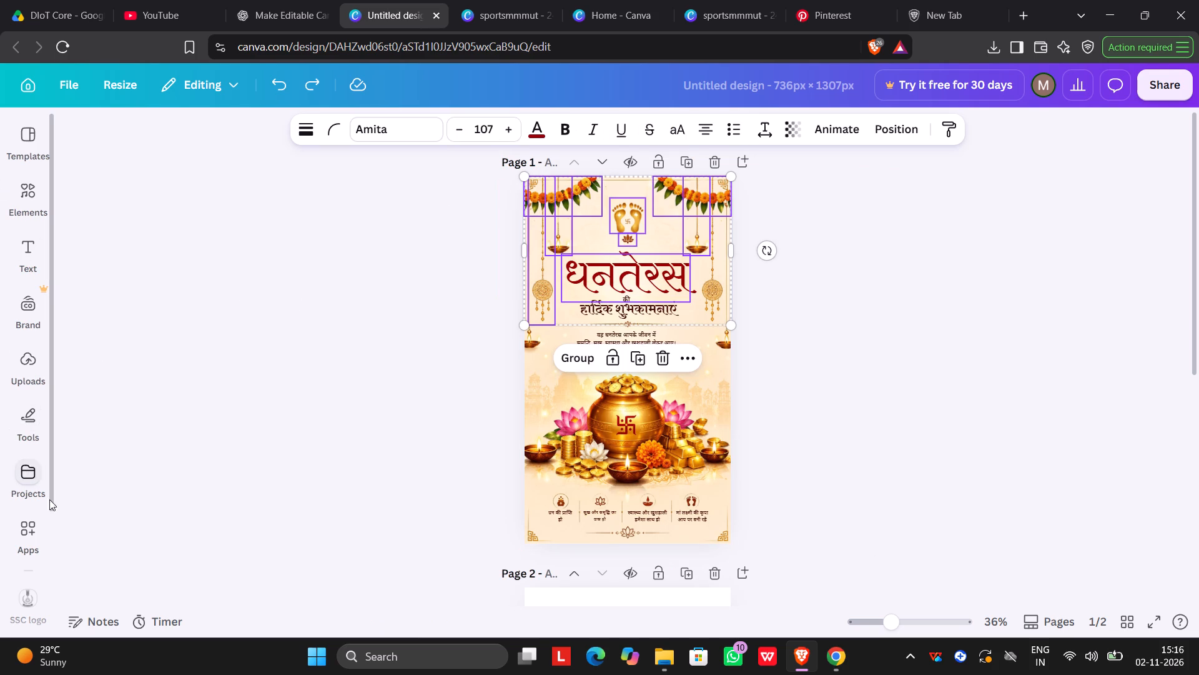
{"action": "left_click", "coordinate": [25, 477]}
{"action": "left_click", "coordinate": [25, 477]}
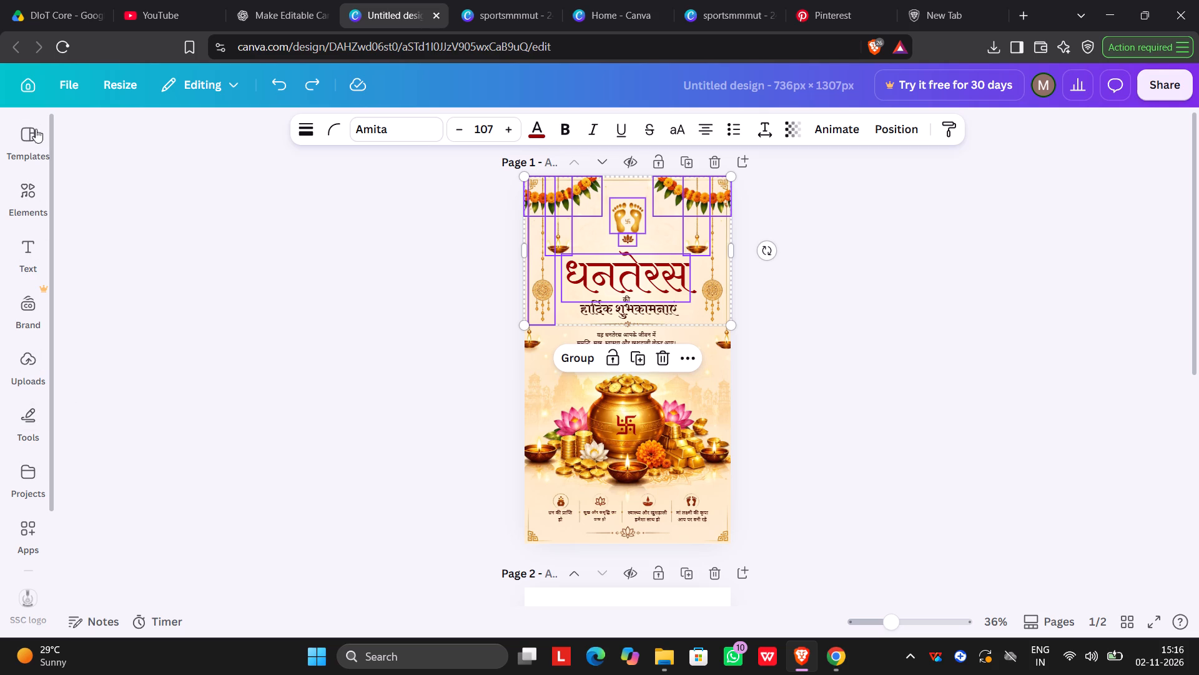
{"action": "scroll", "coordinate": [17, 217], "scroll_direction": "up", "scroll_amount": 4}
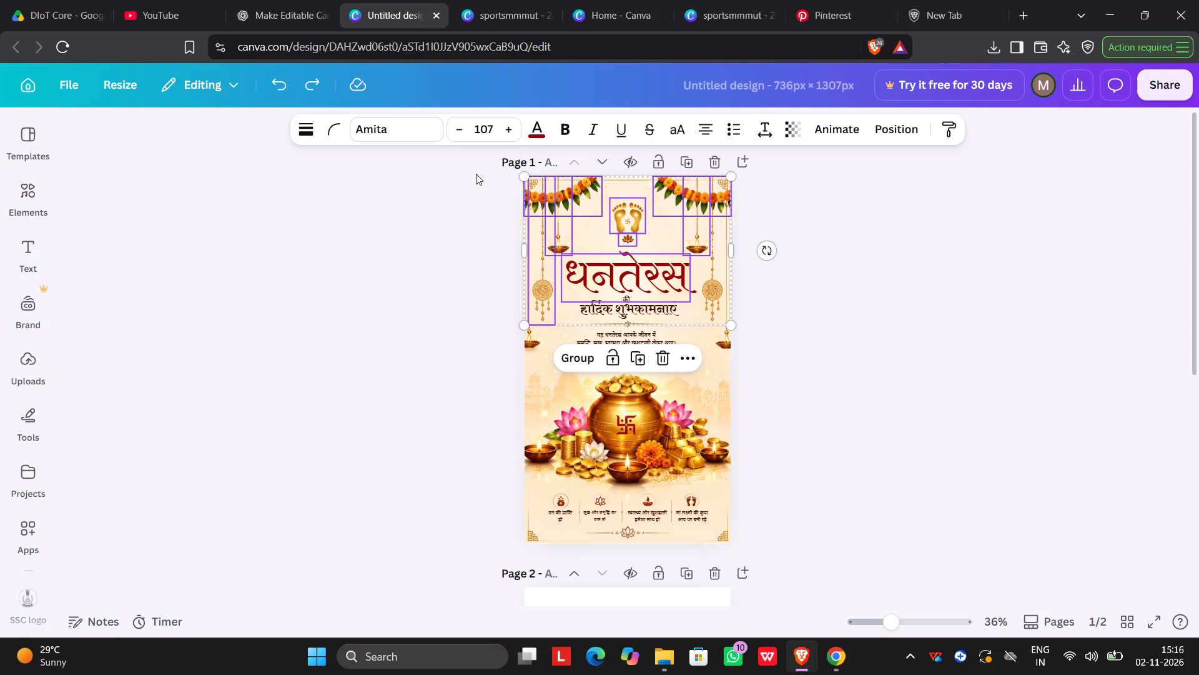
{"action": "left_click_drag", "start_coordinate": [476, 174], "coordinate": [861, 554]}
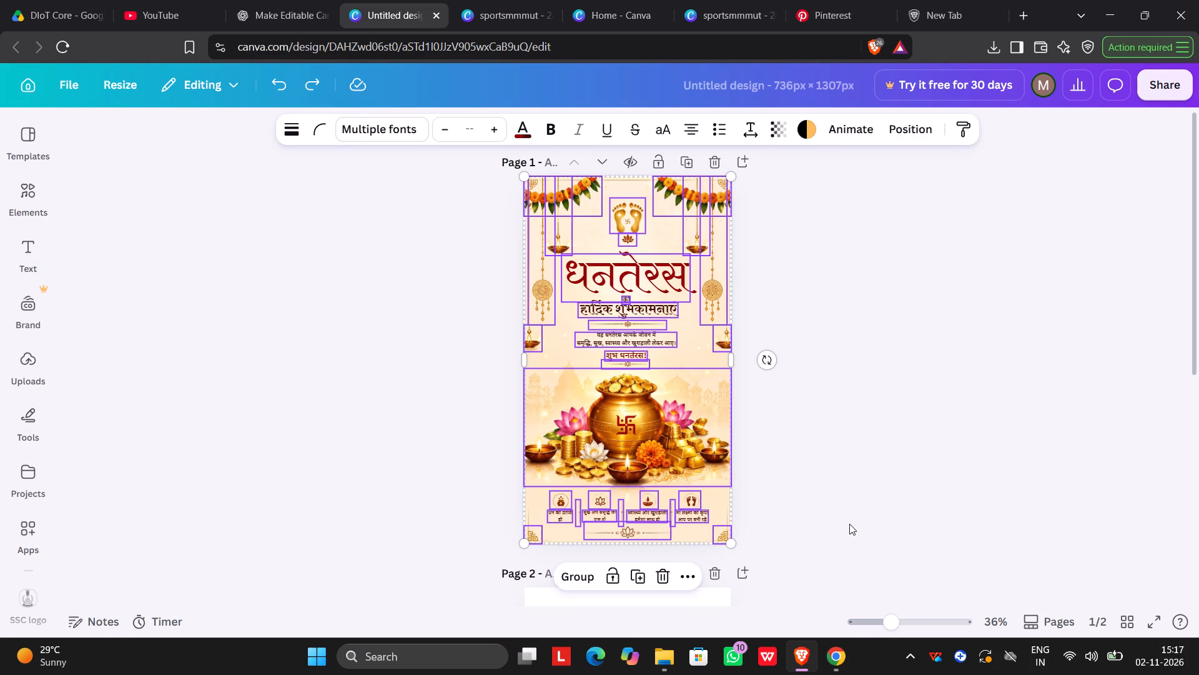
{"action": "key", "text": "ctrl+c"}
{"action": "left_click", "coordinate": [743, 568]}
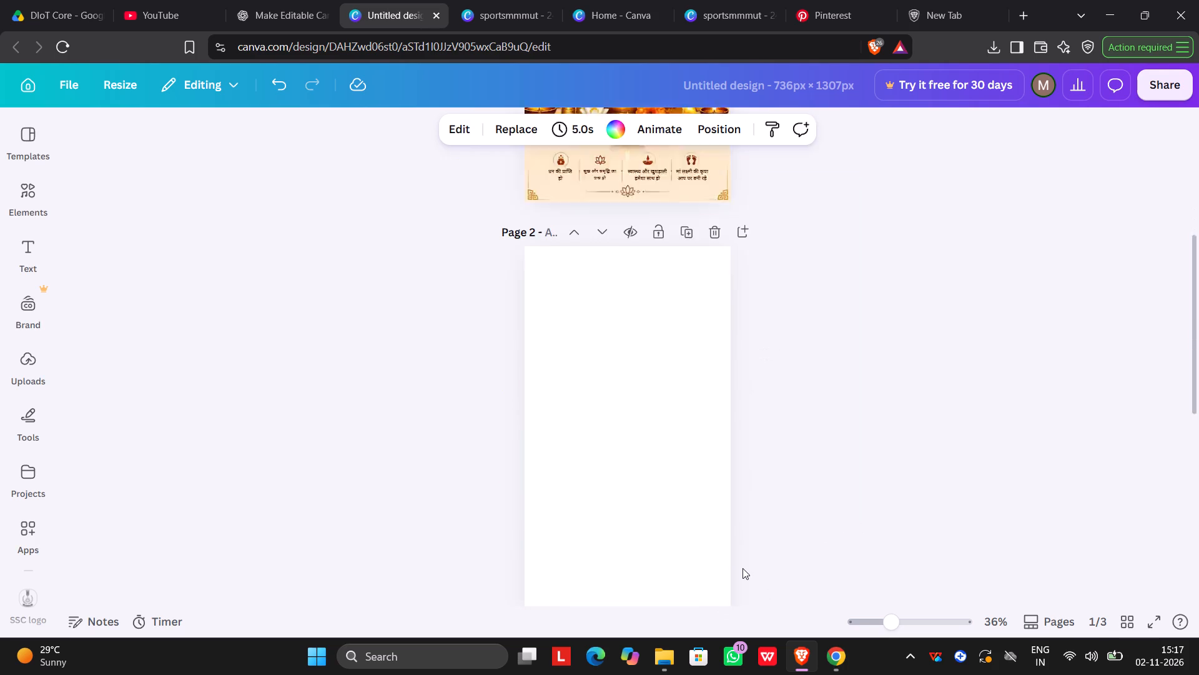
{"action": "key", "text": "ctrl+v"}
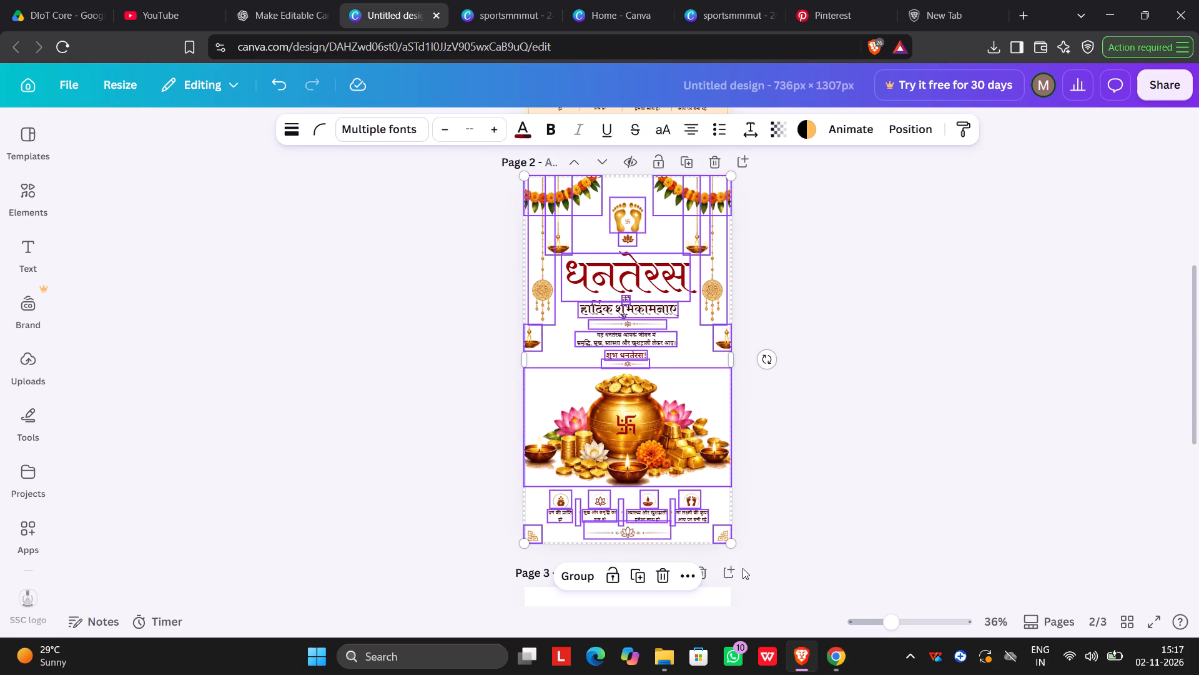
Copy the cream background image of page 1 onto blank page 3, and check the pages.
{"action": "scroll", "coordinate": [782, 471], "scroll_direction": "up", "scroll_amount": 5}
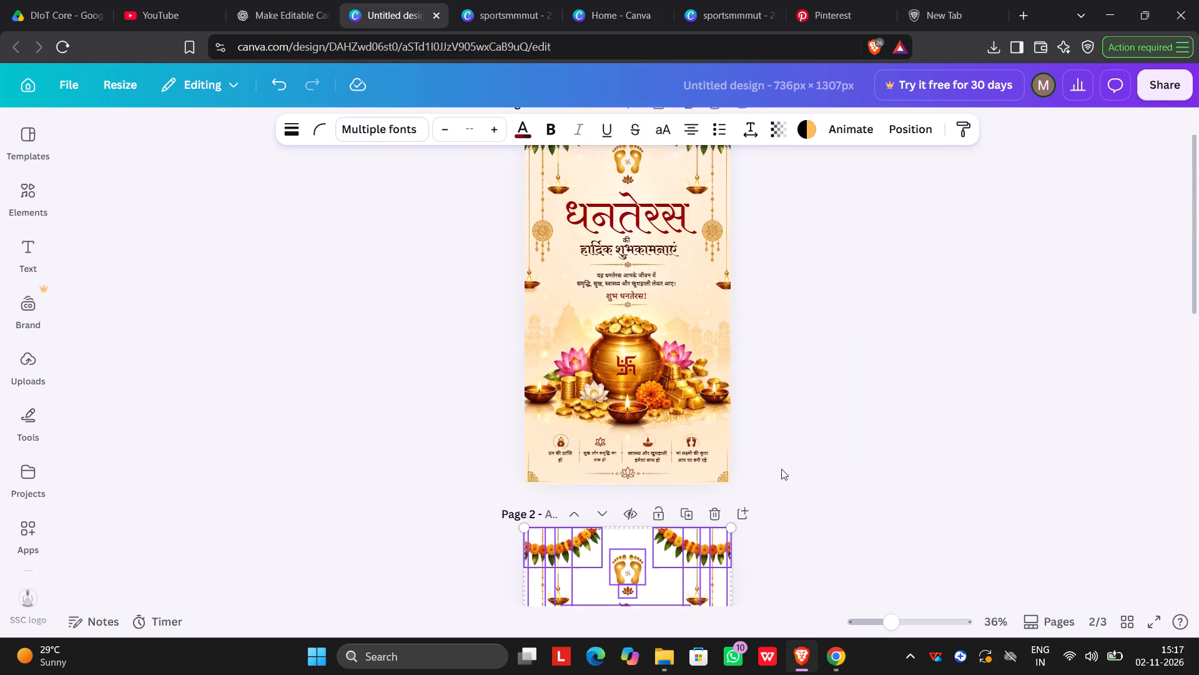
{"action": "scroll", "coordinate": [774, 462], "scroll_direction": "up", "scroll_amount": 3}
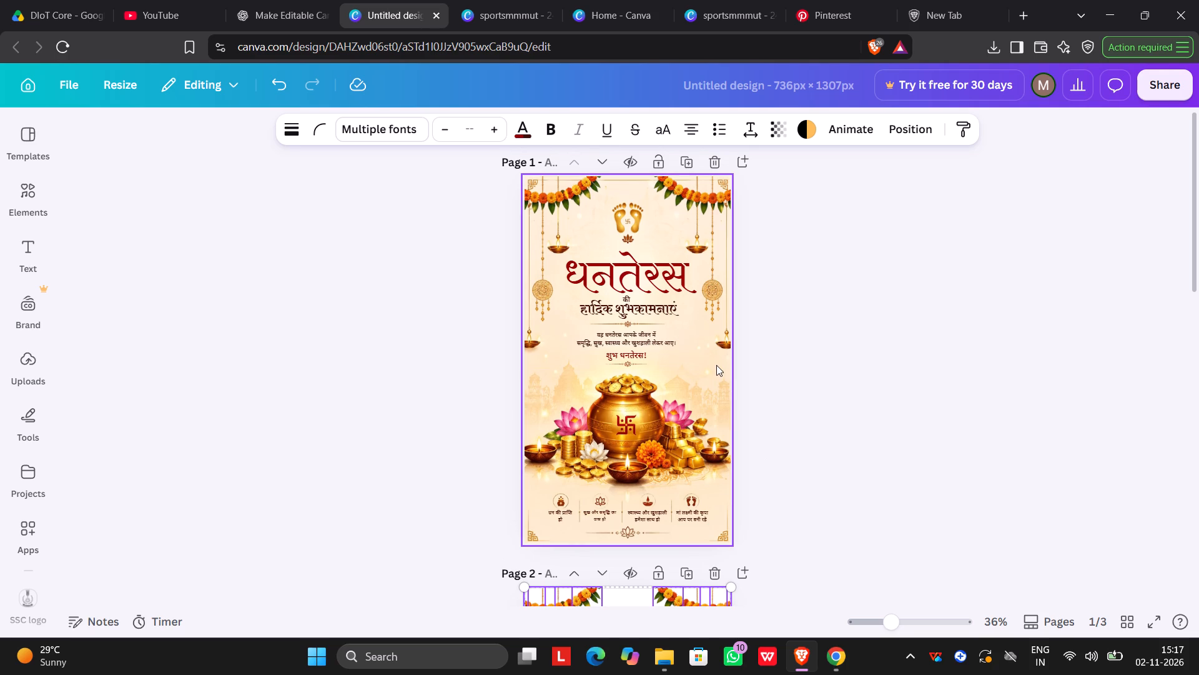
{"action": "left_click", "coordinate": [716, 365]}
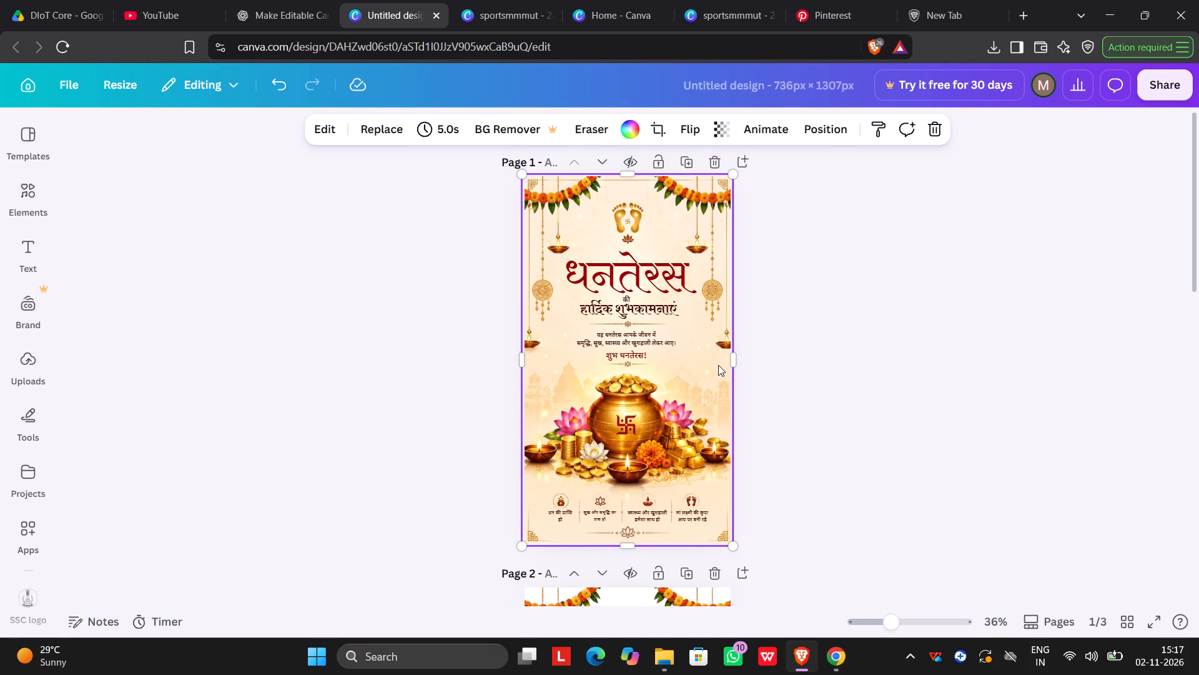
{"action": "key", "text": "ctrl+c"}
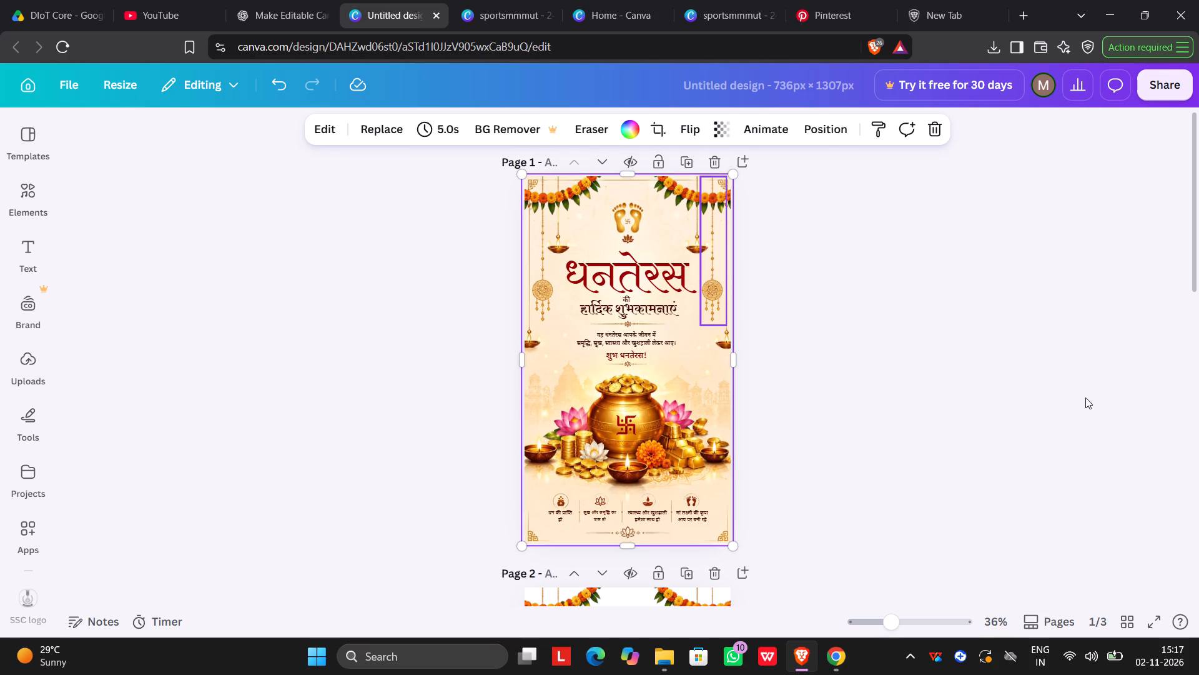
{"action": "scroll", "coordinate": [923, 339], "scroll_direction": "down", "scroll_amount": 7}
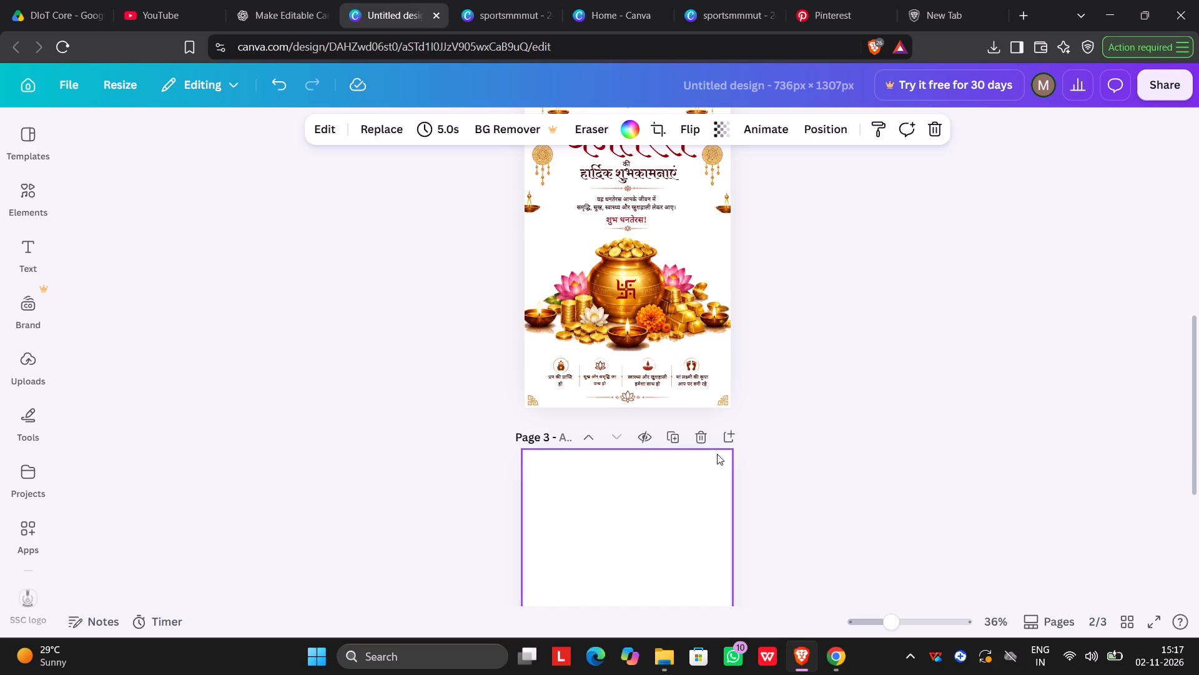
{"action": "left_click", "coordinate": [706, 500]}
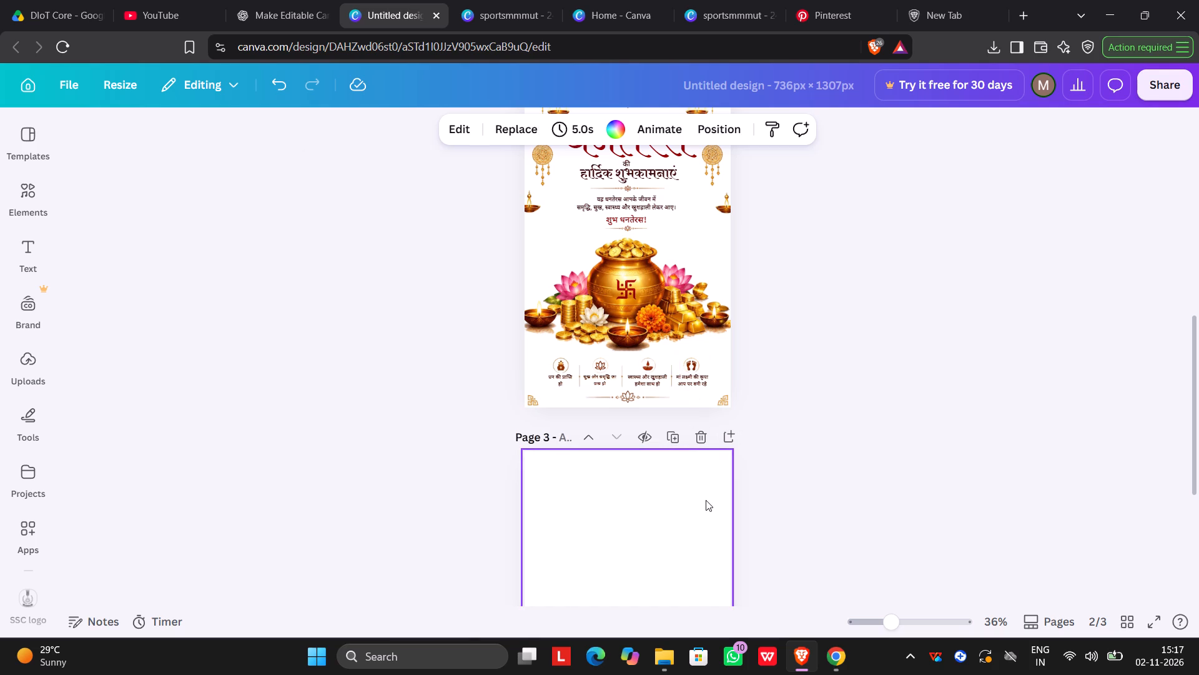
{"action": "key", "text": "ctrl+v"}
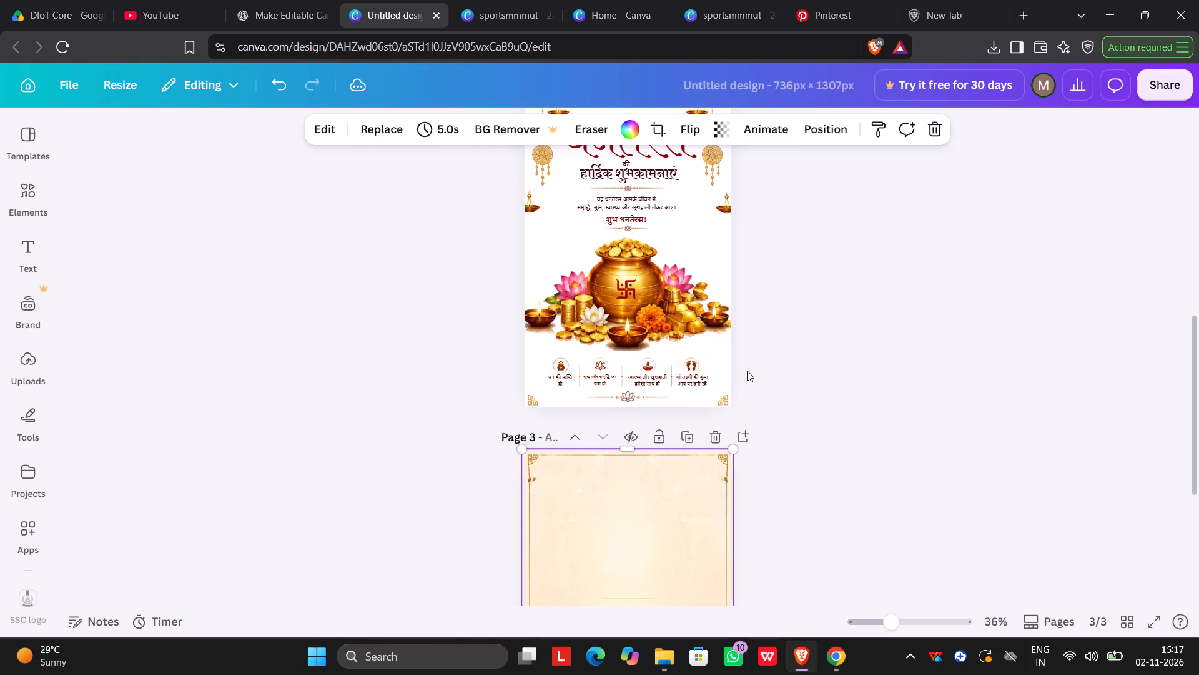
{"action": "scroll", "coordinate": [748, 371], "scroll_direction": "down", "scroll_amount": 4}
{"action": "scroll", "coordinate": [779, 363], "scroll_direction": "up", "scroll_amount": 1}
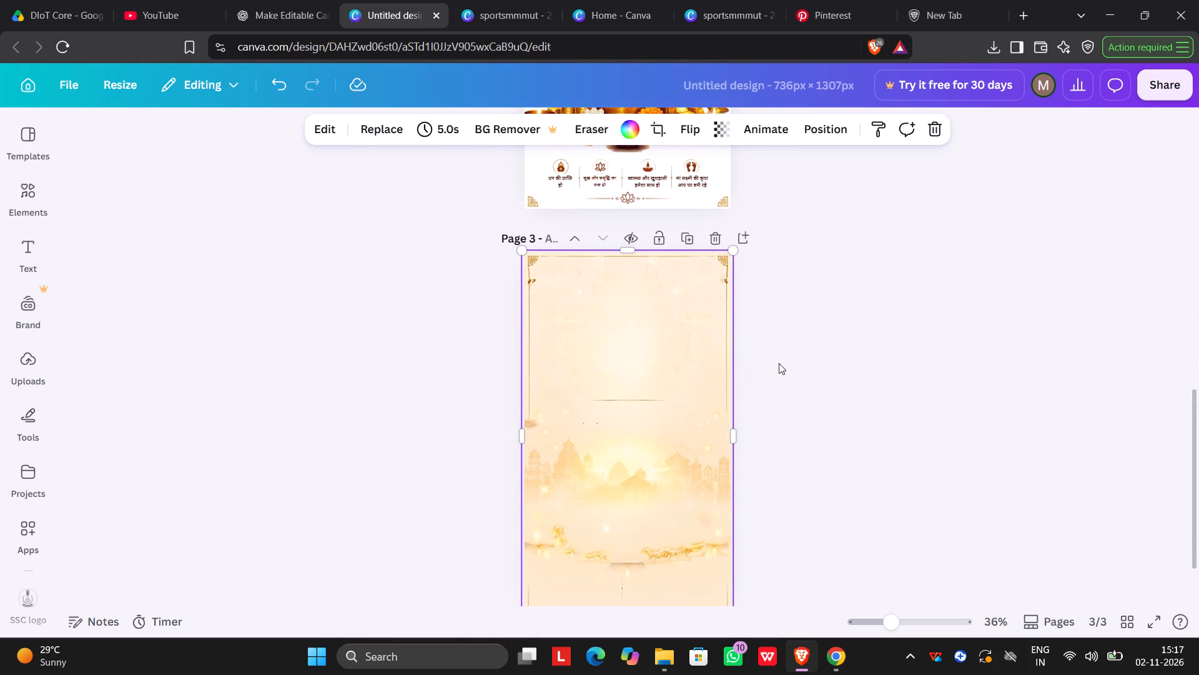
{"action": "scroll", "coordinate": [779, 363], "scroll_direction": "up", "scroll_amount": 6}
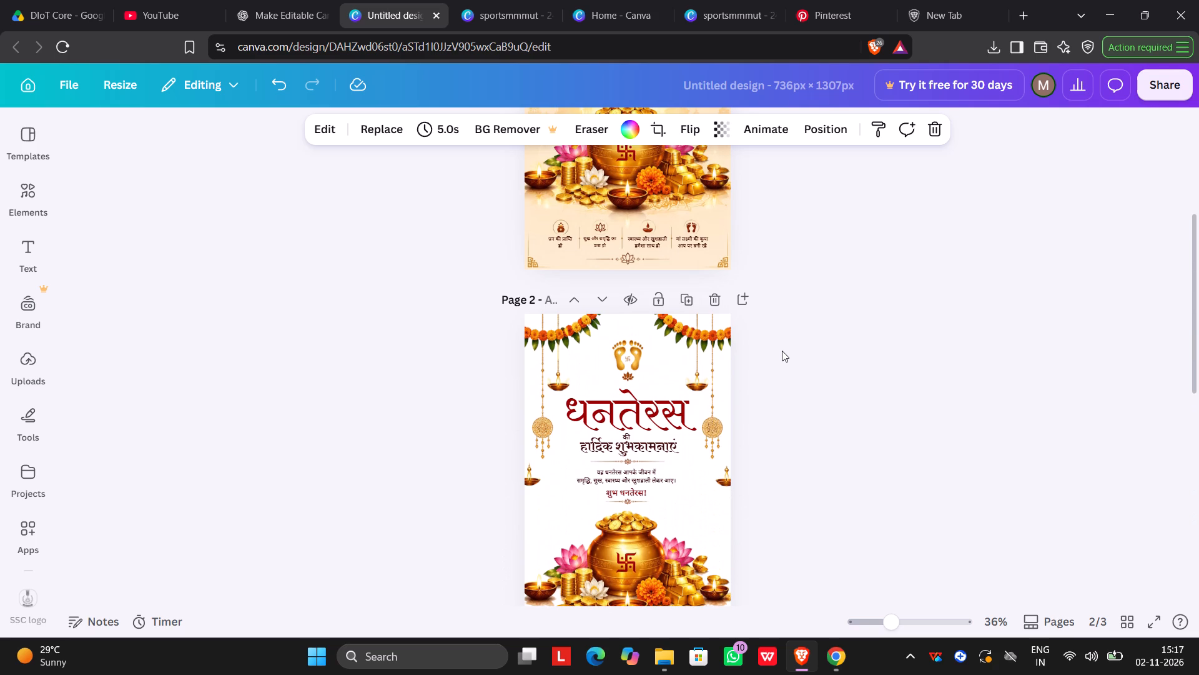
{"action": "scroll", "coordinate": [782, 351], "scroll_direction": "down", "scroll_amount": 2}
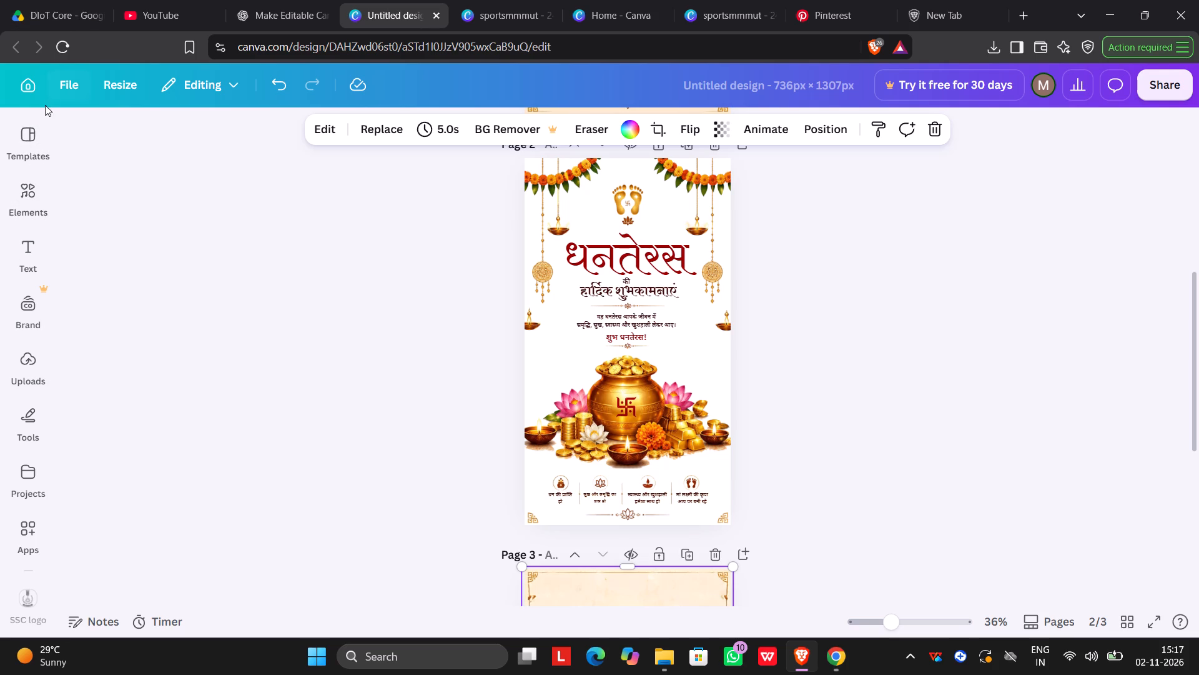
Leave the poster for the Canva projects overview and open the recent sportsmmmut design in its own tab.
{"action": "left_click", "coordinate": [36, 89]}
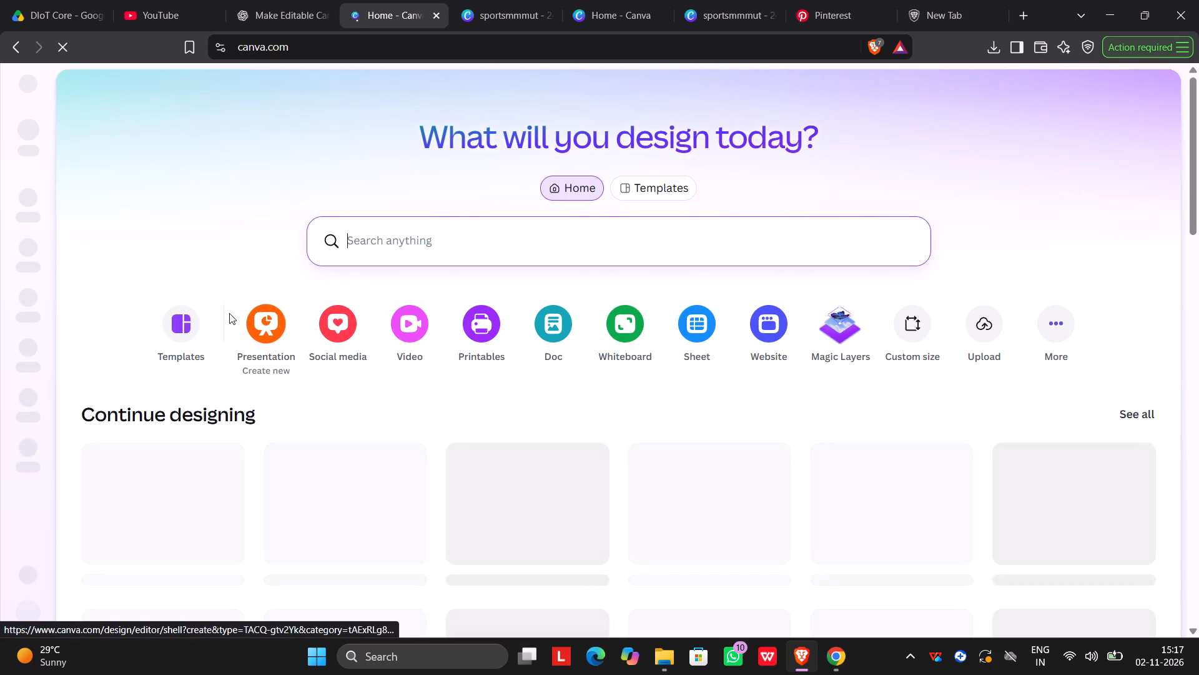
{"action": "left_click", "coordinate": [922, 340]}
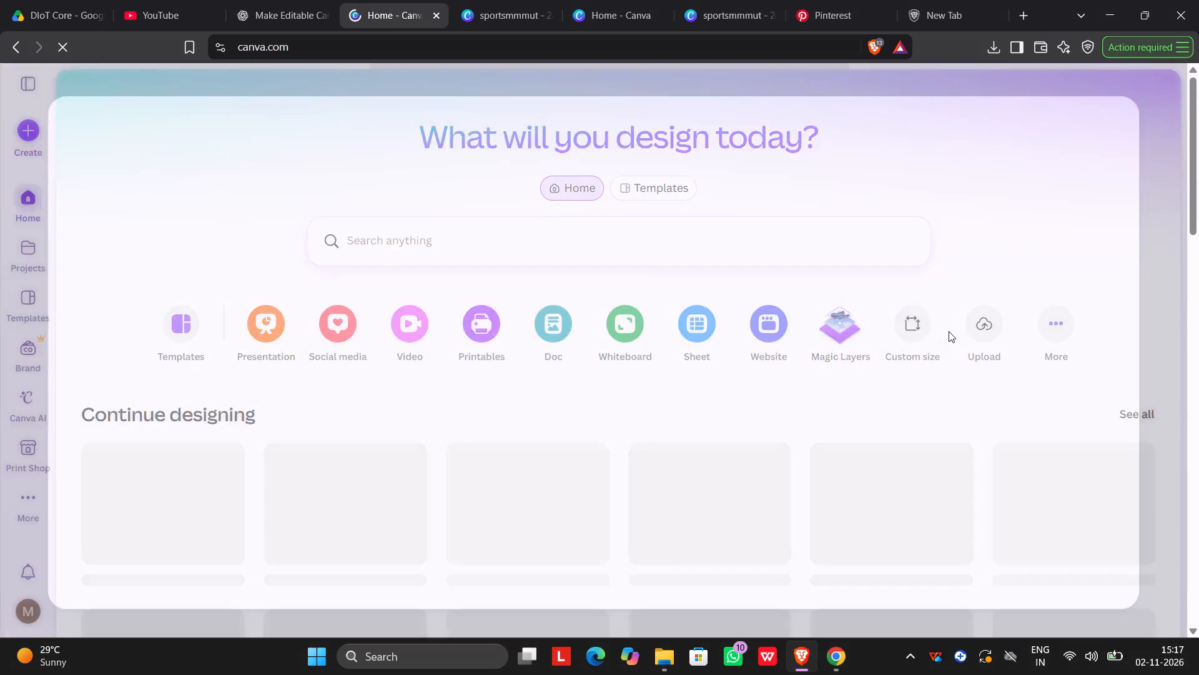
{"action": "left_click", "coordinate": [1153, 98]}
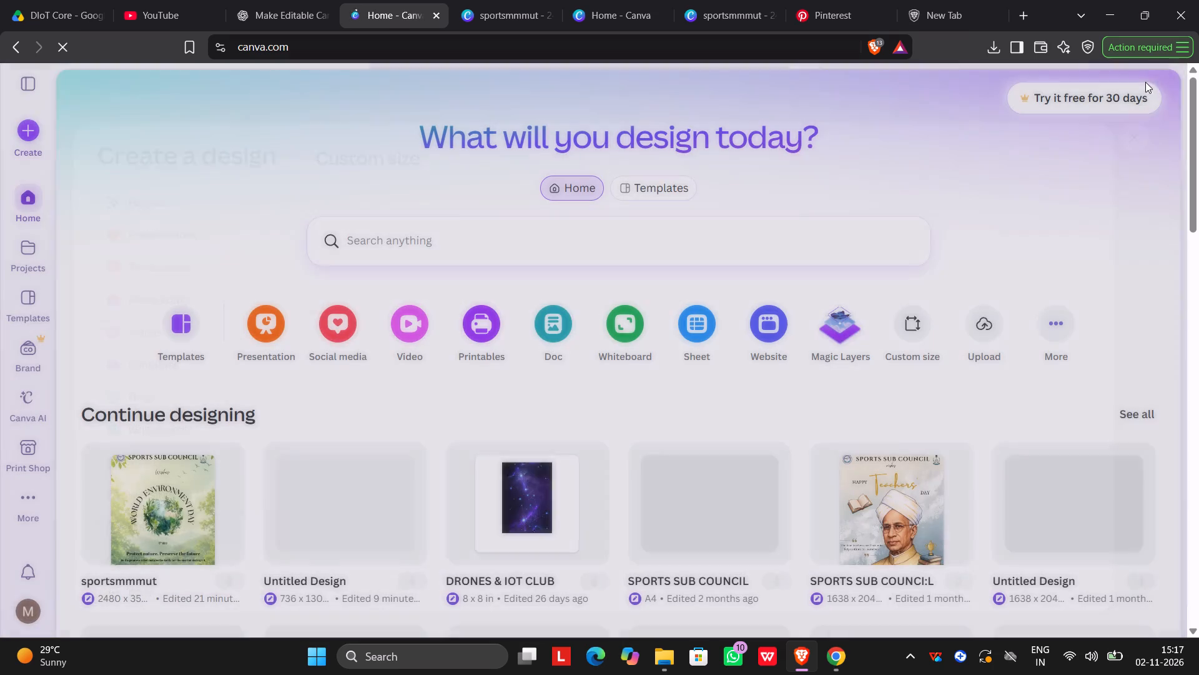
{"action": "left_click", "coordinate": [9, 259]}
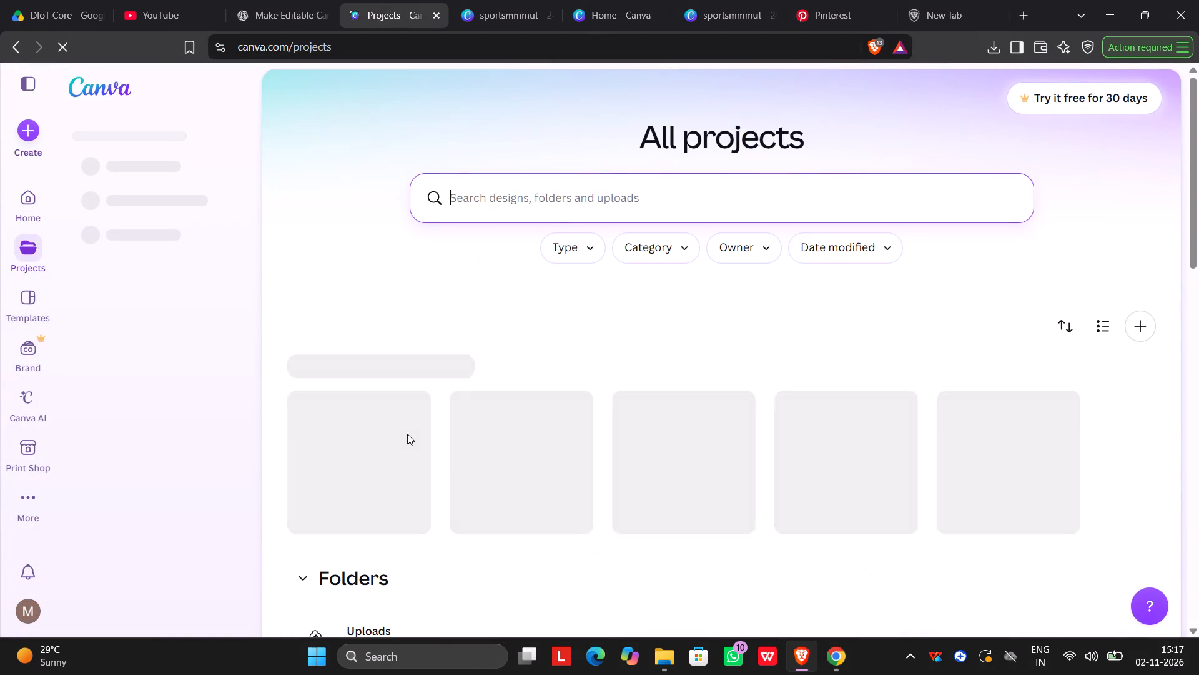
{"action": "left_click", "coordinate": [365, 461]}
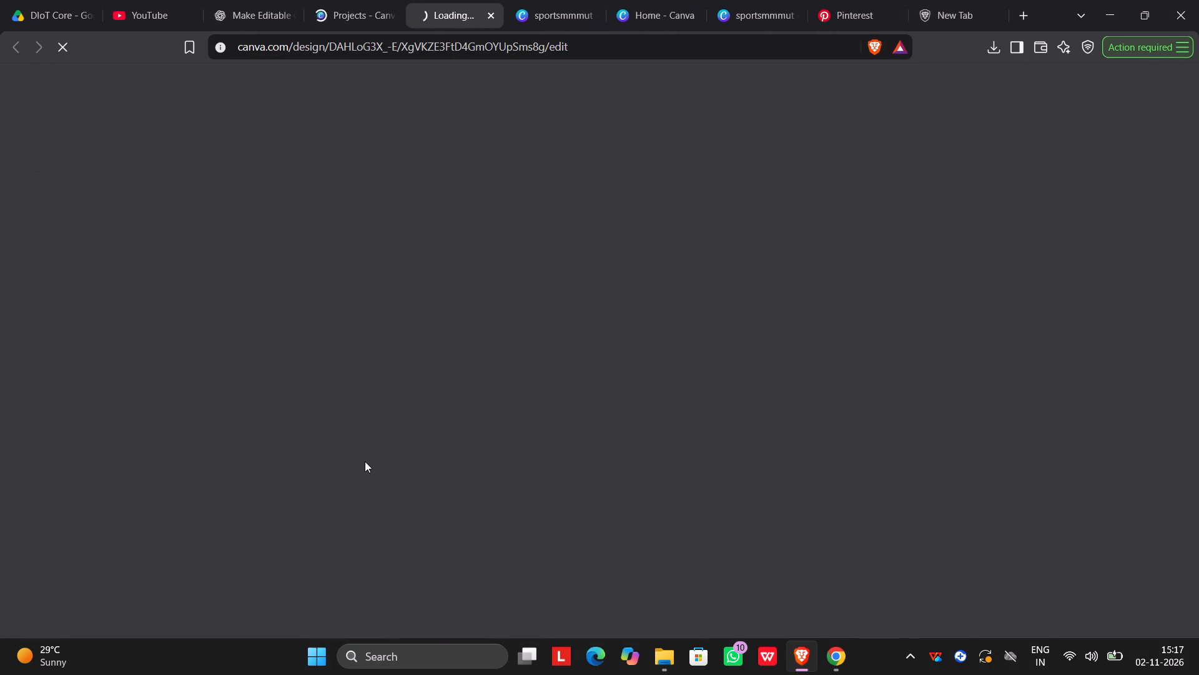
{"action": "left_click", "coordinate": [352, 0]}
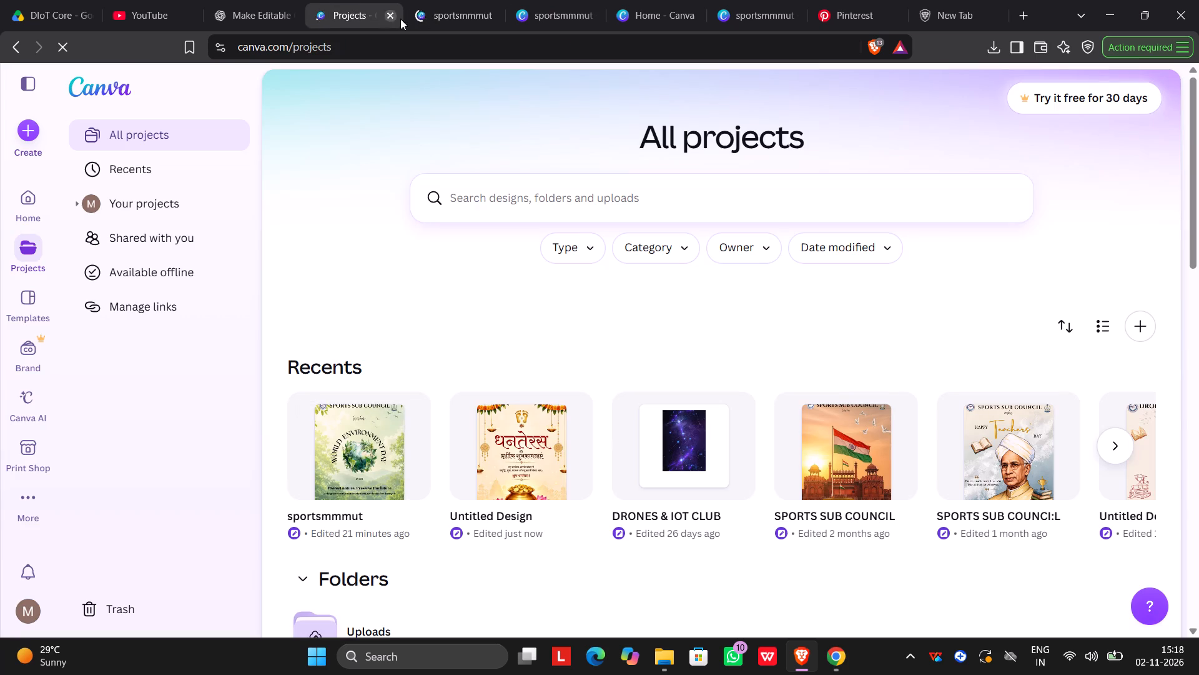
{"action": "left_click", "coordinate": [438, 11]}
Look through the pages of the newly opened sportsmmmut design and compare it with the copy already open in another tab.
{"action": "scroll", "coordinate": [724, 377], "scroll_direction": "up", "scroll_amount": 3}
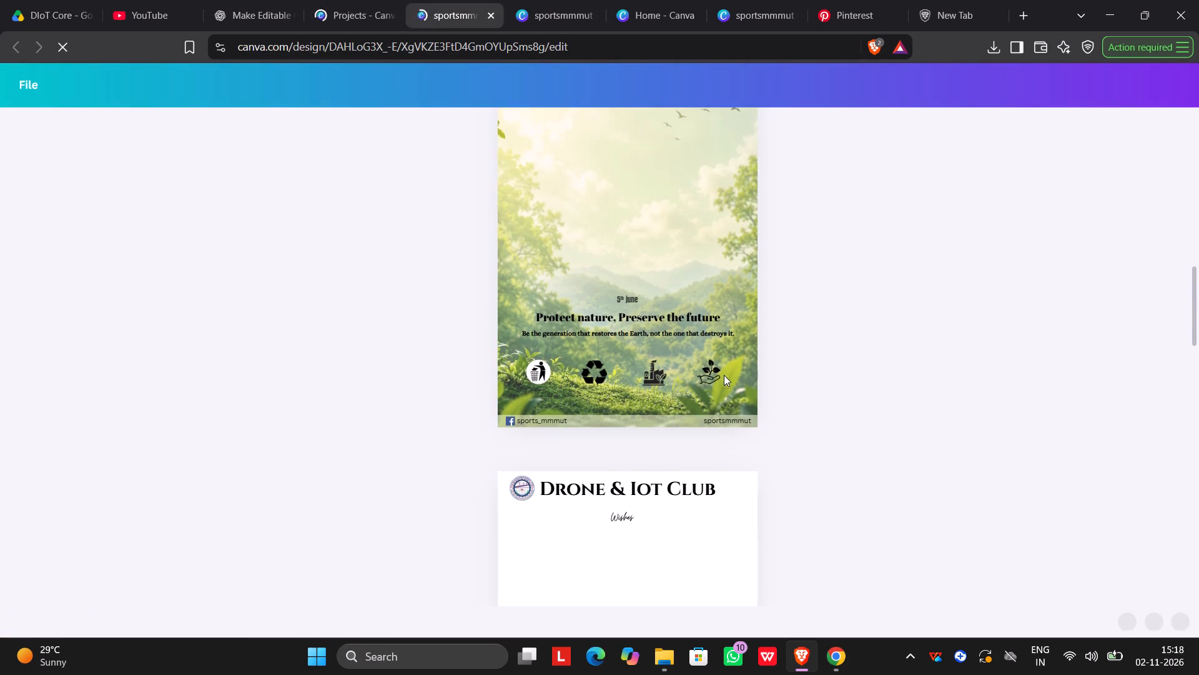
{"action": "scroll", "coordinate": [724, 375], "scroll_direction": "up", "scroll_amount": 2}
{"action": "scroll", "coordinate": [714, 314], "scroll_direction": "up", "scroll_amount": 13}
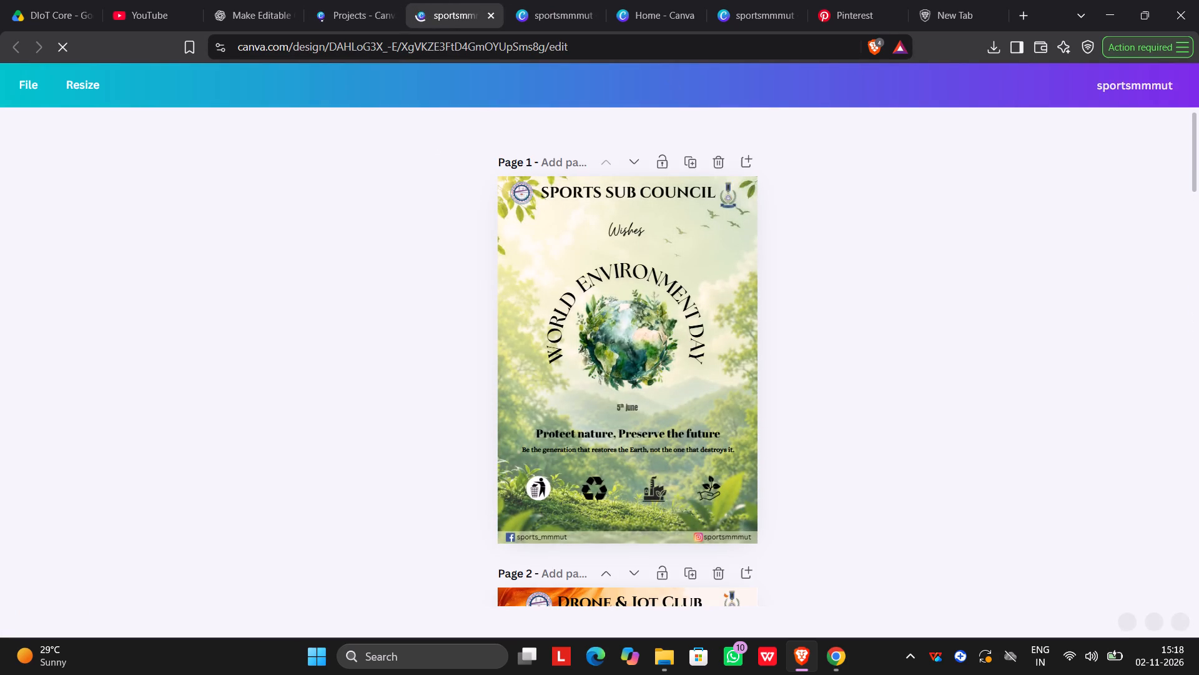
{"action": "left_click", "coordinate": [558, 17]}
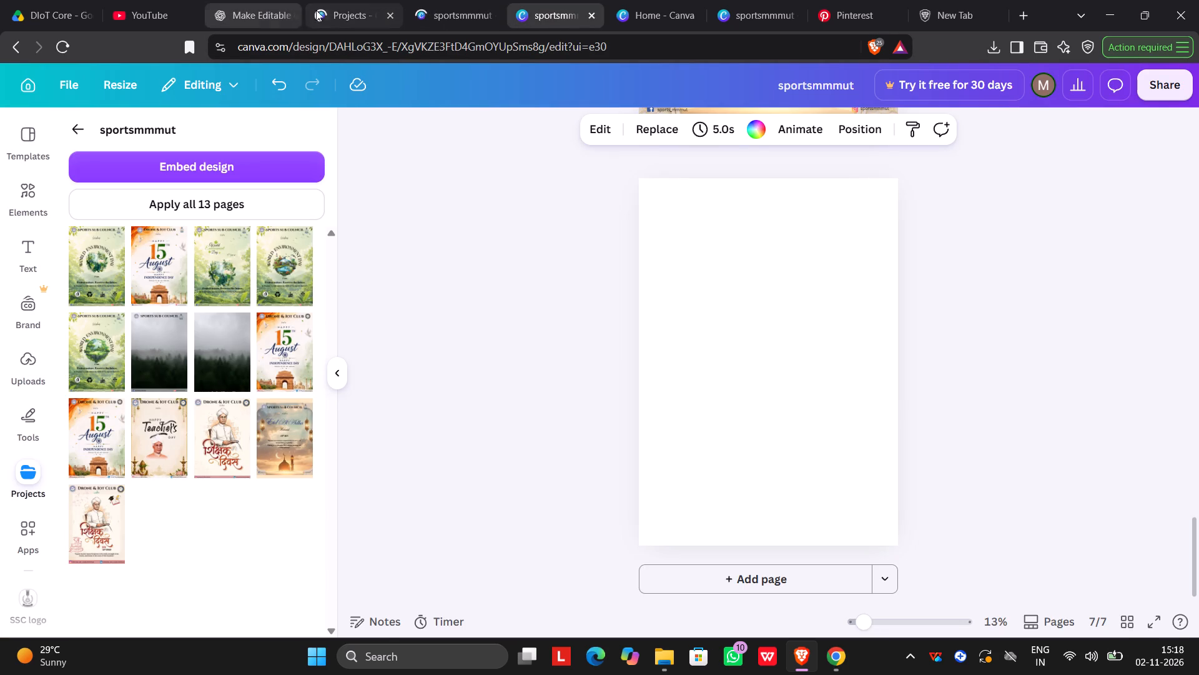
{"action": "left_click", "coordinate": [352, 2]}
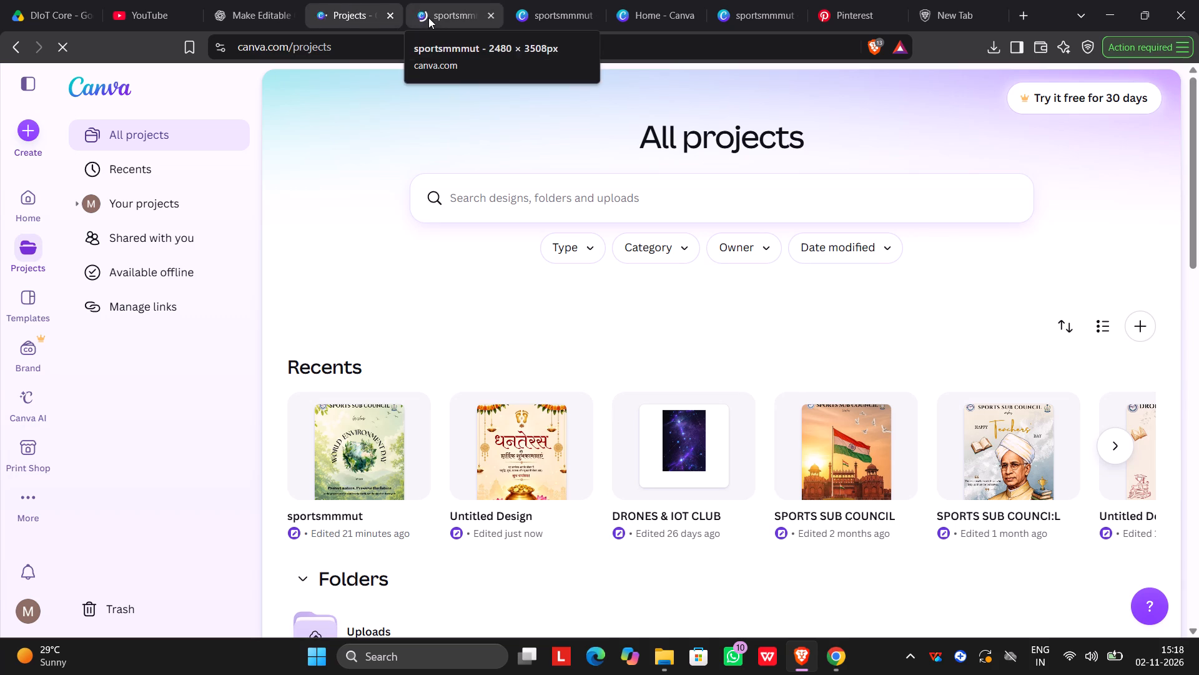
{"action": "left_click", "coordinate": [437, 14]}
{"action": "left_click", "coordinate": [538, 3]}
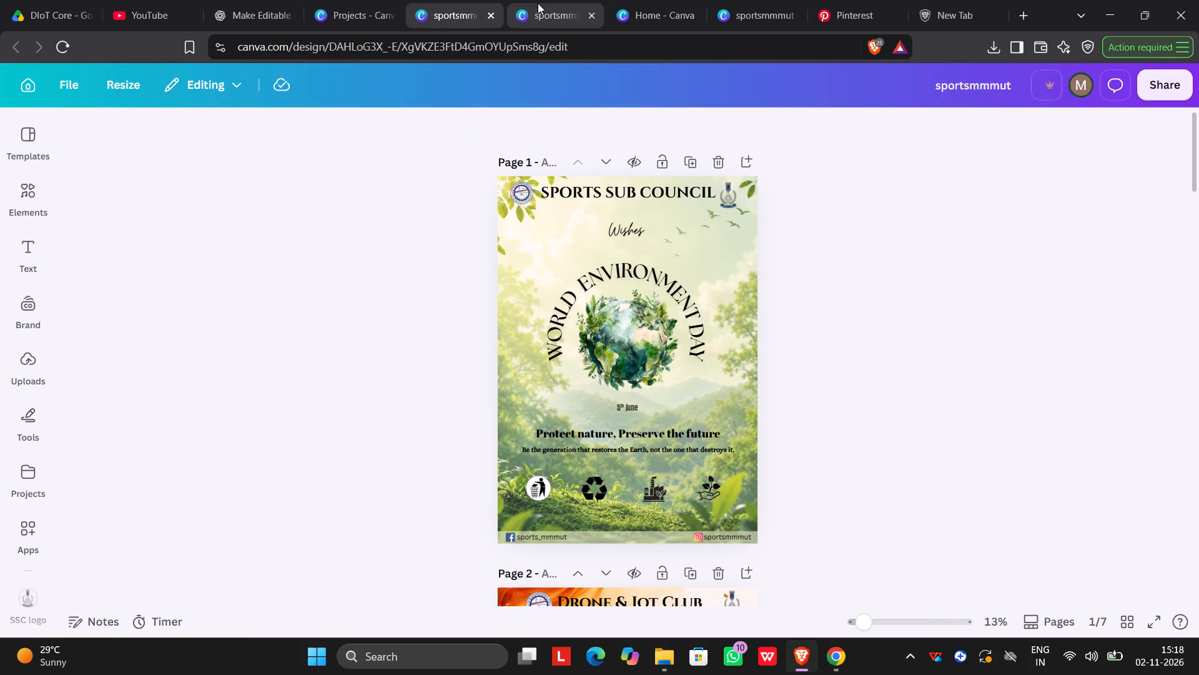
{"action": "left_click", "coordinate": [461, 15]}
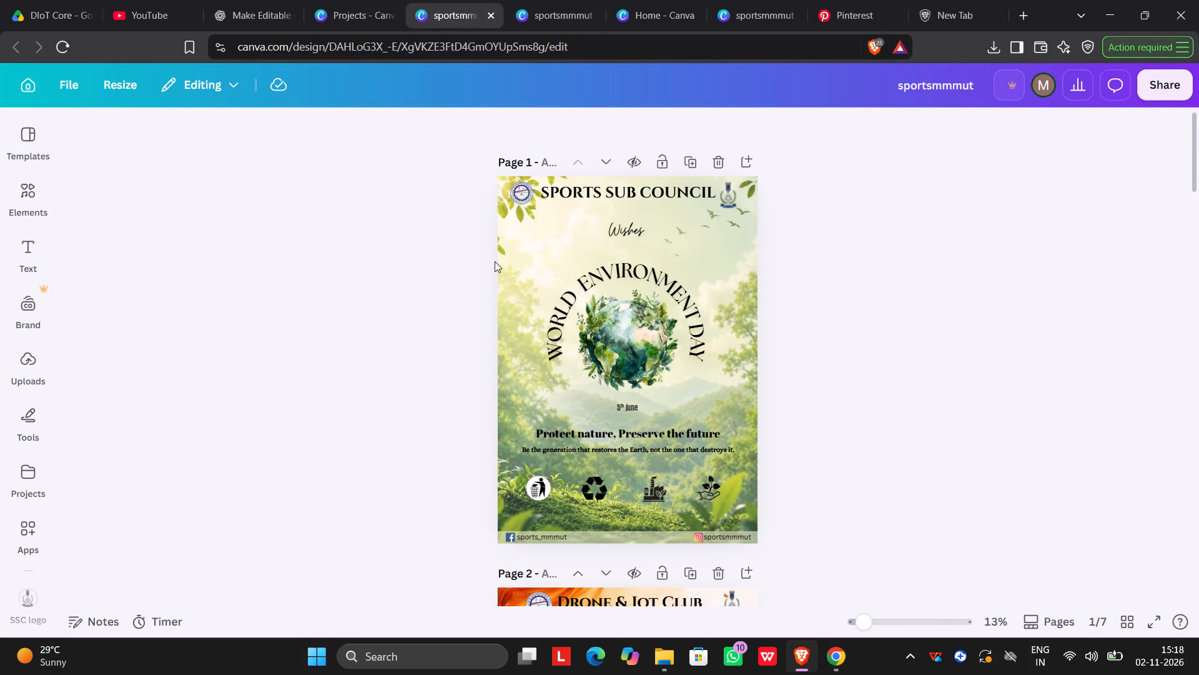
{"action": "scroll", "coordinate": [497, 261], "scroll_direction": "down", "scroll_amount": 2}
{"action": "scroll", "coordinate": [497, 261], "scroll_direction": "up", "scroll_amount": 1}
{"action": "scroll", "coordinate": [497, 261], "scroll_direction": "down", "scroll_amount": 20}
{"action": "scroll", "coordinate": [497, 261], "scroll_direction": "down", "scroll_amount": 12}
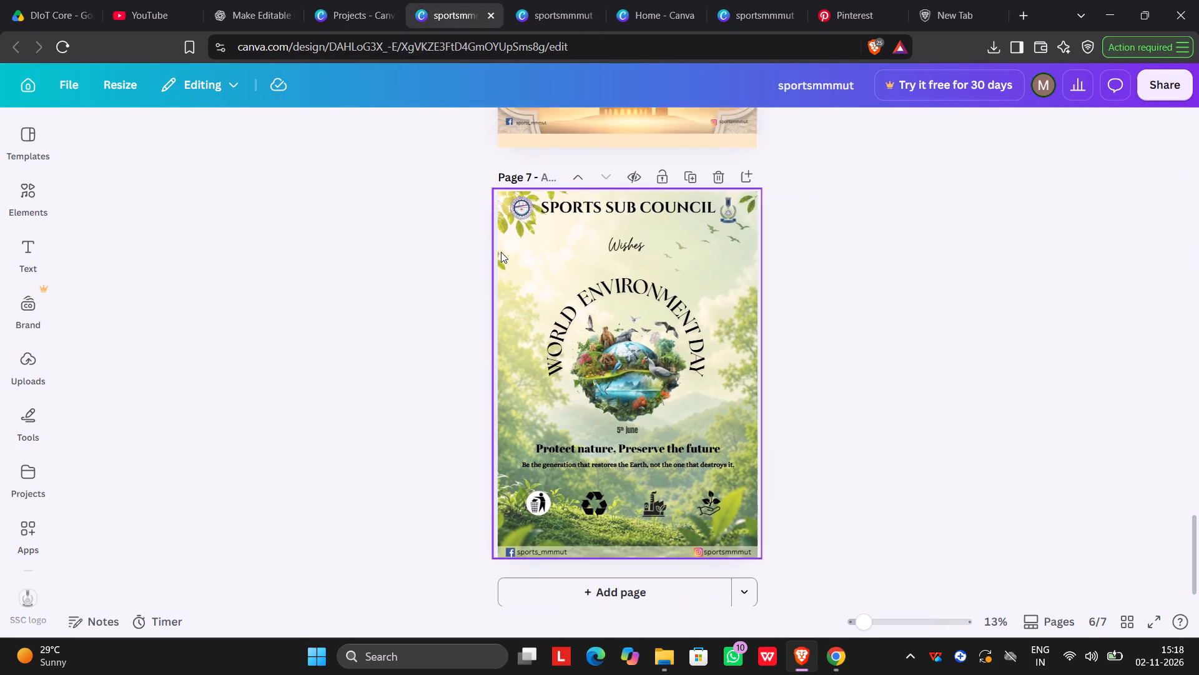
{"action": "scroll", "coordinate": [501, 252], "scroll_direction": "down", "scroll_amount": 11}
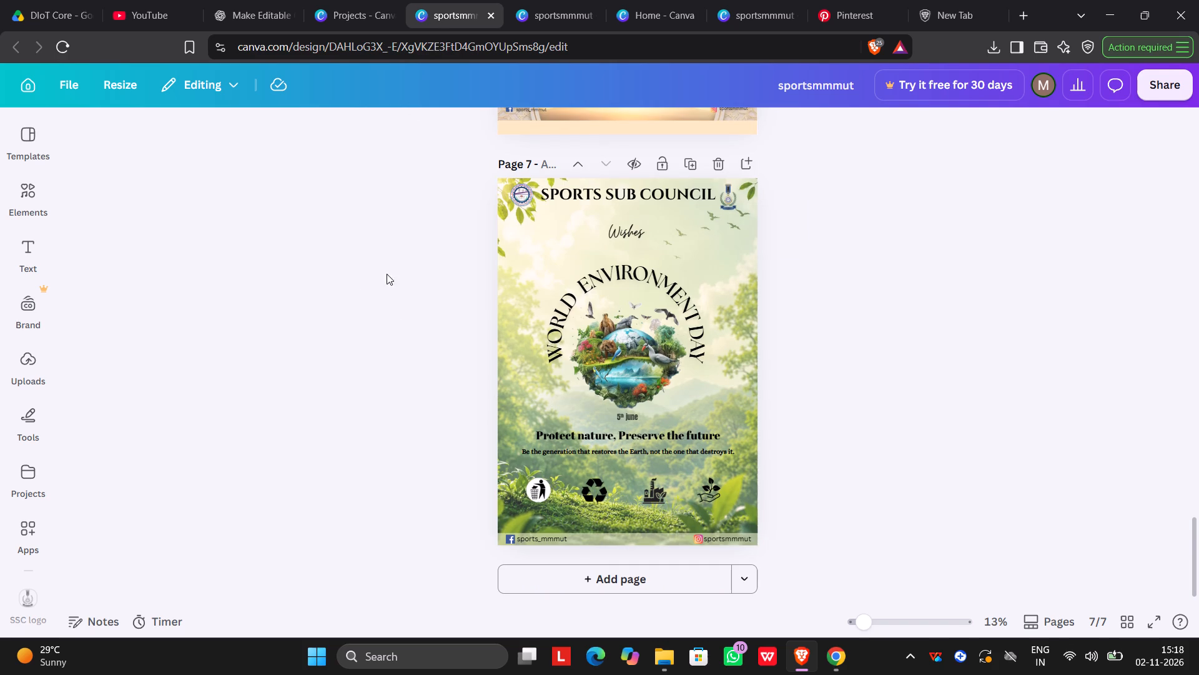
Compare the pages of the two open sportsmmmut copies, including the Independence Day, Eid and last pages.
{"action": "scroll", "coordinate": [787, 362], "scroll_direction": "up", "scroll_amount": 9}
{"action": "scroll", "coordinate": [762, 321], "scroll_direction": "up", "scroll_amount": 12}
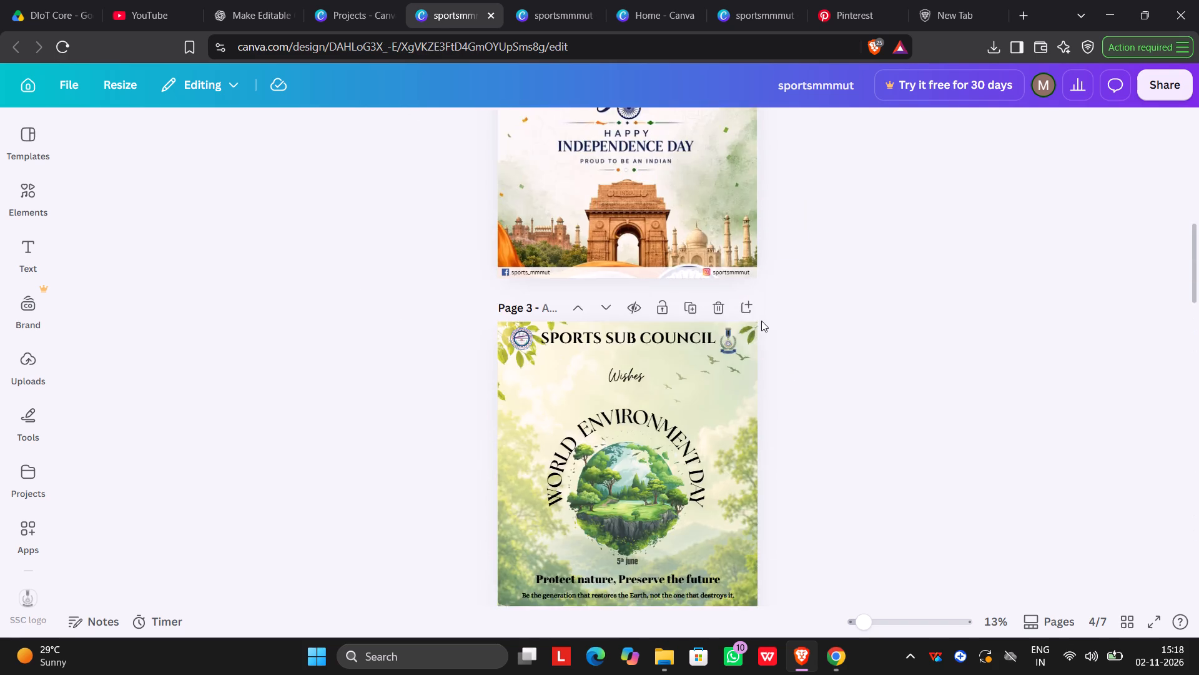
{"action": "scroll", "coordinate": [761, 321], "scroll_direction": "up", "scroll_amount": 13}
{"action": "left_click", "coordinate": [546, 9]}
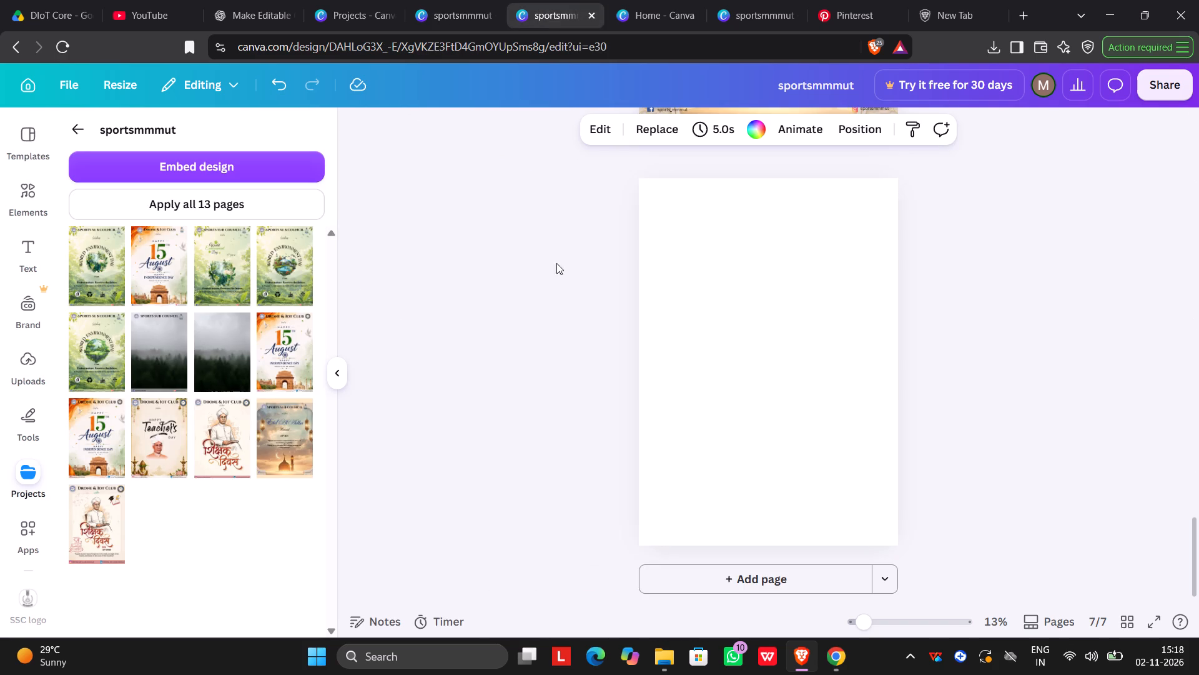
{"action": "scroll", "coordinate": [559, 306], "scroll_direction": "up", "scroll_amount": 5}
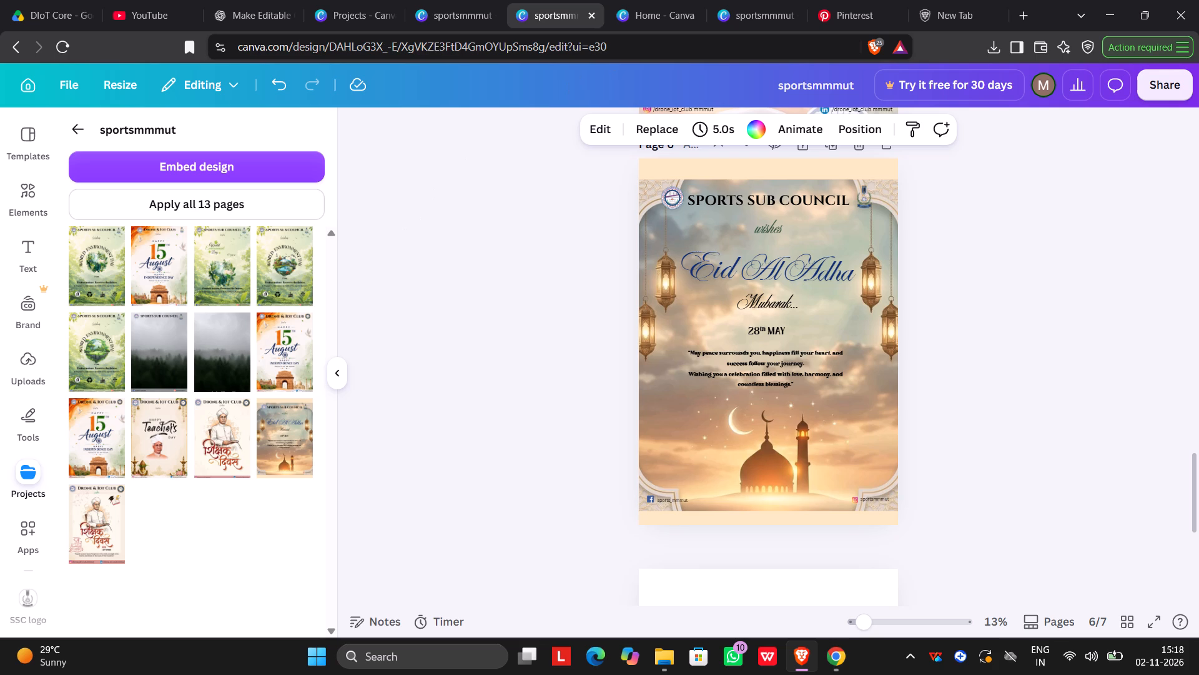
{"action": "left_click", "coordinate": [468, 7]}
{"action": "left_click", "coordinate": [561, 11]}
{"action": "scroll", "coordinate": [600, 310], "scroll_direction": "up", "scroll_amount": 7}
{"action": "scroll", "coordinate": [584, 236], "scroll_direction": "down", "scroll_amount": 10}
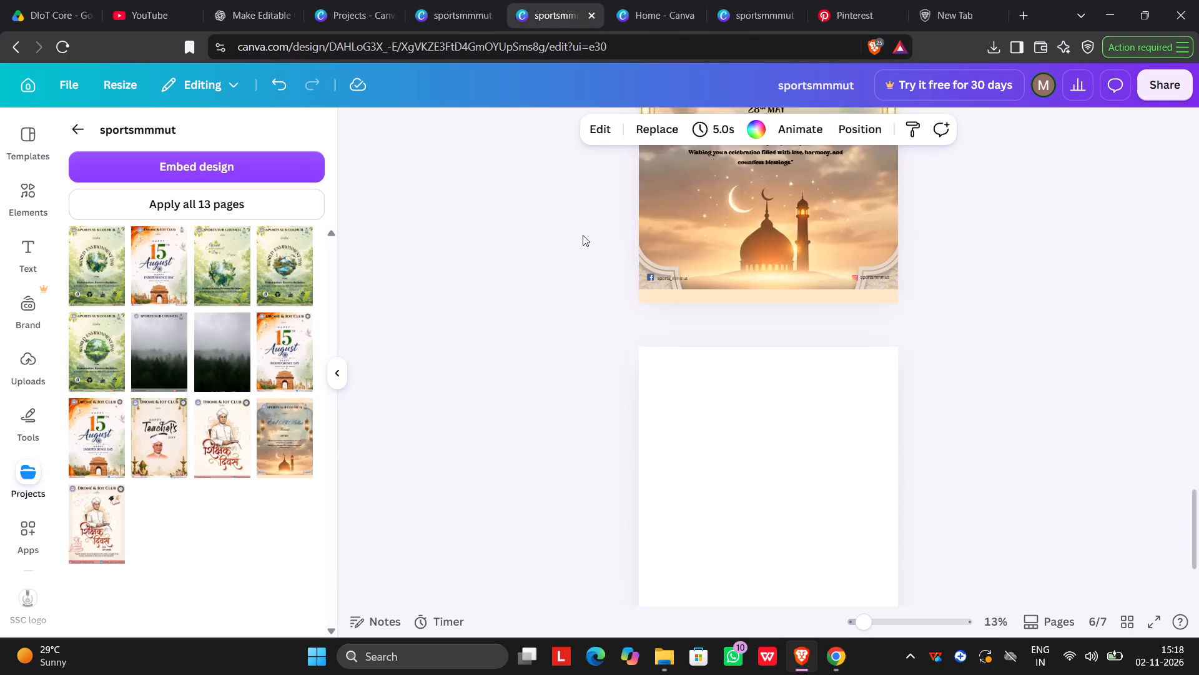
{"action": "scroll", "coordinate": [583, 235], "scroll_direction": "down", "scroll_amount": 10}
{"action": "scroll", "coordinate": [585, 235], "scroll_direction": "up", "scroll_amount": 5}
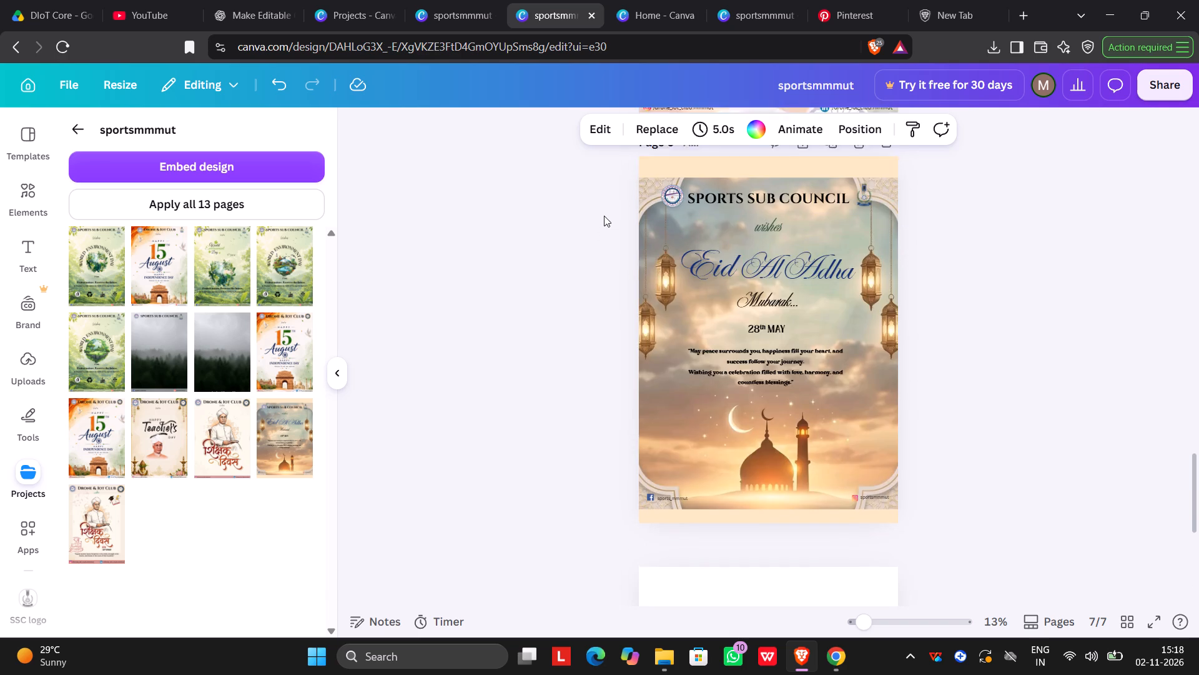
{"action": "scroll", "coordinate": [604, 216], "scroll_direction": "up", "scroll_amount": 8}
{"action": "left_click", "coordinate": [553, 0]}
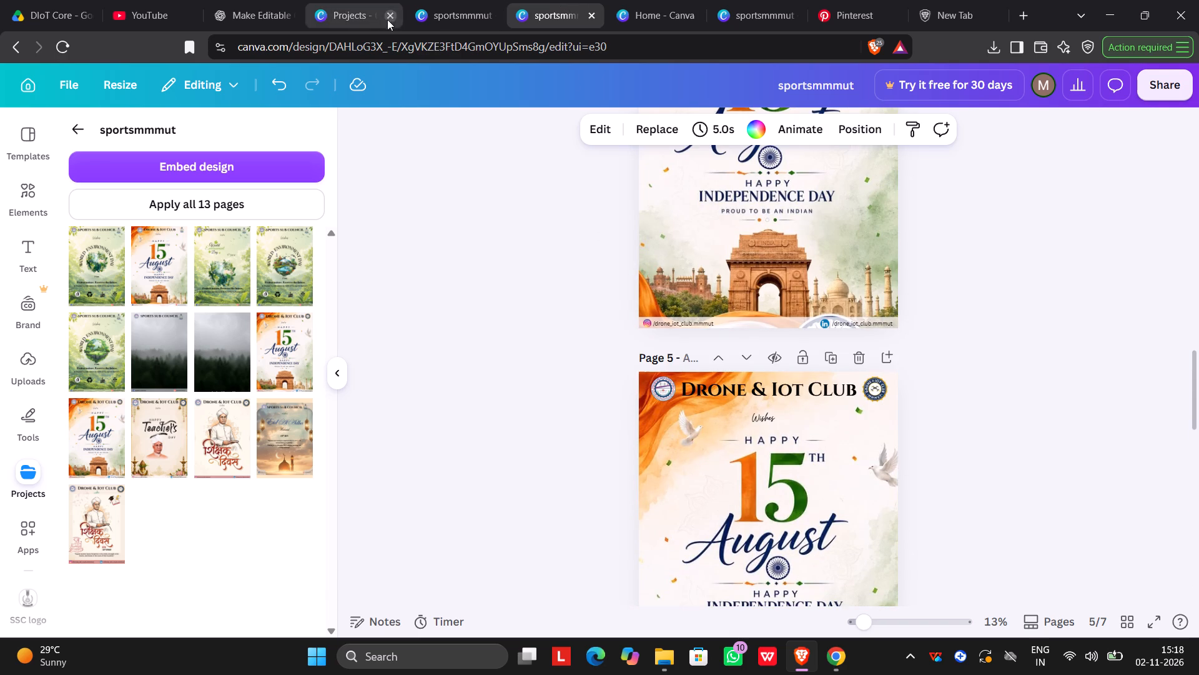
Add a page 8 after the last World Environment Day page of sportsmmmut and paste the cream Dhanteras background onto it.
{"action": "left_click", "coordinate": [445, 12]}
{"action": "scroll", "coordinate": [554, 205], "scroll_direction": "up", "scroll_amount": 7}
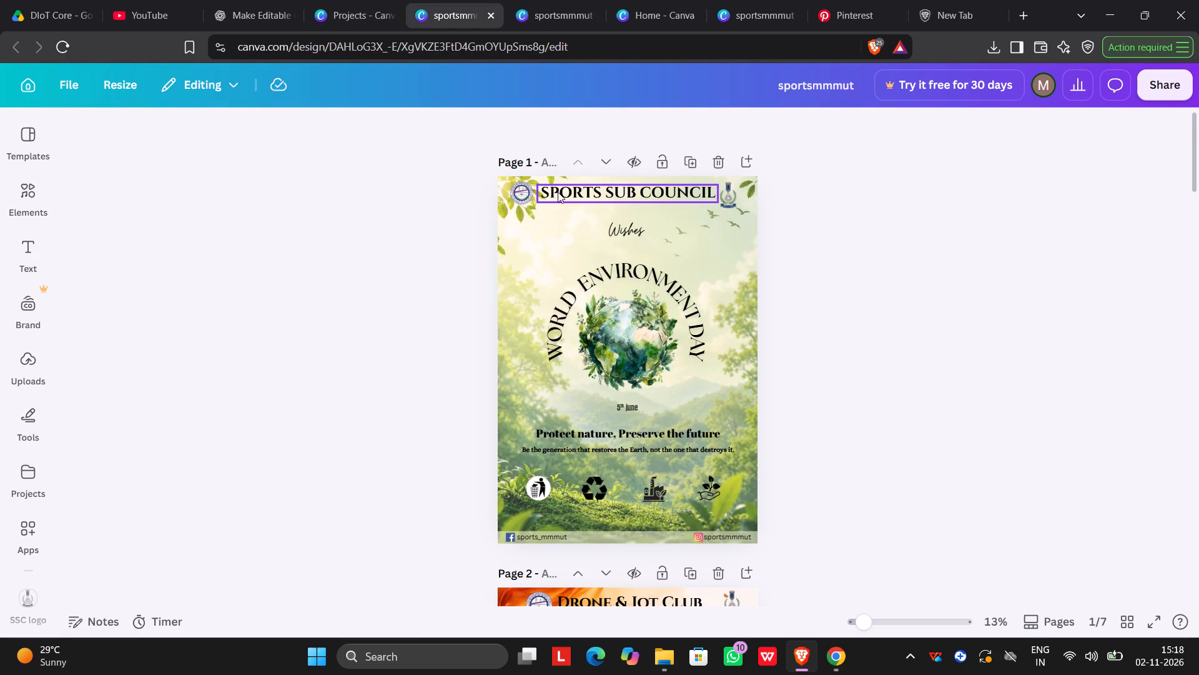
{"action": "scroll", "coordinate": [558, 192], "scroll_direction": "up", "scroll_amount": 4}
{"action": "scroll", "coordinate": [629, 251], "scroll_direction": "down", "scroll_amount": 4}
{"action": "scroll", "coordinate": [629, 251], "scroll_direction": "up", "scroll_amount": 1}
{"action": "scroll", "coordinate": [629, 252], "scroll_direction": "down", "scroll_amount": 3}
{"action": "scroll", "coordinate": [626, 255], "scroll_direction": "up", "scroll_amount": 1}
{"action": "scroll", "coordinate": [626, 255], "scroll_direction": "down", "scroll_amount": 20}
{"action": "scroll", "coordinate": [626, 255], "scroll_direction": "down", "scroll_amount": 4}
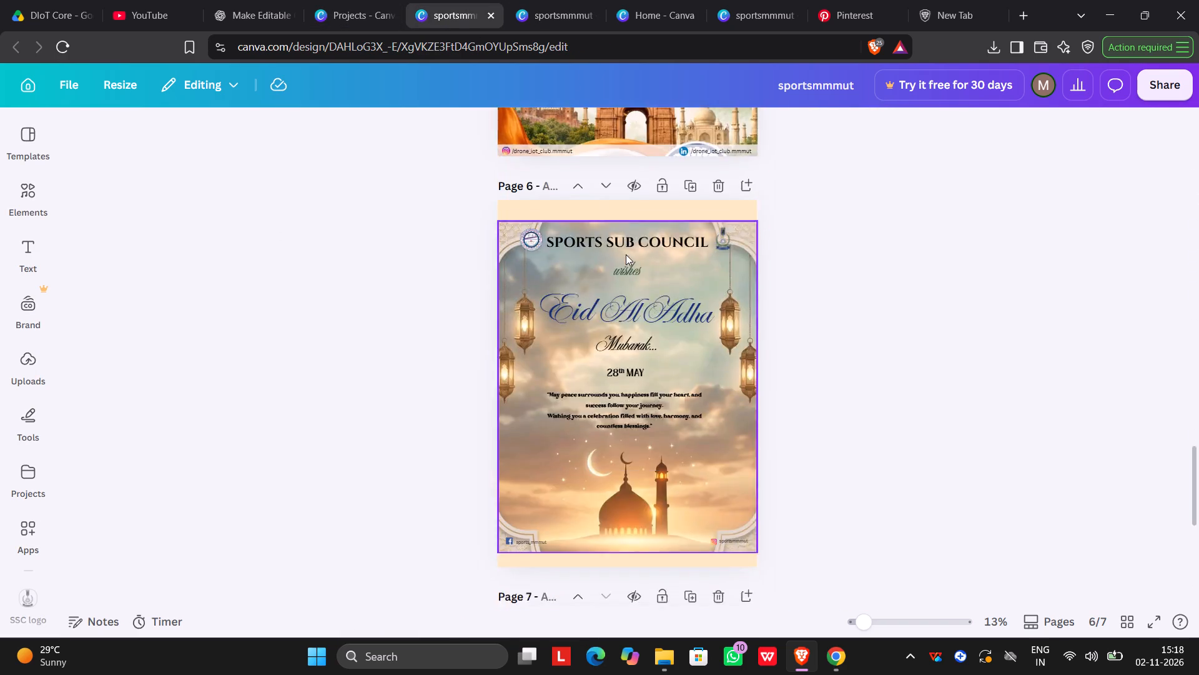
{"action": "scroll", "coordinate": [626, 254], "scroll_direction": "down", "scroll_amount": 15}
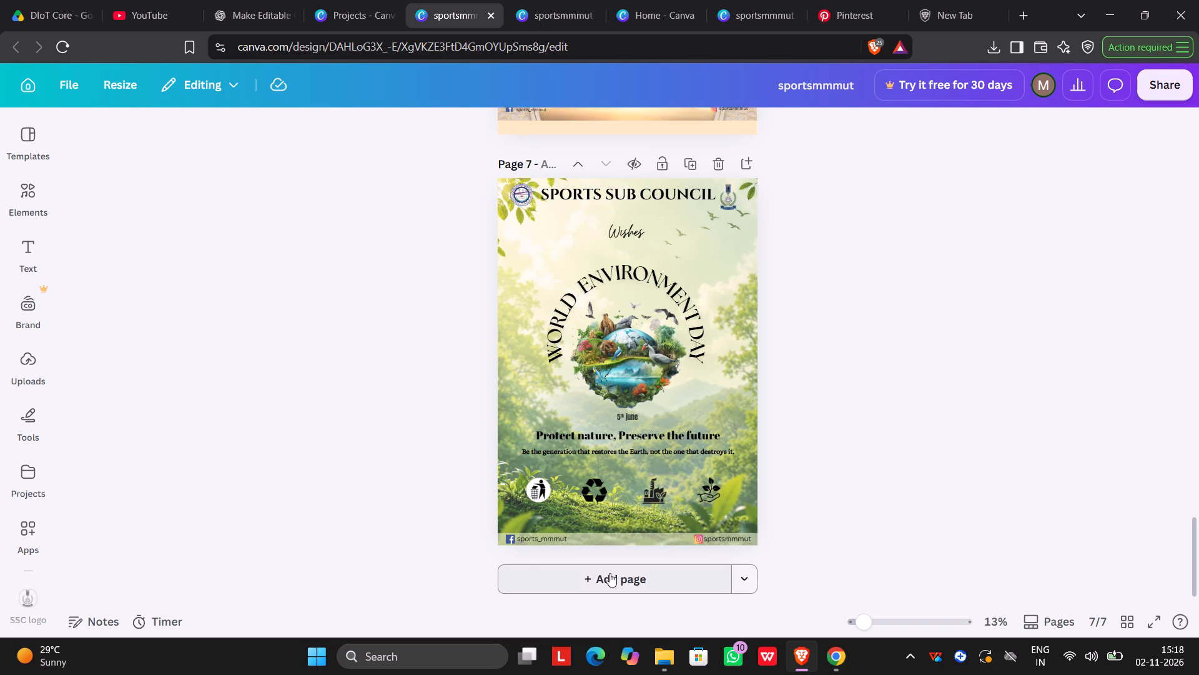
{"action": "left_click", "coordinate": [609, 573]}
{"action": "key", "text": "ctrl+v"}
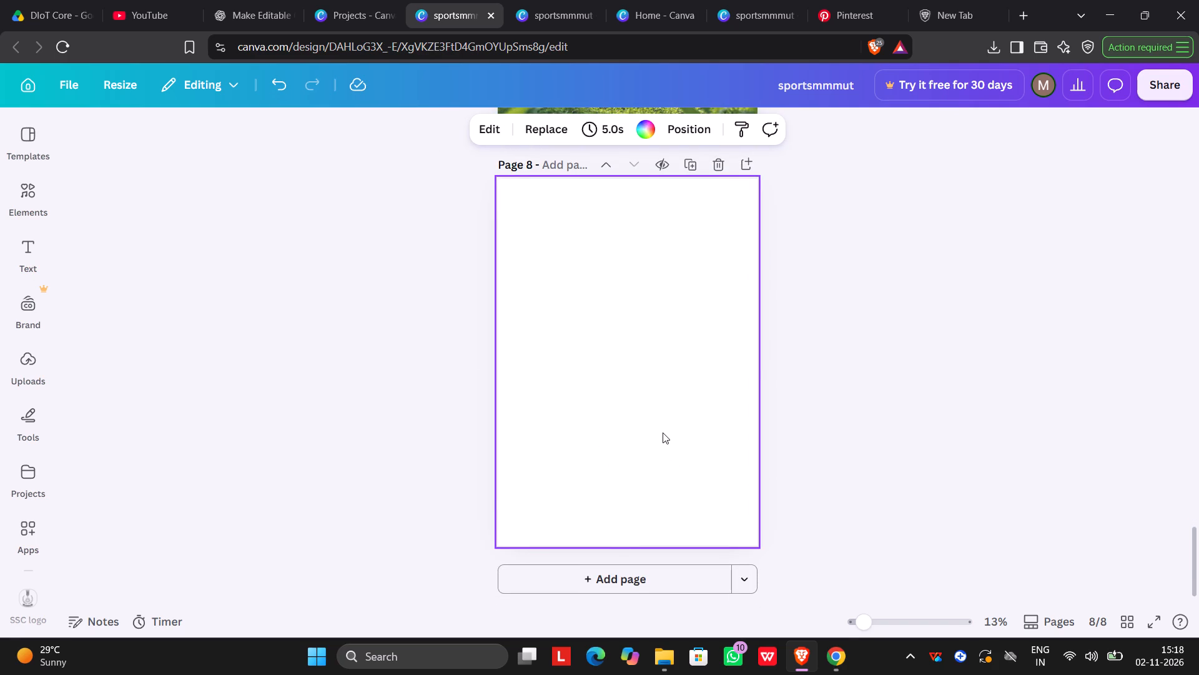
{"action": "left_click", "coordinate": [850, 342]}
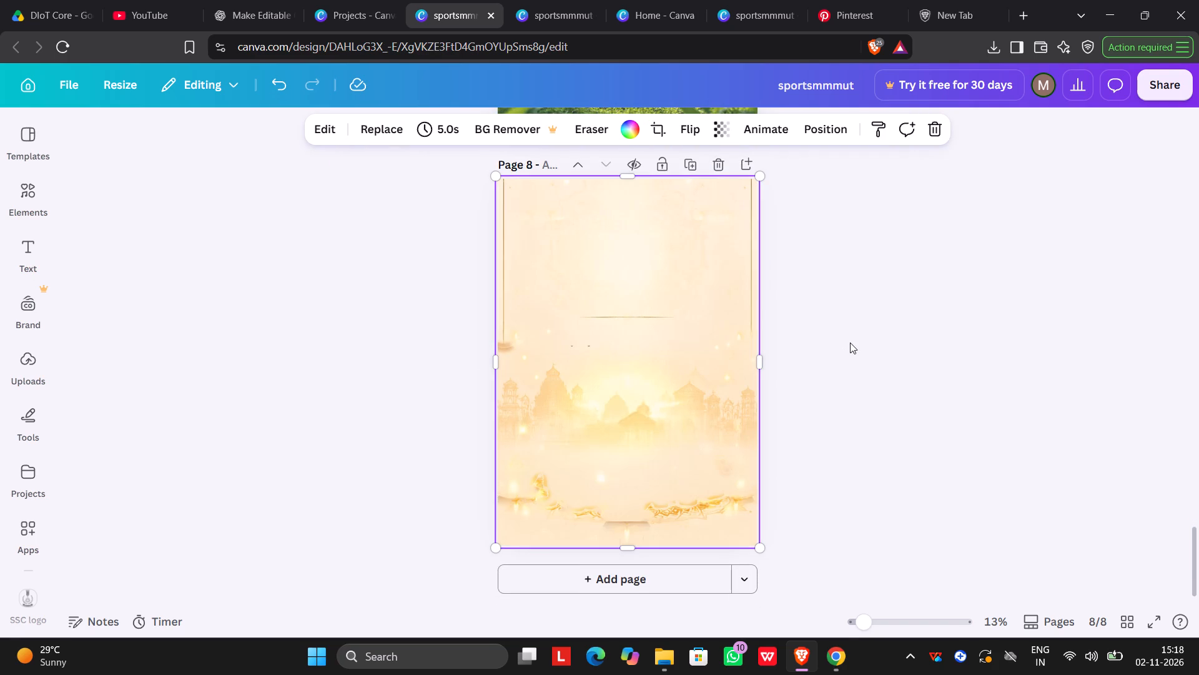
Go through the open Canva tabs and close the Canva home page.
{"action": "left_click", "coordinate": [377, 0]}
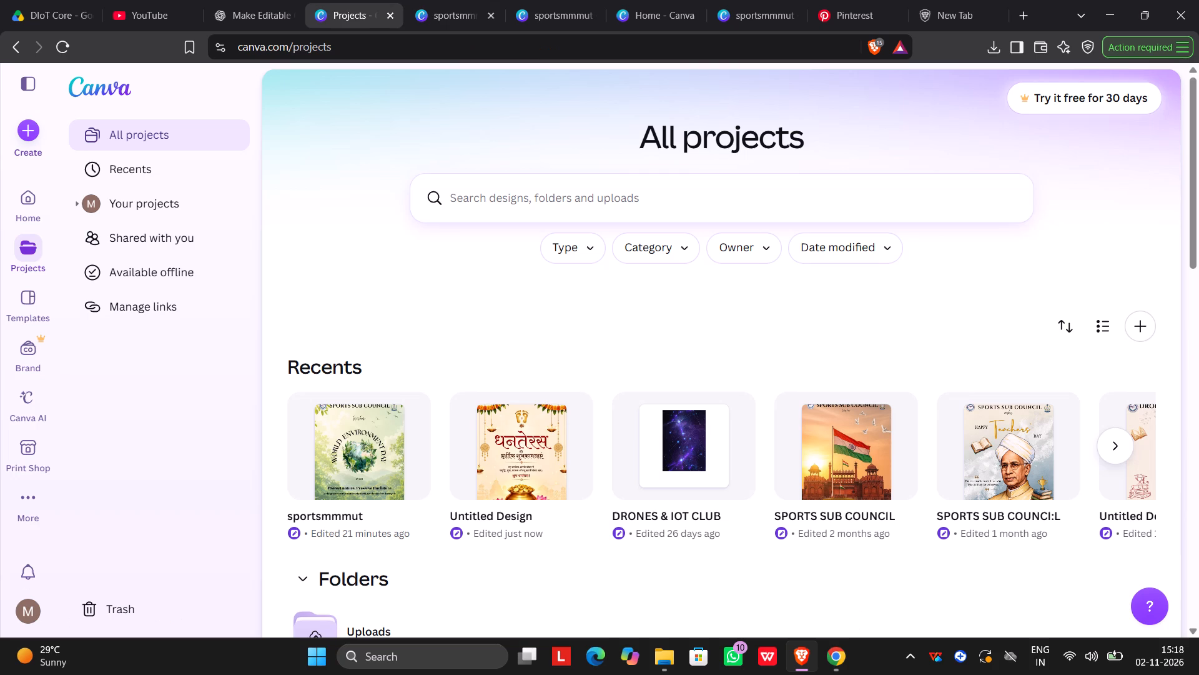
{"action": "left_click", "coordinate": [526, 8]}
{"action": "left_click", "coordinate": [477, 0]}
{"action": "left_click", "coordinate": [644, 4]}
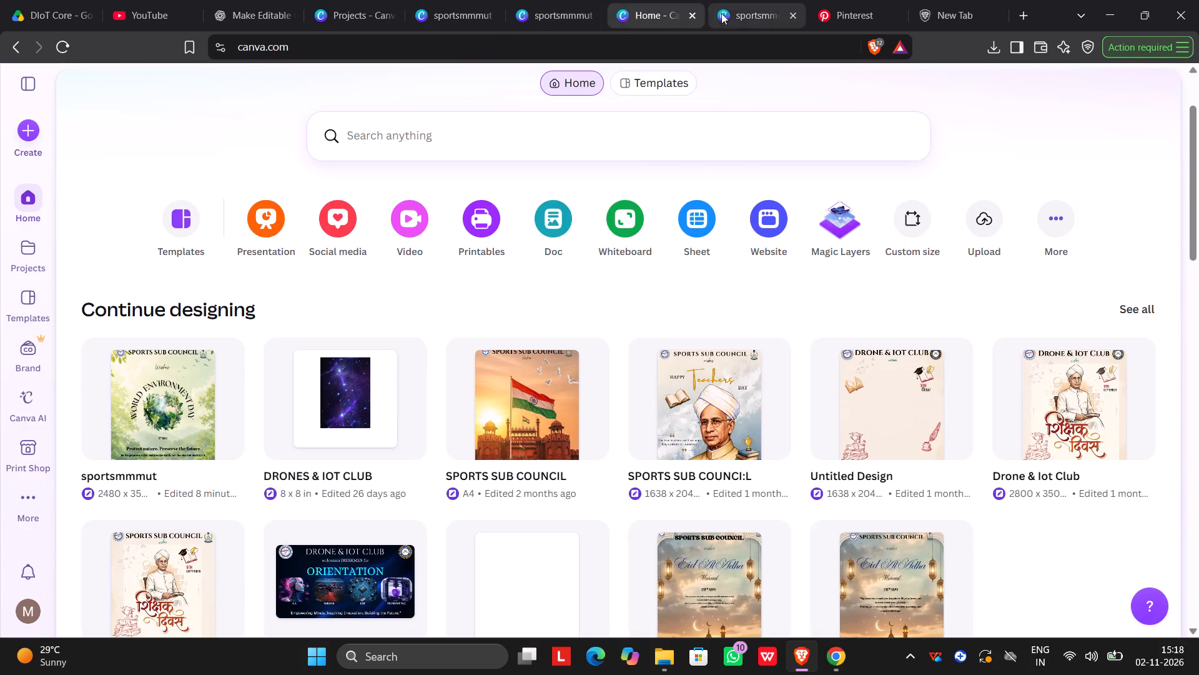
{"action": "left_click", "coordinate": [741, 2]}
{"action": "left_click", "coordinate": [663, 2]}
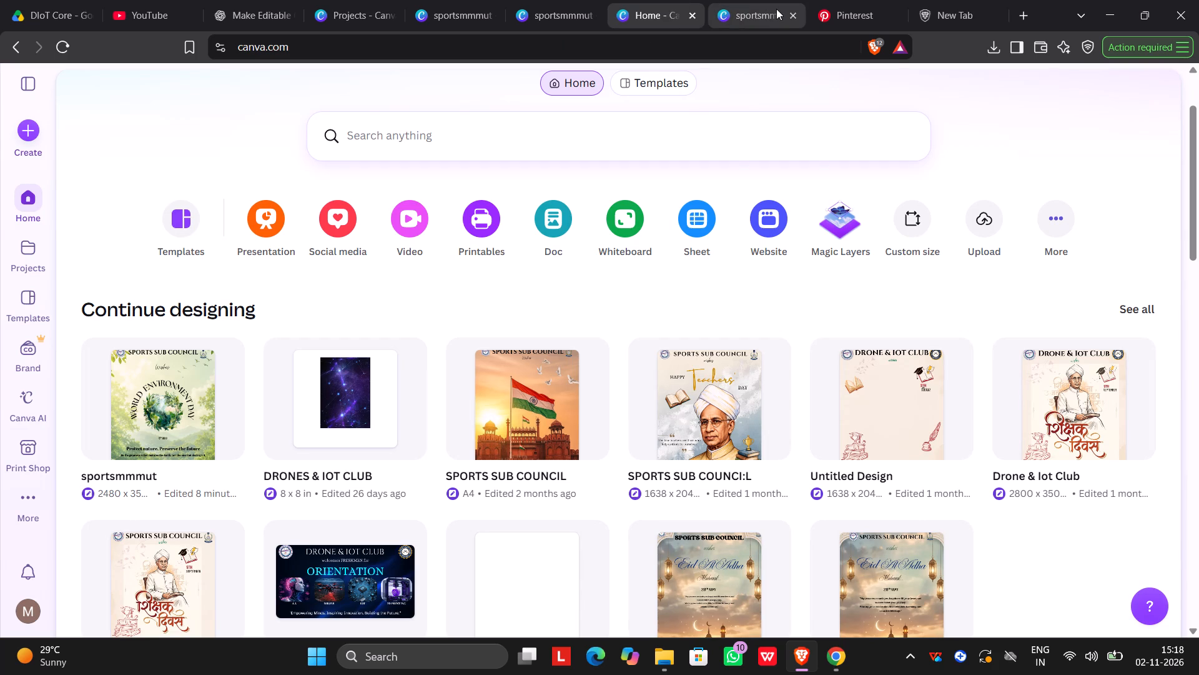
{"action": "left_click", "coordinate": [668, 6]}
{"action": "left_click", "coordinate": [688, 11]}
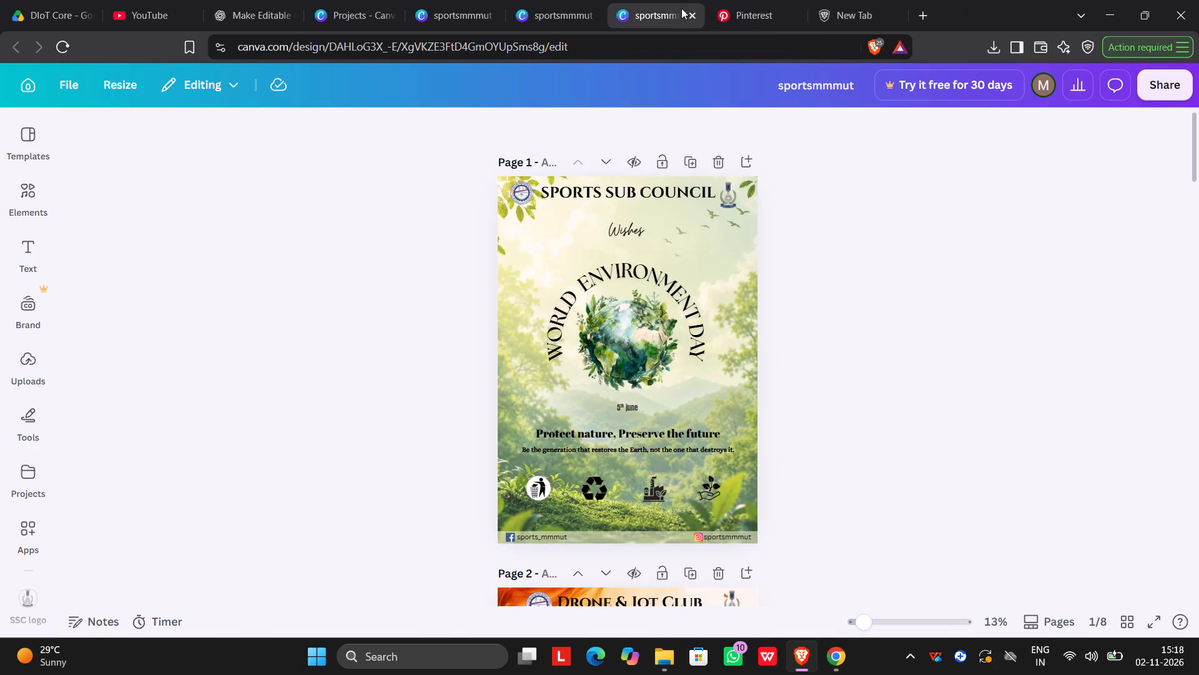
Check the three open sportsmmmut copies and close the two duplicates, keeping the one with the project pages listed beside it.
{"action": "left_click", "coordinate": [654, 6]}
{"action": "left_click", "coordinate": [571, 11]}
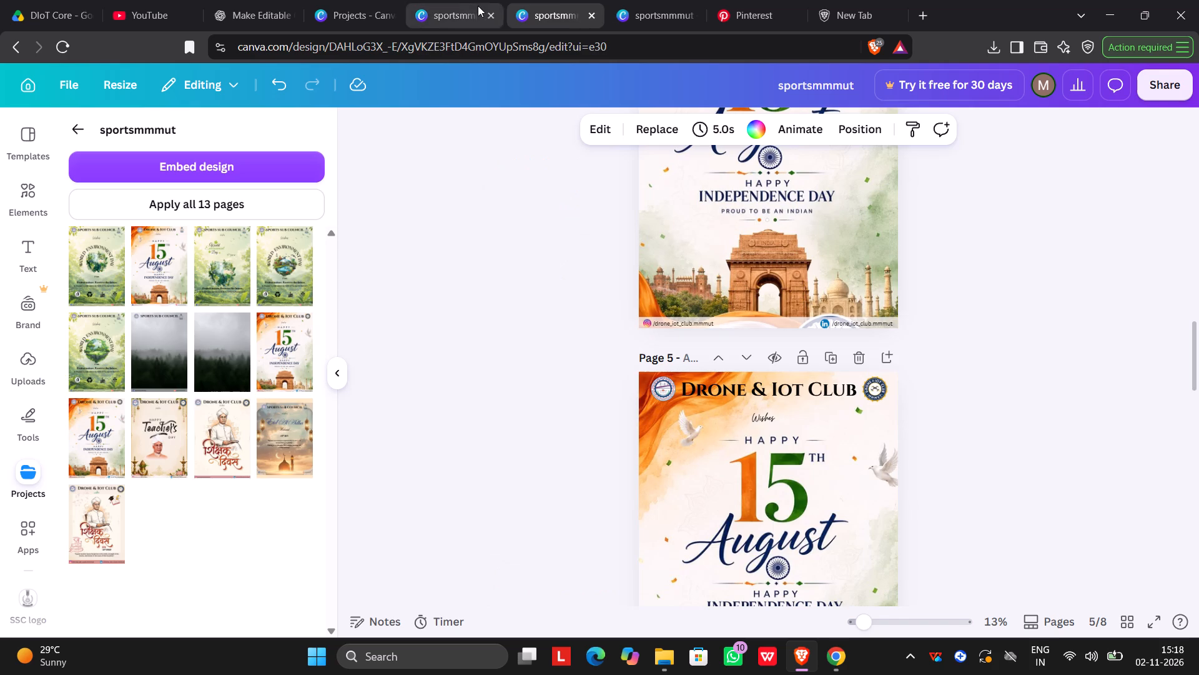
{"action": "left_click", "coordinate": [478, 6]}
{"action": "left_click", "coordinate": [640, 14]}
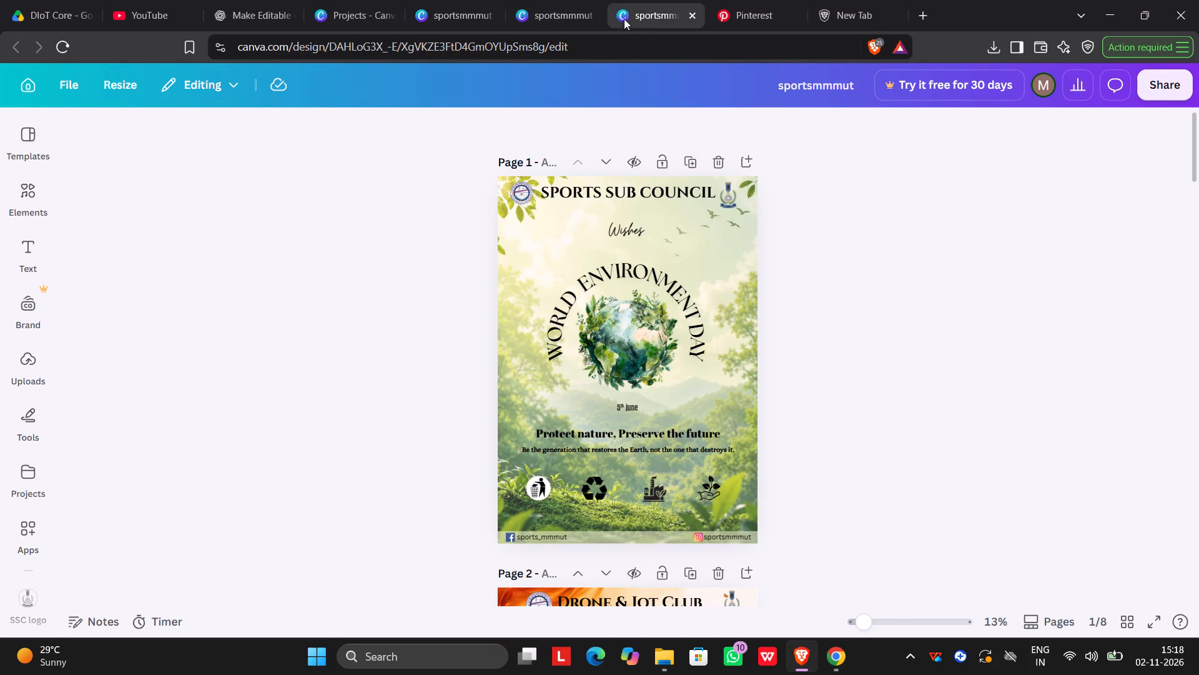
{"action": "left_click", "coordinate": [588, 2]}
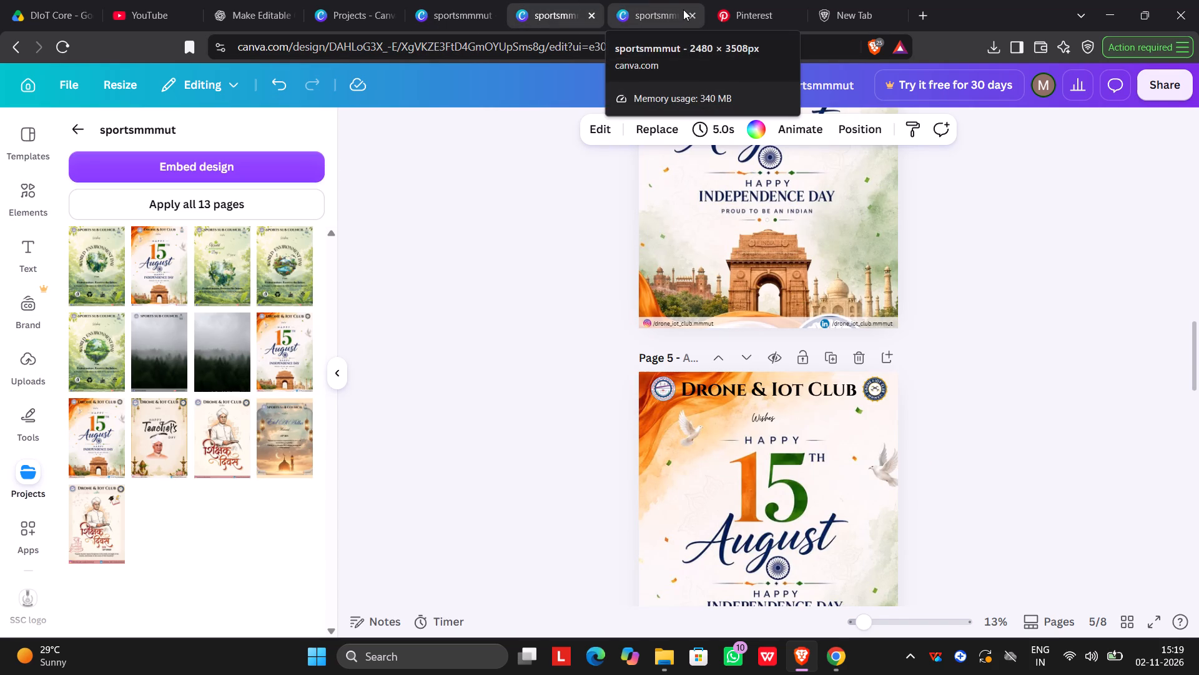
{"action": "left_click", "coordinate": [686, 9]}
{"action": "left_click", "coordinate": [547, 20]}
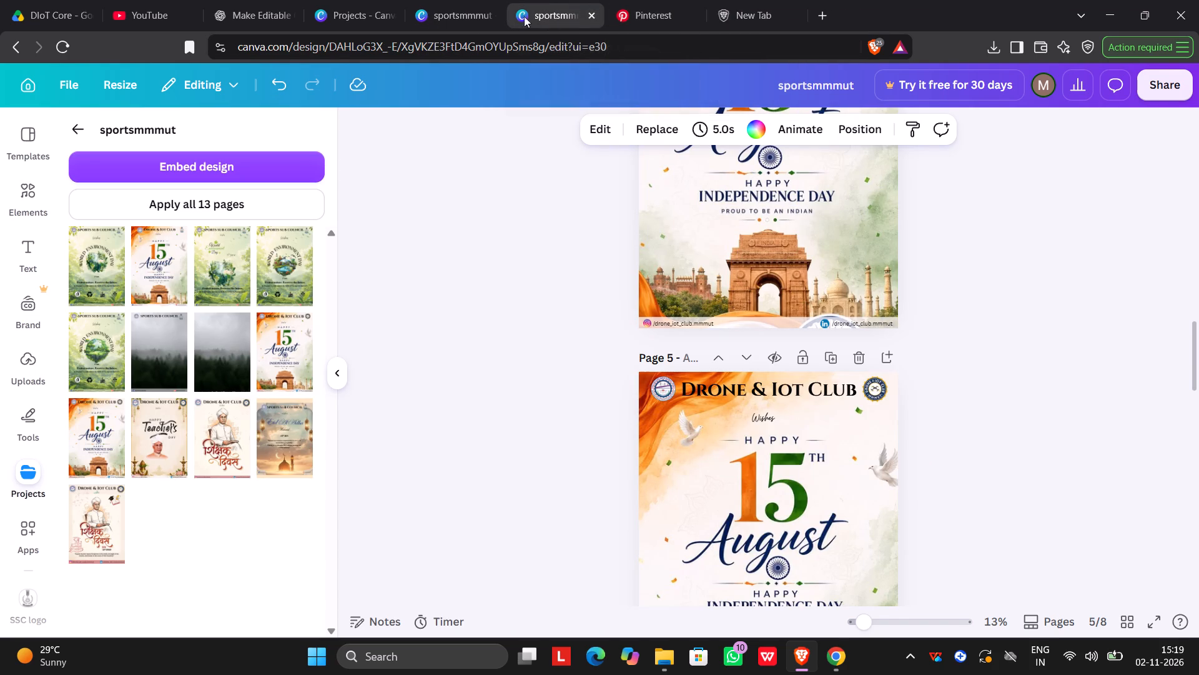
{"action": "left_click", "coordinate": [493, 11]}
{"action": "left_click", "coordinate": [476, 12]}
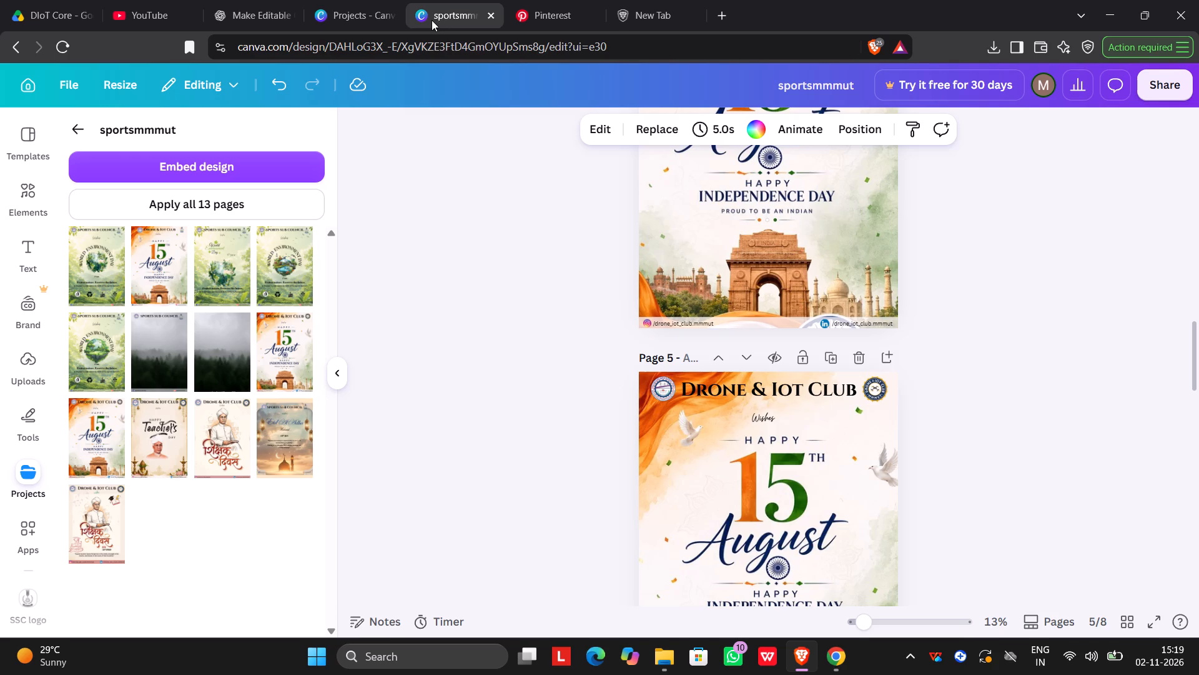
{"action": "left_click", "coordinate": [379, 9]}
{"action": "left_click", "coordinate": [436, 17]}
Look through the pages of the remaining sportsmmmut copy, checking pages 6 to 8 and the pasted cream background.
{"action": "scroll", "coordinate": [719, 462], "scroll_direction": "up", "scroll_amount": 5}
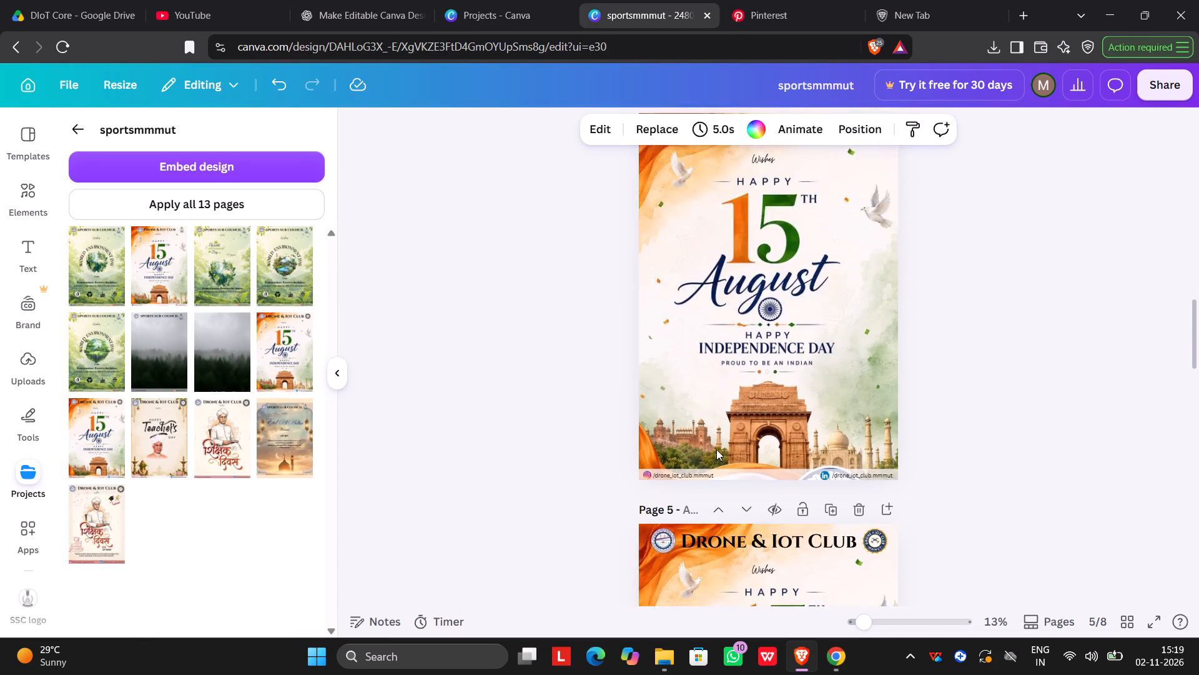
{"action": "scroll", "coordinate": [716, 448], "scroll_direction": "down", "scroll_amount": 20}
{"action": "scroll", "coordinate": [716, 448], "scroll_direction": "down", "scroll_amount": 7}
{"action": "scroll", "coordinate": [716, 447], "scroll_direction": "up", "scroll_amount": 1}
{"action": "scroll", "coordinate": [716, 447], "scroll_direction": "down", "scroll_amount": 4}
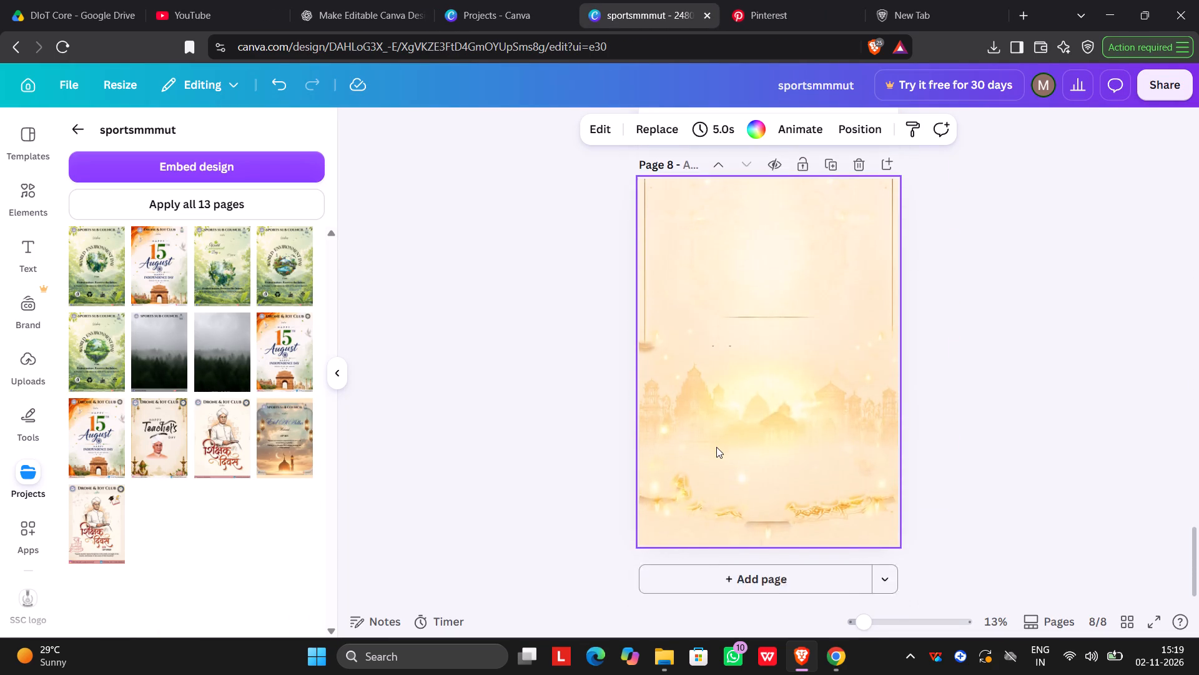
{"action": "scroll", "coordinate": [716, 447], "scroll_direction": "up", "scroll_amount": 4}
{"action": "left_click", "coordinate": [741, 301]}
{"action": "scroll", "coordinate": [777, 240], "scroll_direction": "up", "scroll_amount": 4}
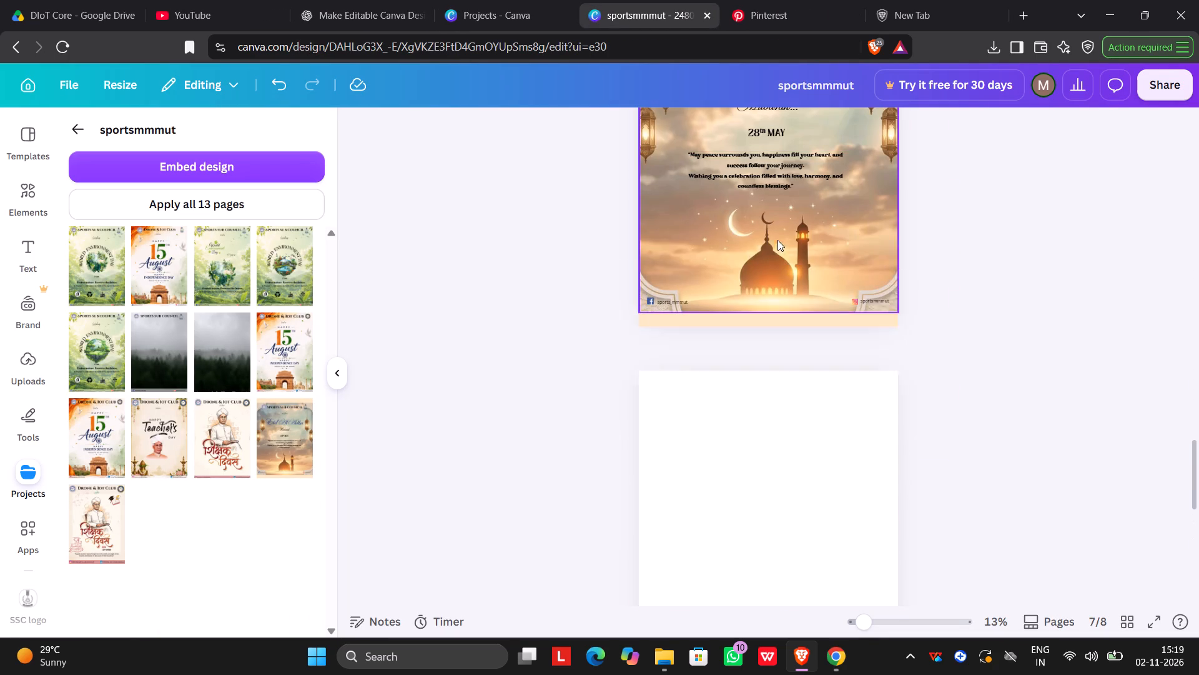
{"action": "left_click", "coordinate": [719, 492]}
{"action": "left_click", "coordinate": [727, 486]}
{"action": "left_click", "coordinate": [727, 486]}
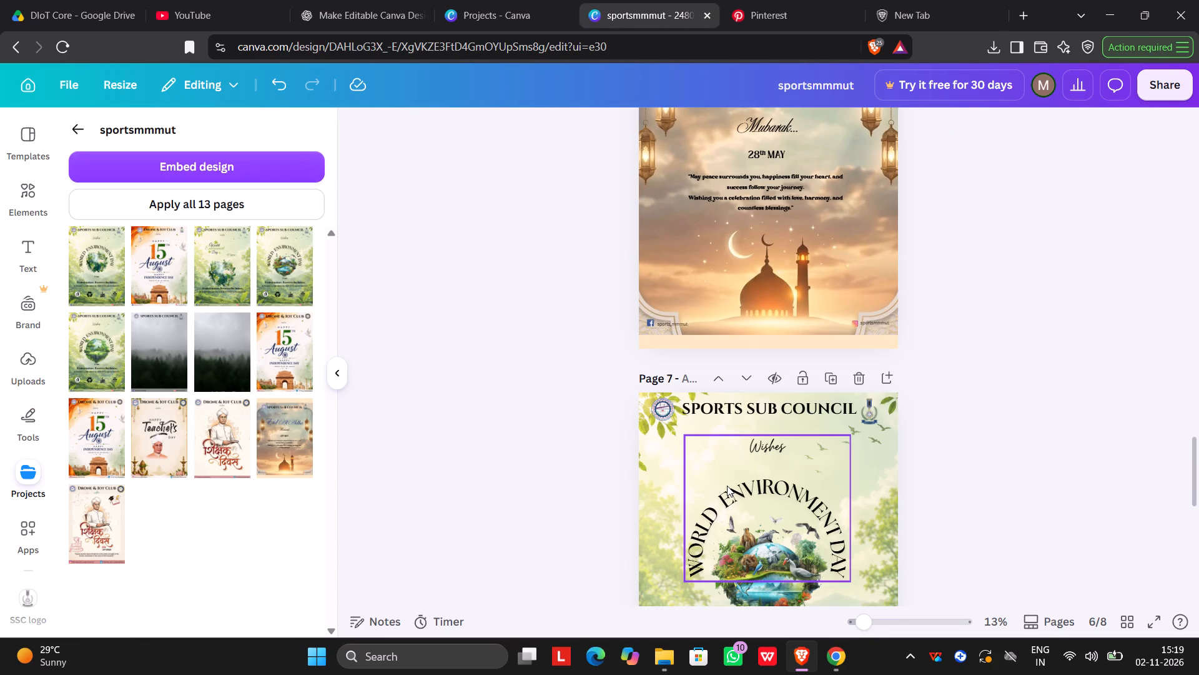
{"action": "scroll", "coordinate": [721, 470], "scroll_direction": "down", "scroll_amount": 9}
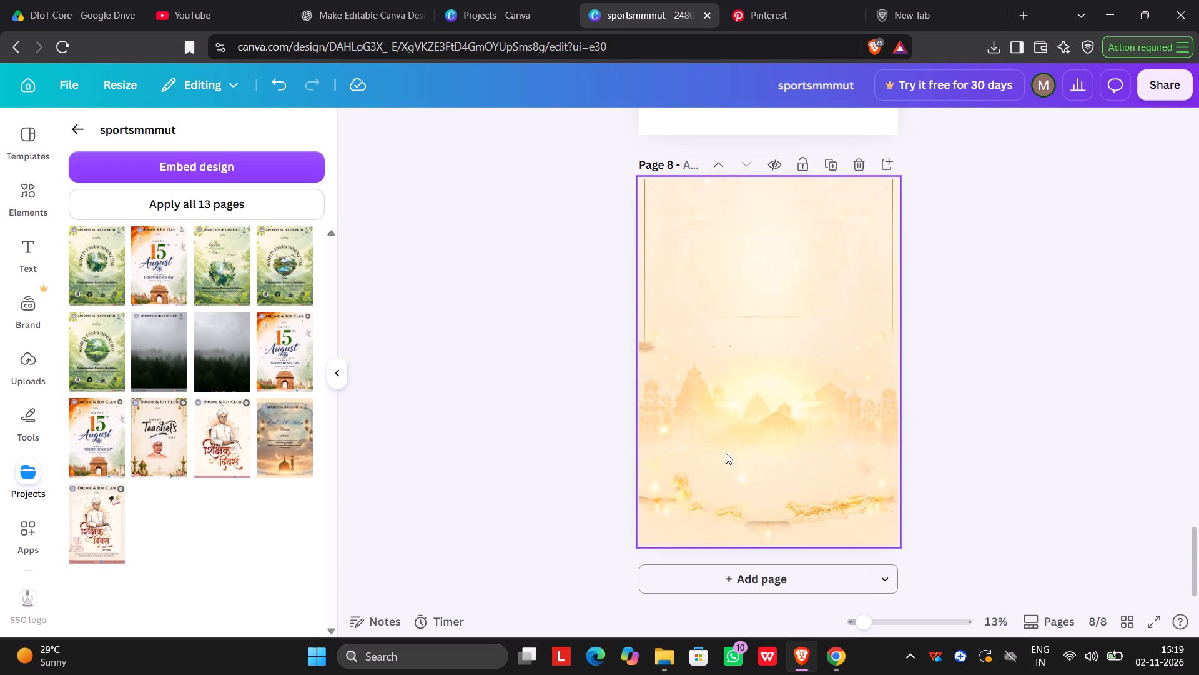
Close the remaining sportsmmmut copy and open the Dhanteras Untitled Design and sportsmmmut afresh from the projects overview.
{"action": "left_click", "coordinate": [701, 11]}
{"action": "left_click", "coordinate": [500, 2]}
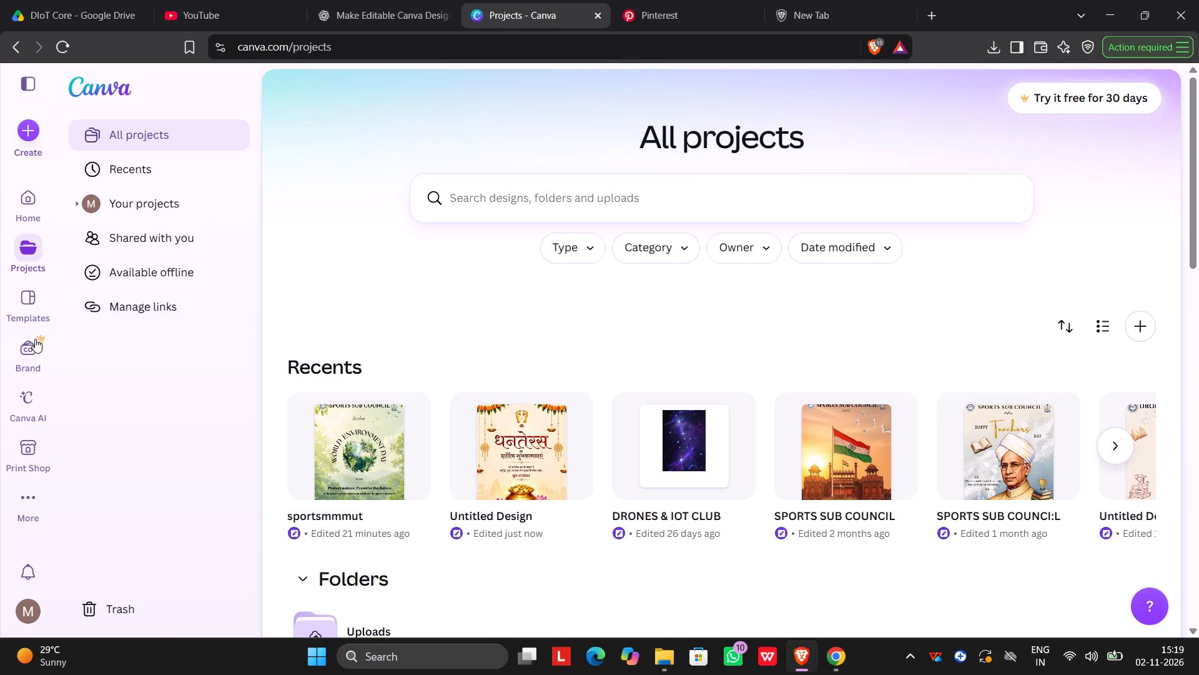
{"action": "left_click", "coordinate": [520, 466]}
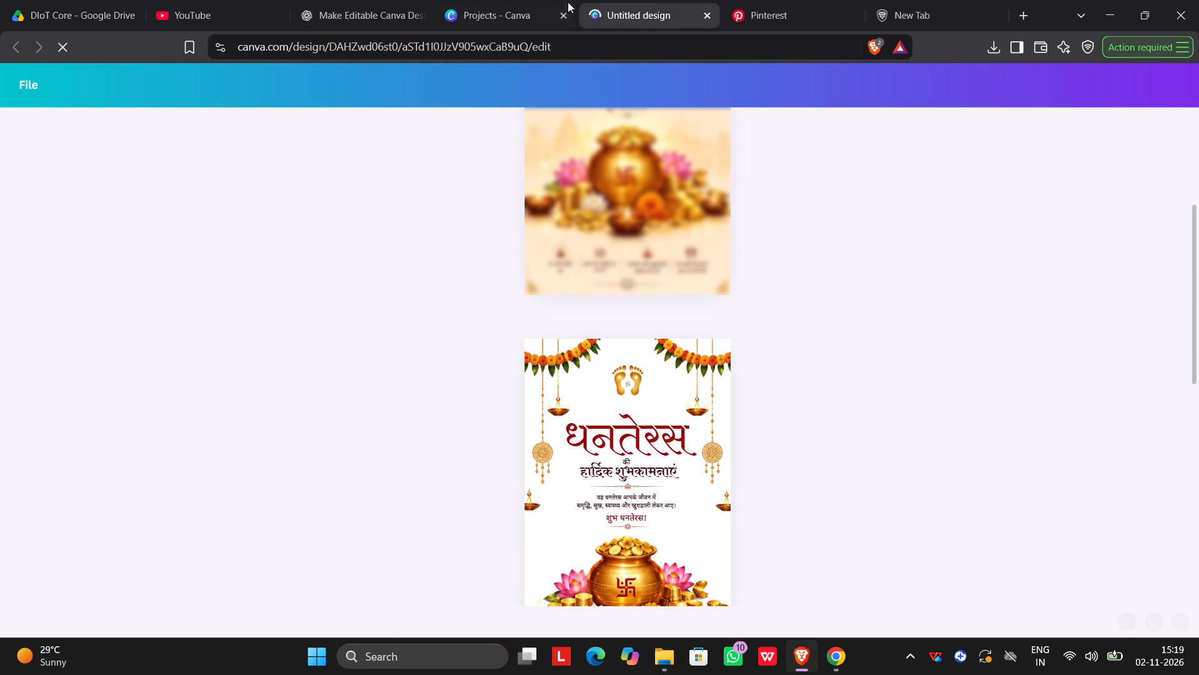
{"action": "left_click", "coordinate": [528, 10]}
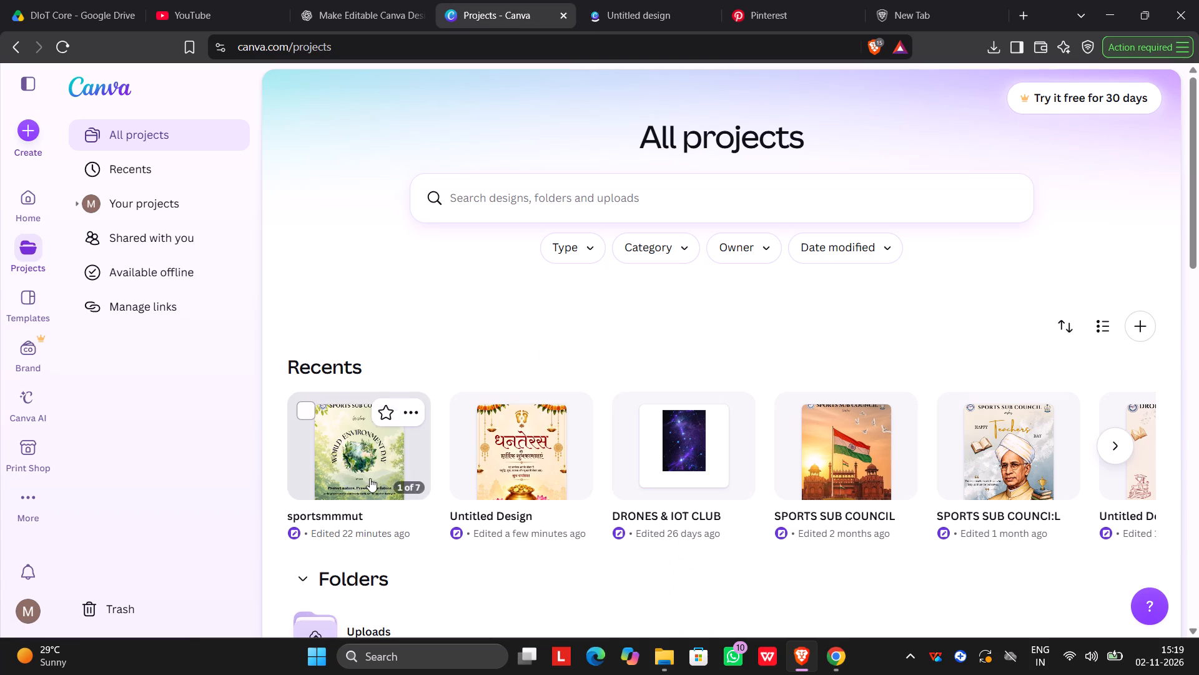
{"action": "left_click", "coordinate": [369, 474]}
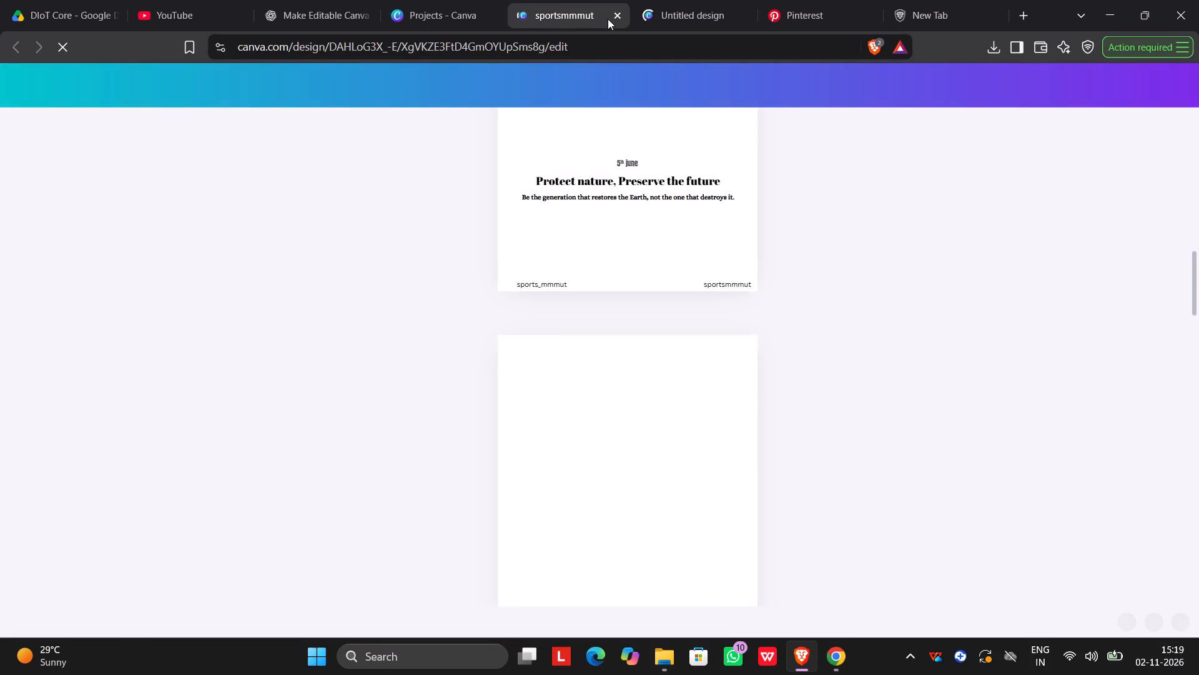
Copy all the separated Dhanteras elements on page 2 of the Untitled design, from the garlands down to the bottom corner ornaments.
{"action": "left_click", "coordinate": [658, 2]}
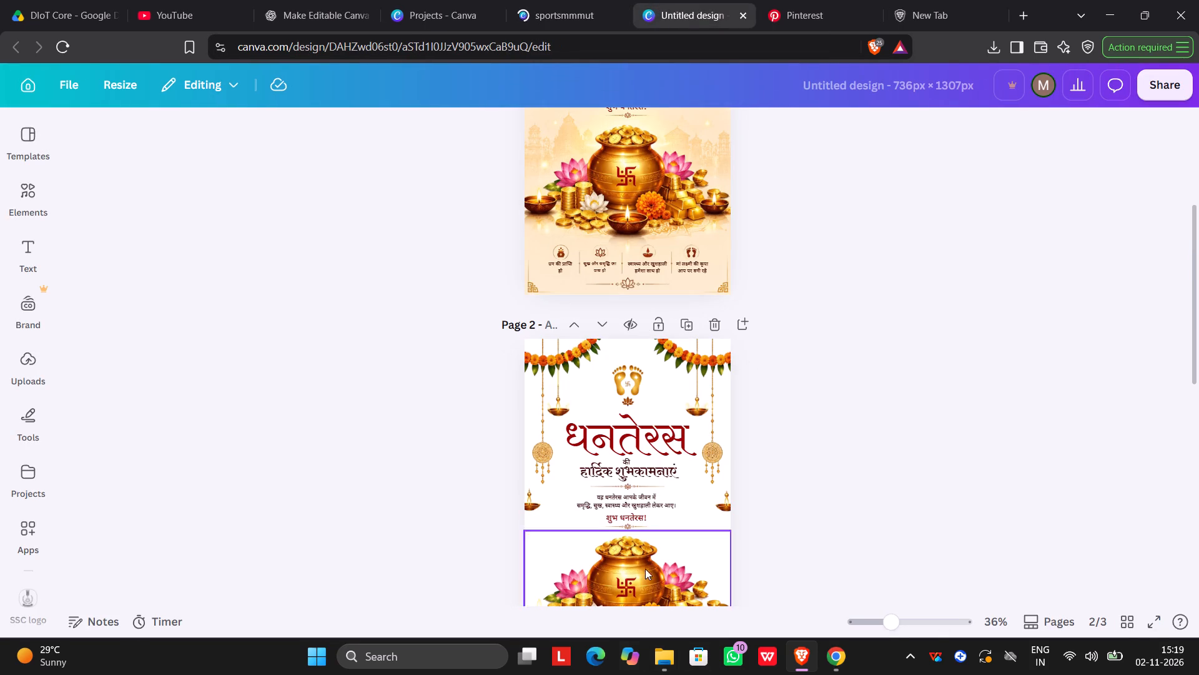
{"action": "scroll", "coordinate": [456, 361], "scroll_direction": "down", "scroll_amount": 4}
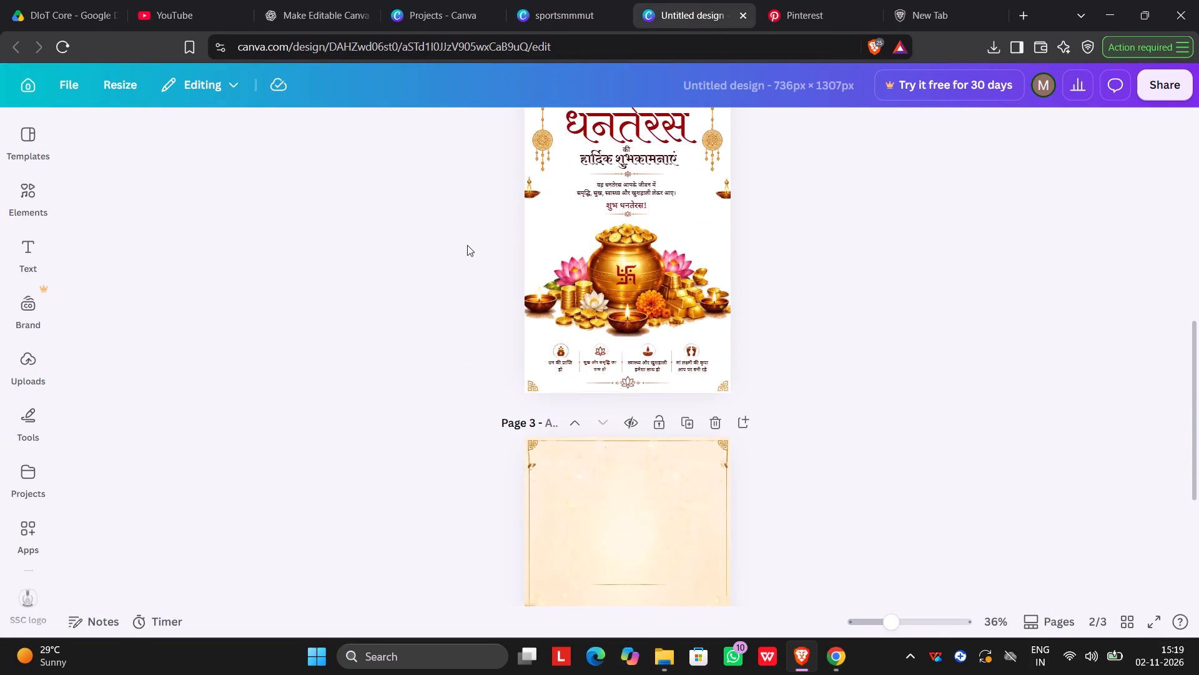
{"action": "scroll", "coordinate": [467, 245], "scroll_direction": "up", "scroll_amount": 3}
{"action": "left_click_drag", "start_coordinate": [446, 299], "coordinate": [851, 594]}
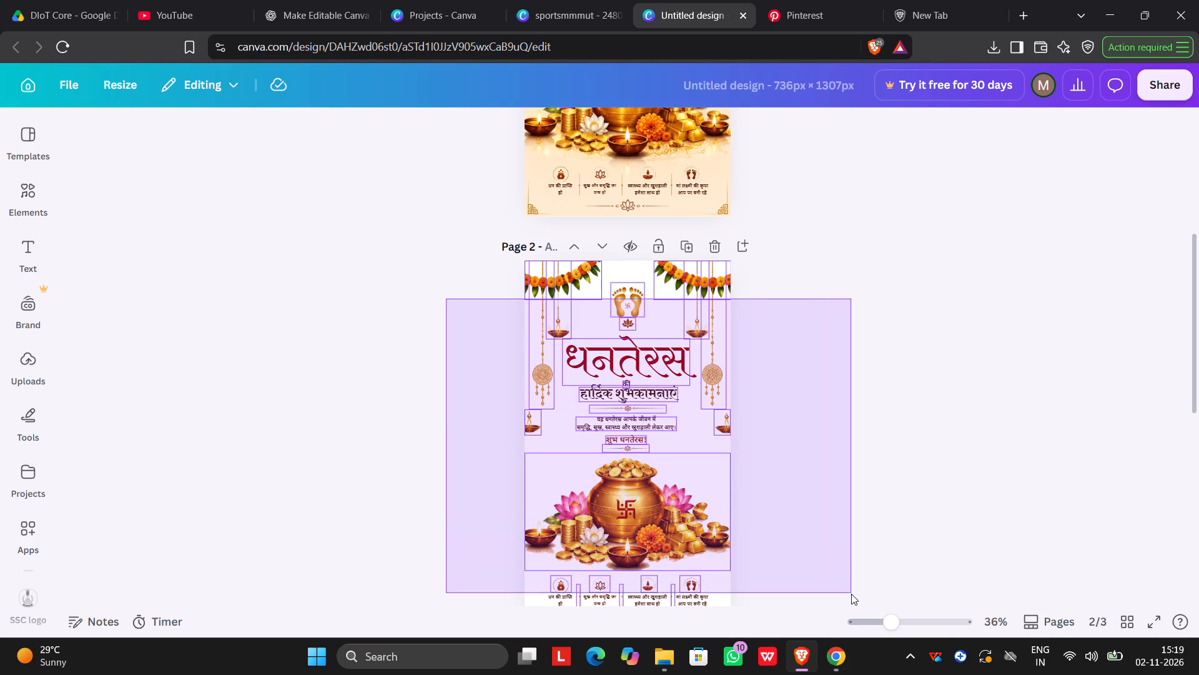
{"action": "left_click_drag", "start_coordinate": [851, 594], "coordinate": [852, 594]}
{"action": "left_click", "coordinate": [966, 459]}
{"action": "left_click_drag", "start_coordinate": [449, 261], "coordinate": [618, 324]}
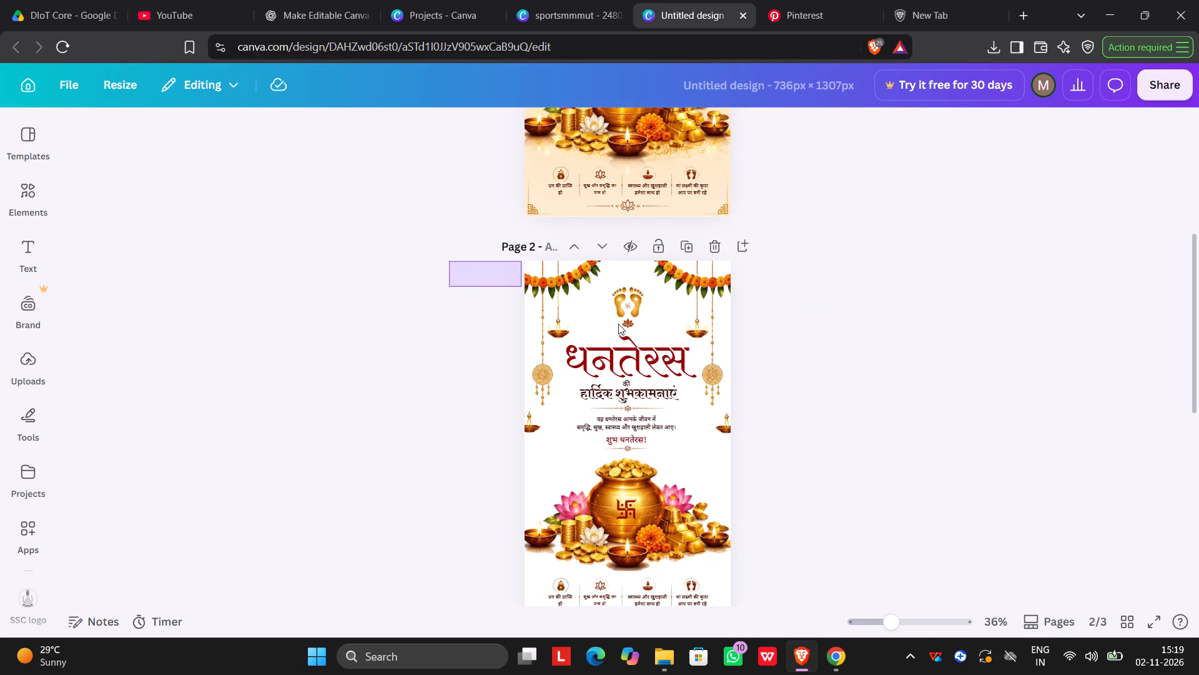
{"action": "left_click_drag", "start_coordinate": [618, 324], "coordinate": [881, 577]}
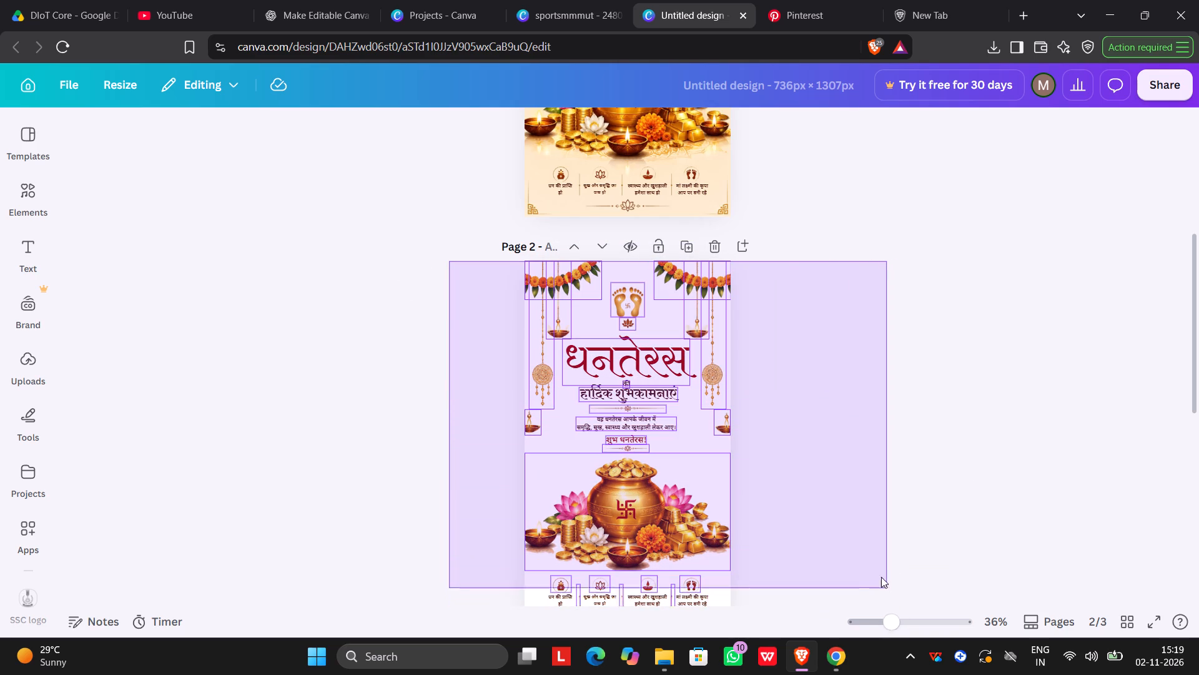
{"action": "left_click_drag", "start_coordinate": [881, 577], "coordinate": [824, 395]}
{"action": "scroll", "coordinate": [871, 534], "scroll_direction": "down", "scroll_amount": 3}
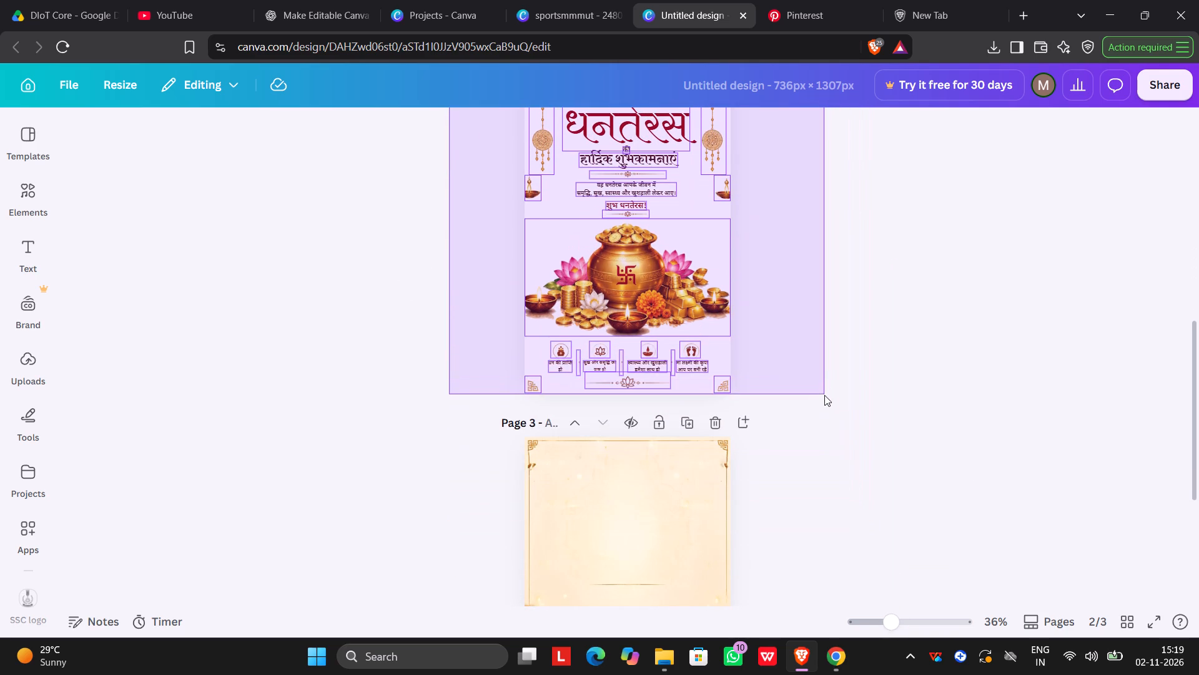
{"action": "left_click_drag", "start_coordinate": [824, 395], "coordinate": [826, 404]}
{"action": "key", "text": "ctrl+c"}
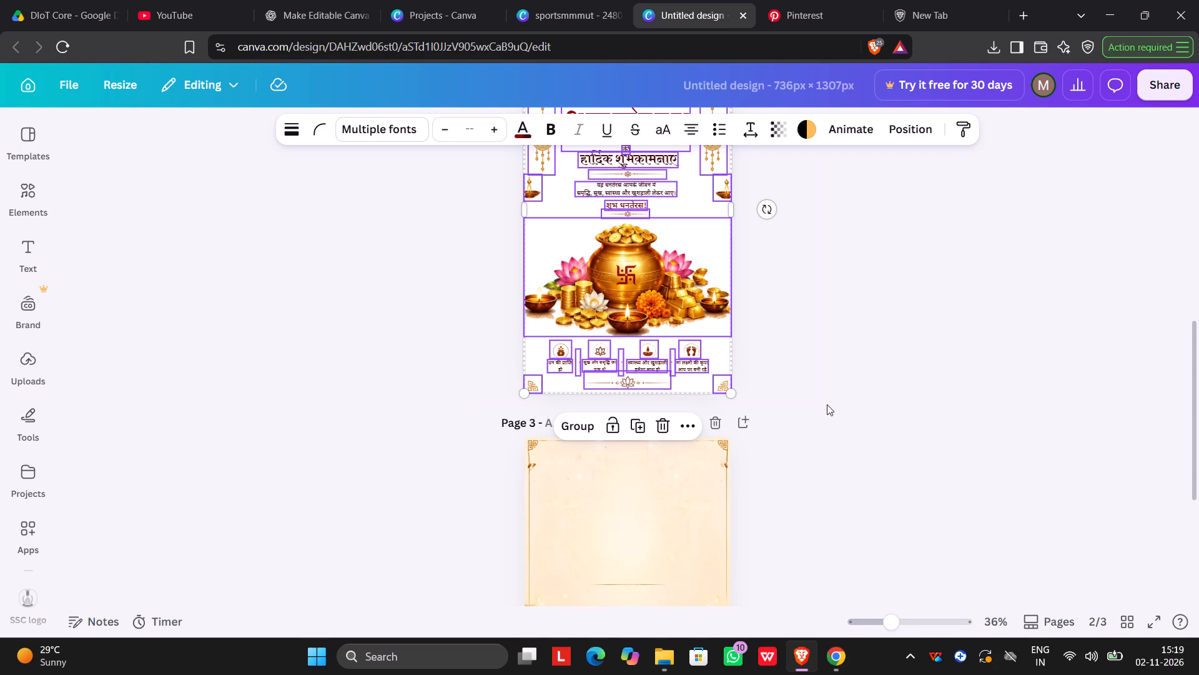
Paste the copied Dhanteras elements onto the cream background on page 8 of the sportsmmmut design.
{"action": "left_click", "coordinate": [601, 6]}
{"action": "scroll", "coordinate": [728, 177], "scroll_direction": "down", "scroll_amount": 6}
{"action": "scroll", "coordinate": [745, 291], "scroll_direction": "down", "scroll_amount": 3}
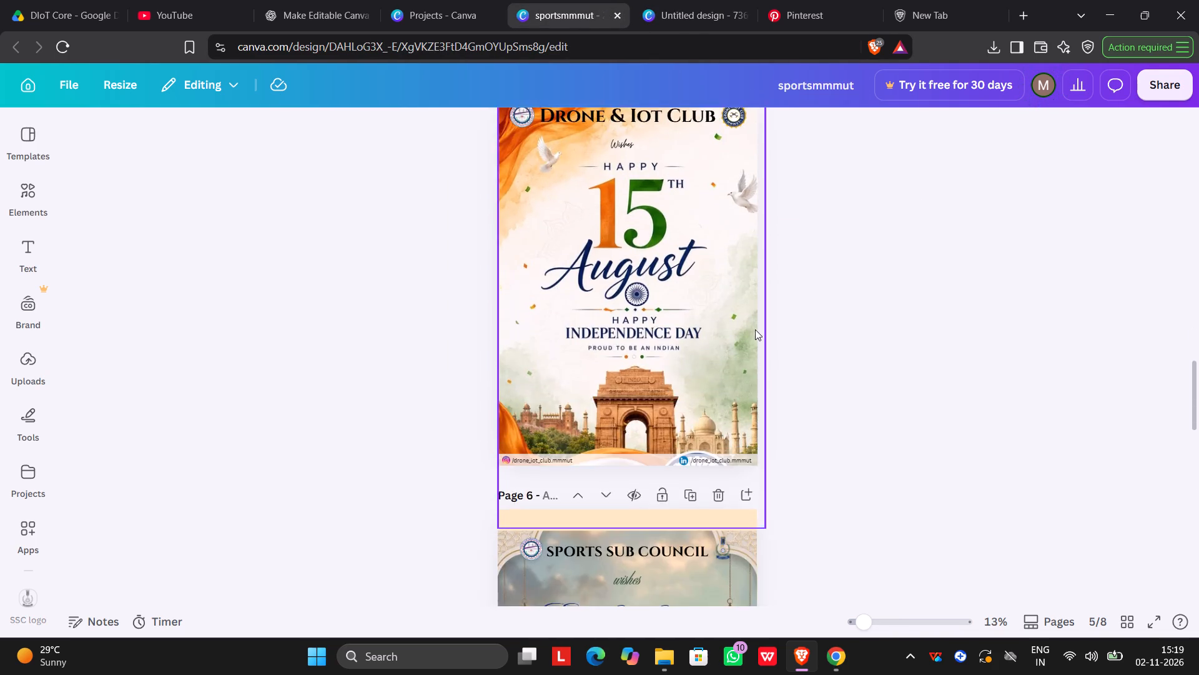
{"action": "scroll", "coordinate": [755, 329], "scroll_direction": "down", "scroll_amount": 13}
{"action": "scroll", "coordinate": [706, 430], "scroll_direction": "down", "scroll_amount": 5}
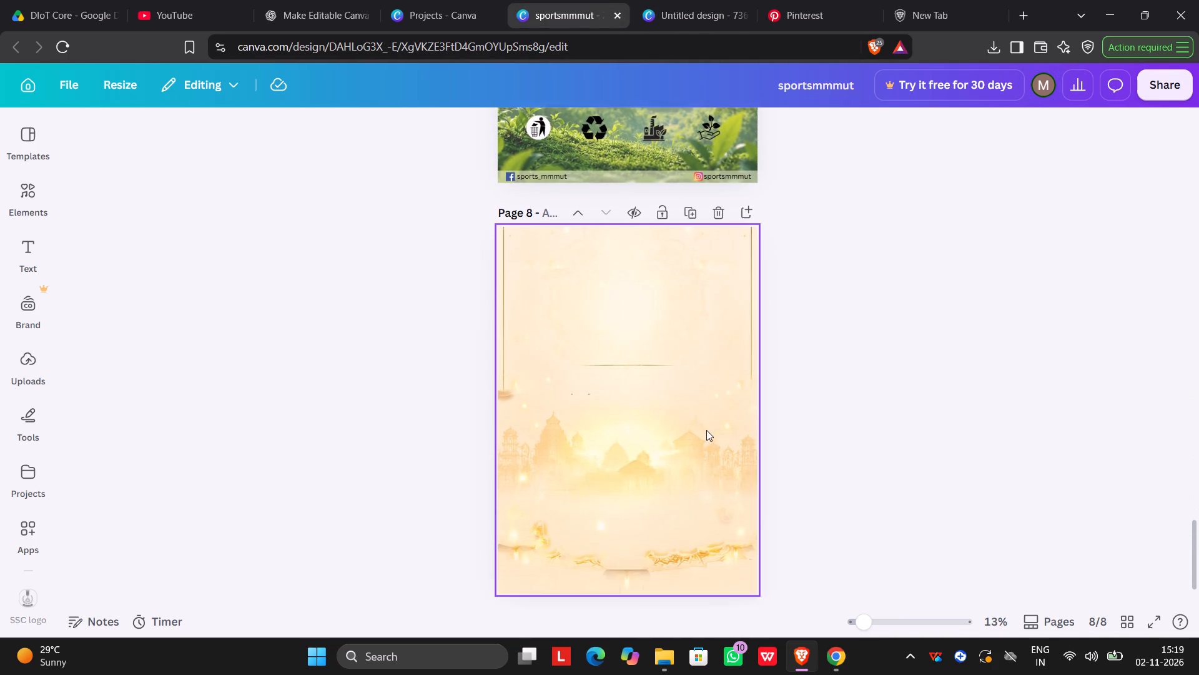
{"action": "left_click", "coordinate": [706, 430]}
{"action": "key", "text": "ctrl+v"}
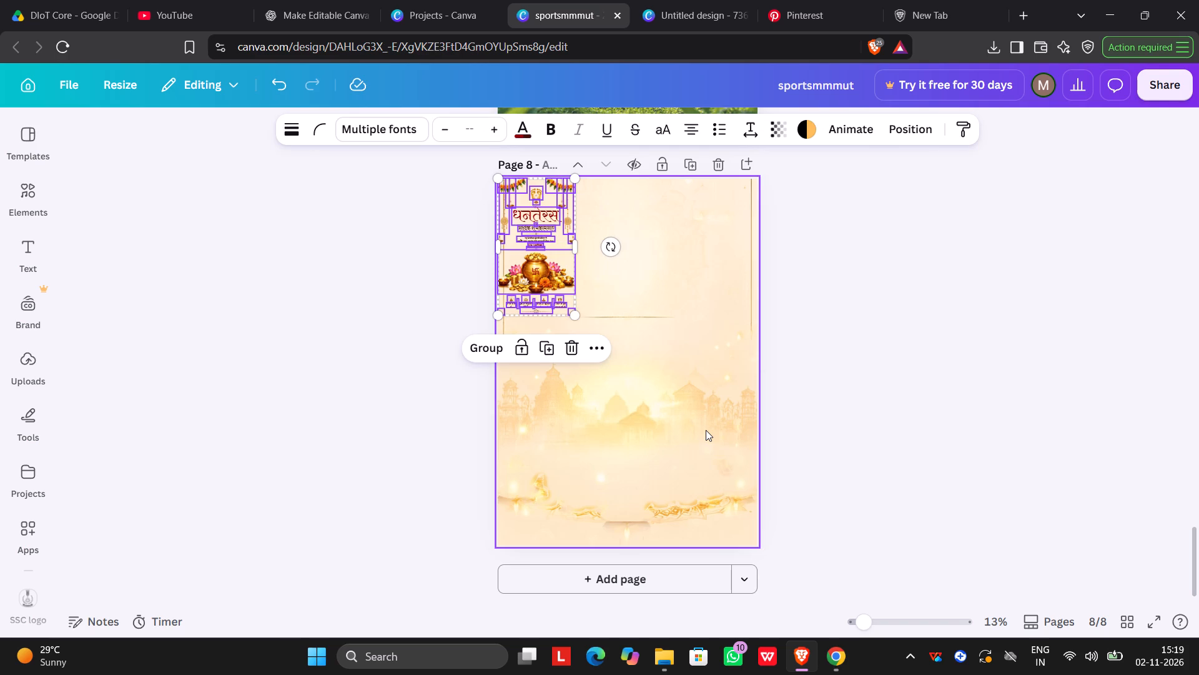
Compare the elements pasted on sportsmmmut page 8 with the original poster and separated pages in the Untitled design.
{"action": "scroll", "coordinate": [668, 347], "scroll_direction": "up", "scroll_amount": 2}
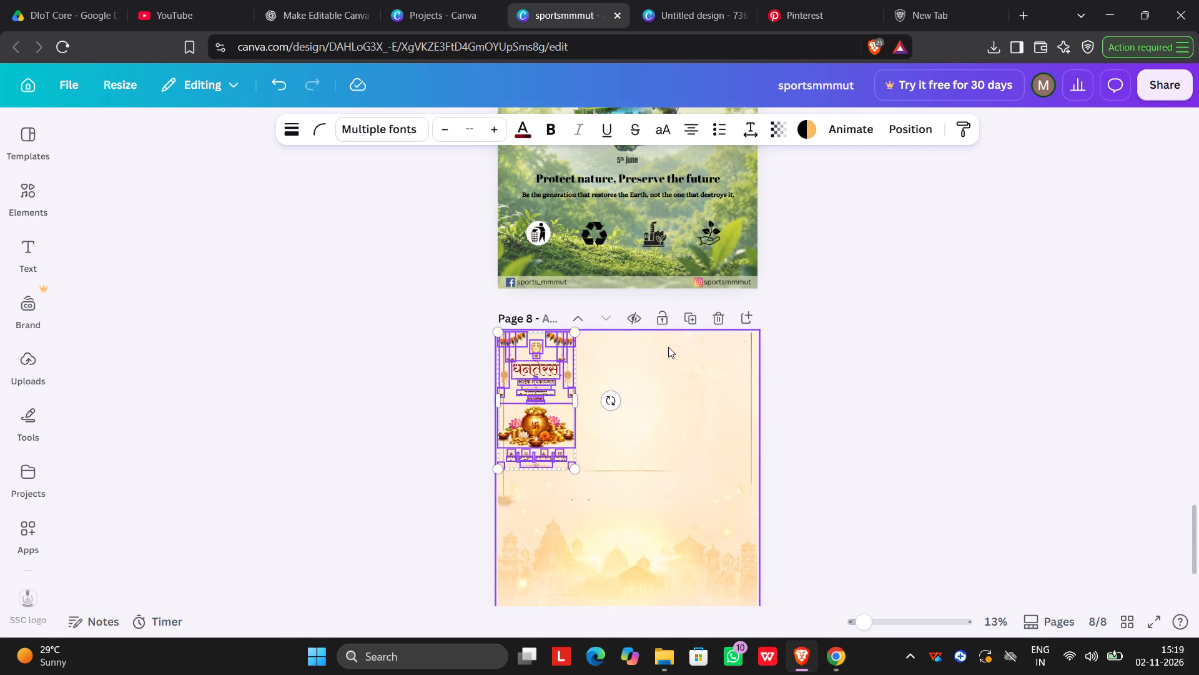
{"action": "scroll", "coordinate": [668, 347], "scroll_direction": "up", "scroll_amount": 1}
{"action": "scroll", "coordinate": [668, 347], "scroll_direction": "down", "scroll_amount": 4}
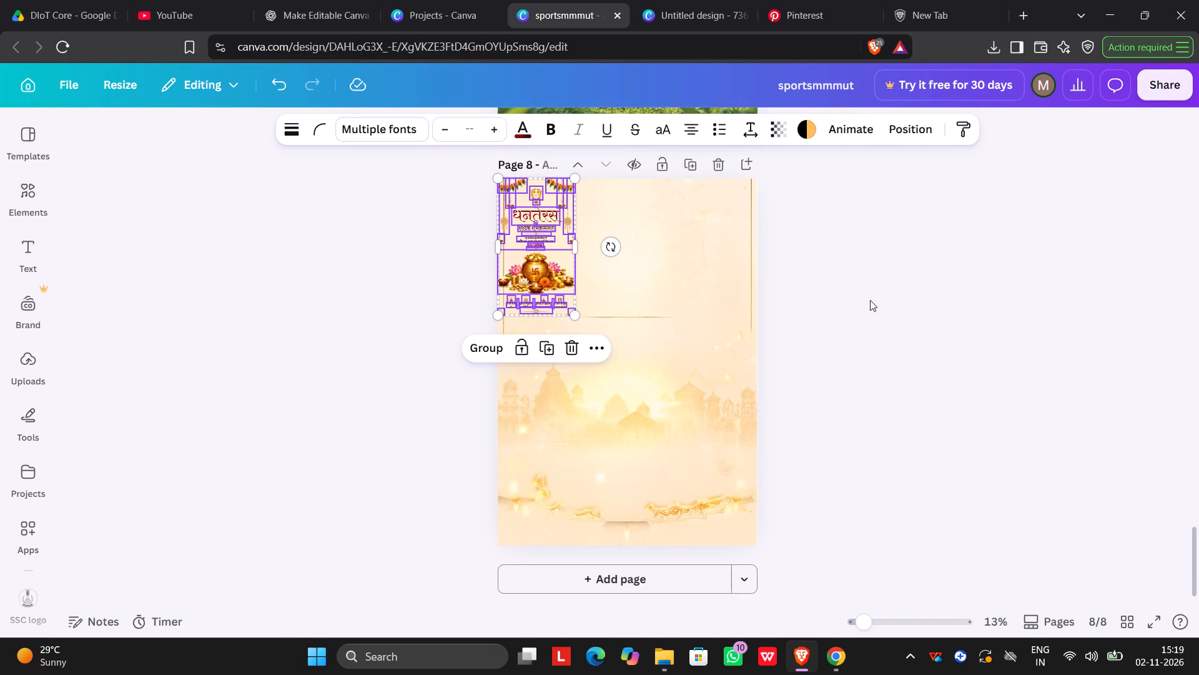
{"action": "left_click", "coordinate": [714, 22]}
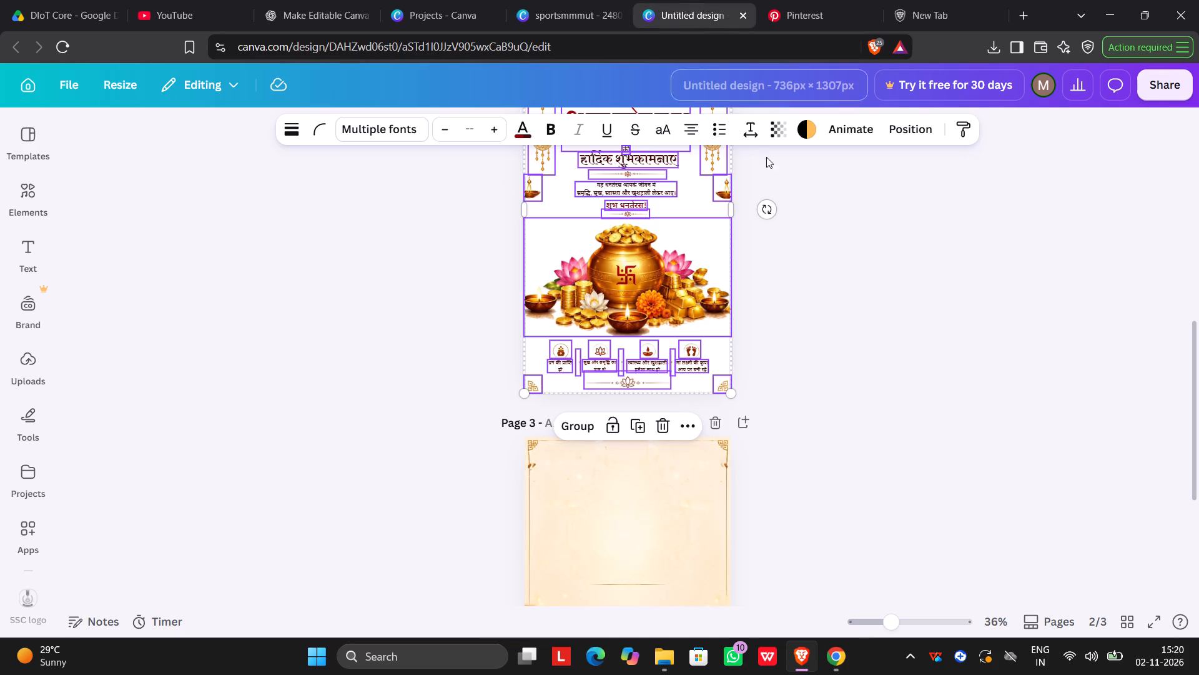
{"action": "scroll", "coordinate": [820, 241], "scroll_direction": "up", "scroll_amount": 6}
{"action": "scroll", "coordinate": [826, 229], "scroll_direction": "down", "scroll_amount": 3}
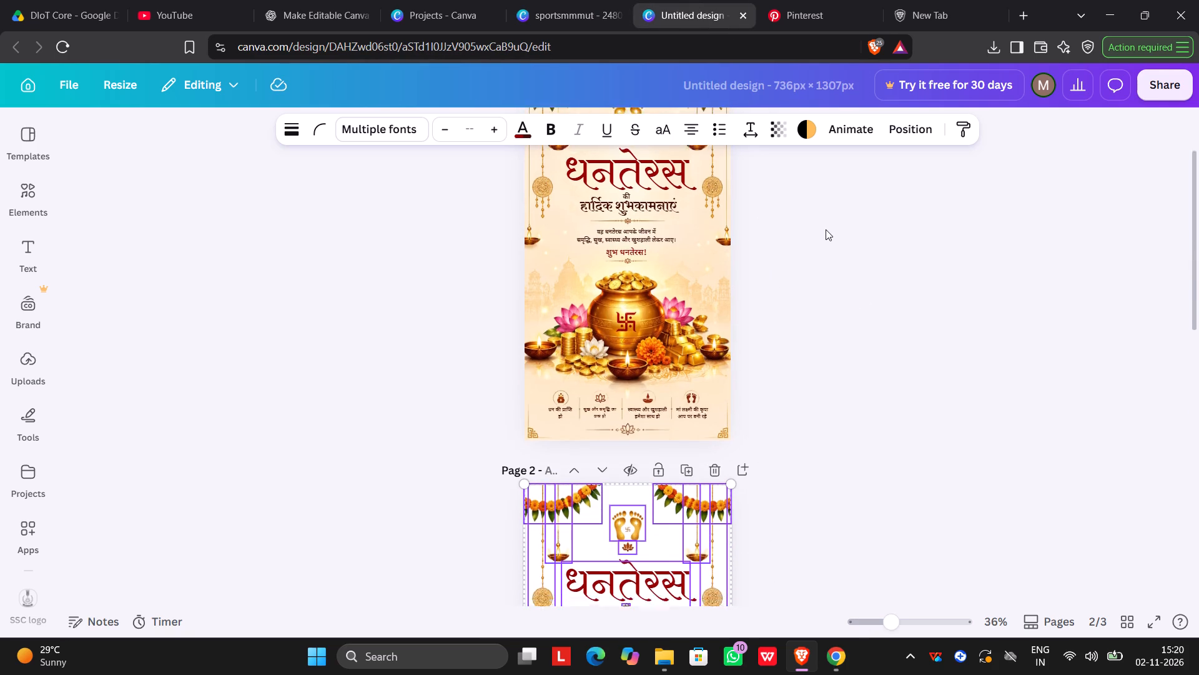
{"action": "scroll", "coordinate": [826, 229], "scroll_direction": "down", "scroll_amount": 6}
{"action": "scroll", "coordinate": [826, 229], "scroll_direction": "up", "scroll_amount": 3}
{"action": "scroll", "coordinate": [826, 229], "scroll_direction": "down", "scroll_amount": 1}
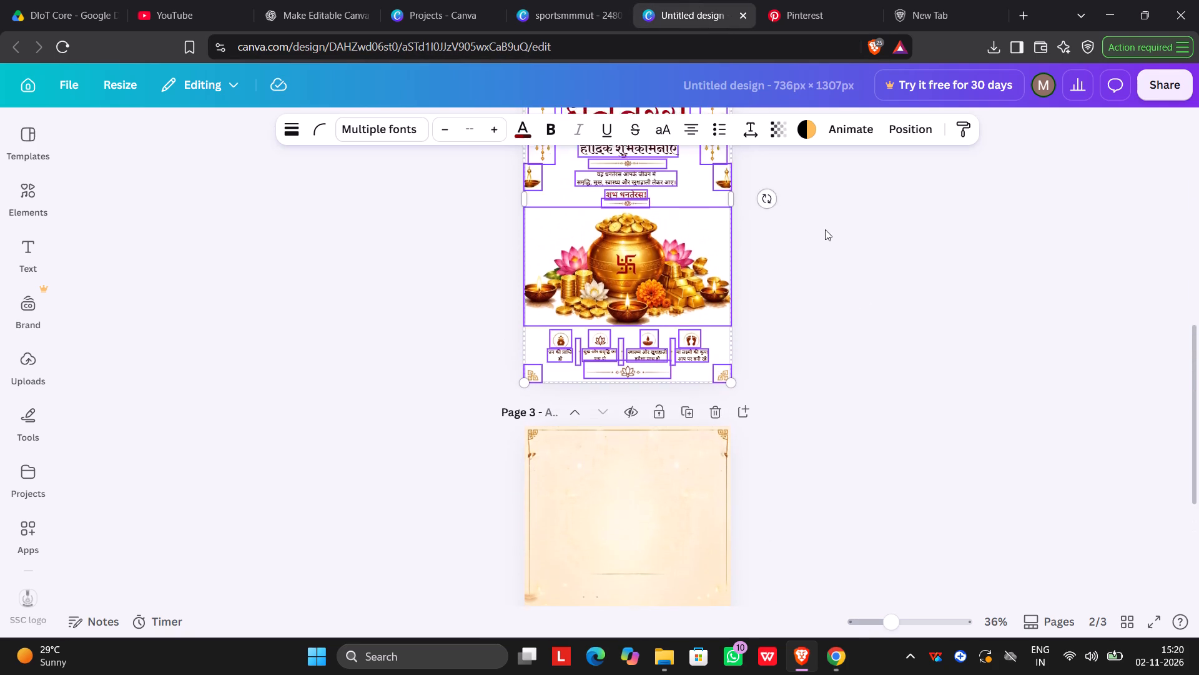
{"action": "scroll", "coordinate": [825, 229], "scroll_direction": "down", "scroll_amount": 2}
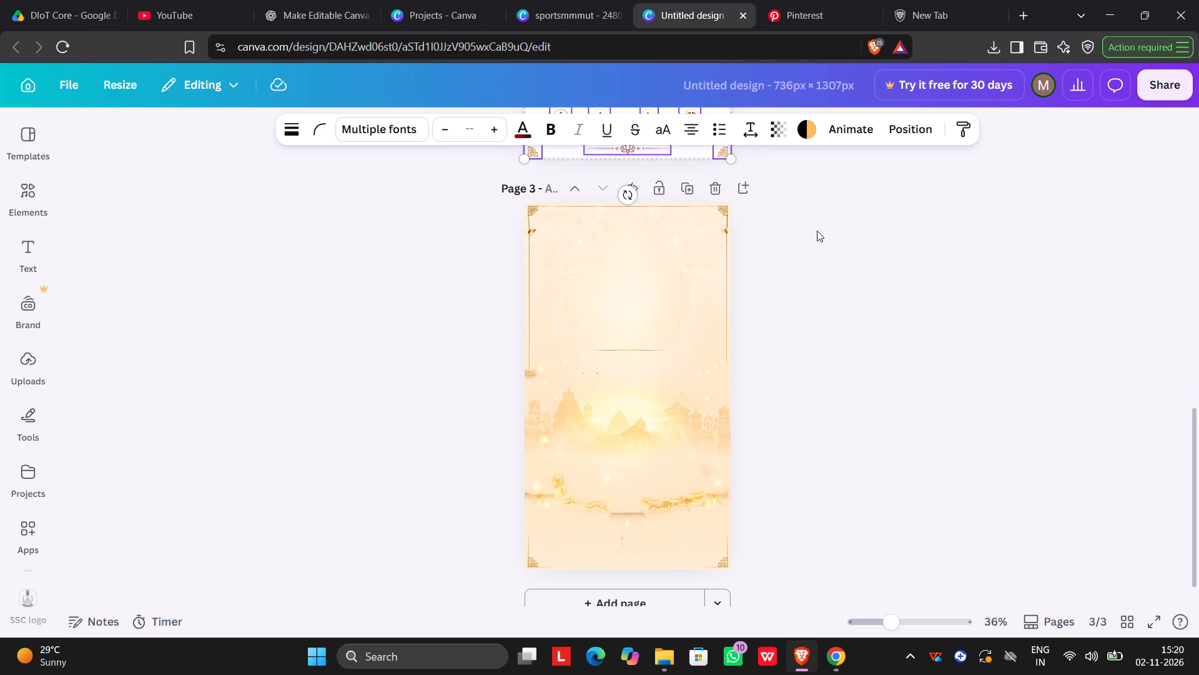
{"action": "scroll", "coordinate": [809, 237], "scroll_direction": "up", "scroll_amount": 8}
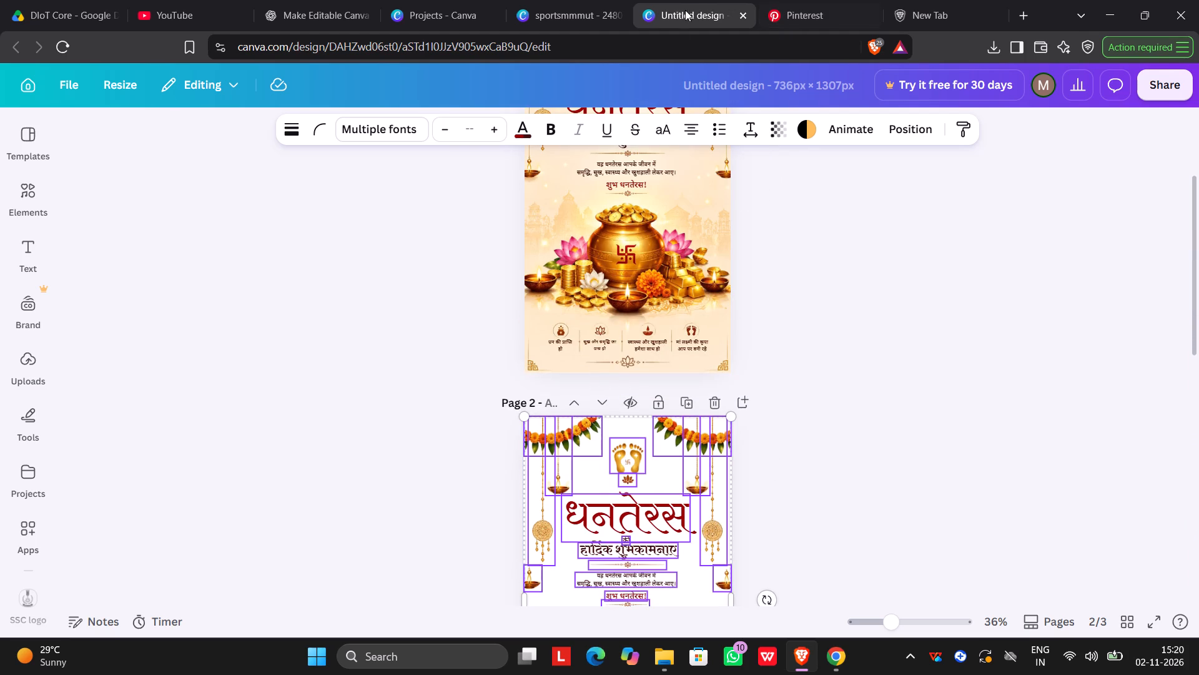
{"action": "left_click", "coordinate": [589, 5]}
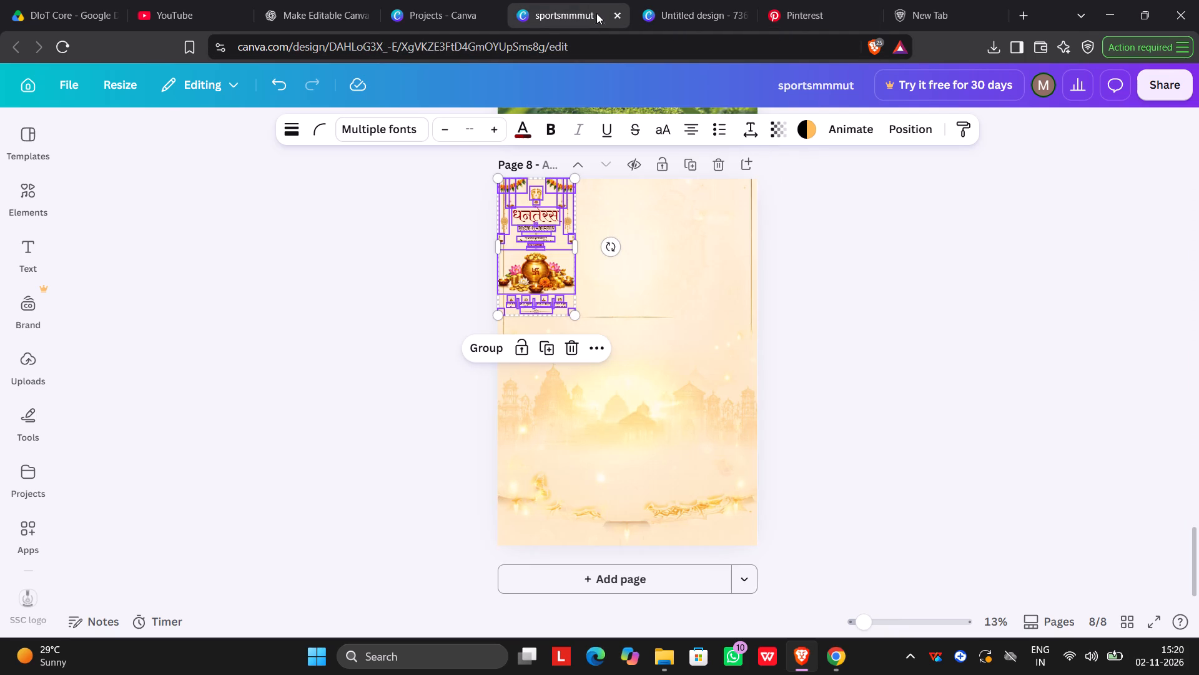
{"action": "left_click", "coordinate": [680, 9]}
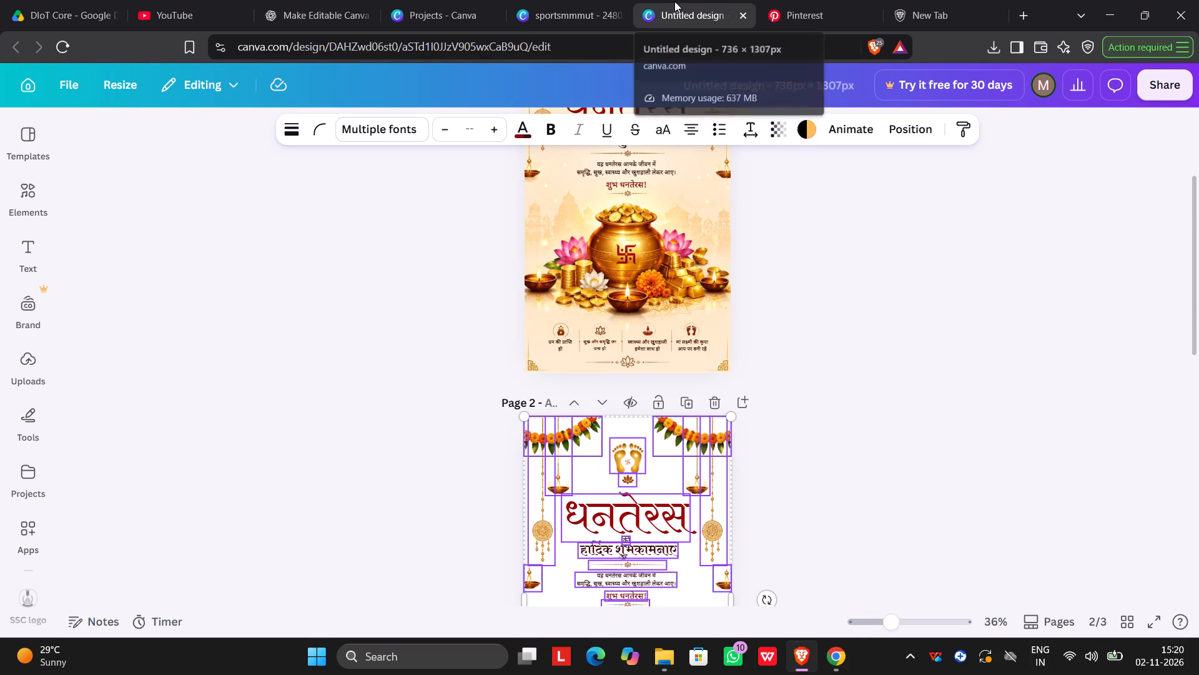
{"action": "left_click", "coordinate": [575, 6]}
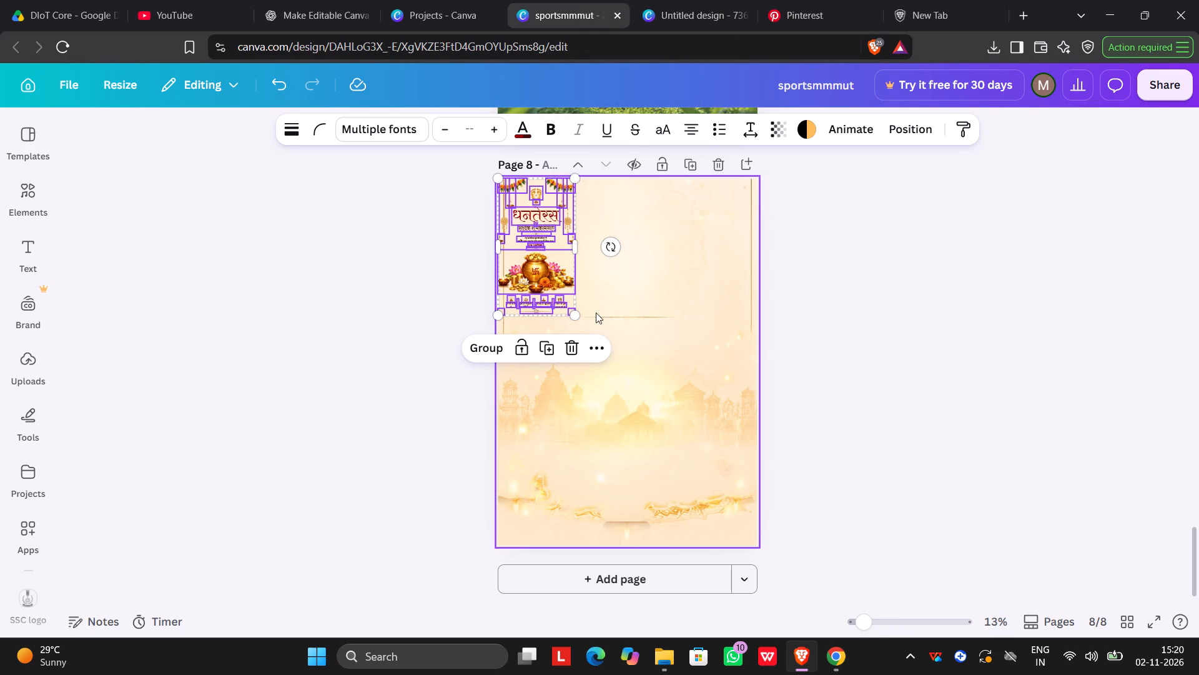
Enlarge the lower-right corner ornament of the pasted Dhanteras elements on its own.
{"action": "left_click", "coordinate": [863, 296]}
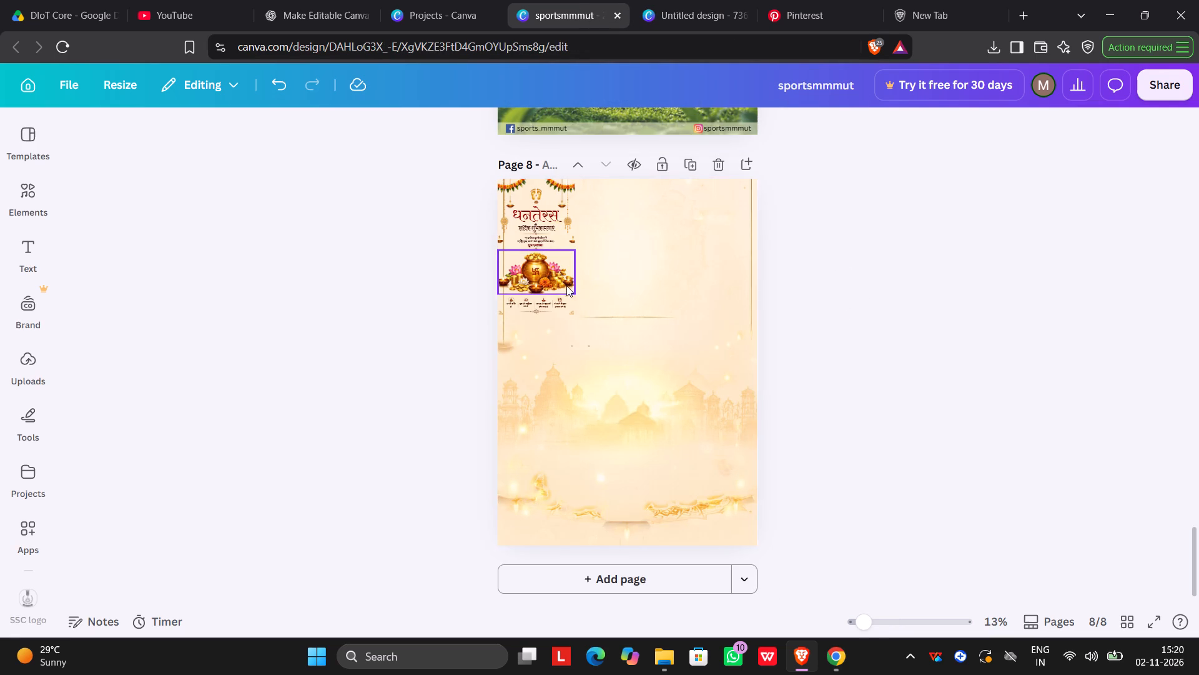
{"action": "left_click", "coordinate": [553, 207]}
{"action": "left_click", "coordinate": [862, 295]}
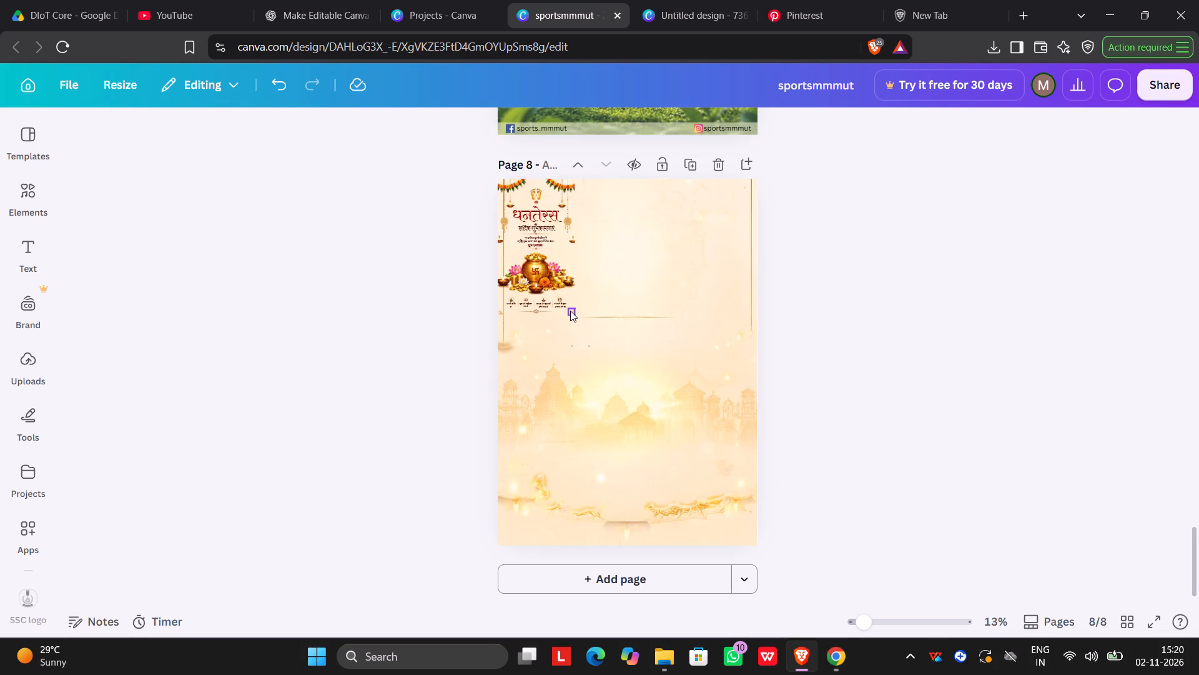
{"action": "left_click", "coordinate": [570, 311]}
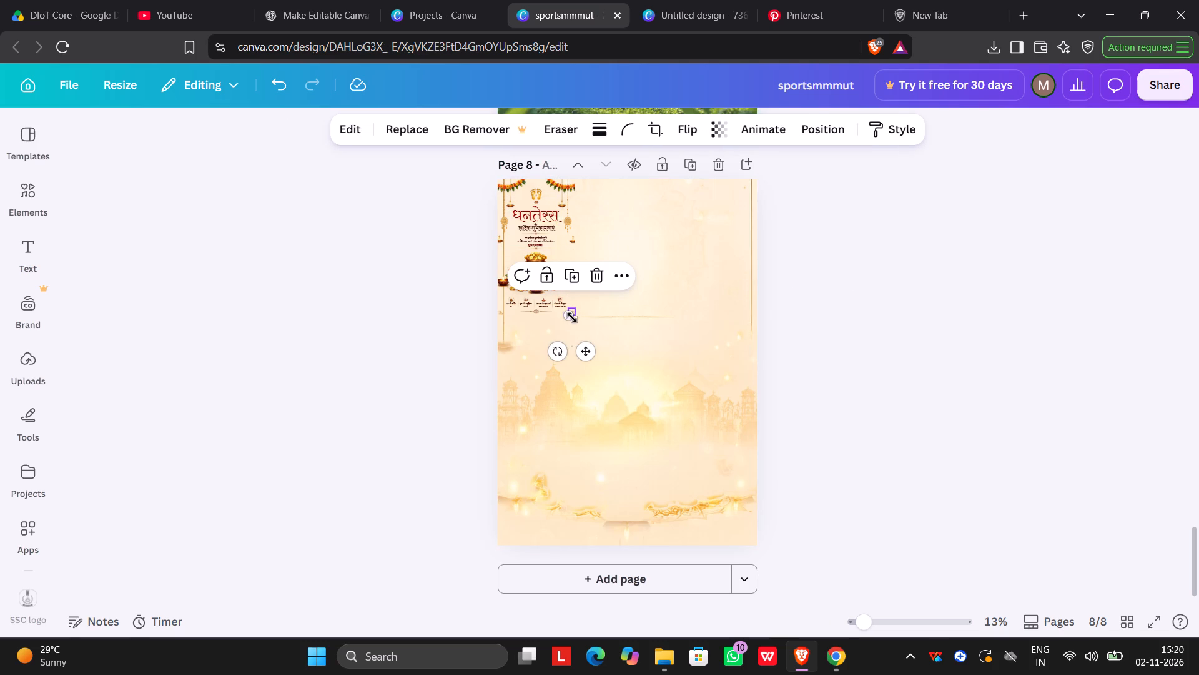
{"action": "left_click", "coordinate": [572, 317]}
{"action": "left_click_drag", "start_coordinate": [570, 316], "coordinate": [563, 329]}
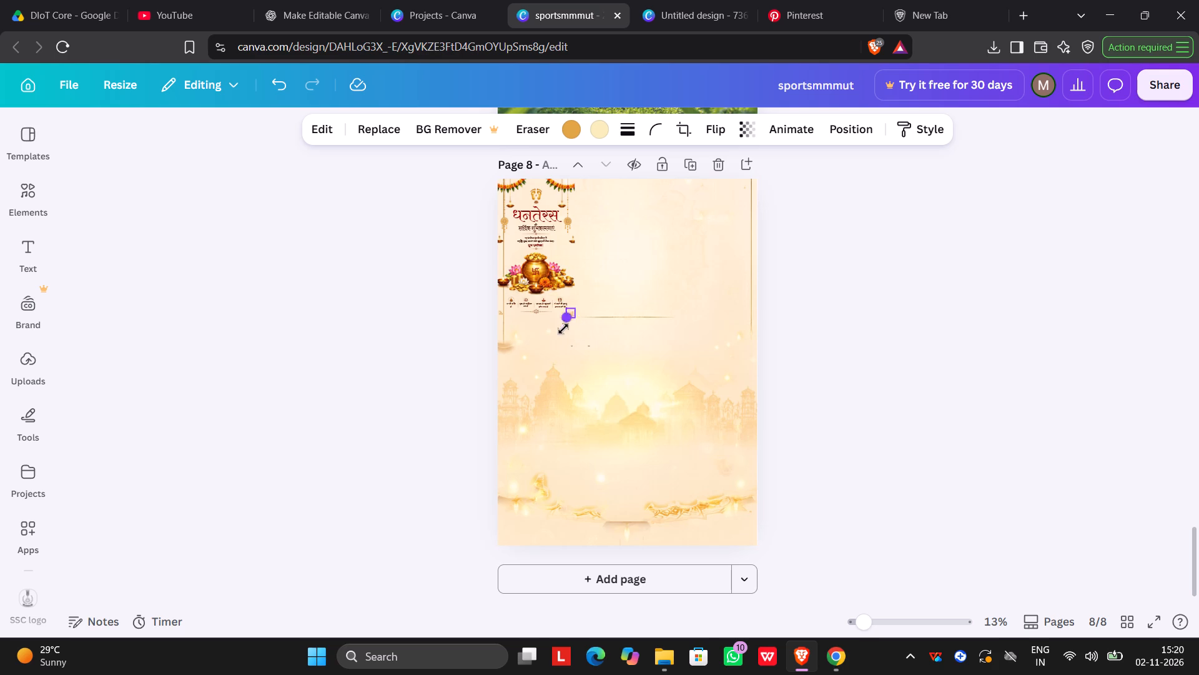
{"action": "left_click_drag", "start_coordinate": [563, 329], "coordinate": [554, 341]}
{"action": "left_click", "coordinate": [834, 309]}
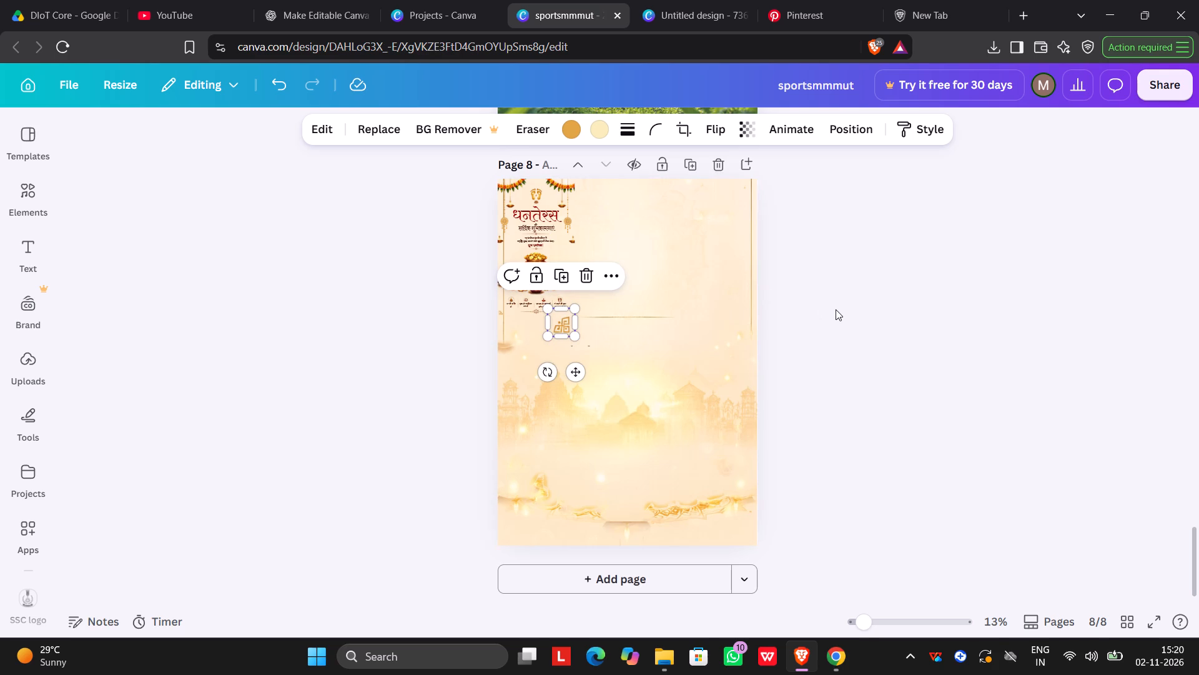
Move the enlarged corner ornament into the bottom-right corner of page 8, flush with the page edges.
{"action": "left_click_drag", "start_coordinate": [565, 329], "coordinate": [704, 500]}
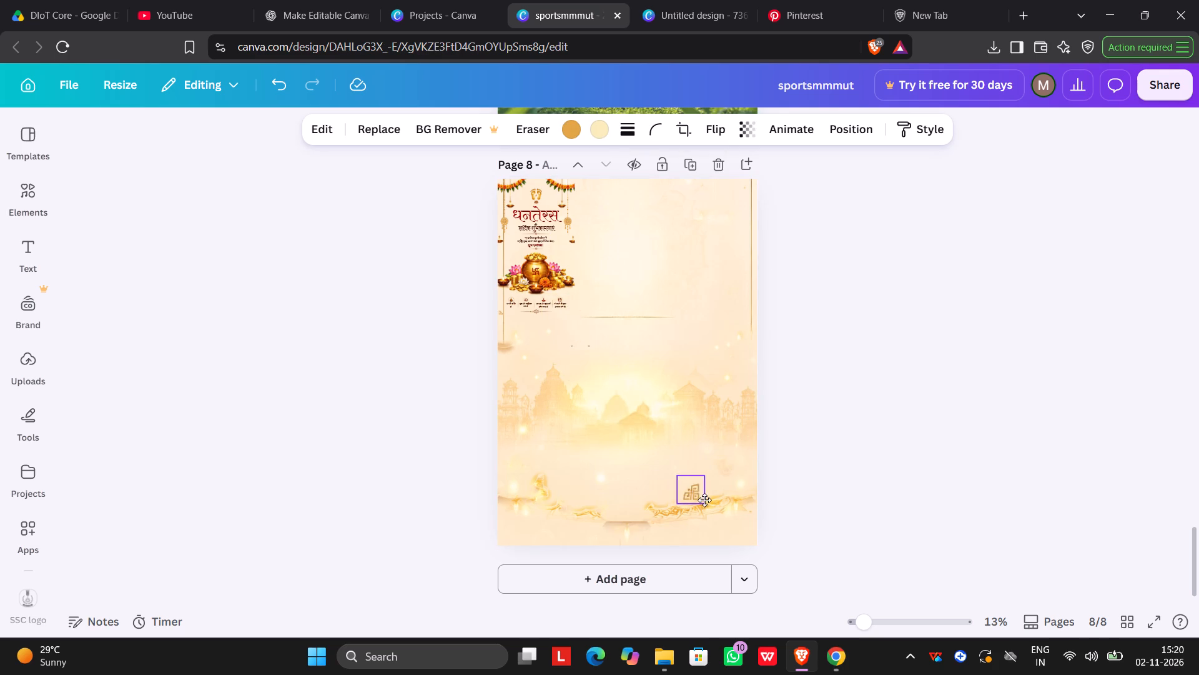
{"action": "left_click_drag", "start_coordinate": [704, 500], "coordinate": [750, 539]}
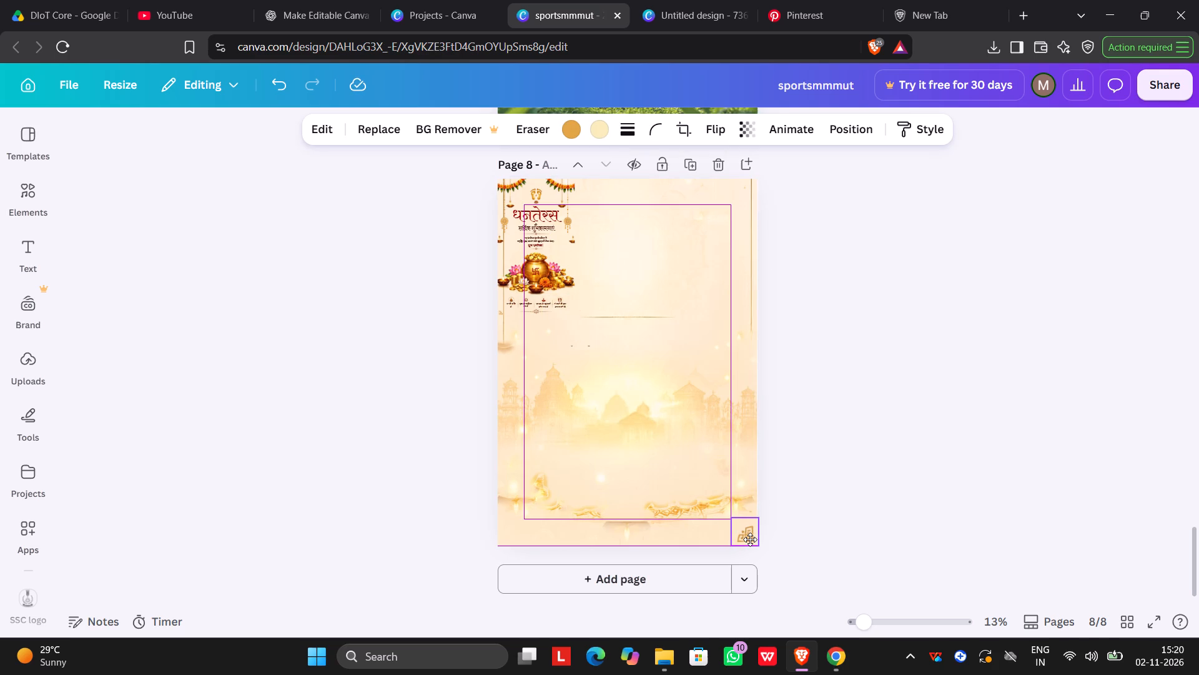
{"action": "left_click_drag", "start_coordinate": [750, 539], "coordinate": [754, 540]}
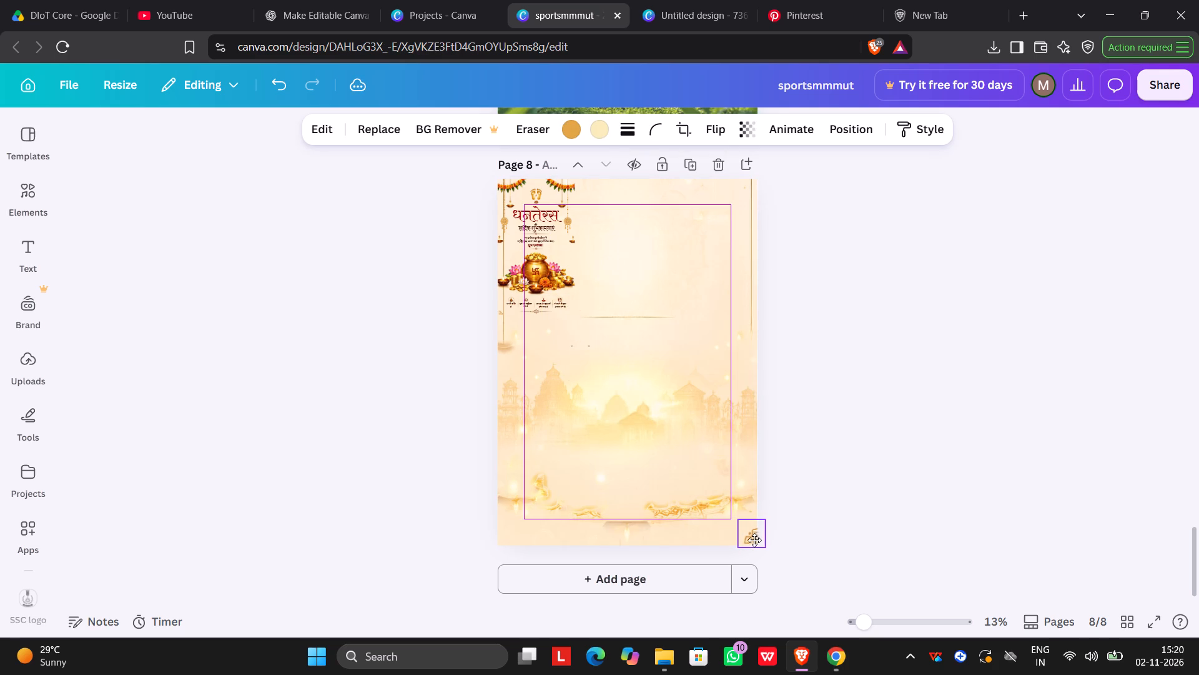
{"action": "left_click_drag", "start_coordinate": [754, 540], "coordinate": [749, 542]}
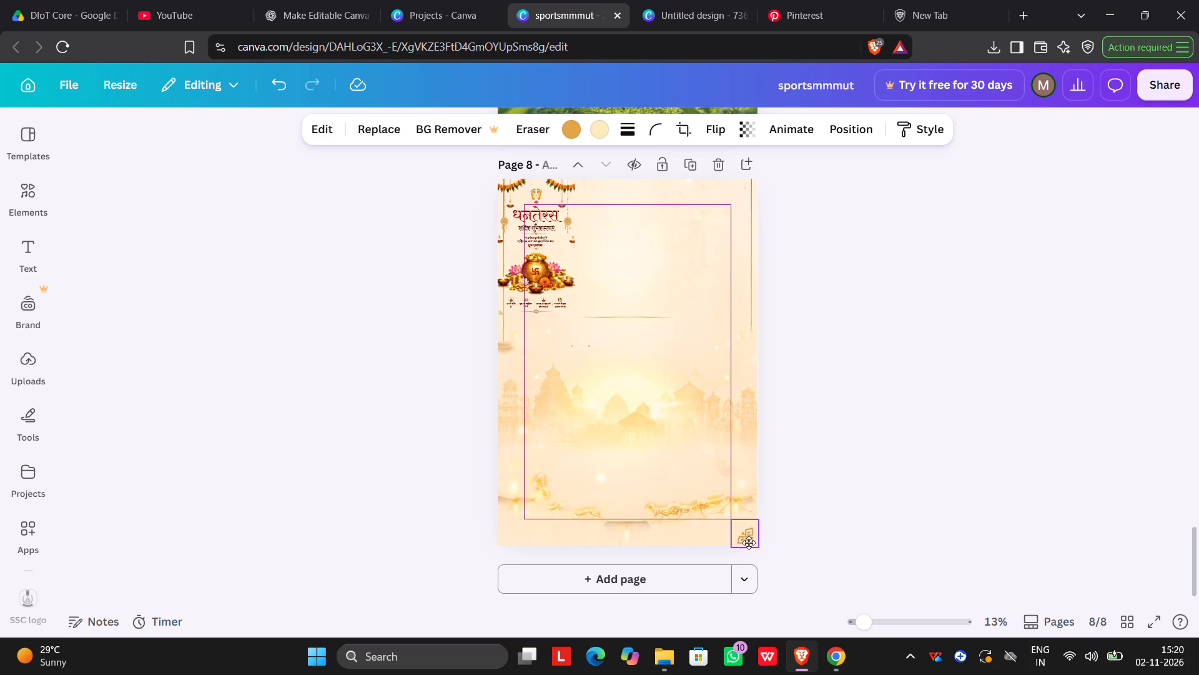
{"action": "left_click_drag", "start_coordinate": [749, 542], "coordinate": [753, 542]}
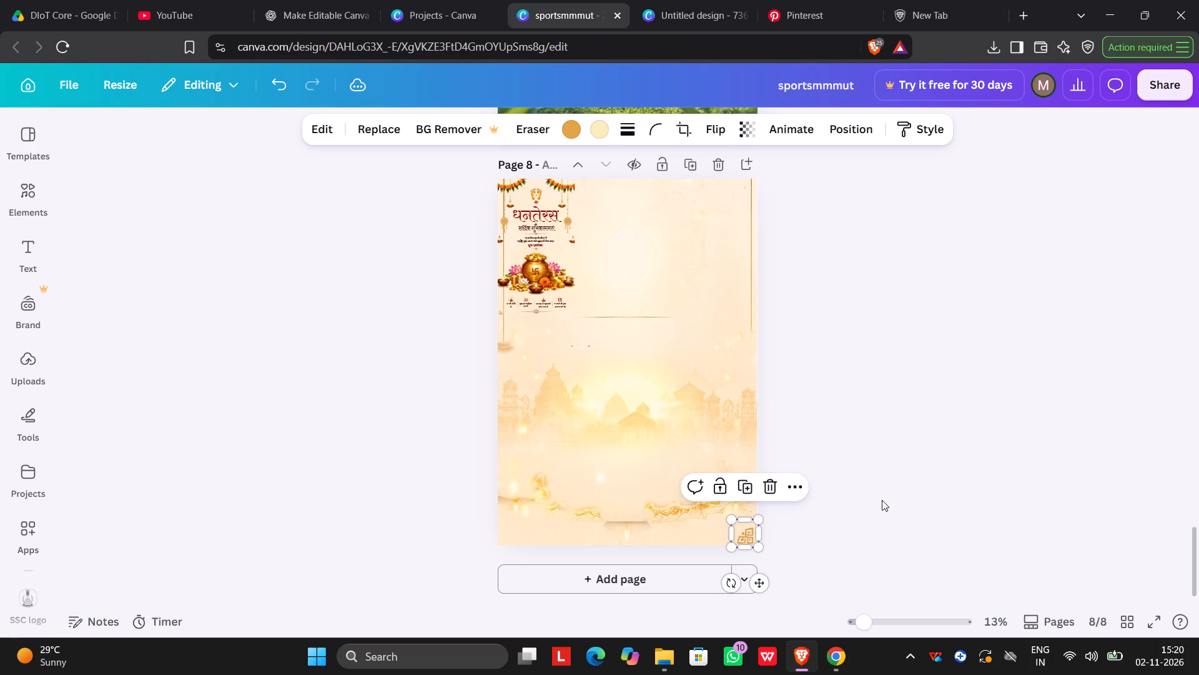
{"action": "left_click", "coordinate": [883, 497]}
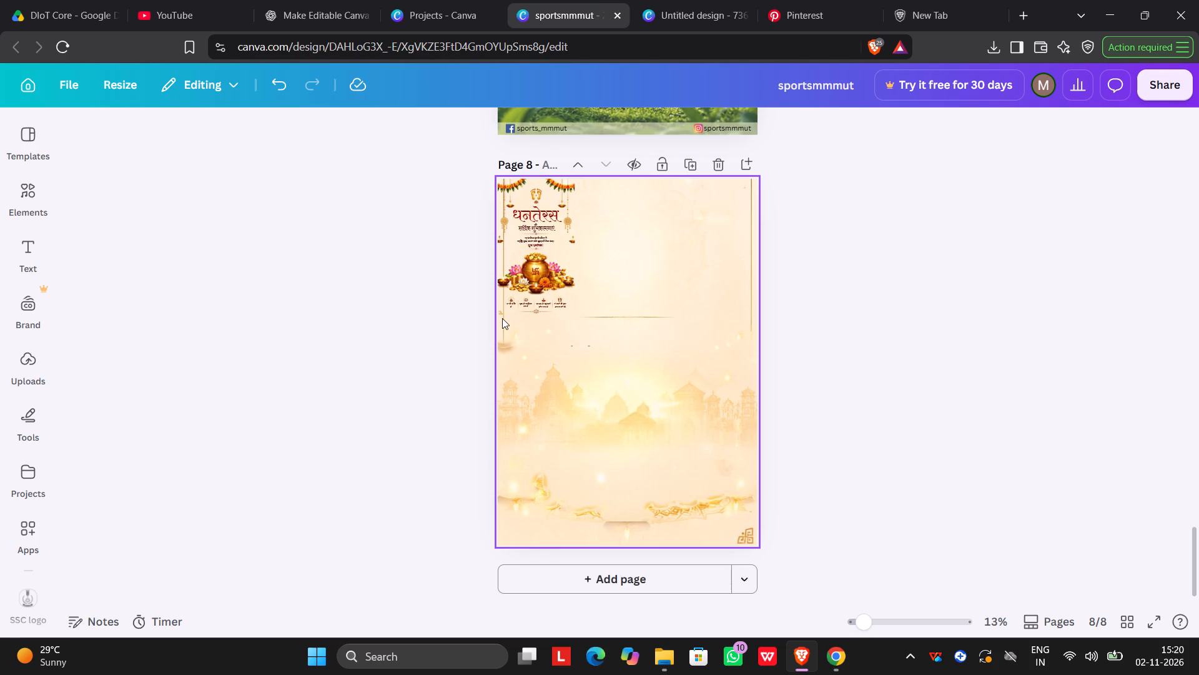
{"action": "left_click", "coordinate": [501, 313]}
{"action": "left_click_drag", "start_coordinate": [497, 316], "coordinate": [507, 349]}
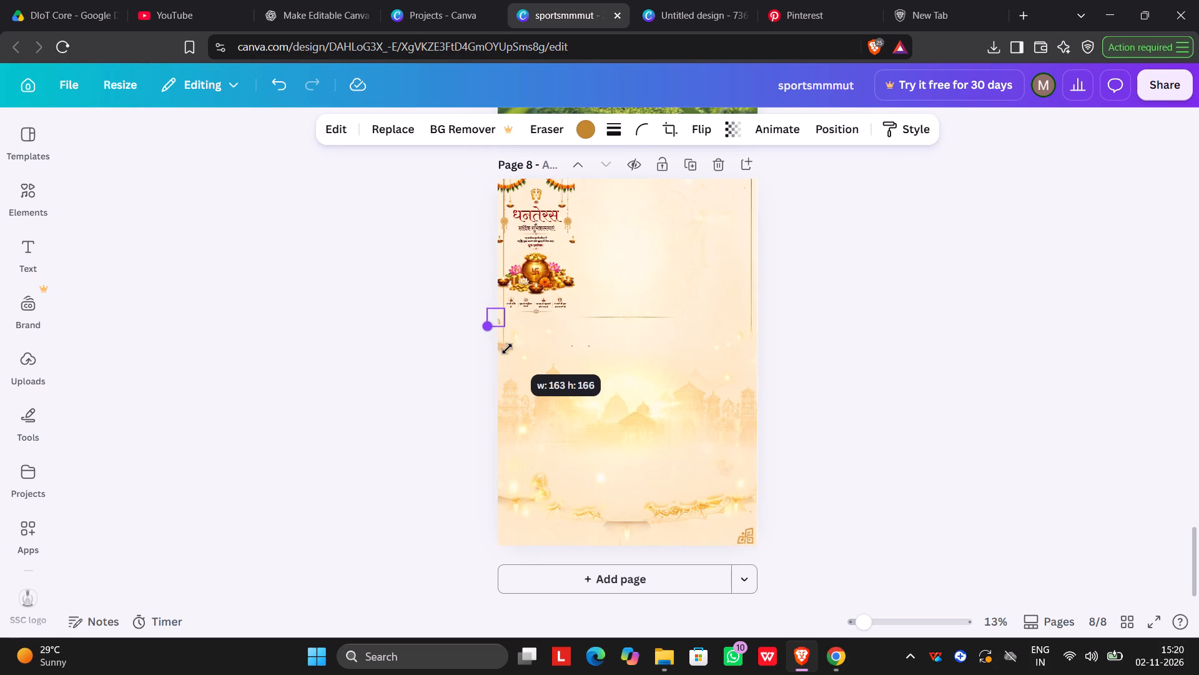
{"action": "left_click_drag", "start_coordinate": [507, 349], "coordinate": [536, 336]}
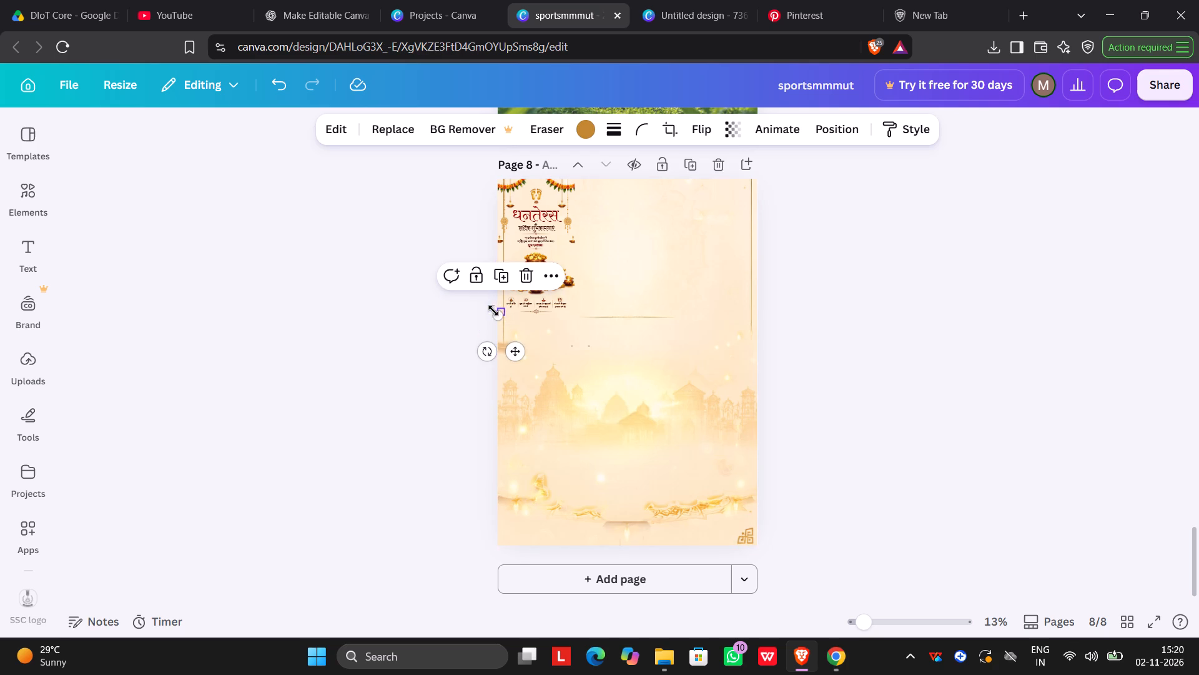
Enlarge the pasted lower-left corner ornament and move it into the bottom-left corner of page 8.
{"action": "left_click", "coordinate": [577, 309]}
{"action": "left_click_drag", "start_coordinate": [503, 314], "coordinate": [535, 390]}
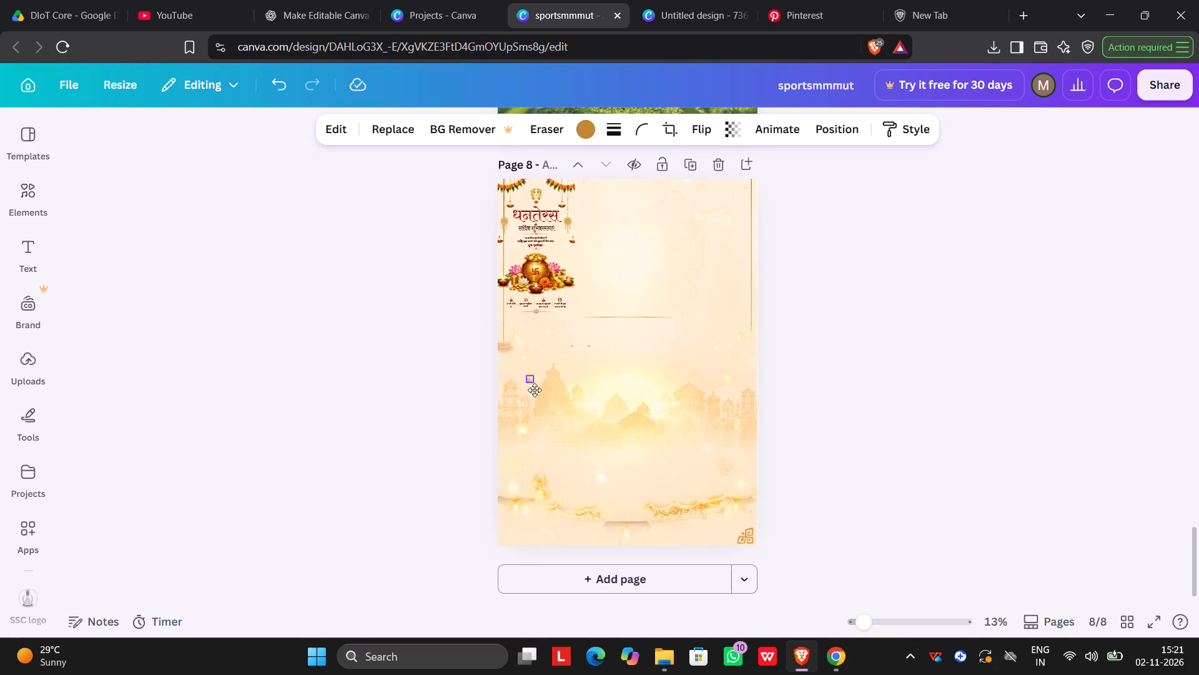
{"action": "left_click_drag", "start_coordinate": [535, 390], "coordinate": [563, 493]}
{"action": "left_click_drag", "start_coordinate": [556, 494], "coordinate": [540, 507]}
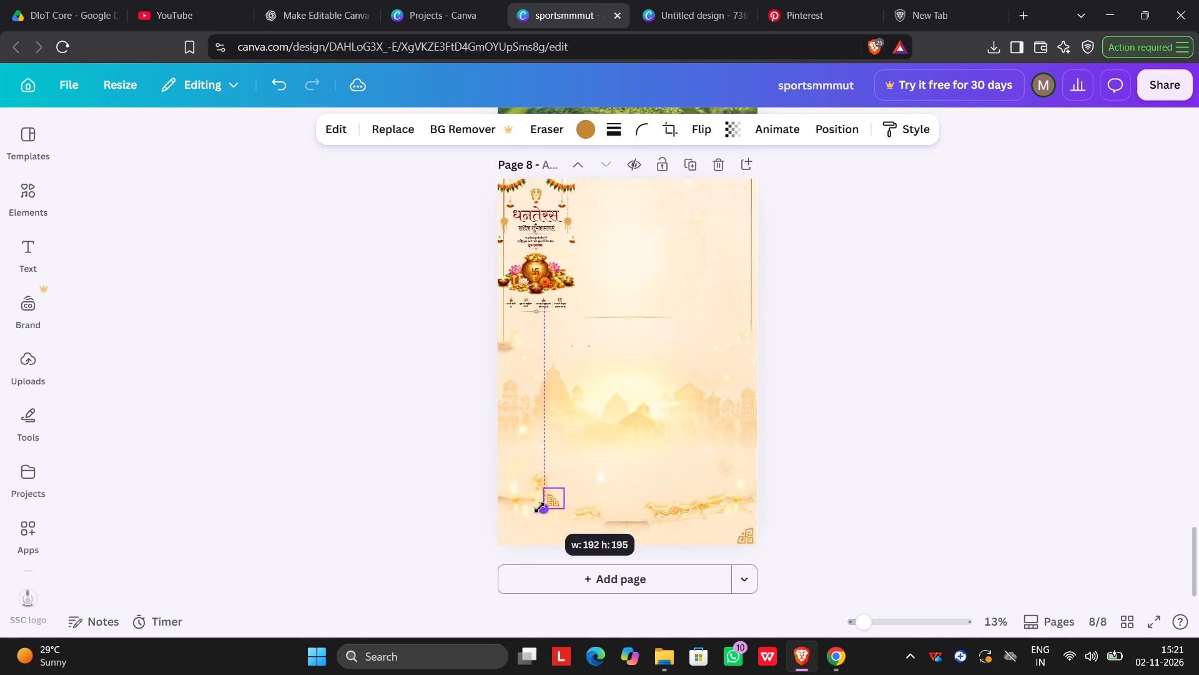
{"action": "left_click_drag", "start_coordinate": [540, 507], "coordinate": [538, 511]}
{"action": "left_click", "coordinate": [646, 478]}
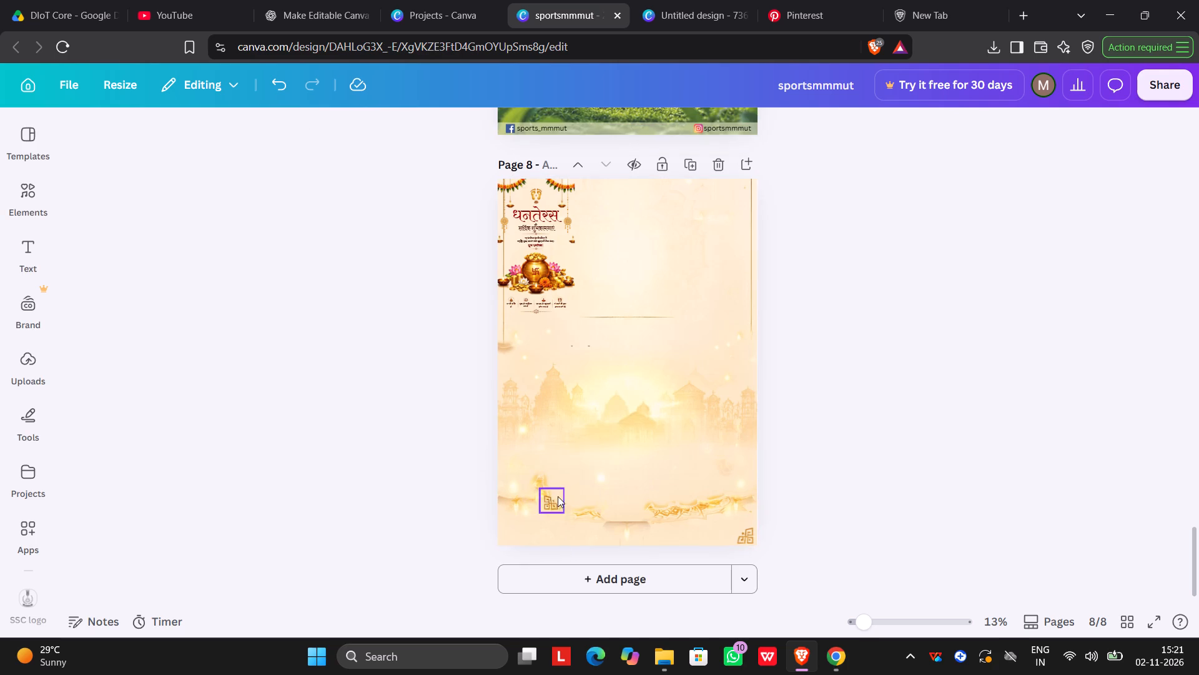
{"action": "left_click_drag", "start_coordinate": [555, 498], "coordinate": [515, 528]}
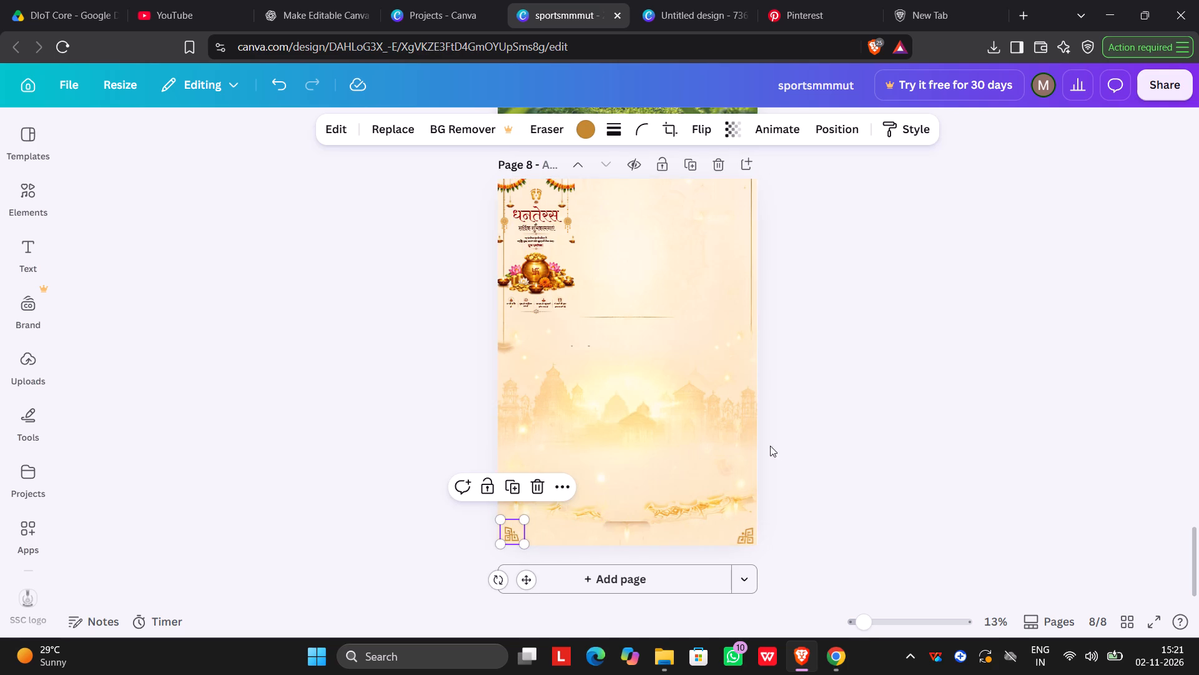
{"action": "left_click_drag", "start_coordinate": [831, 434], "coordinate": [837, 434]}
Enlarge the bottom-left ornament slightly so it sits flush with the page edges, matching the bottom-right ornament.
{"action": "left_click", "coordinate": [741, 532]}
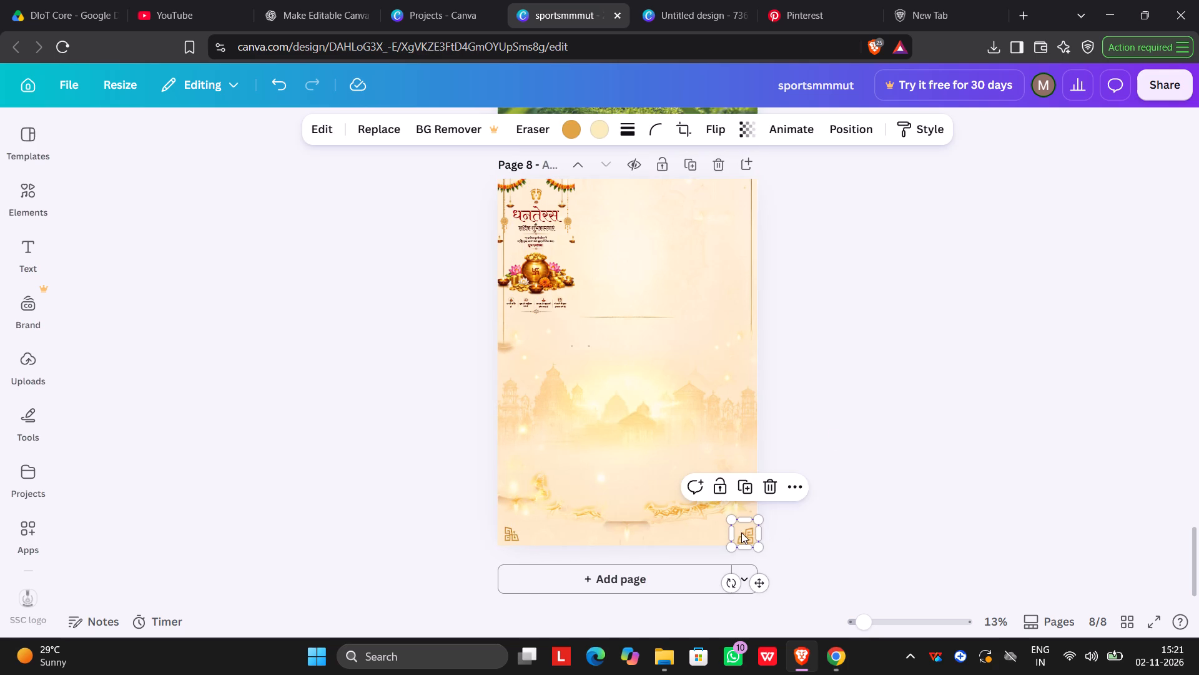
{"action": "left_click", "coordinate": [833, 494]}
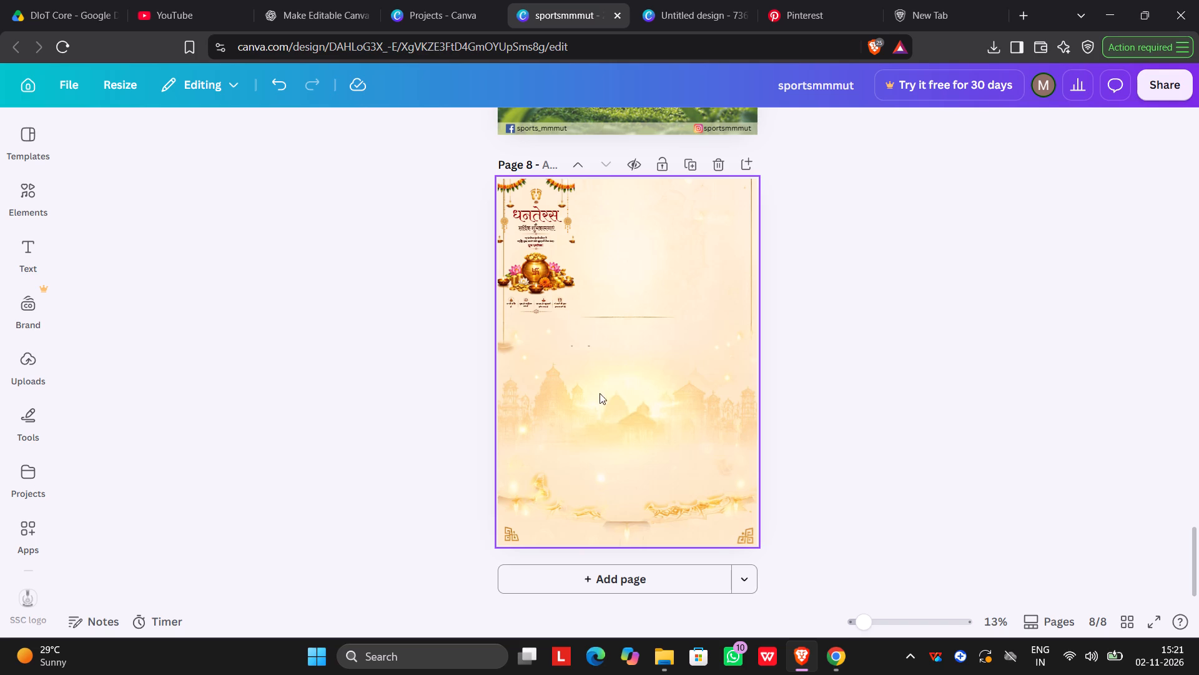
{"action": "left_click", "coordinate": [505, 535]}
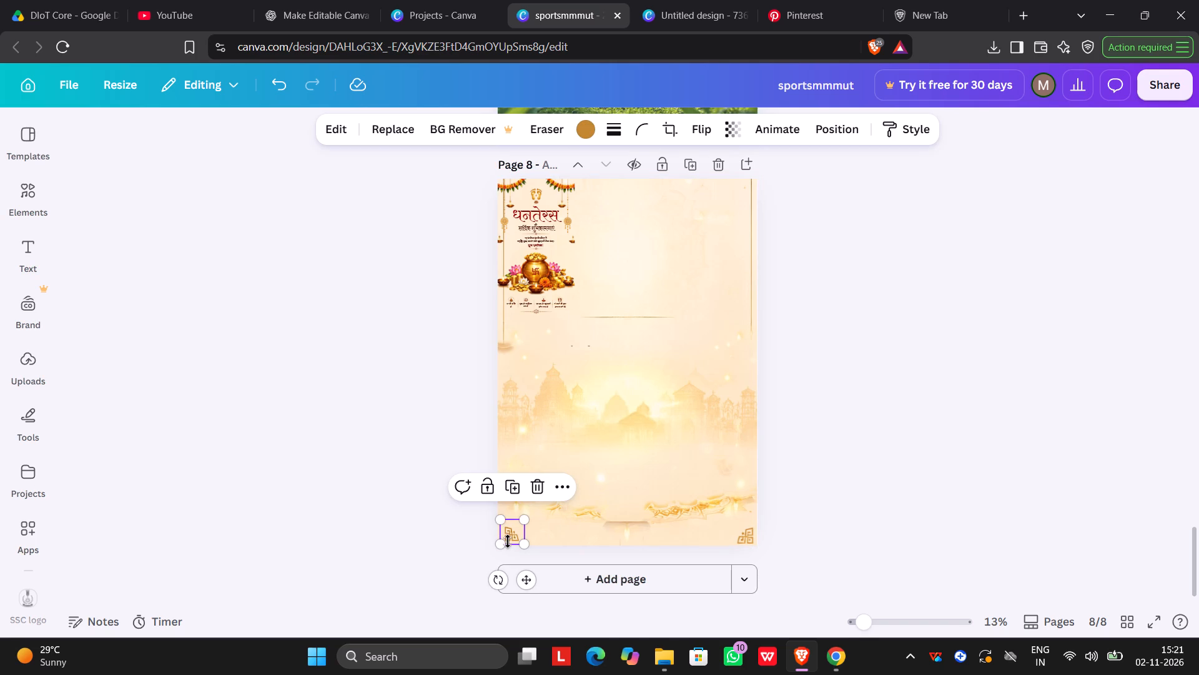
{"action": "left_click_drag", "start_coordinate": [500, 543], "coordinate": [495, 549]}
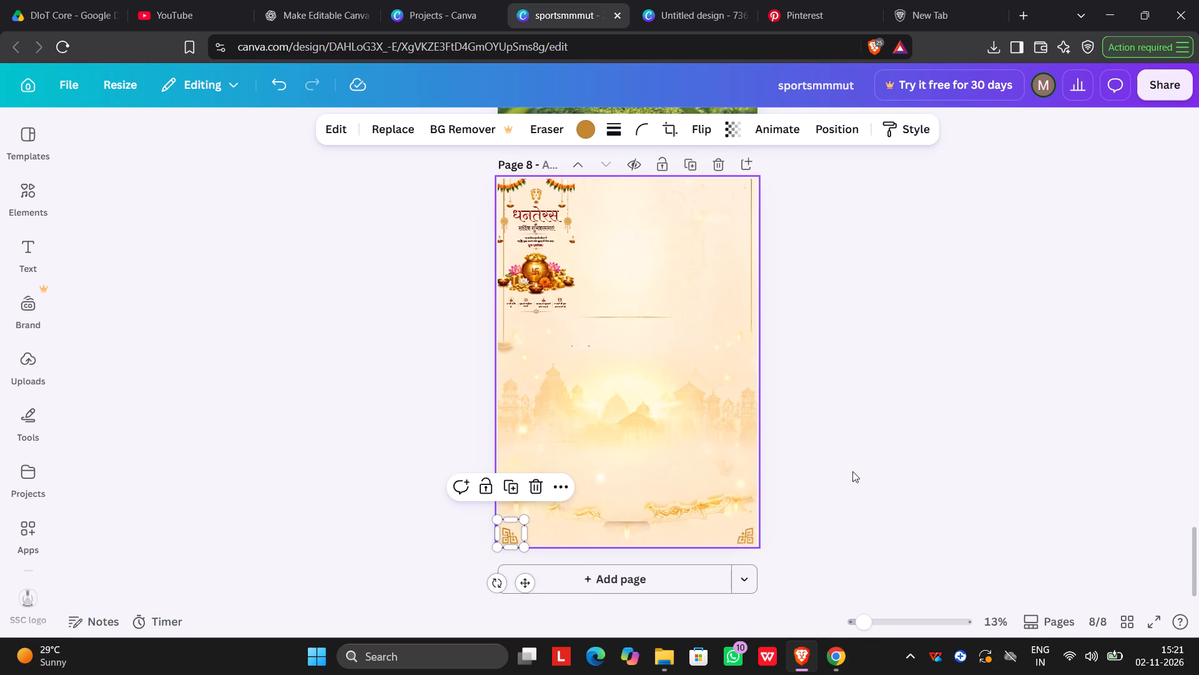
{"action": "left_click", "coordinate": [865, 471]}
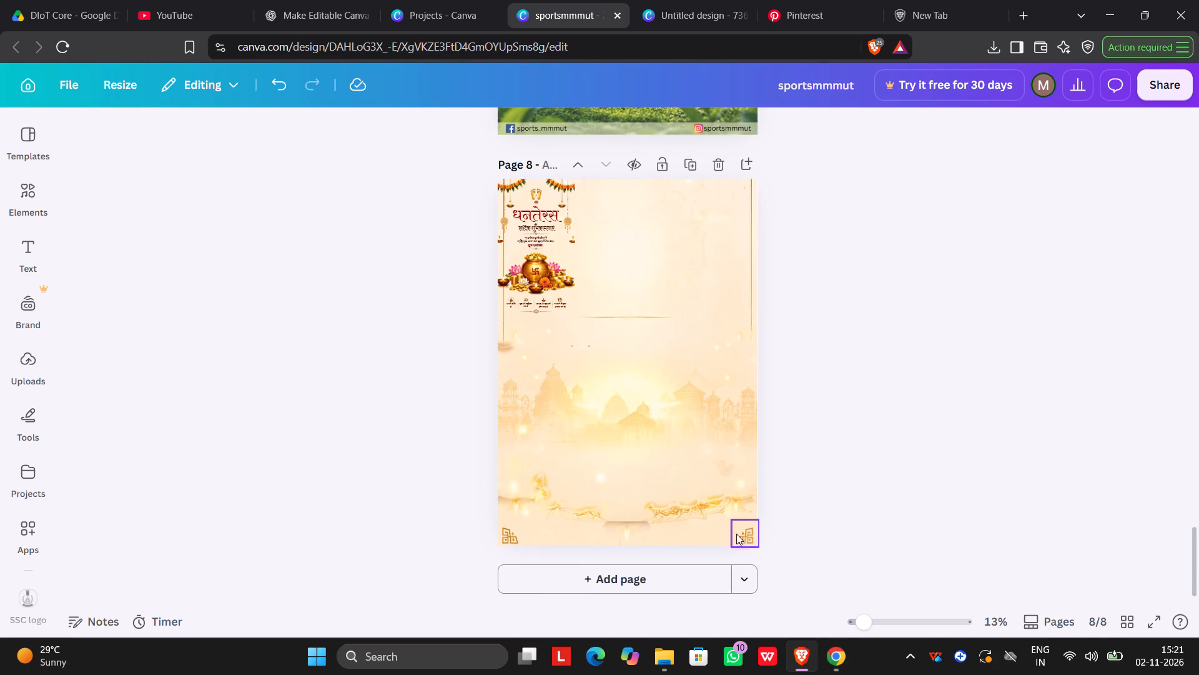
{"action": "left_click", "coordinate": [747, 533]}
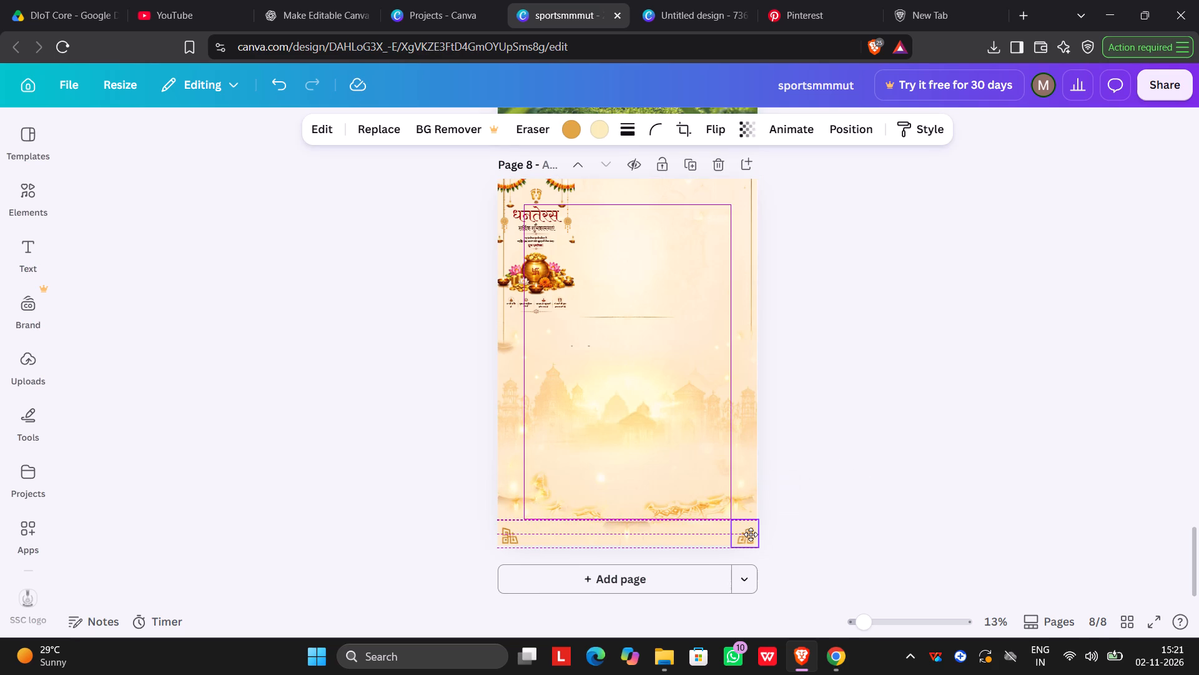
{"action": "left_click", "coordinate": [892, 485]}
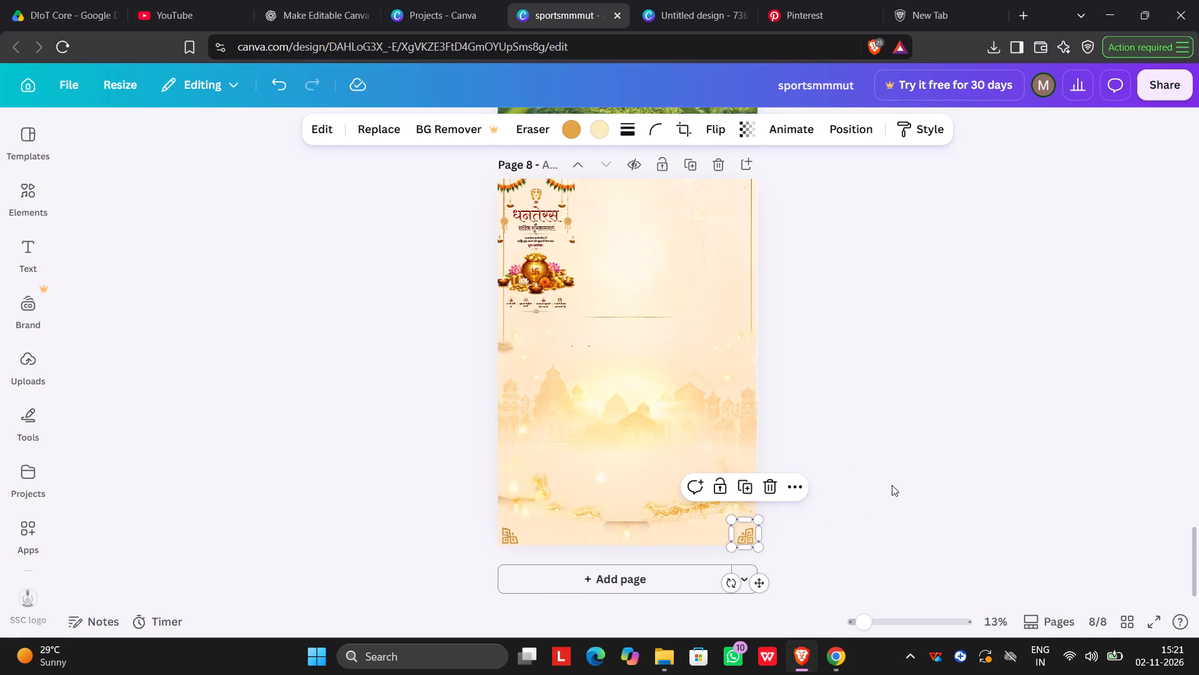
Enlarge the lotus divider line and center it at the bottom of page 8 between the two corner ornaments.
{"action": "left_click", "coordinate": [546, 309]}
{"action": "left_click", "coordinate": [808, 309]}
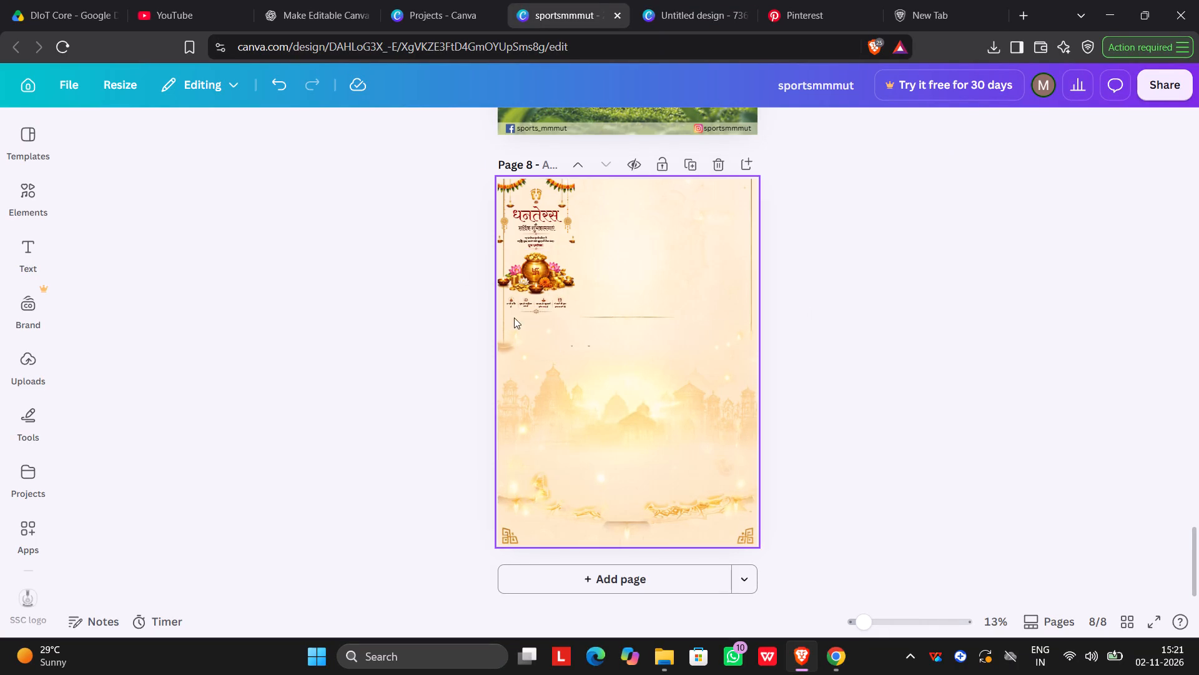
{"action": "left_click", "coordinate": [536, 311]}
{"action": "left_click_drag", "start_coordinate": [516, 315], "coordinate": [420, 381]}
{"action": "left_click_drag", "start_coordinate": [914, 351], "coordinate": [889, 354]}
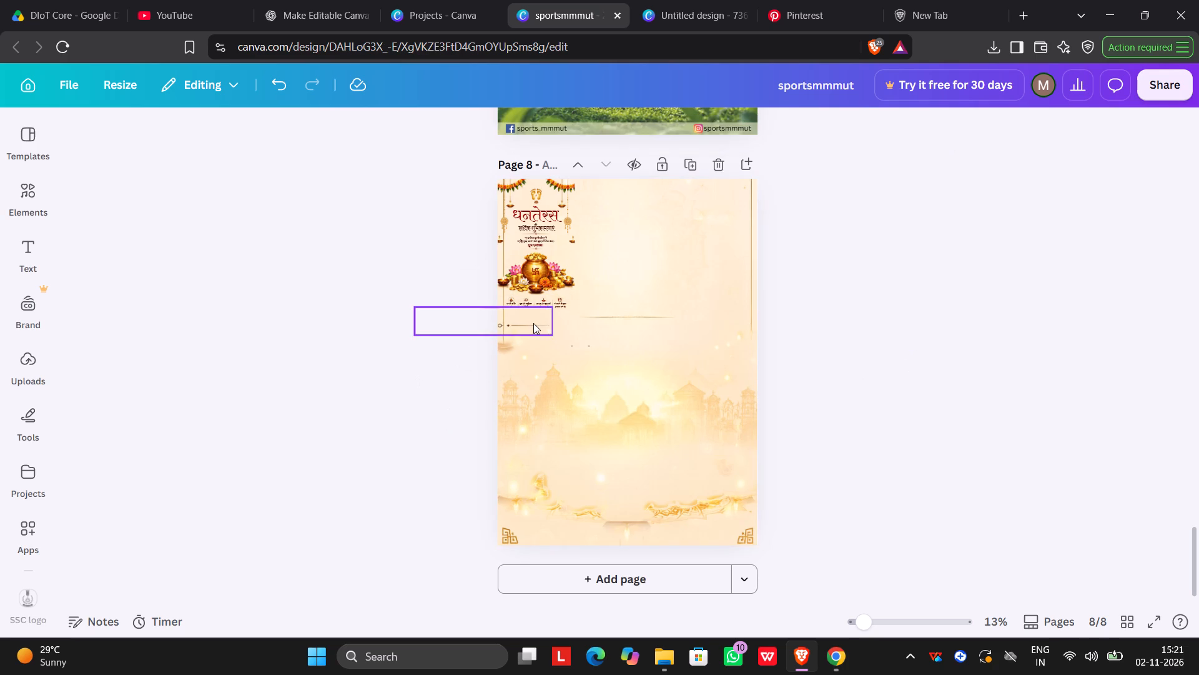
{"action": "left_click_drag", "start_coordinate": [533, 323], "coordinate": [675, 509]}
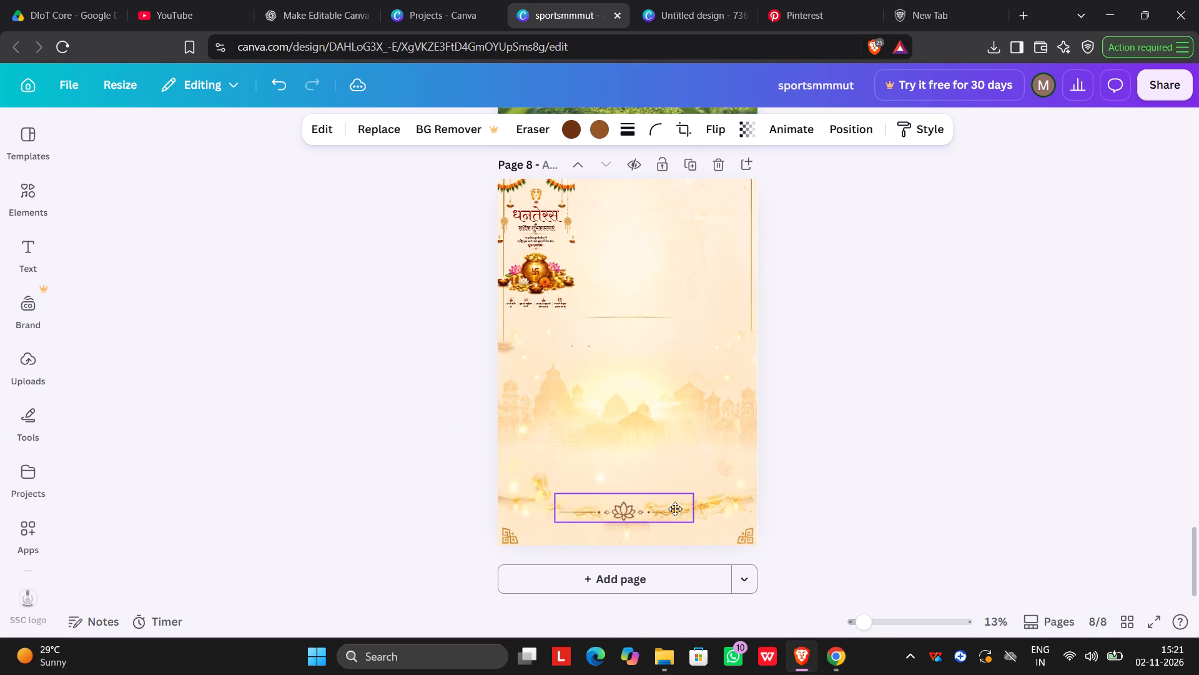
{"action": "left_click_drag", "start_coordinate": [675, 509], "coordinate": [671, 534]}
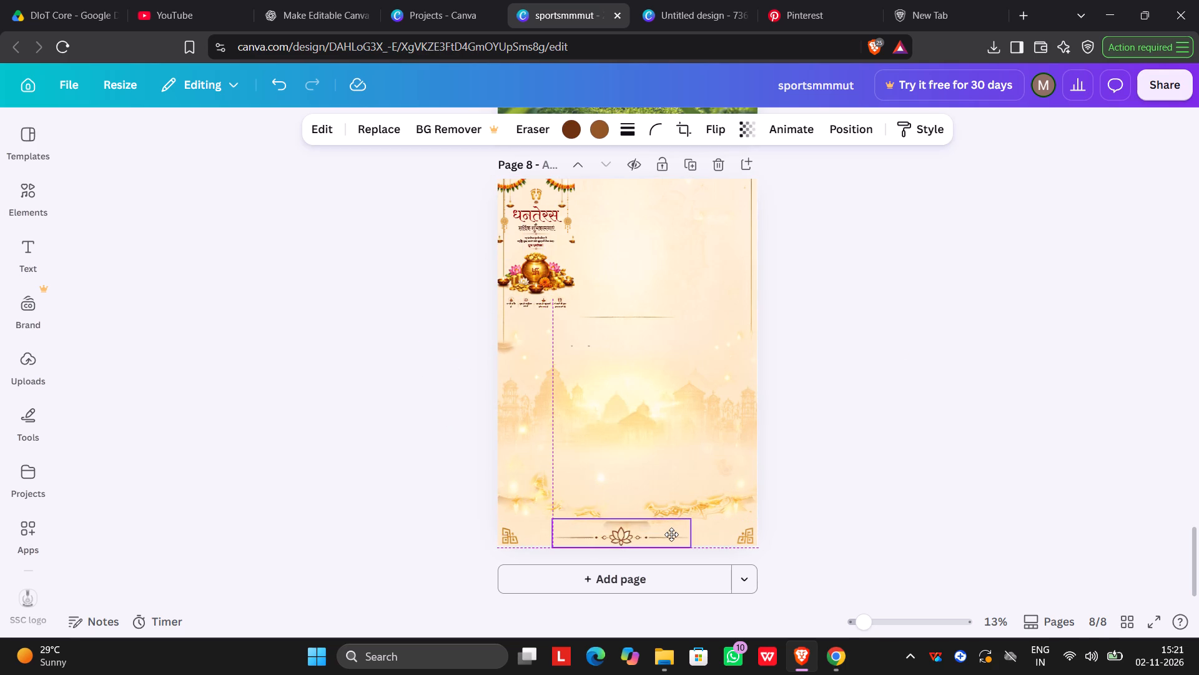
{"action": "left_click_drag", "start_coordinate": [671, 534], "coordinate": [676, 538]}
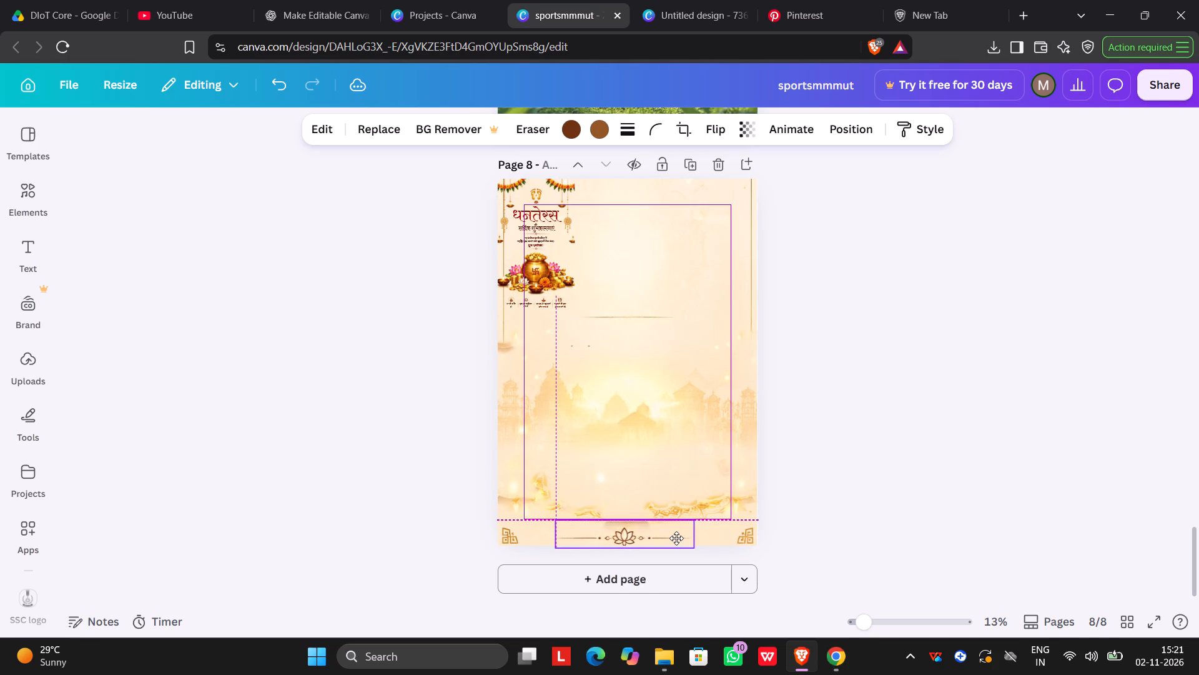
{"action": "left_click_drag", "start_coordinate": [676, 538], "coordinate": [677, 539]}
{"action": "left_click", "coordinate": [832, 426]}
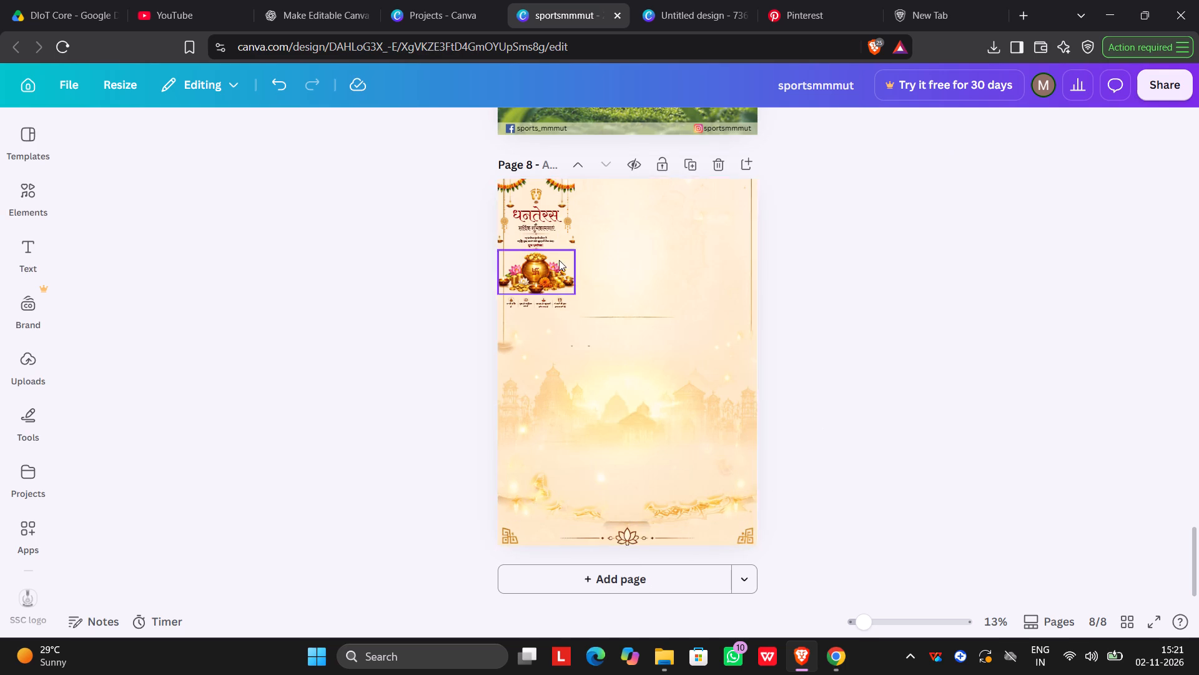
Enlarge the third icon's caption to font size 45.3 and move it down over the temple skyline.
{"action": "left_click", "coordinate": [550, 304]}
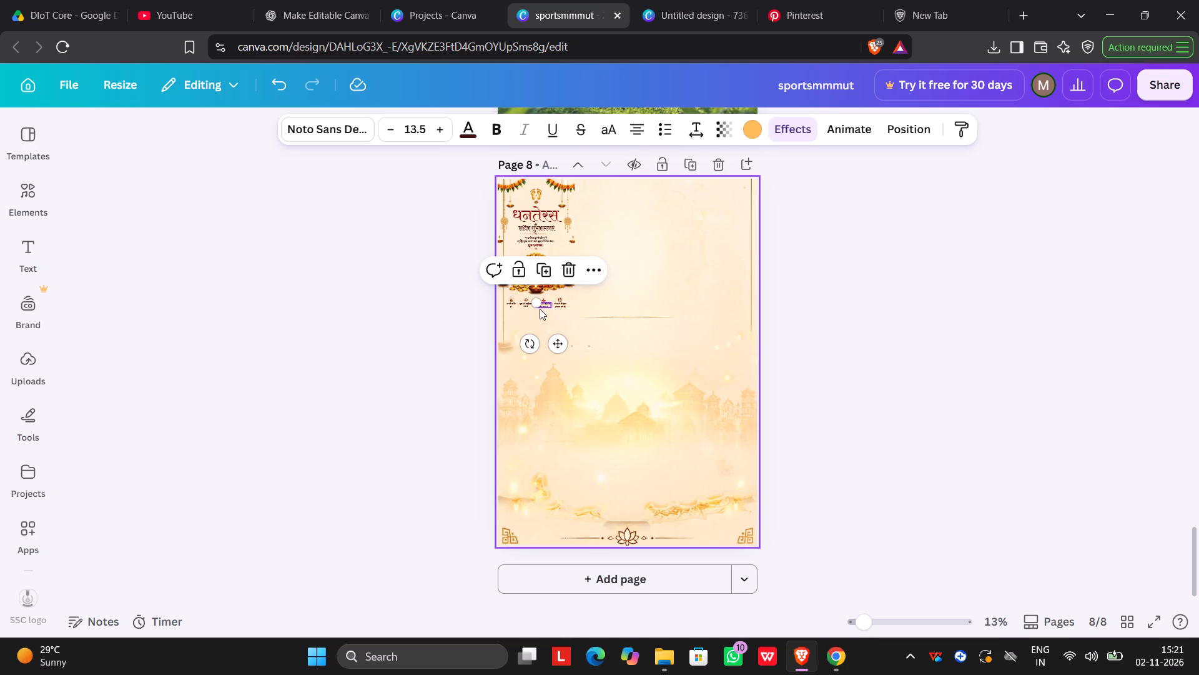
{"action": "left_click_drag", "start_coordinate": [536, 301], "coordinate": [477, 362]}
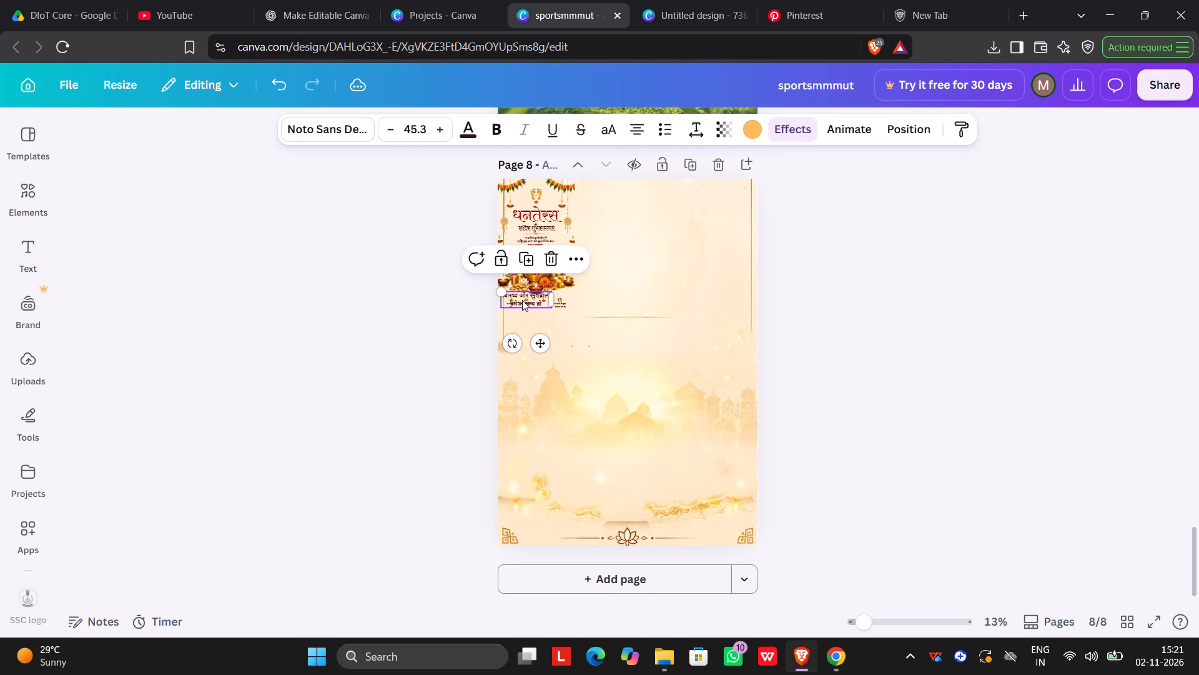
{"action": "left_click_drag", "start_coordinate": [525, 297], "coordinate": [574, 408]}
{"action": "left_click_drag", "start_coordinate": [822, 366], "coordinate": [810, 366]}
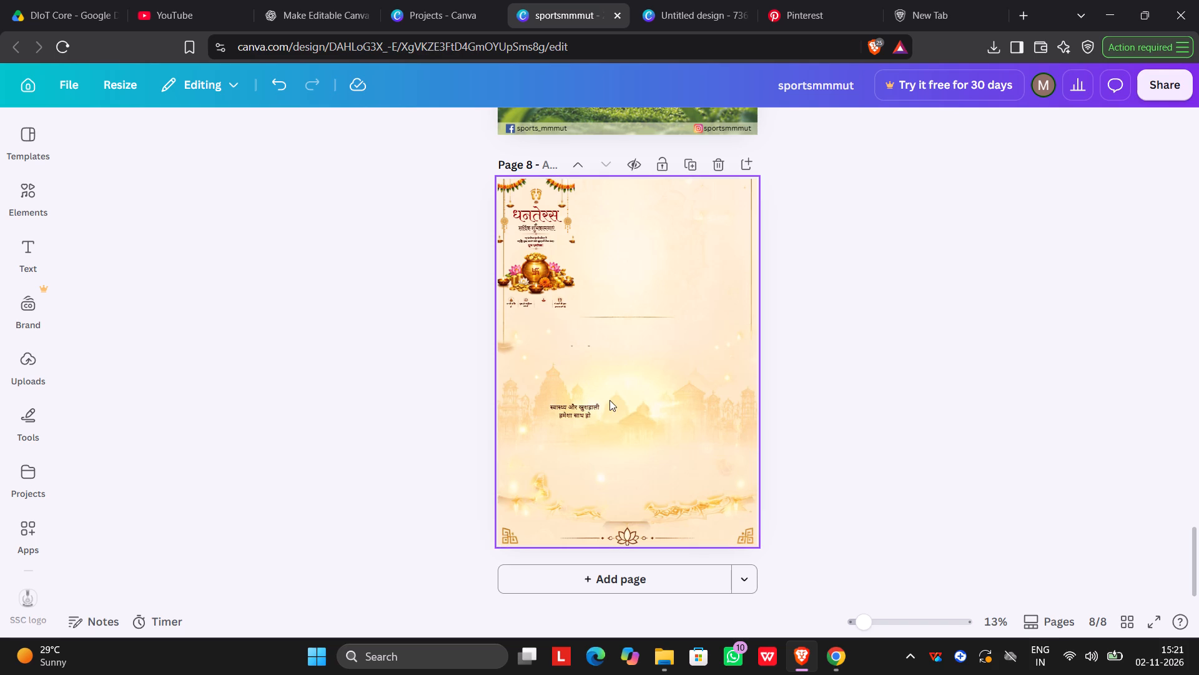
Delete all four captions that belong to the small icon row, including the enlarged one over the skyline.
{"action": "left_click", "coordinate": [560, 307]}
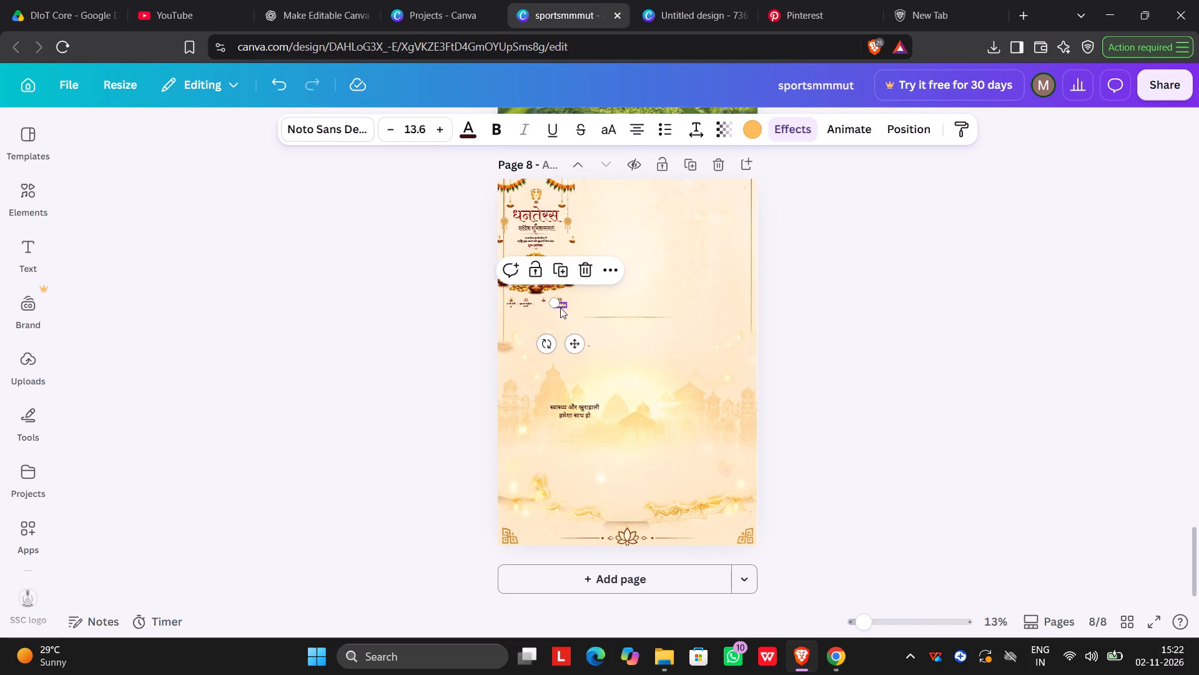
{"action": "left_click", "coordinate": [587, 272]}
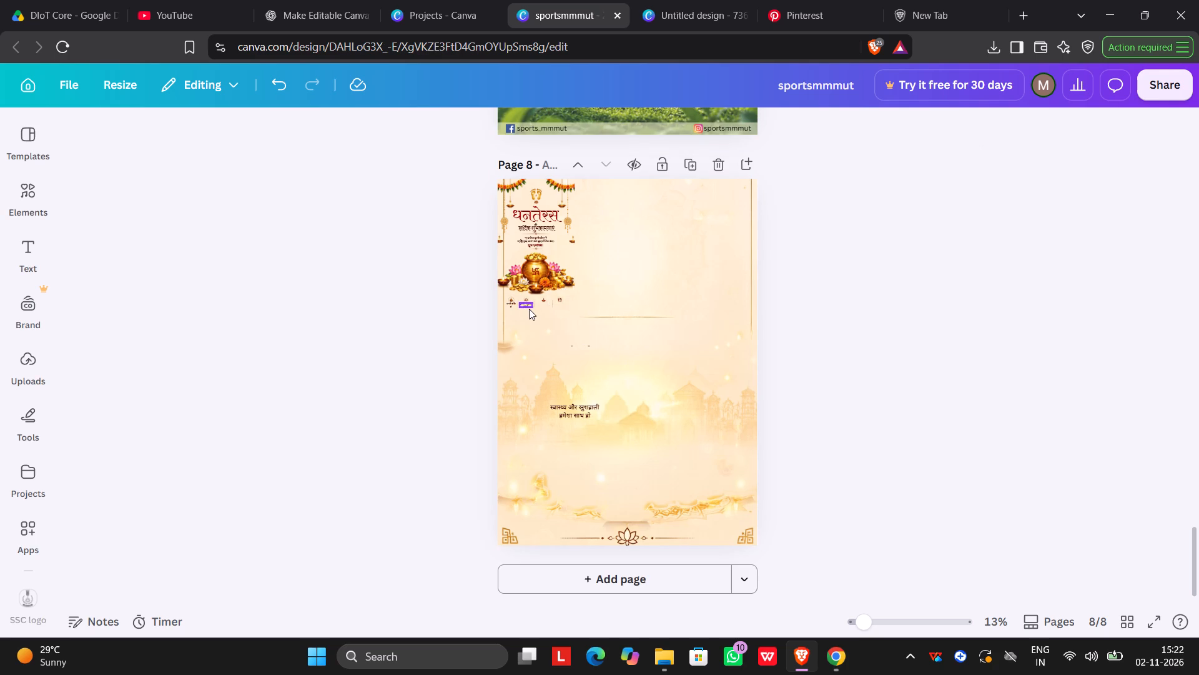
{"action": "left_click", "coordinate": [529, 304]}
{"action": "left_click", "coordinate": [556, 277]}
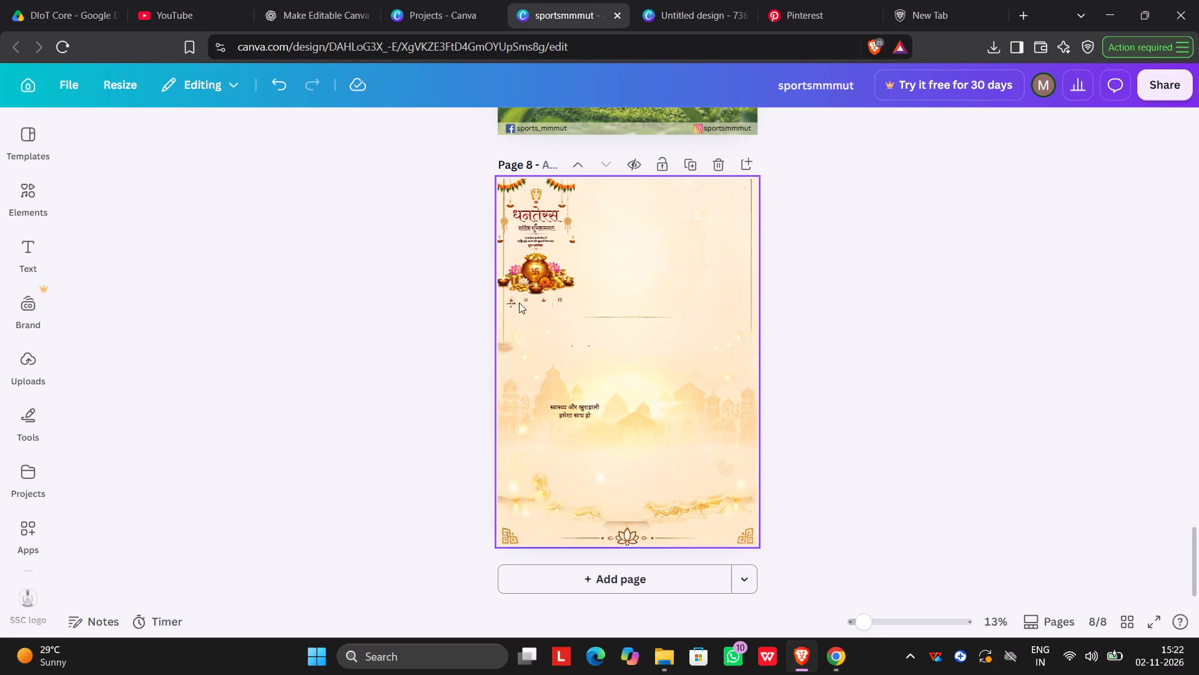
{"action": "left_click", "coordinate": [510, 304]}
{"action": "left_click", "coordinate": [536, 276]}
{"action": "left_click", "coordinate": [592, 411]}
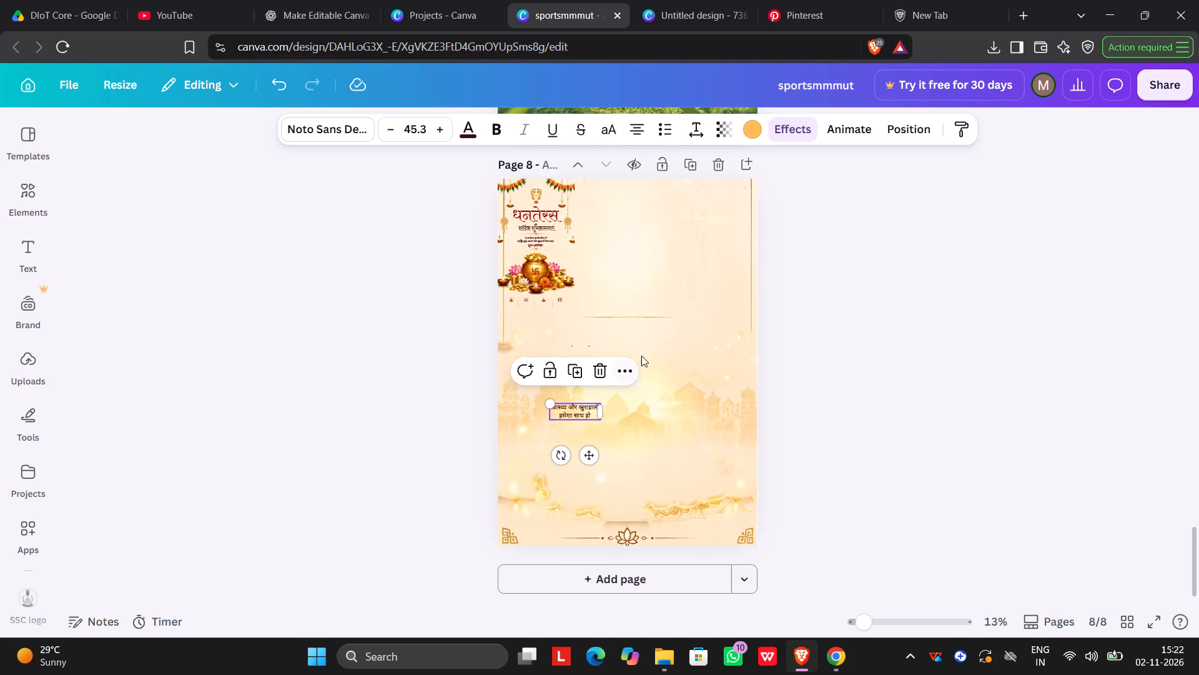
{"action": "left_click", "coordinate": [603, 366]}
Enlarge the tiny vertical separator between the third and fourth icons to identify it, and delete it.
{"action": "left_click", "coordinate": [557, 303]}
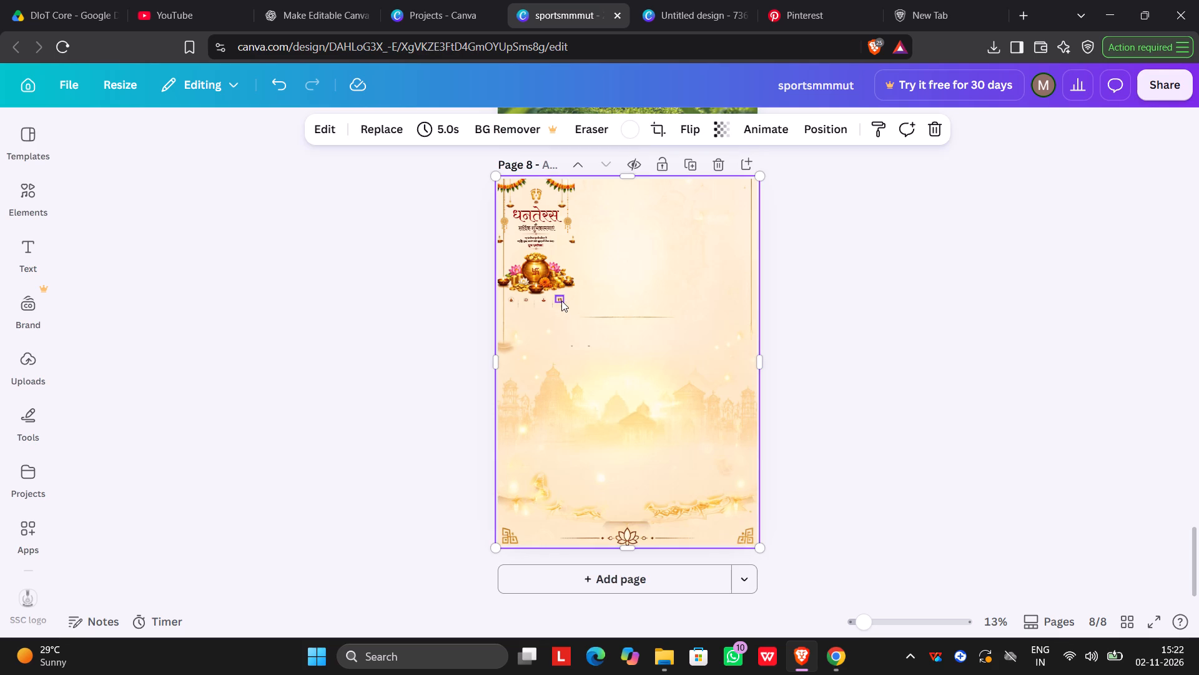
{"action": "left_click", "coordinate": [553, 305]}
{"action": "left_click_drag", "start_coordinate": [552, 309], "coordinate": [501, 466]}
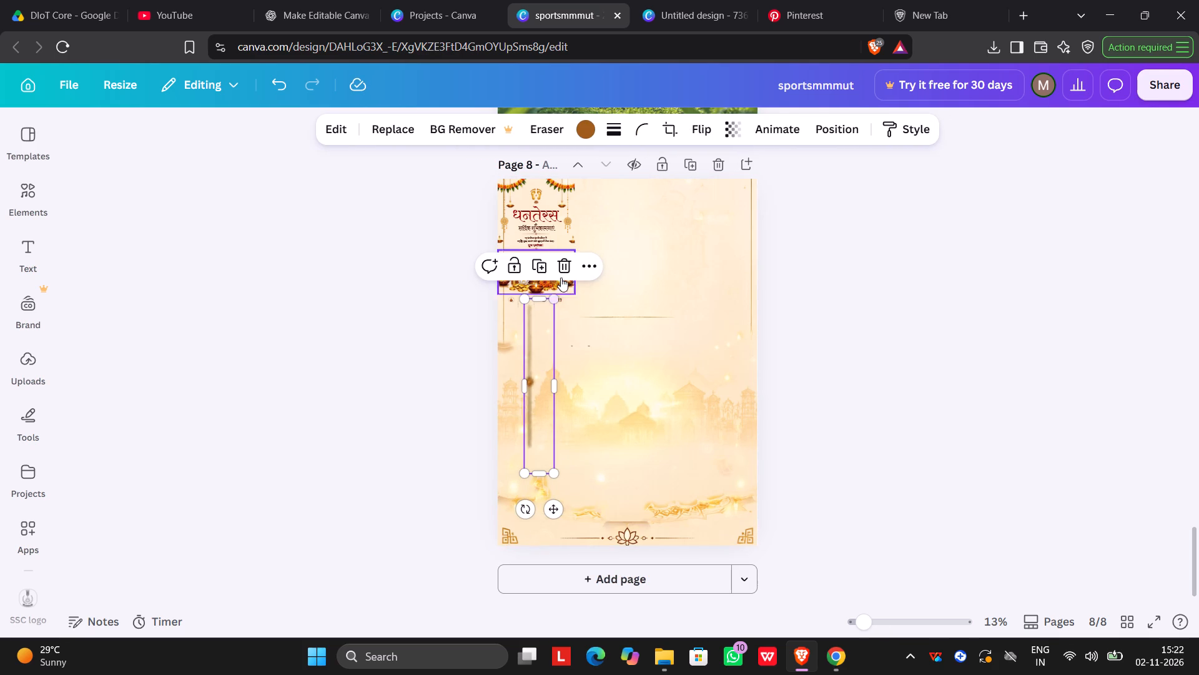
{"action": "left_click", "coordinate": [704, 352]}
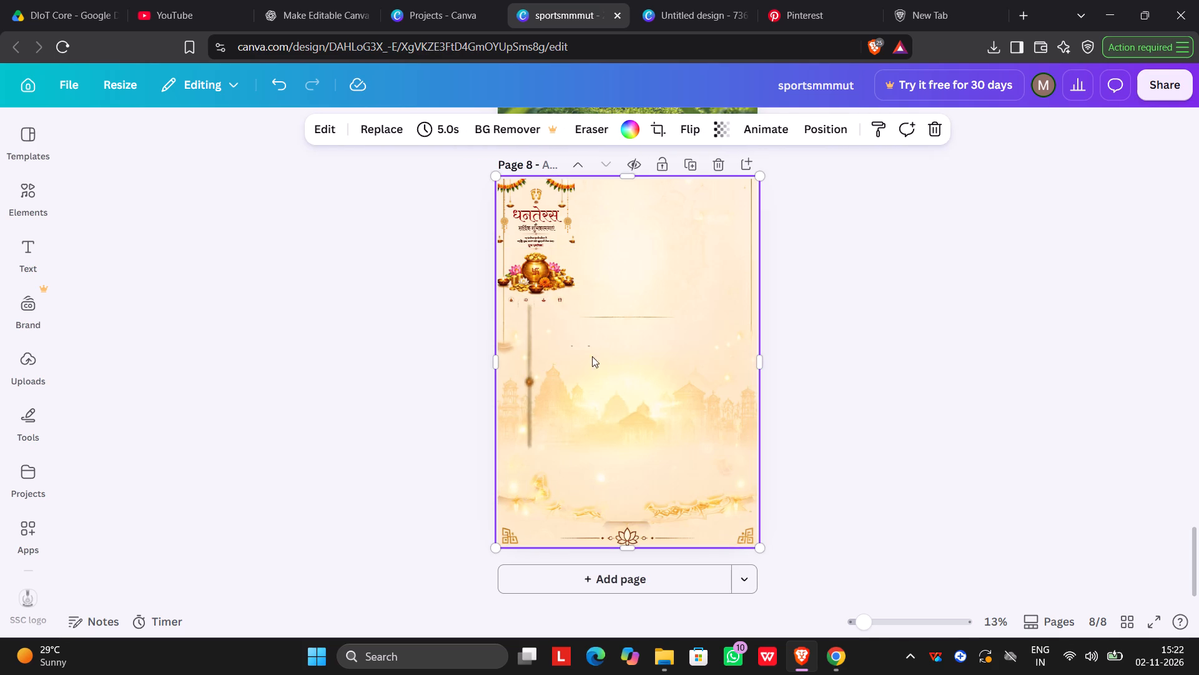
{"action": "left_click", "coordinate": [537, 331]}
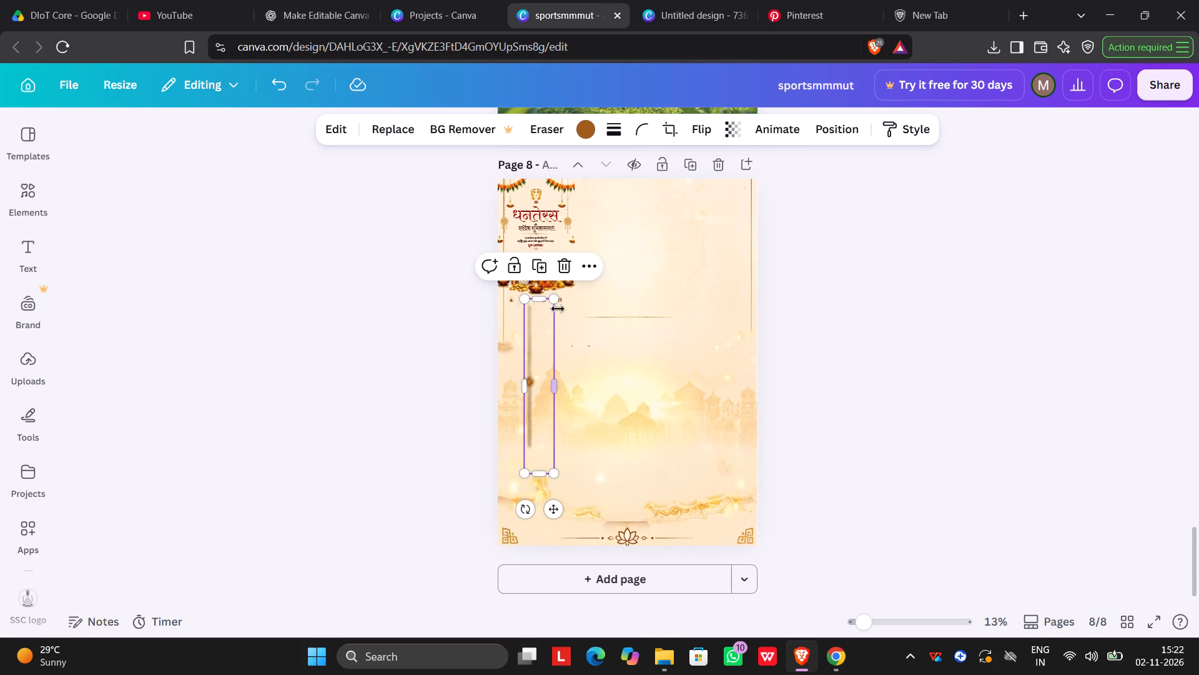
{"action": "left_click", "coordinate": [565, 266]}
Enlarge the footprints icon and move it to the lower-right area of page 8, above the corner ornament.
{"action": "left_click", "coordinate": [559, 297]}
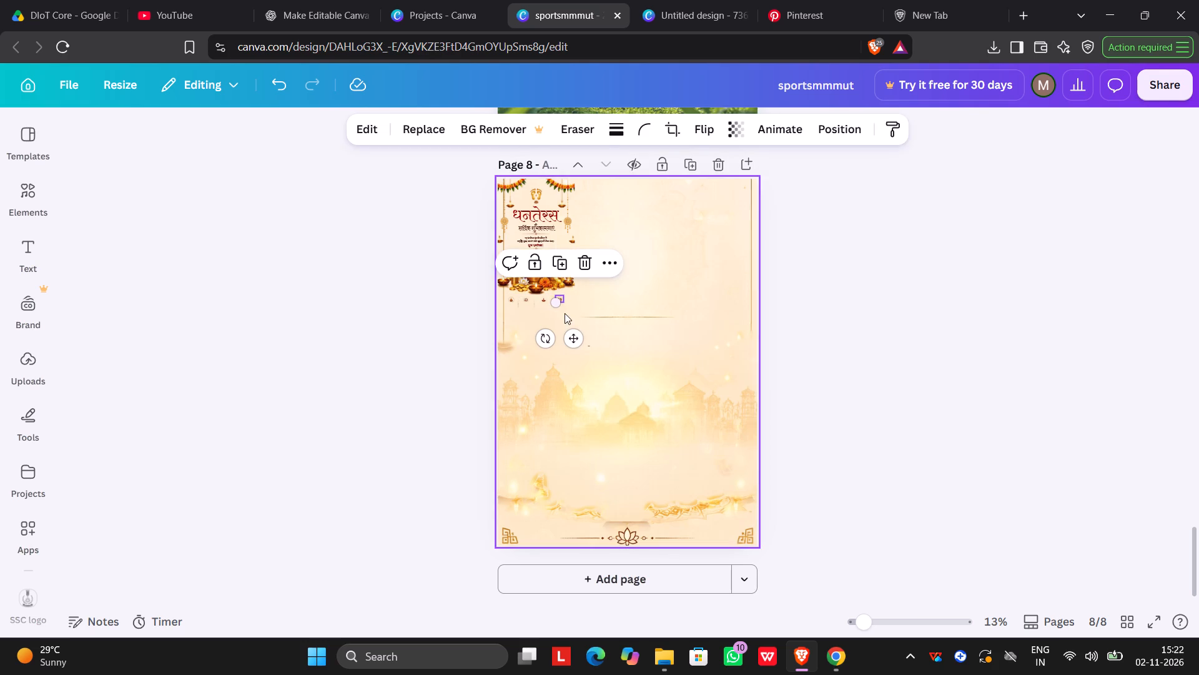
{"action": "left_click_drag", "start_coordinate": [559, 304], "coordinate": [527, 358]}
{"action": "left_click", "coordinate": [684, 302]}
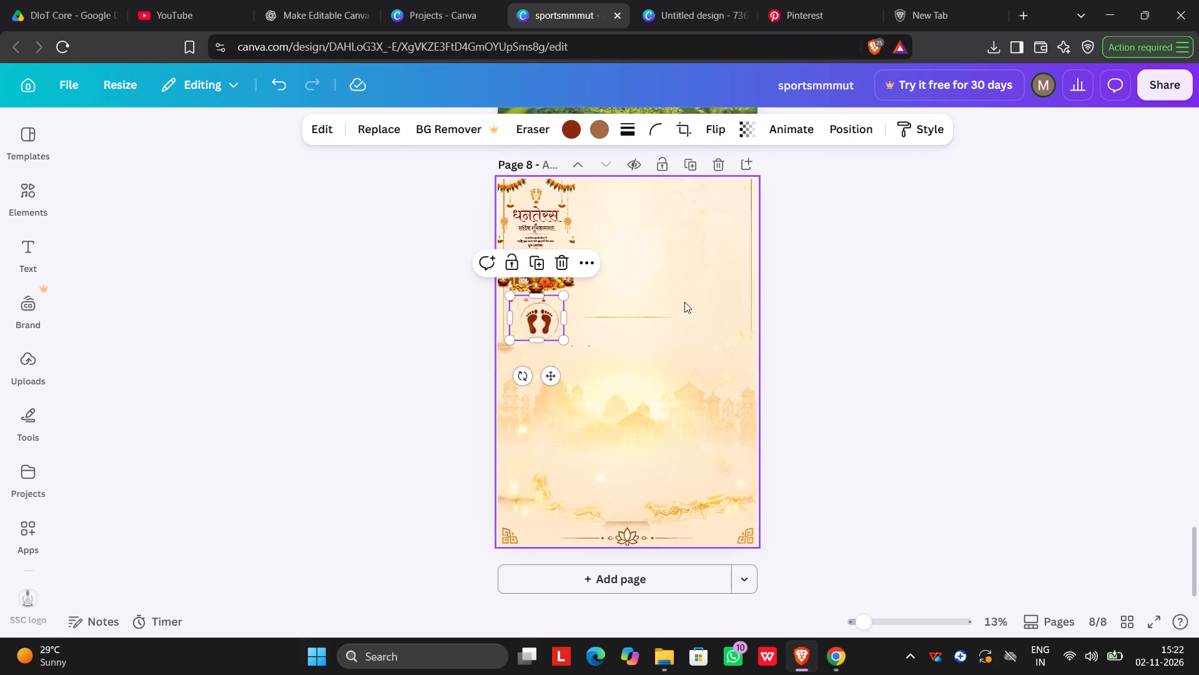
{"action": "left_click_drag", "start_coordinate": [545, 324], "coordinate": [715, 477]}
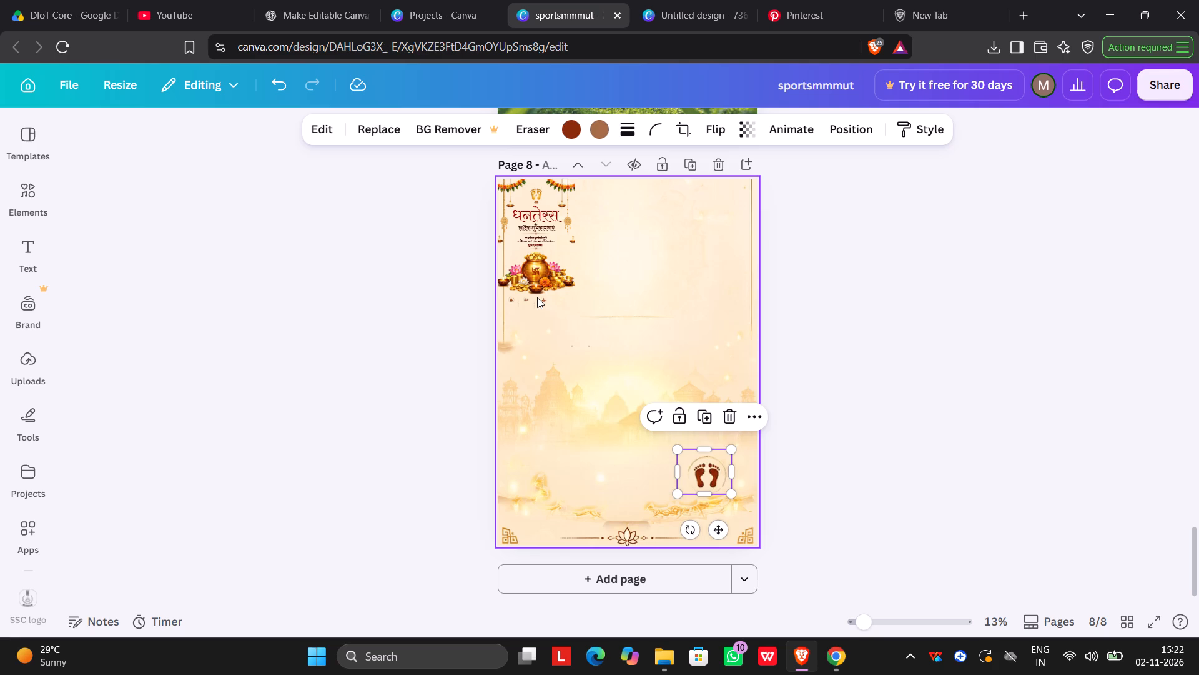
Enlarge the diya icon and place it immediately left of the footprints icon.
{"action": "left_click", "coordinate": [541, 299]}
{"action": "left_click_drag", "start_coordinate": [541, 303], "coordinate": [512, 357]}
{"action": "left_click_drag", "start_coordinate": [530, 336], "coordinate": [608, 448]}
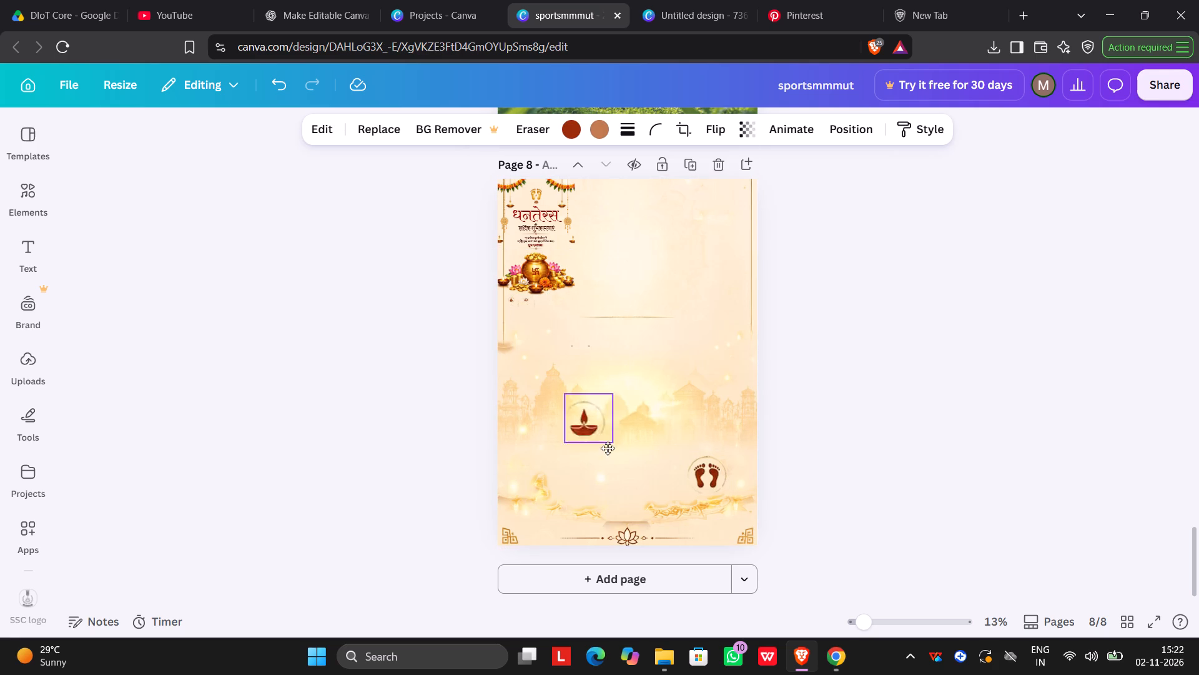
{"action": "left_click_drag", "start_coordinate": [608, 448], "coordinate": [671, 484]}
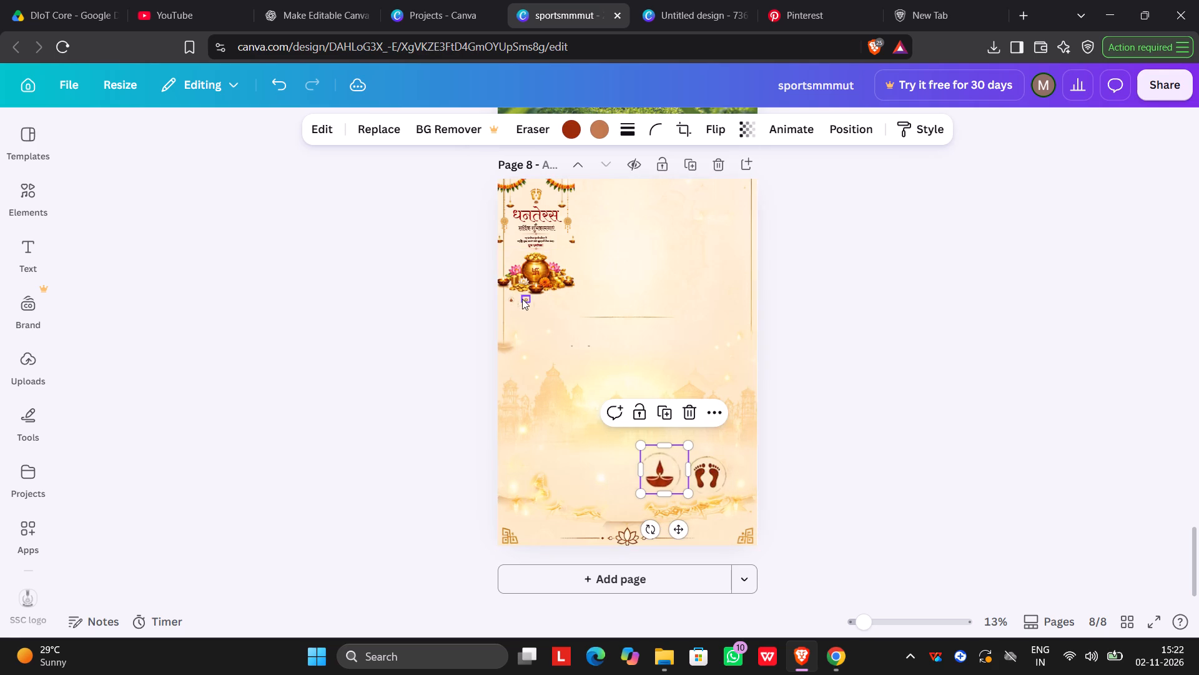
Enlarge the small lotus icon and place it immediately left of the diya icon.
{"action": "left_click", "coordinate": [525, 299]}
{"action": "left_click_drag", "start_coordinate": [521, 304], "coordinate": [490, 352]}
{"action": "left_click_drag", "start_coordinate": [511, 329], "coordinate": [578, 454]}
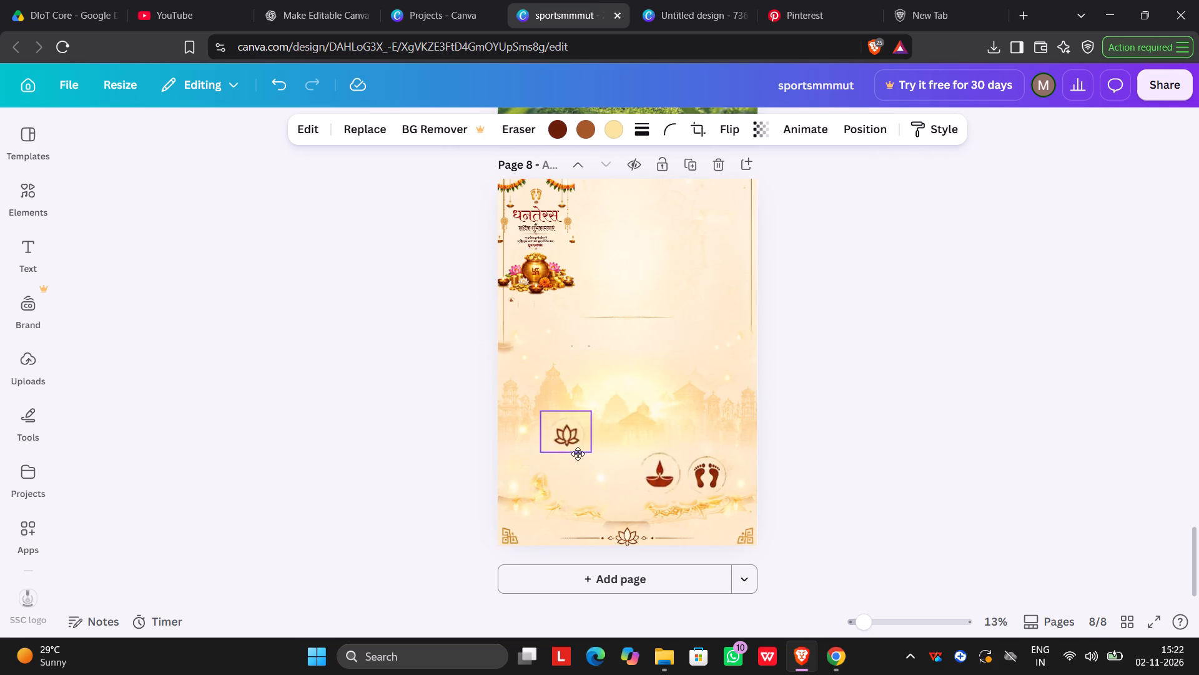
{"action": "left_click_drag", "start_coordinate": [578, 454], "coordinate": [608, 482]}
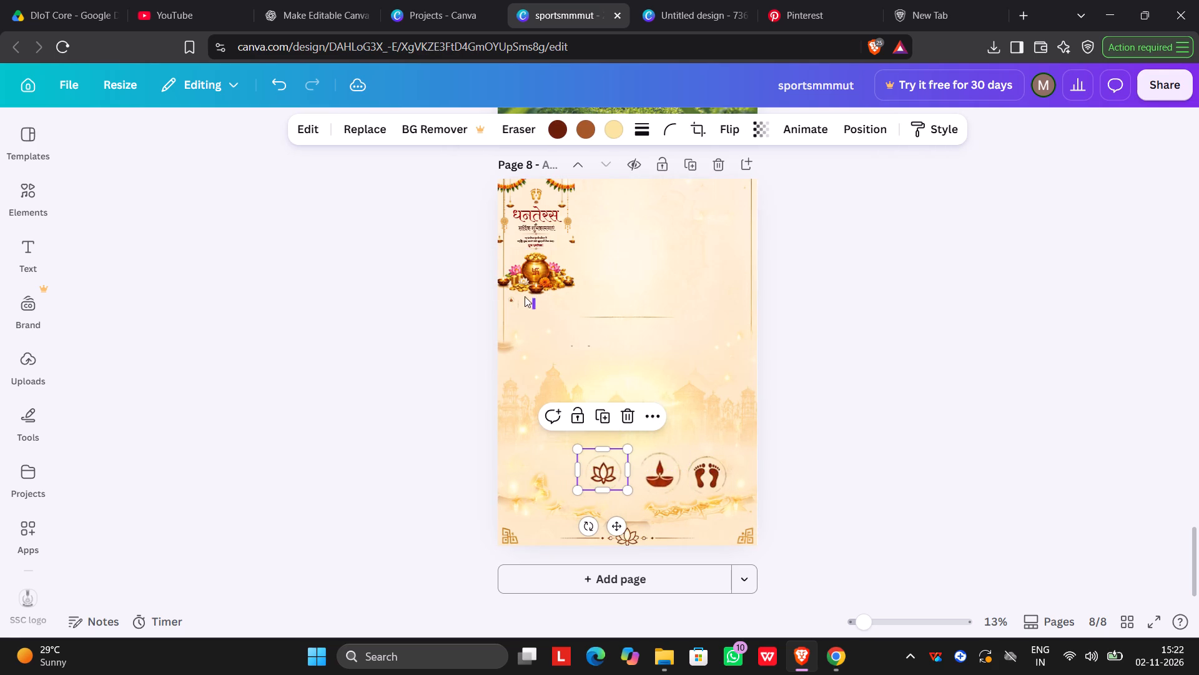
Enlarge the small money-pot icon and place it left of the lotus icon, as the first in the row.
{"action": "left_click", "coordinate": [511, 297]}
{"action": "left_click_drag", "start_coordinate": [507, 304], "coordinate": [462, 364]}
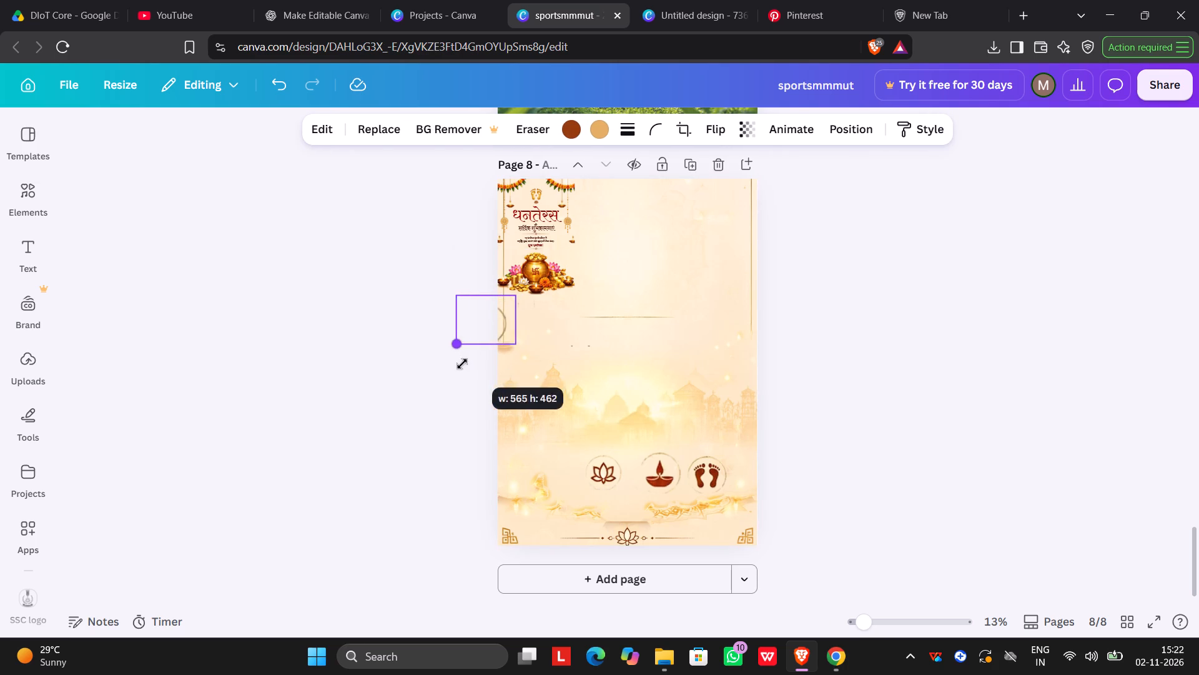
{"action": "left_click_drag", "start_coordinate": [462, 364], "coordinate": [461, 365]}
{"action": "left_click_drag", "start_coordinate": [506, 329], "coordinate": [567, 459]}
{"action": "left_click_drag", "start_coordinate": [896, 409], "coordinate": [879, 409]}
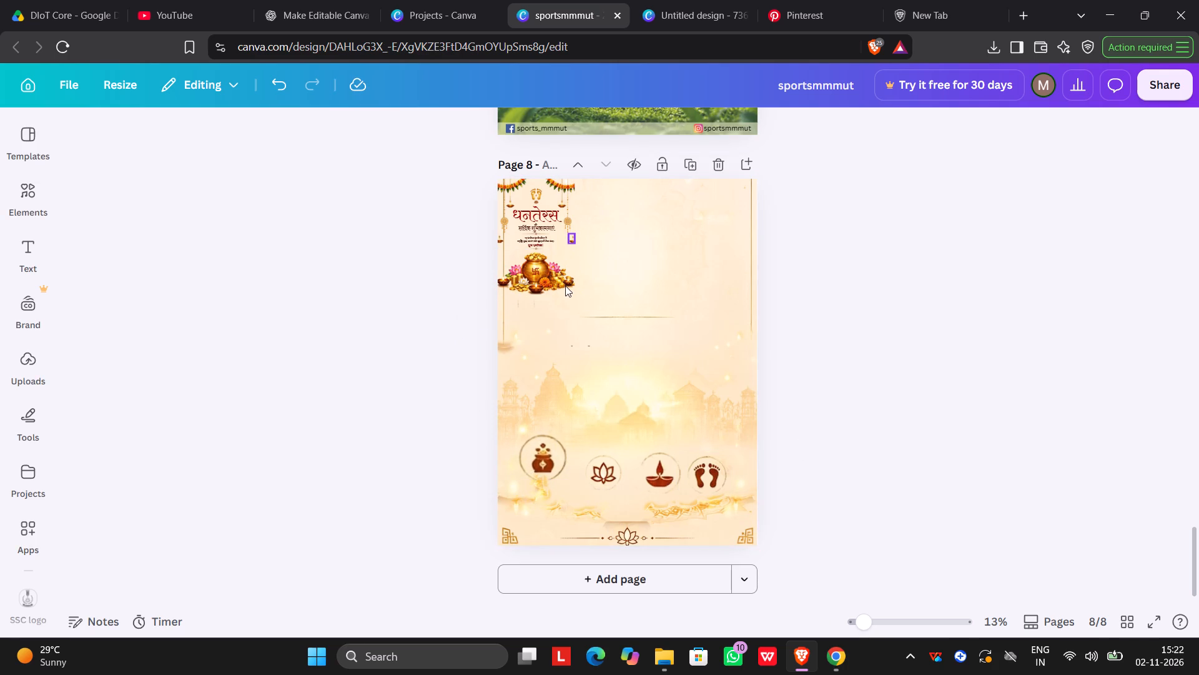
Enlarge the golden pot illustration to roughly two-thirds of the page width and centre it just above the four icons.
{"action": "left_click", "coordinate": [565, 286]}
{"action": "left_click_drag", "start_coordinate": [578, 293], "coordinate": [726, 411]}
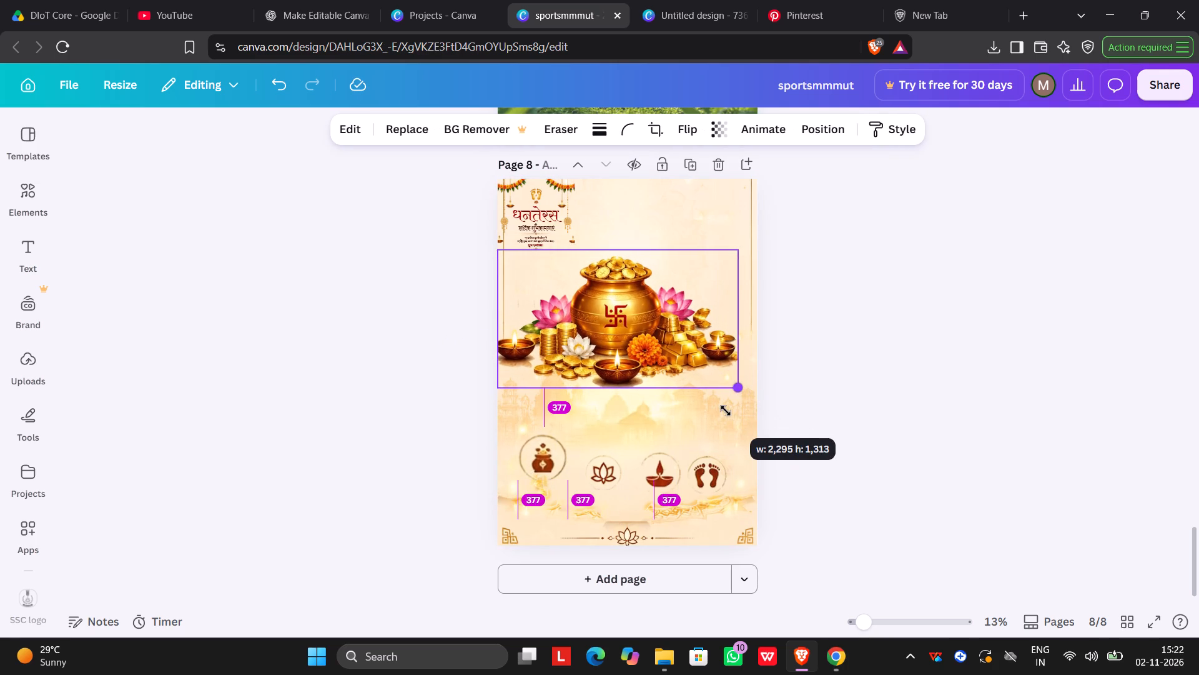
{"action": "left_click_drag", "start_coordinate": [726, 411], "coordinate": [731, 405]}
{"action": "left_click", "coordinate": [862, 343]}
{"action": "left_click_drag", "start_coordinate": [687, 337], "coordinate": [705, 376]}
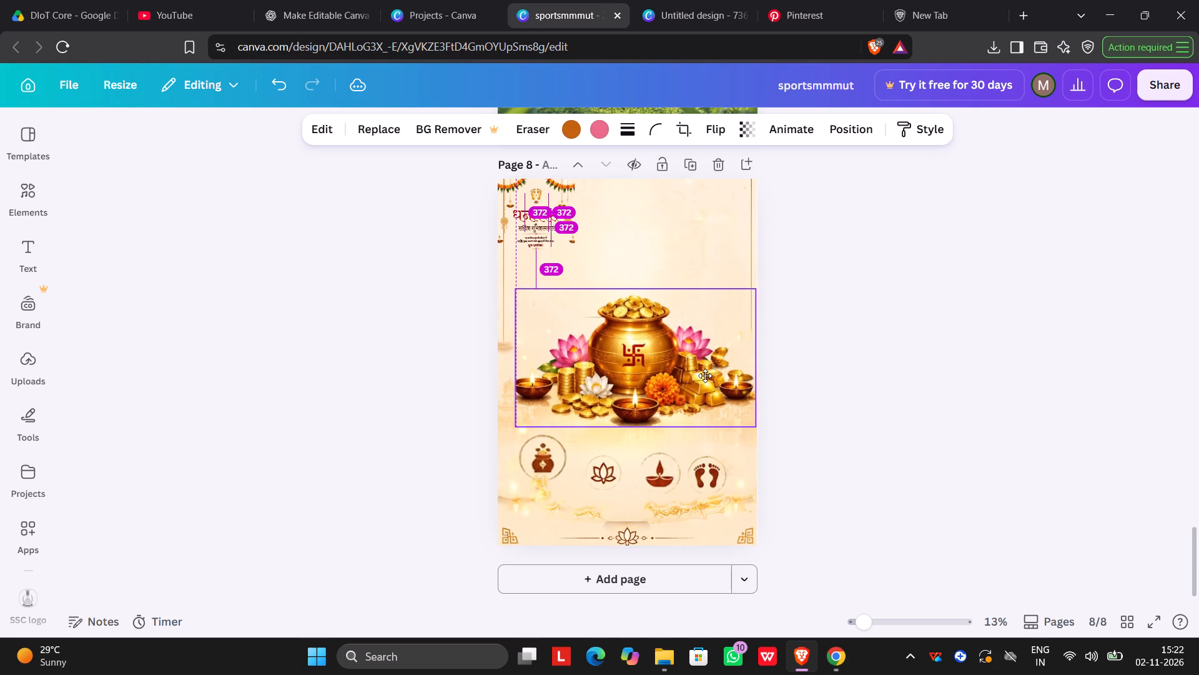
{"action": "left_click_drag", "start_coordinate": [705, 376], "coordinate": [671, 375]}
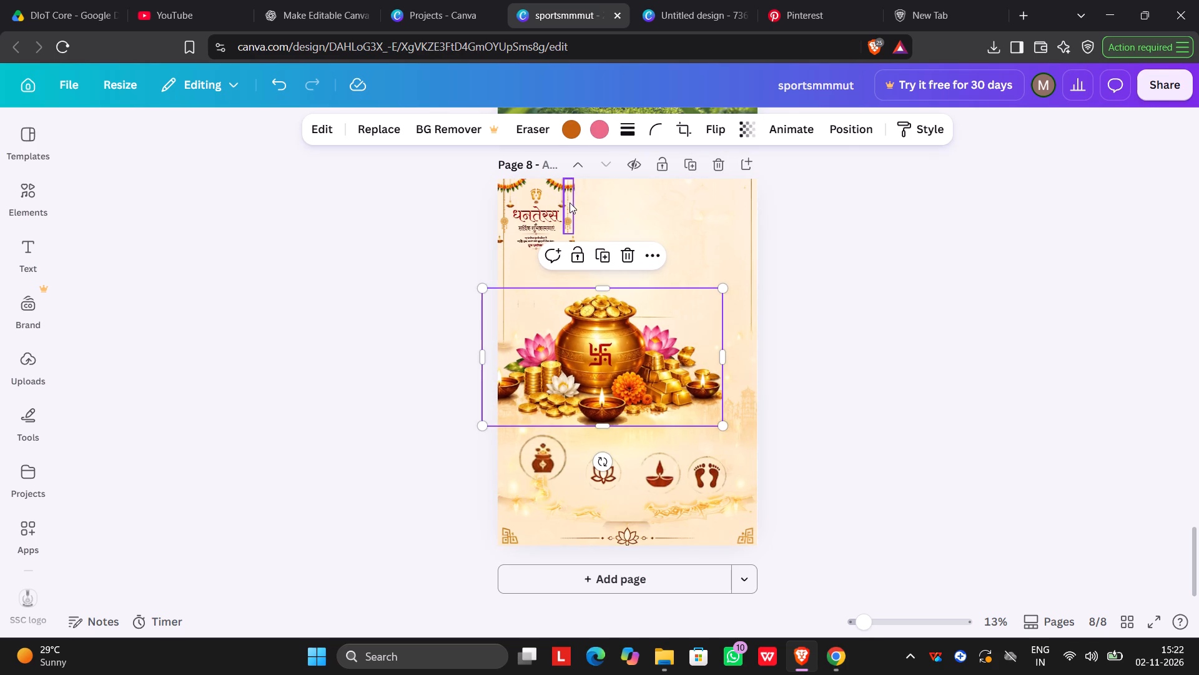
{"action": "left_click", "coordinate": [569, 203]}
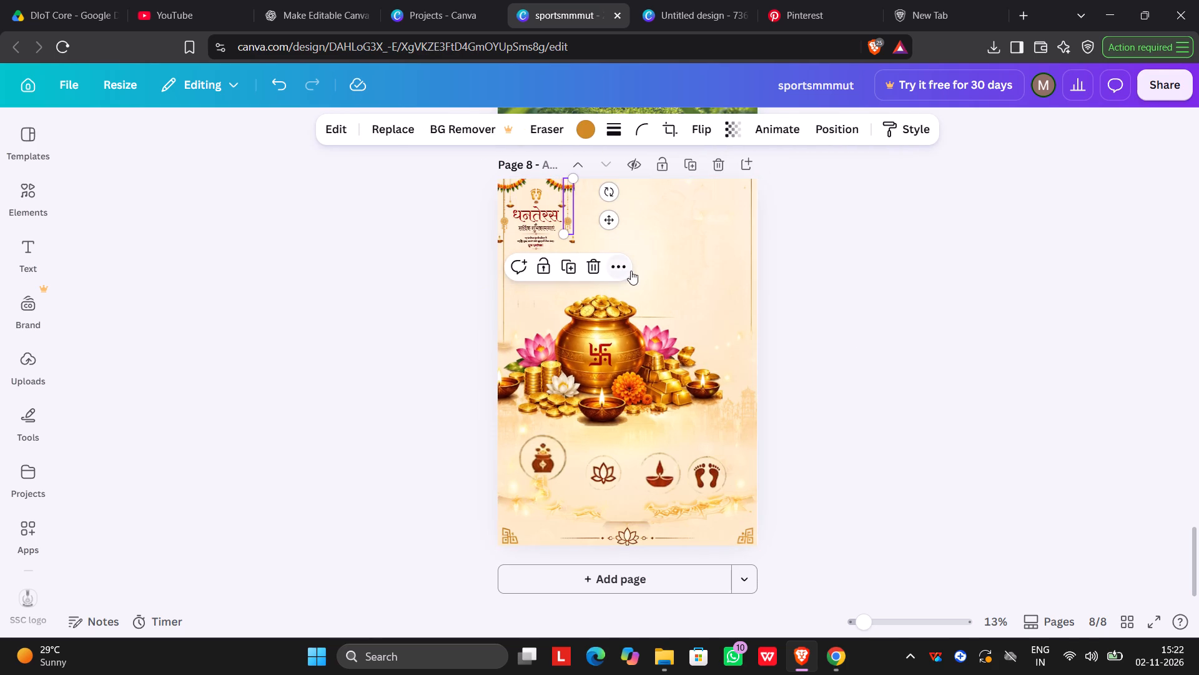
{"action": "left_click", "coordinate": [666, 346]}
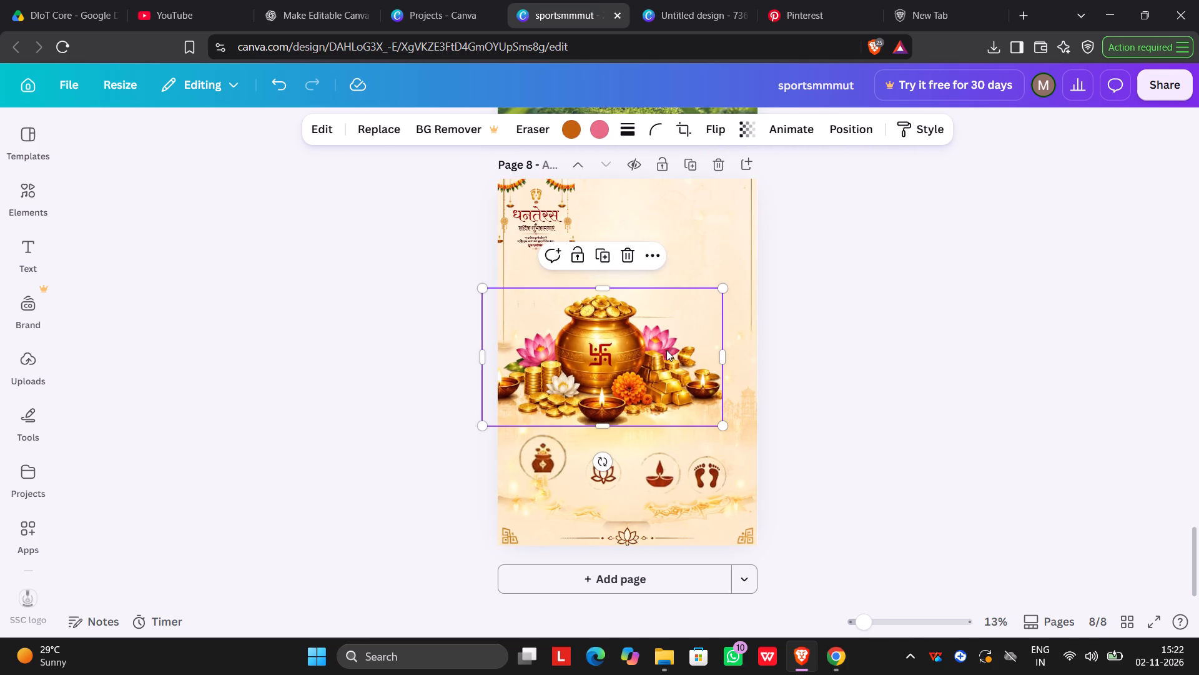
{"action": "left_click_drag", "start_coordinate": [723, 424], "coordinate": [666, 393]}
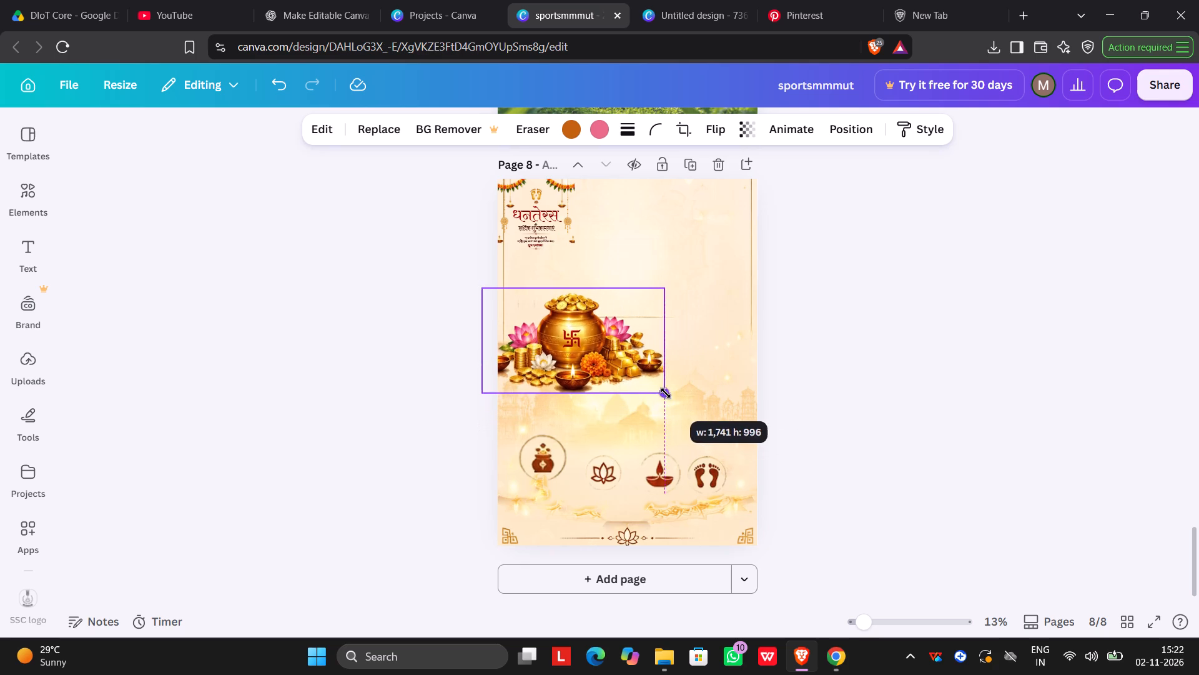
{"action": "left_click_drag", "start_coordinate": [666, 393], "coordinate": [649, 381]}
{"action": "left_click_drag", "start_coordinate": [910, 326], "coordinate": [901, 326]}
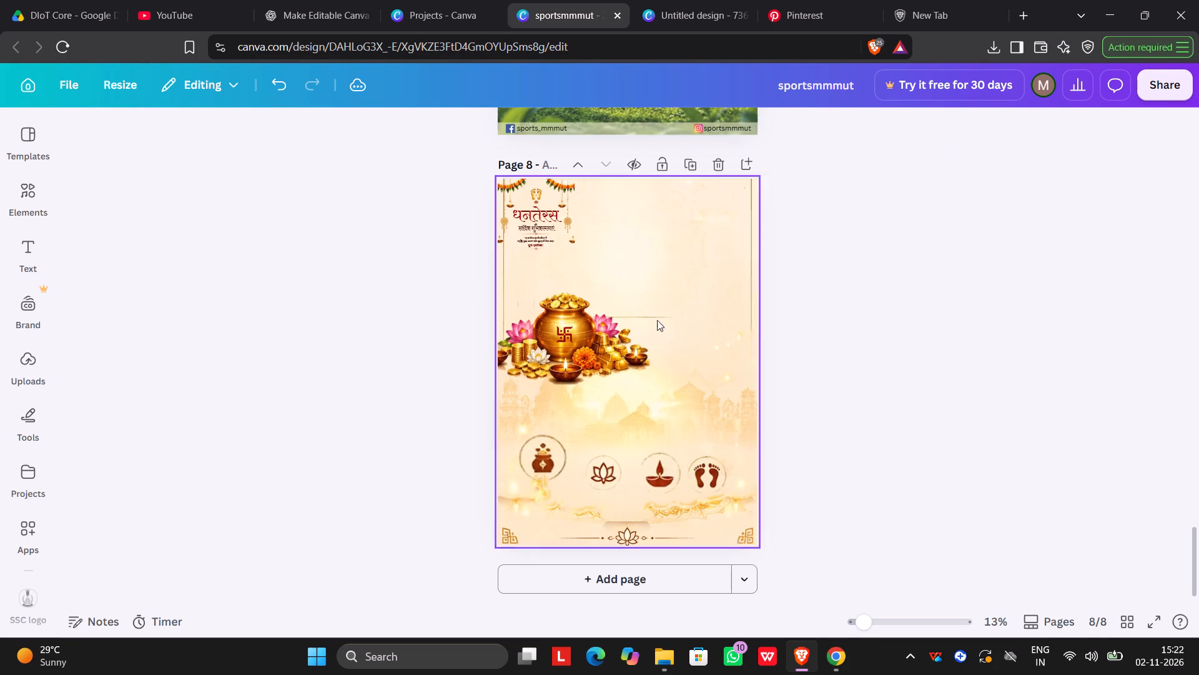
{"action": "left_click_drag", "start_coordinate": [597, 341], "coordinate": [661, 396]}
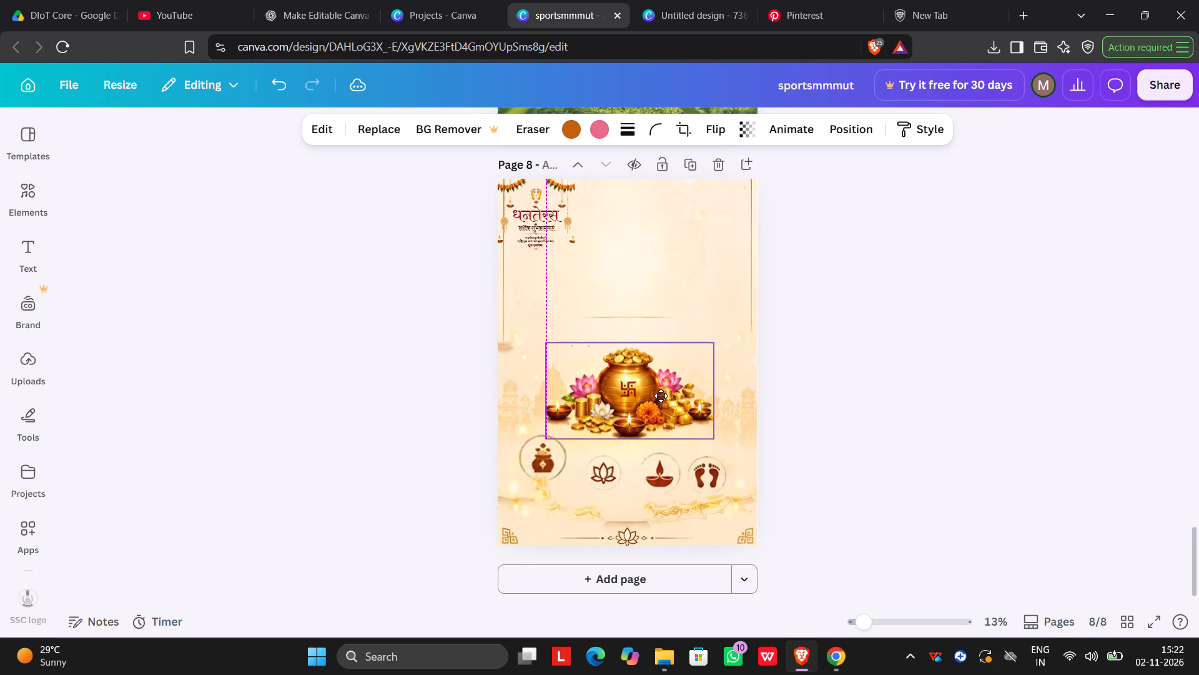
{"action": "left_click_drag", "start_coordinate": [661, 396], "coordinate": [659, 403]}
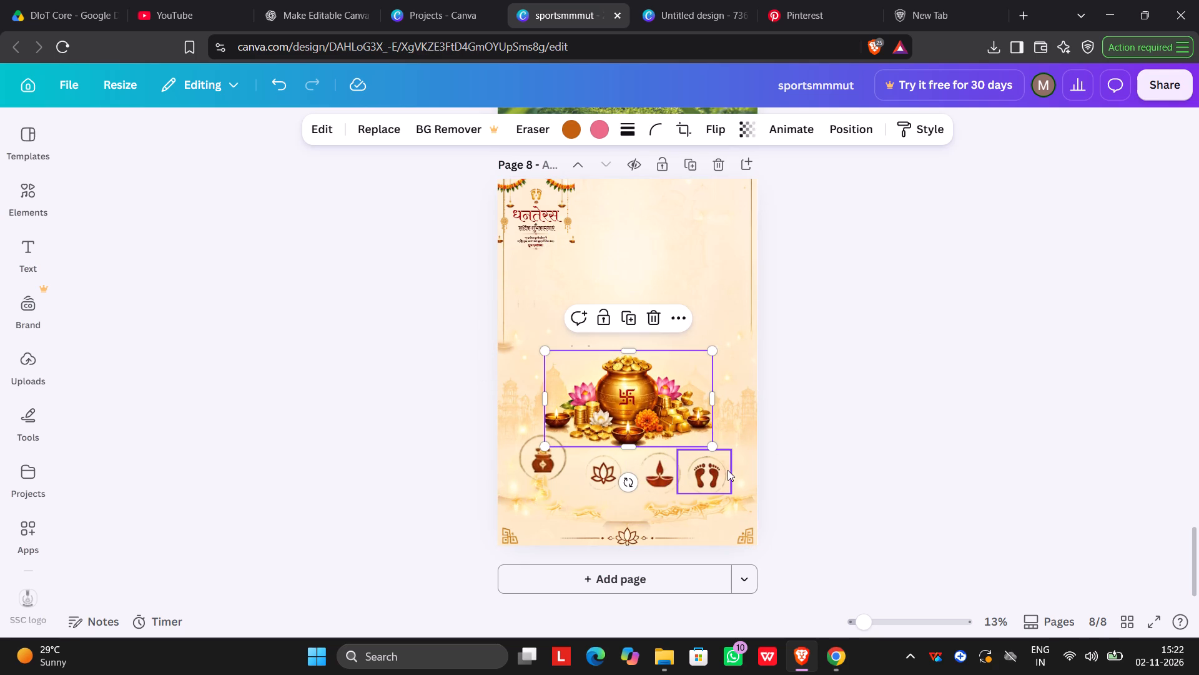
Move the money-pot, lotus, diya and footprints icons down towards the bottom ornament of page 8.
{"action": "left_click", "coordinate": [694, 474]}
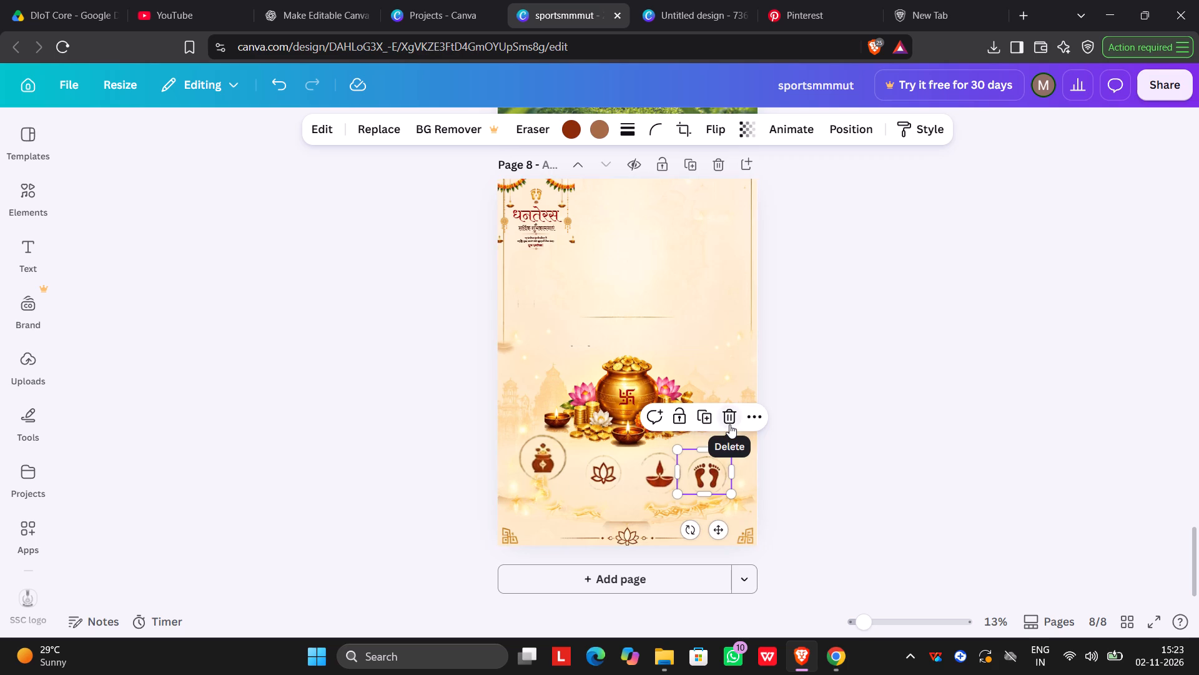
{"action": "left_click_drag", "start_coordinate": [549, 453], "coordinate": [553, 466]}
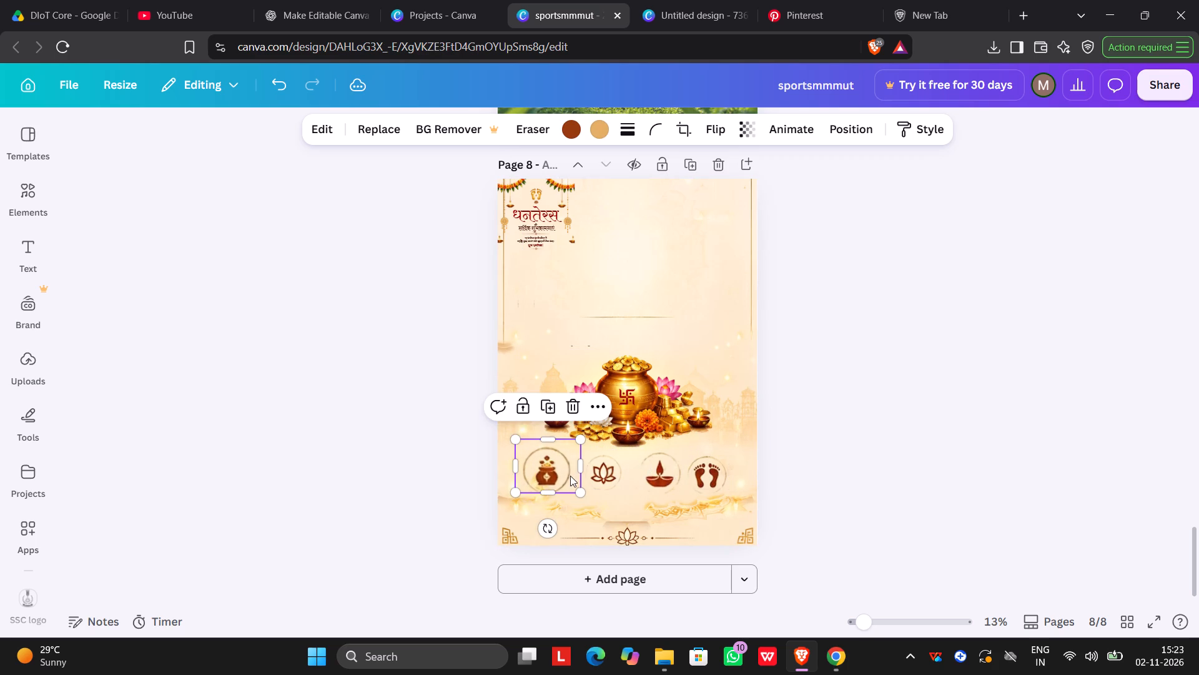
{"action": "left_click_drag", "start_coordinate": [558, 462], "coordinate": [555, 488]}
{"action": "left_click_drag", "start_coordinate": [603, 474], "coordinate": [609, 513]}
{"action": "left_click_drag", "start_coordinate": [664, 477], "coordinate": [666, 516]}
{"action": "left_click_drag", "start_coordinate": [706, 481], "coordinate": [718, 512]}
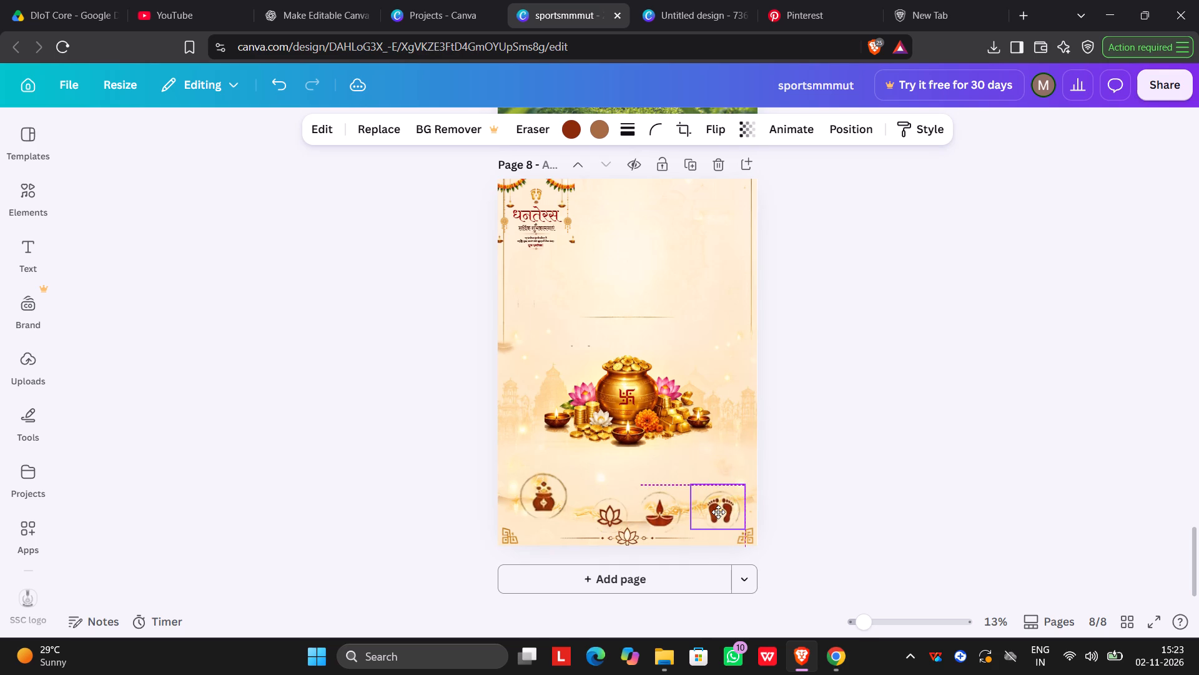
{"action": "left_click_drag", "start_coordinate": [718, 512], "coordinate": [714, 512]}
Lower the golden pot illustration to sit close above the repositioned icons, near the page's horizontal centre.
{"action": "left_click_drag", "start_coordinate": [657, 384], "coordinate": [656, 403]}
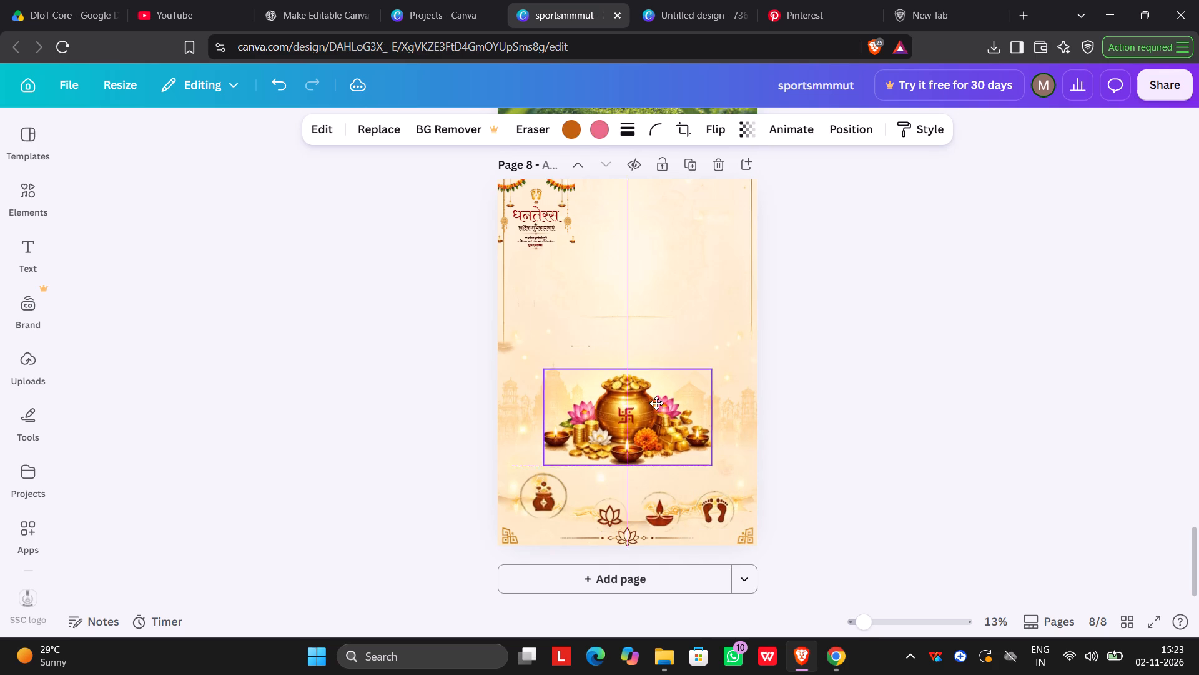
{"action": "left_click_drag", "start_coordinate": [656, 403], "coordinate": [656, 416]}
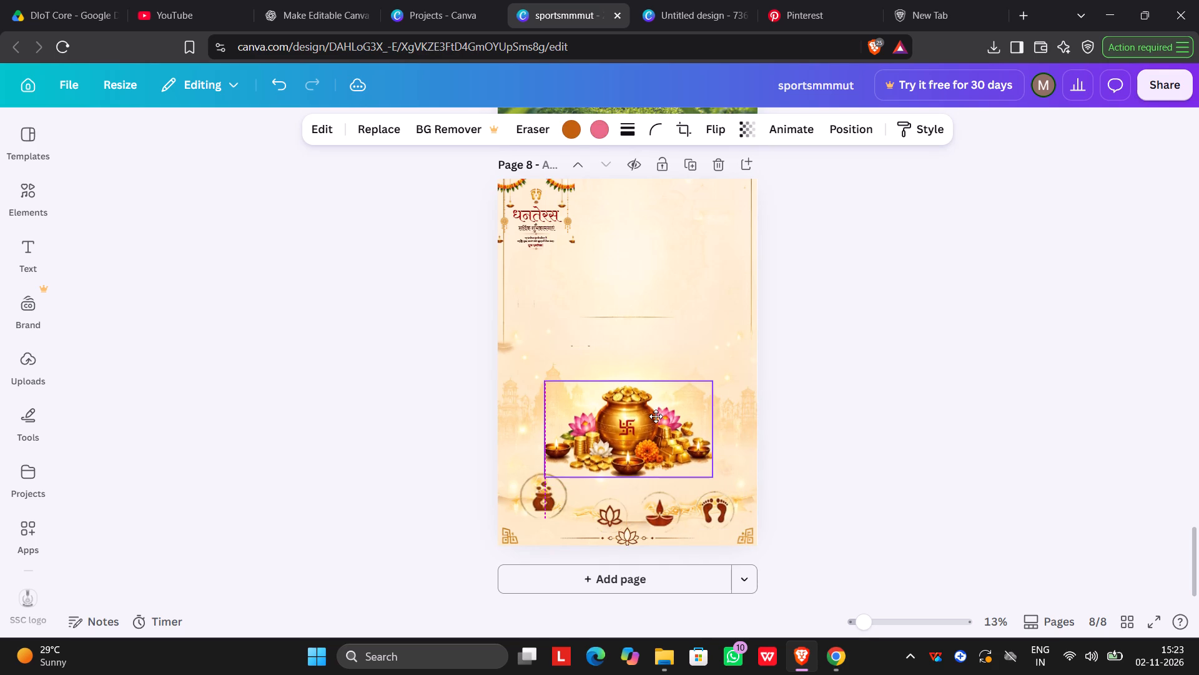
{"action": "left_click_drag", "start_coordinate": [656, 416], "coordinate": [656, 417]}
{"action": "left_click", "coordinate": [841, 338]}
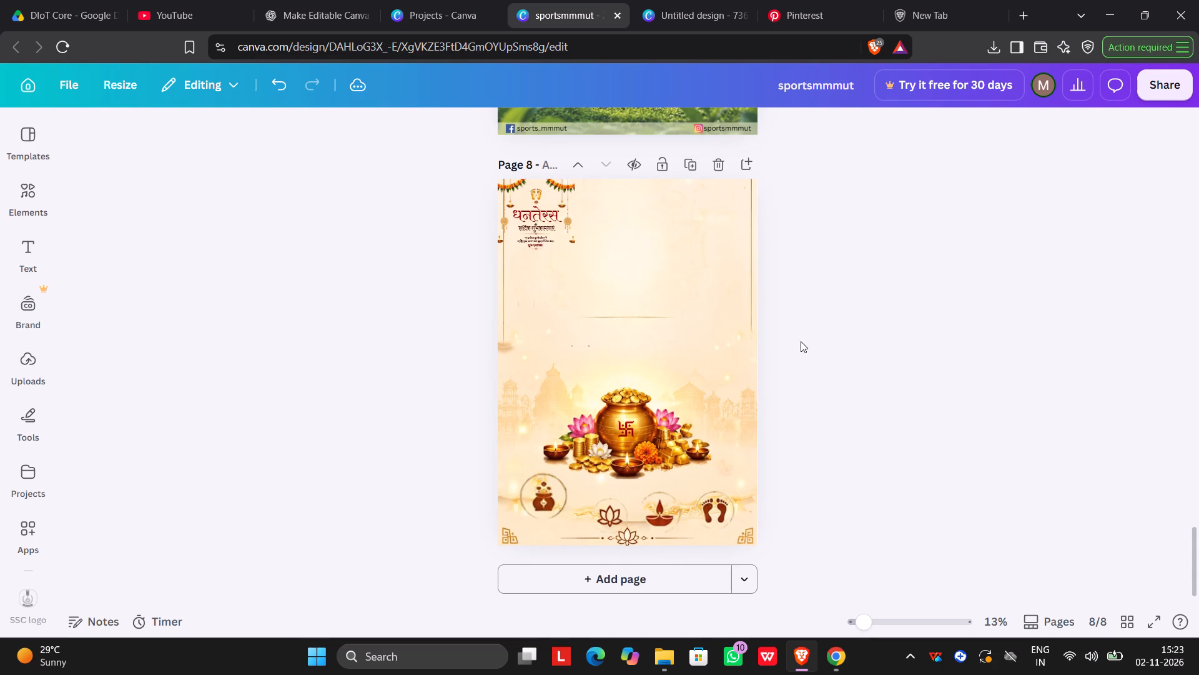
{"action": "left_click_drag", "start_coordinate": [637, 410], "coordinate": [649, 409]}
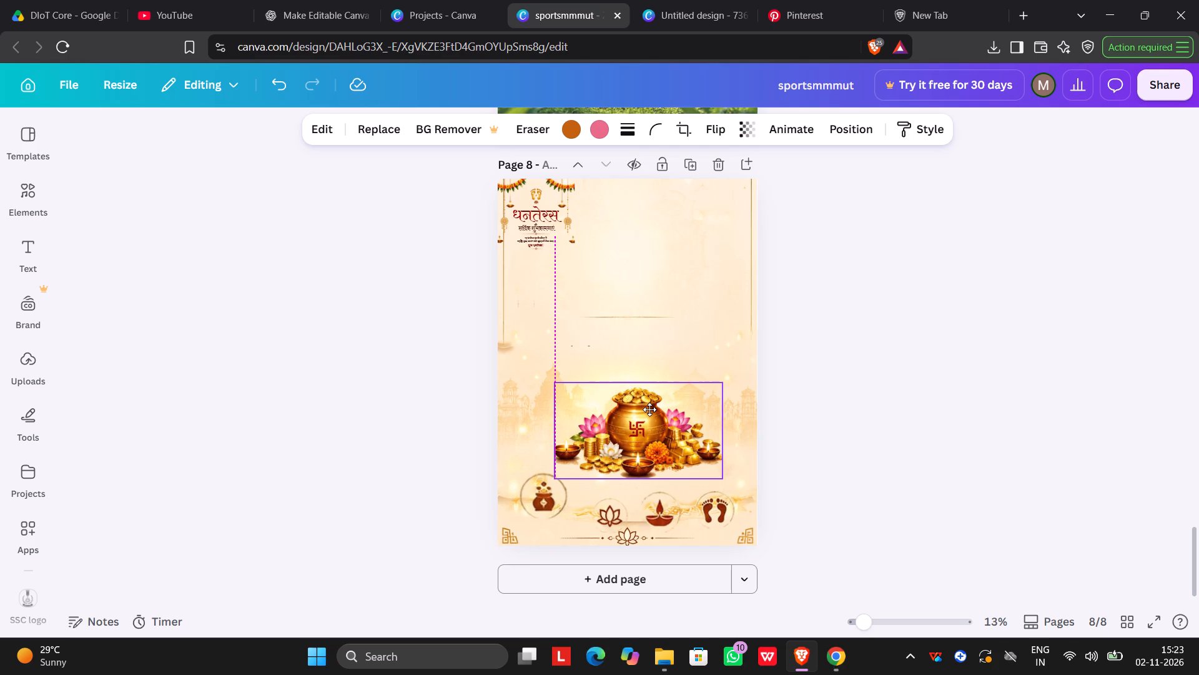
{"action": "left_click_drag", "start_coordinate": [649, 409], "coordinate": [644, 409]}
{"action": "left_click", "coordinate": [877, 342]}
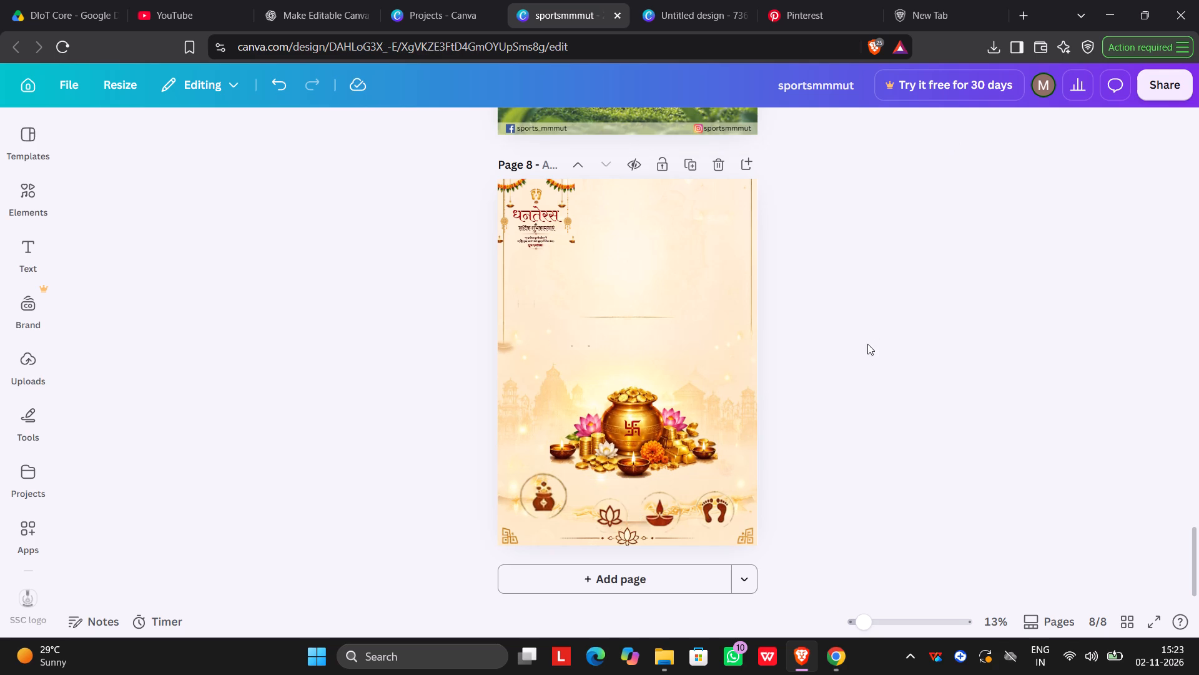
{"action": "left_click", "coordinate": [654, 413]}
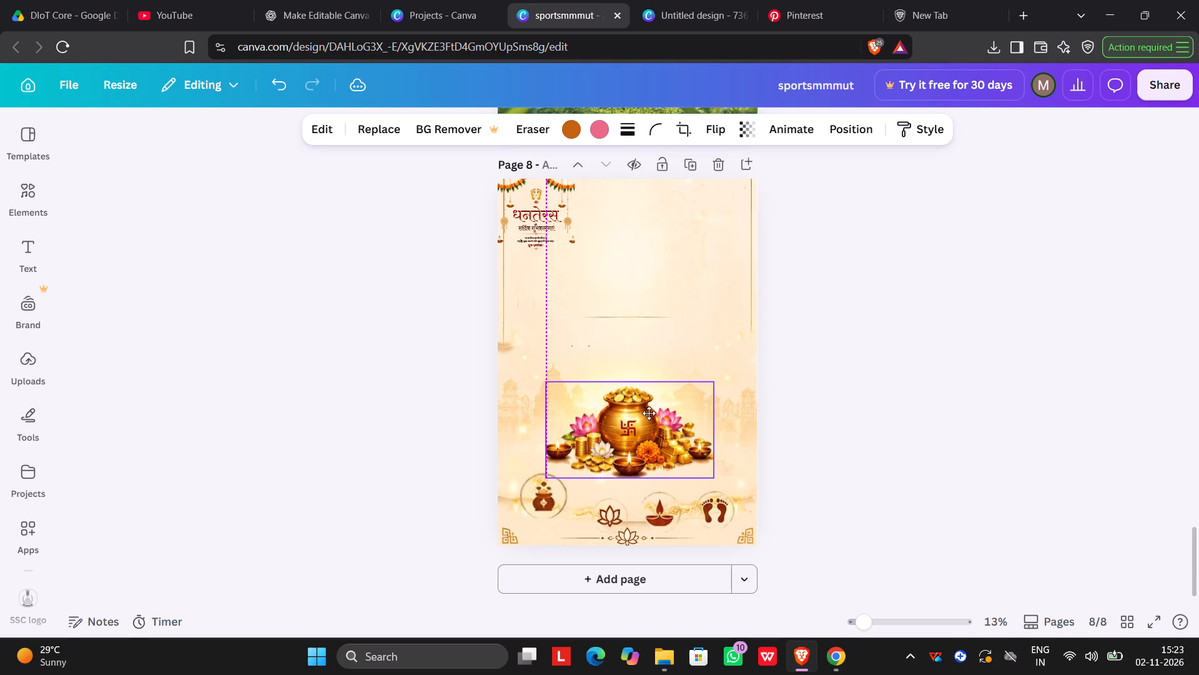
{"action": "left_click", "coordinate": [877, 372]}
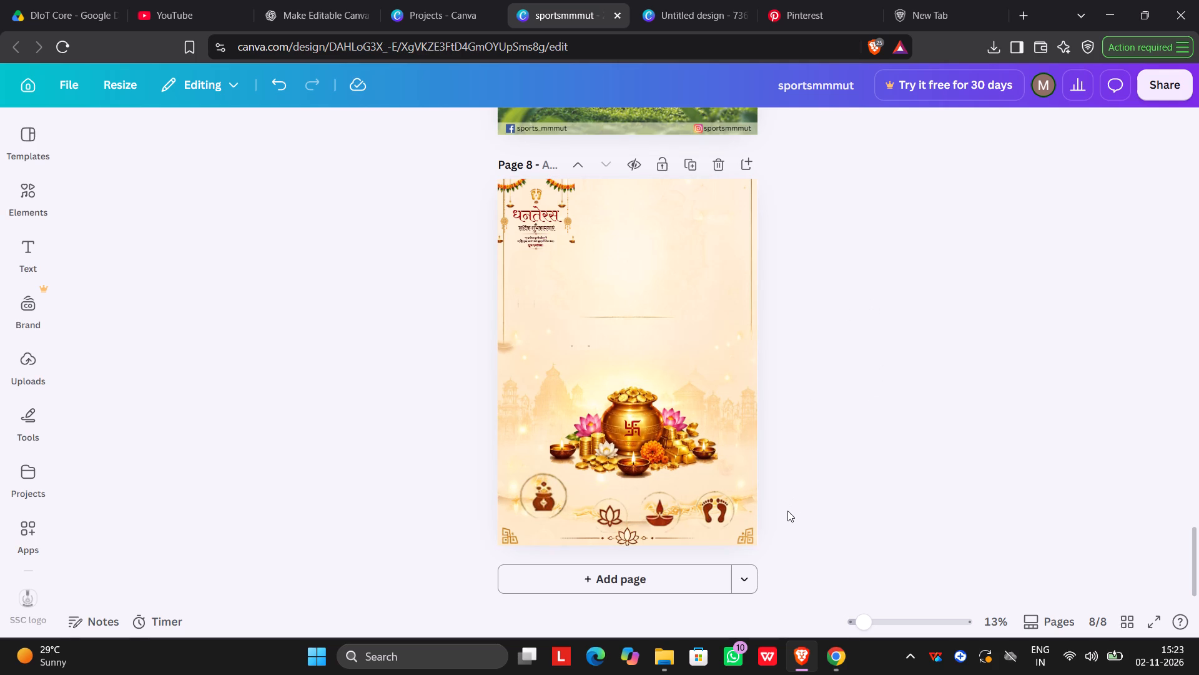
Enlarge the धनतेरस title to font size 261 and centre it just above the thin gold divider line.
{"action": "left_click", "coordinate": [545, 213]}
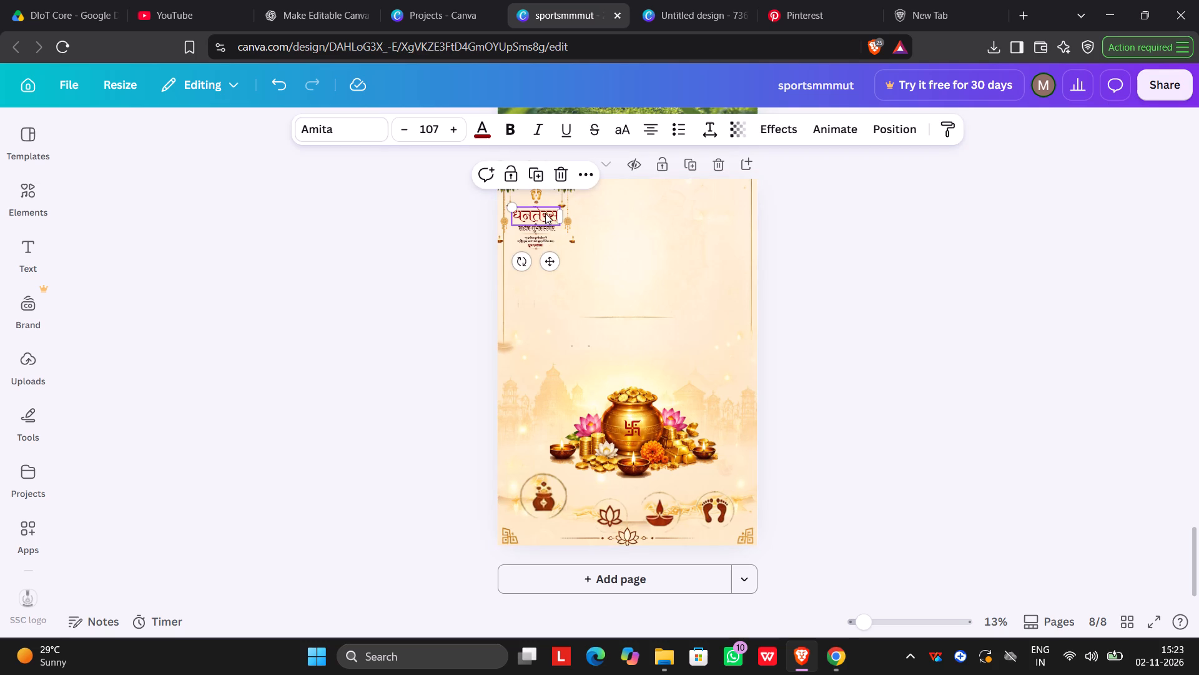
{"action": "left_click_drag", "start_coordinate": [511, 210], "coordinate": [433, 211]}
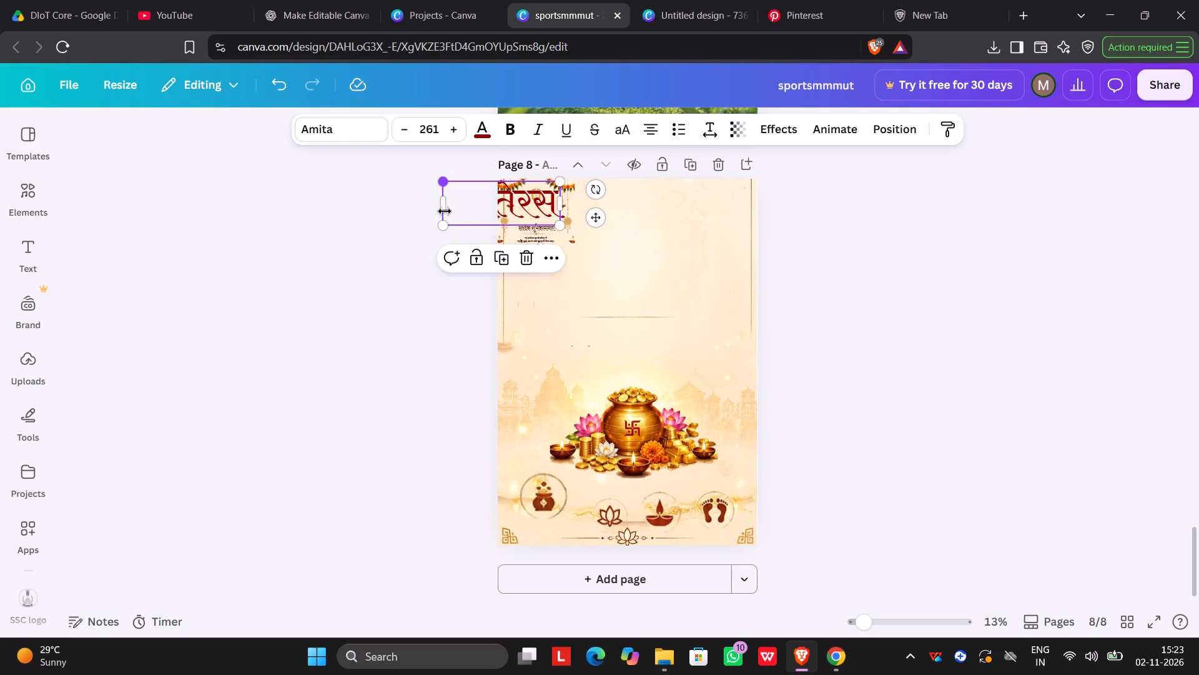
{"action": "left_click_drag", "start_coordinate": [538, 201], "coordinate": [667, 302]}
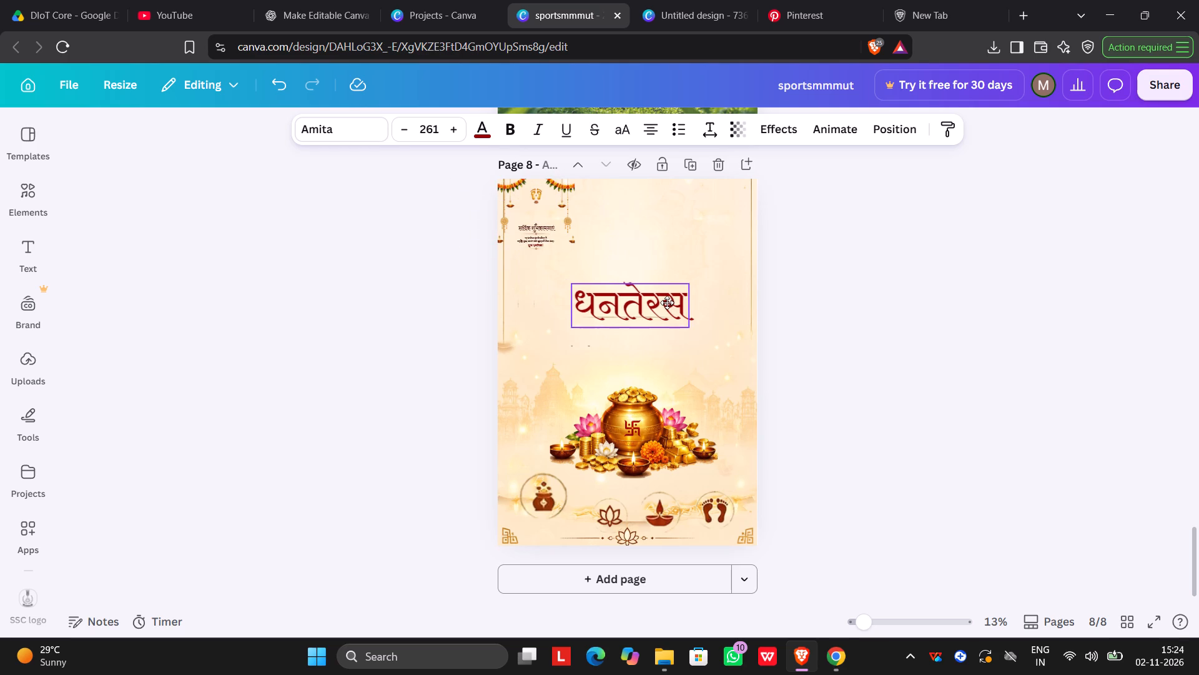
{"action": "left_click_drag", "start_coordinate": [667, 302], "coordinate": [658, 294]}
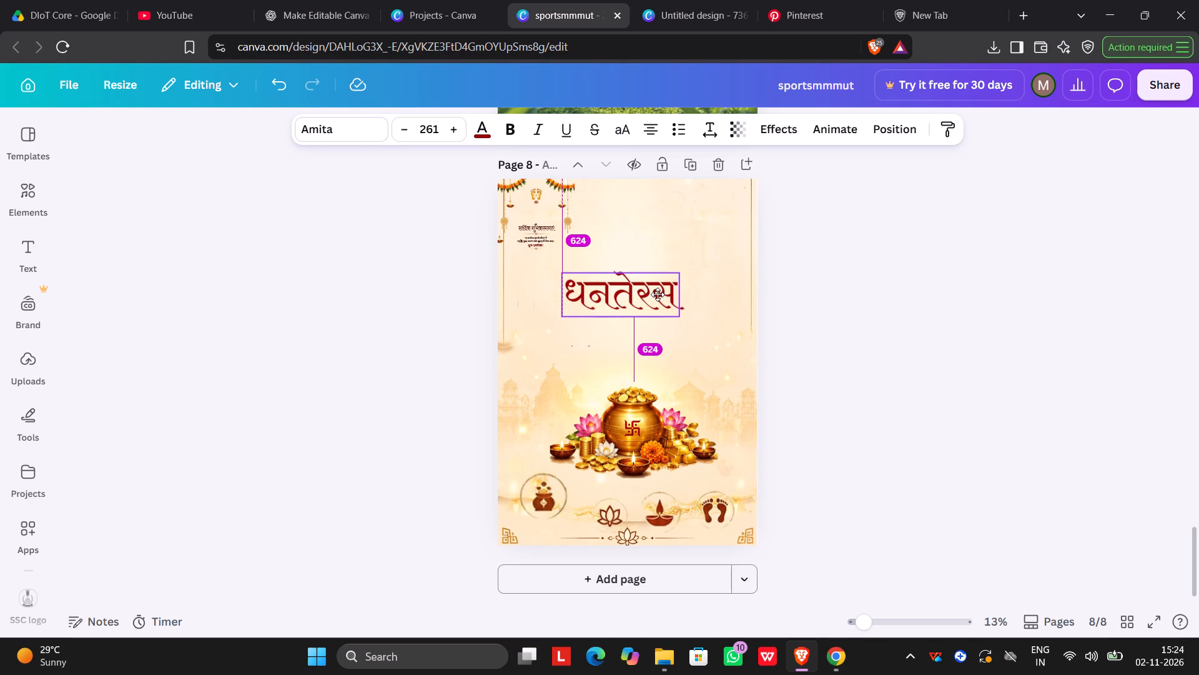
{"action": "left_click_drag", "start_coordinate": [658, 294], "coordinate": [666, 291]}
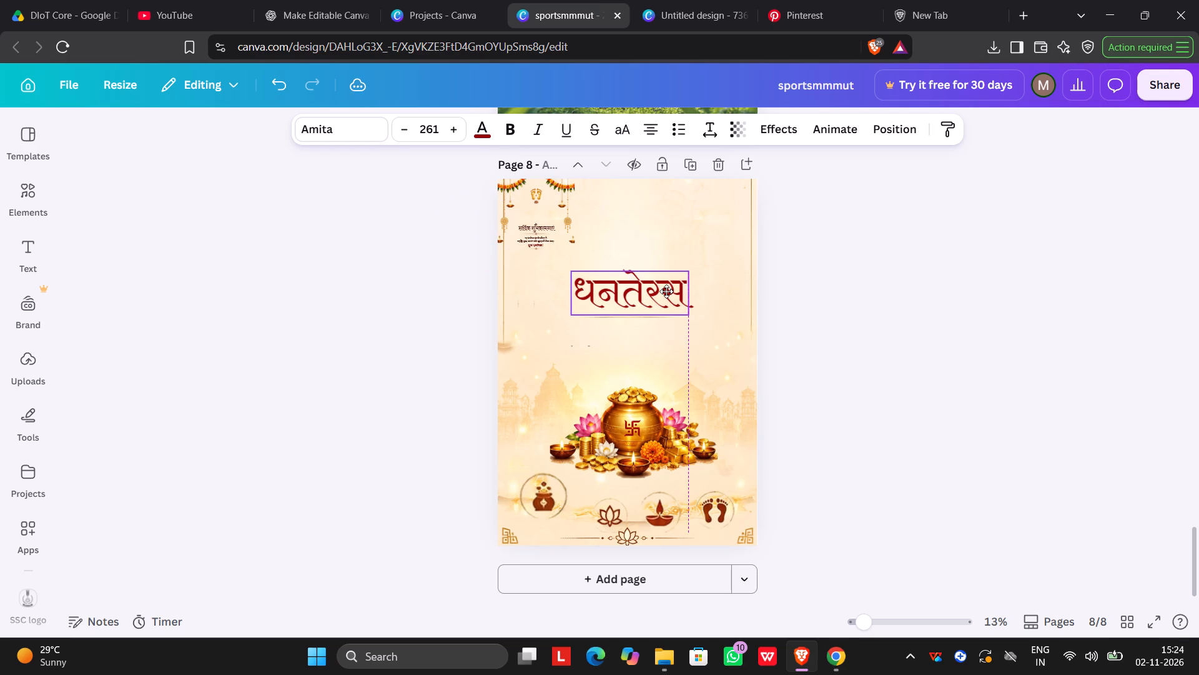
{"action": "left_click_drag", "start_coordinate": [666, 291], "coordinate": [665, 291]}
{"action": "left_click", "coordinate": [870, 308]}
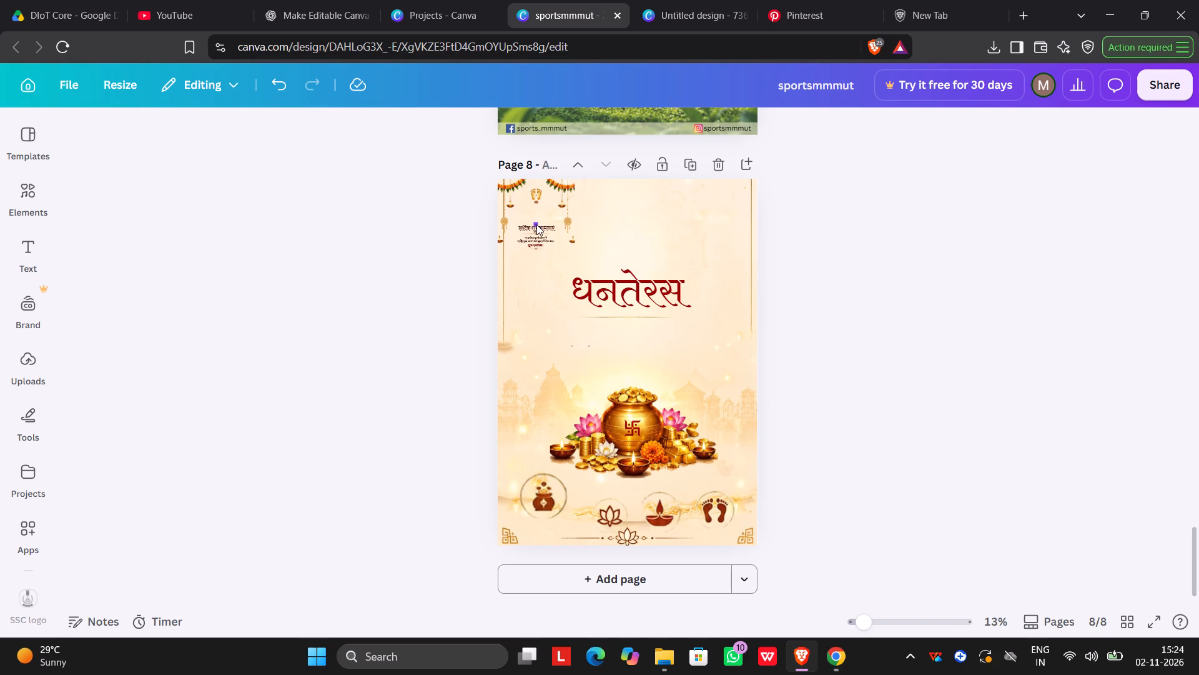
Enlarge the word की to font size 153 and place it centred directly beneath the धनतेरस title.
{"action": "left_click", "coordinate": [536, 224]}
{"action": "left_click_drag", "start_coordinate": [533, 225], "coordinate": [515, 248]}
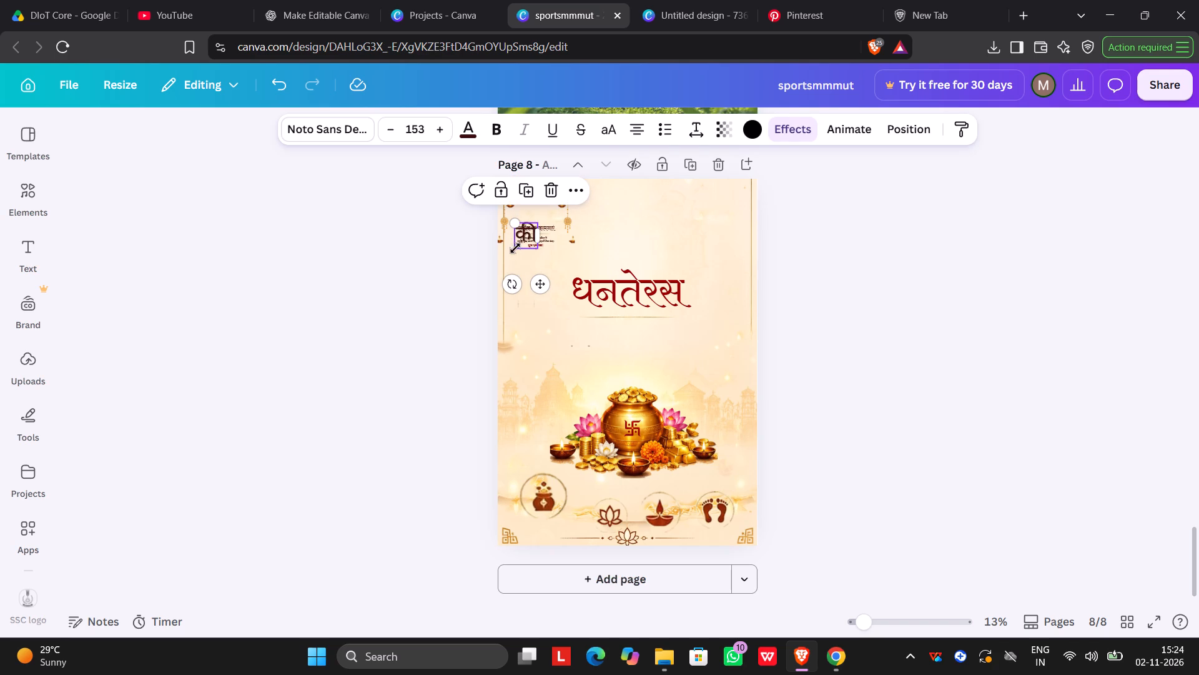
{"action": "left_click_drag", "start_coordinate": [521, 229], "coordinate": [616, 321]}
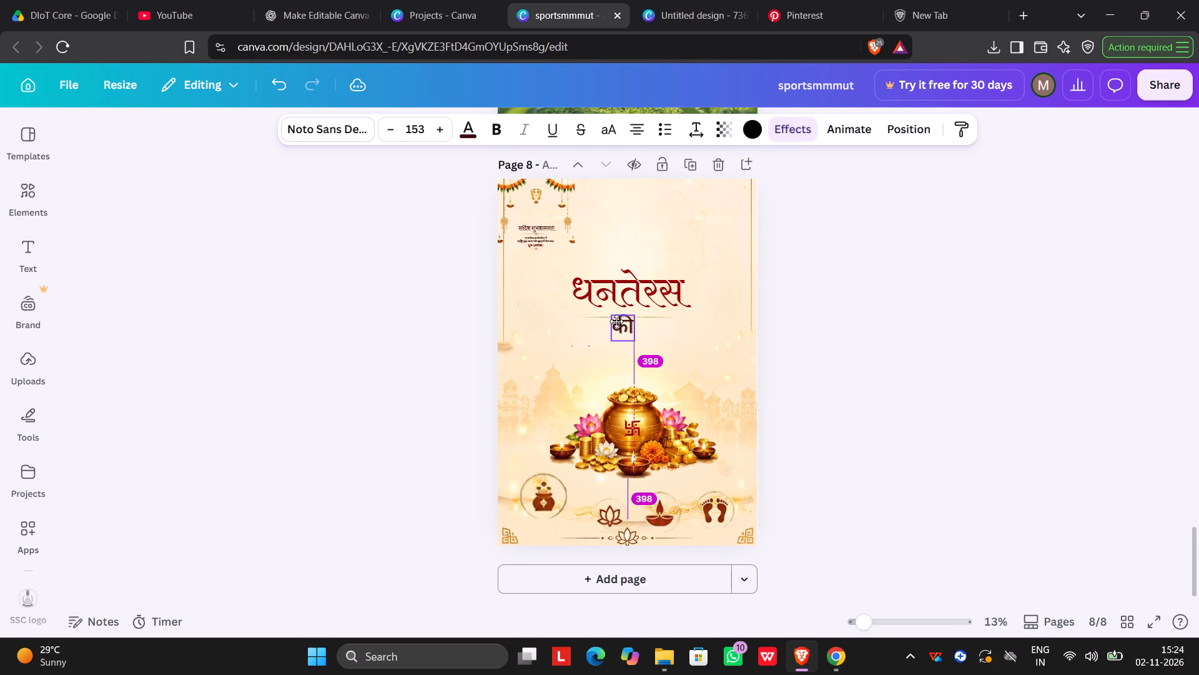
{"action": "left_click_drag", "start_coordinate": [616, 321], "coordinate": [616, 321]}
Enlarge the हार्दिक शुभकामनाएं line to font size 80.3 and place it directly below the word की.
{"action": "left_click", "coordinate": [538, 229]}
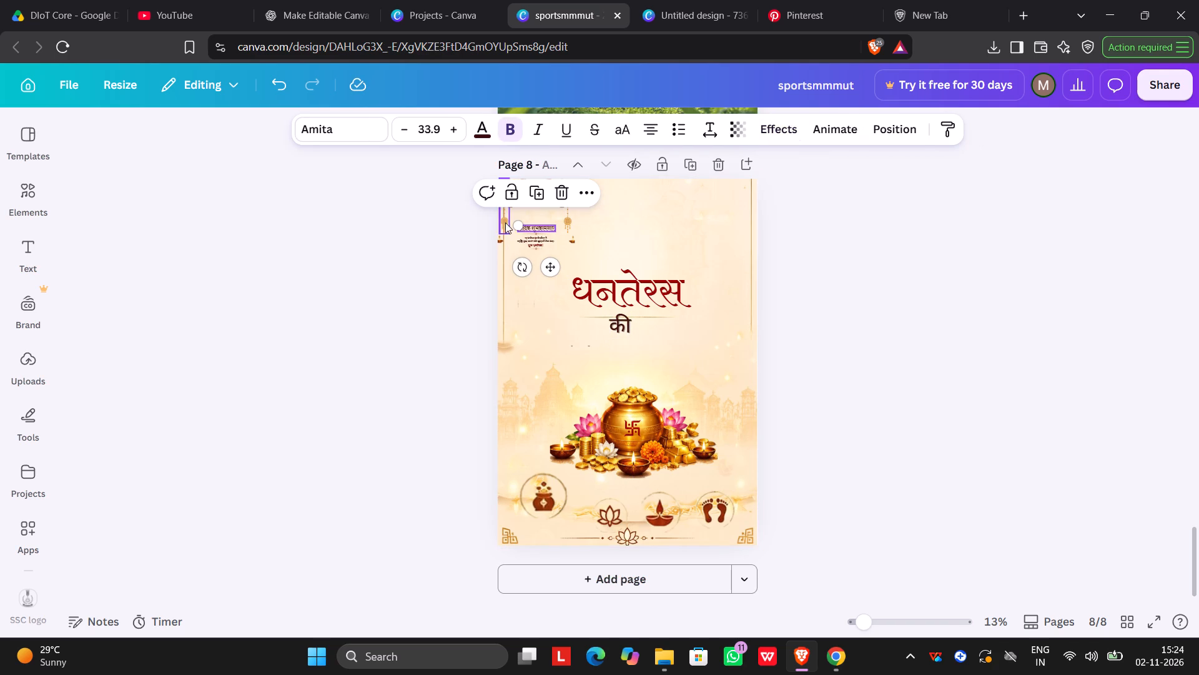
{"action": "left_click_drag", "start_coordinate": [517, 223], "coordinate": [465, 220]}
{"action": "left_click_drag", "start_coordinate": [534, 221], "coordinate": [635, 341]}
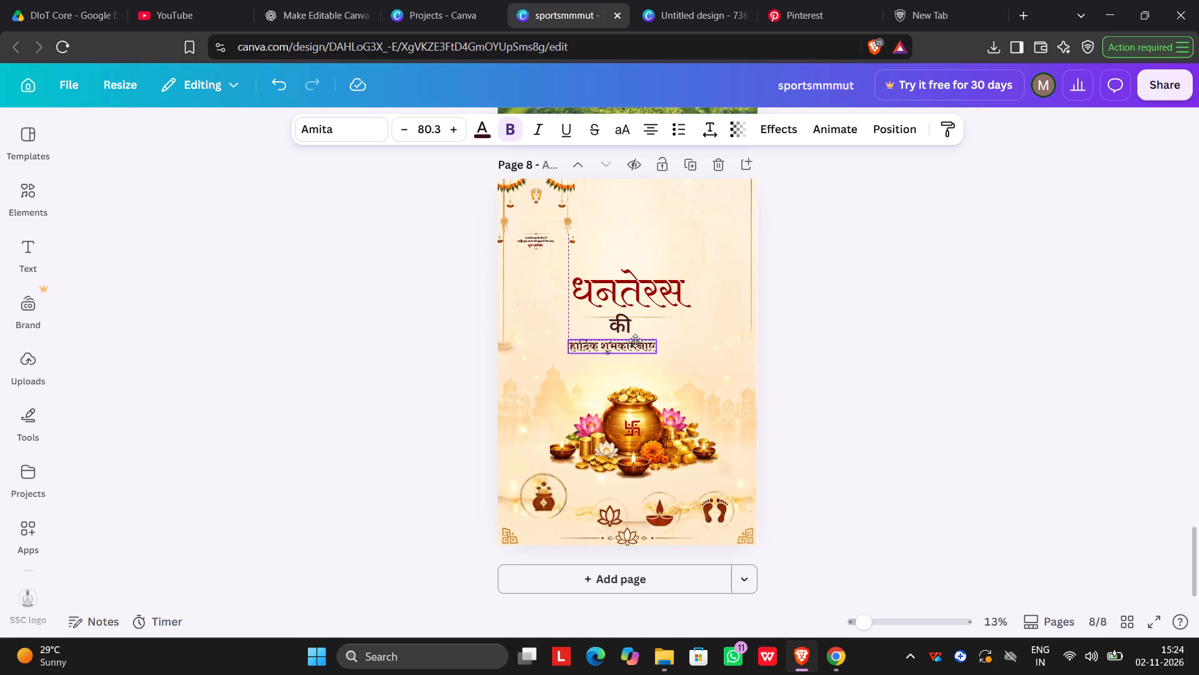
{"action": "left_click_drag", "start_coordinate": [635, 341], "coordinate": [649, 335]}
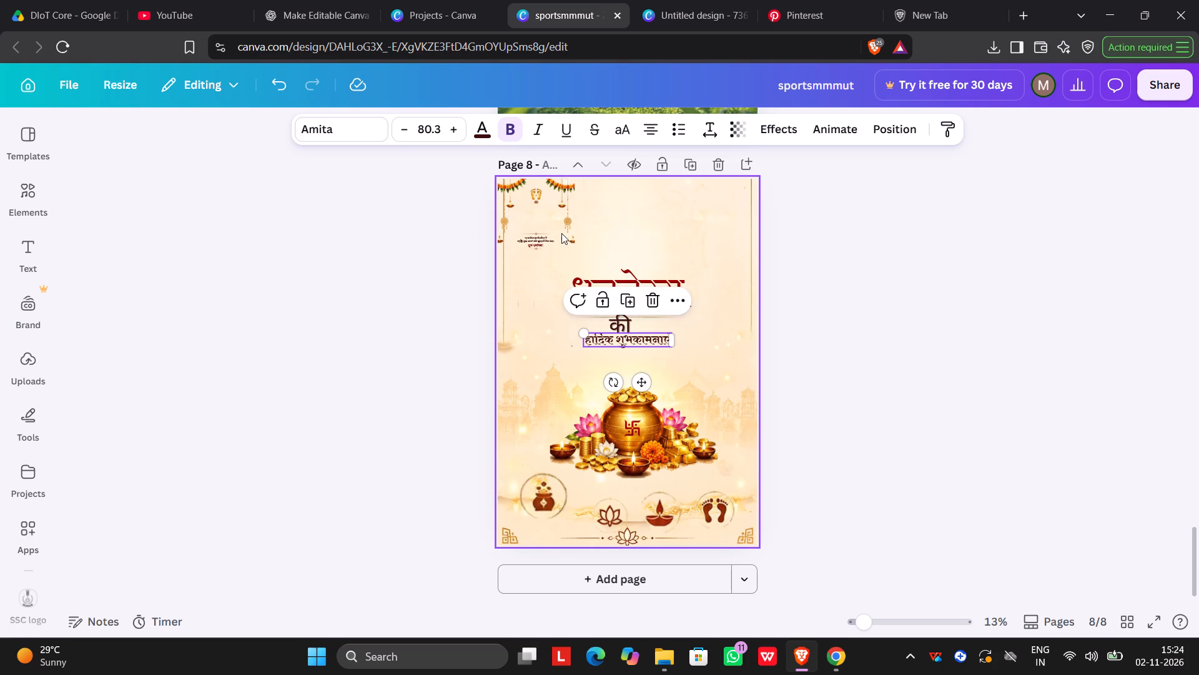
Enlarge the small lotus divider and place it centred just below the हार्दिक शुभकामनाएं line.
{"action": "left_click", "coordinate": [546, 236]}
{"action": "left_click_drag", "start_coordinate": [516, 238], "coordinate": [462, 309]}
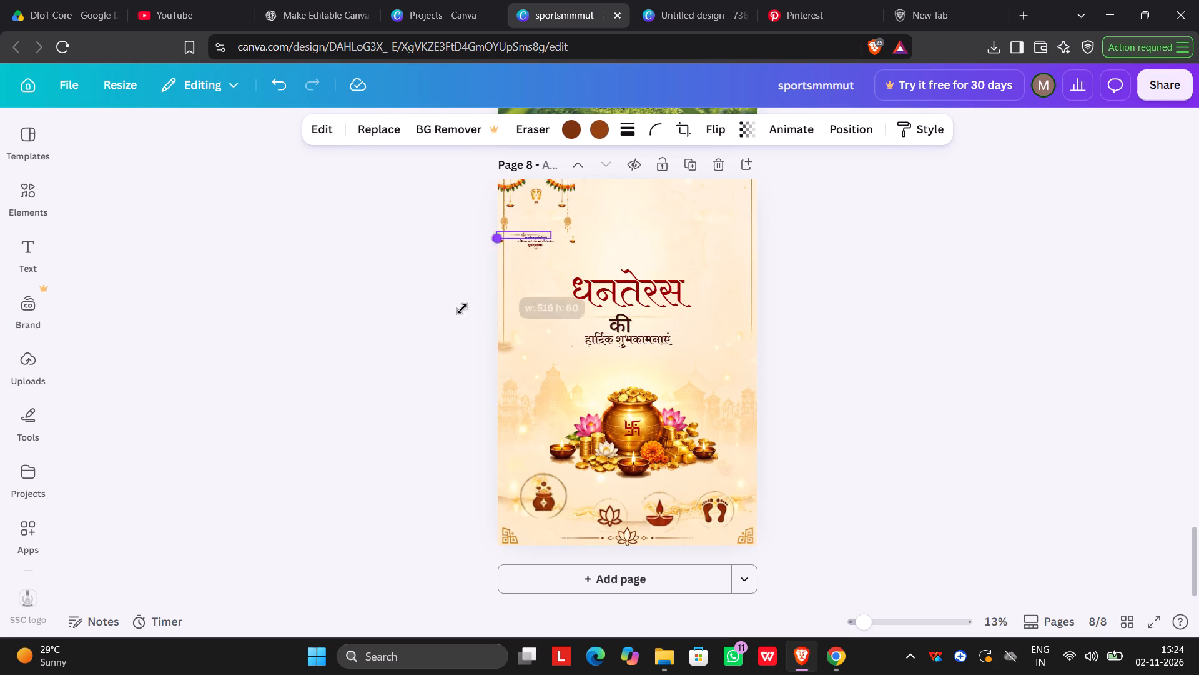
{"action": "left_click_drag", "start_coordinate": [462, 309], "coordinate": [410, 363]}
{"action": "left_click_drag", "start_coordinate": [468, 240], "coordinate": [617, 377]}
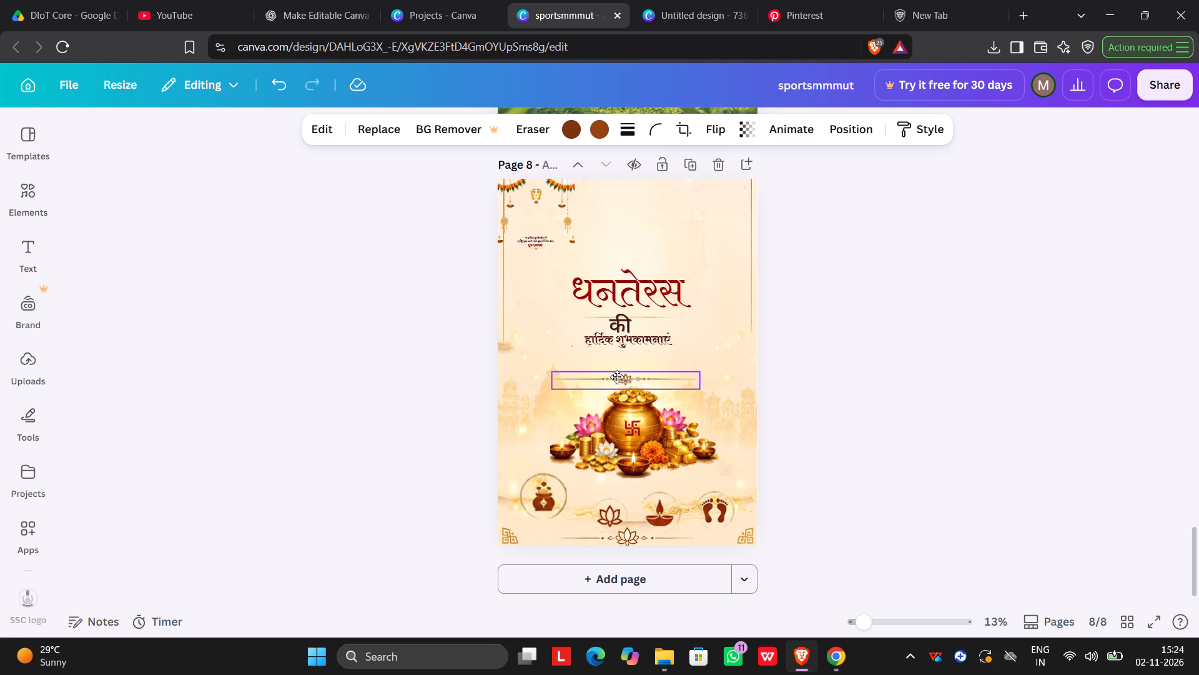
{"action": "left_click_drag", "start_coordinate": [617, 377], "coordinate": [614, 356]}
{"action": "left_click", "coordinate": [833, 289]}
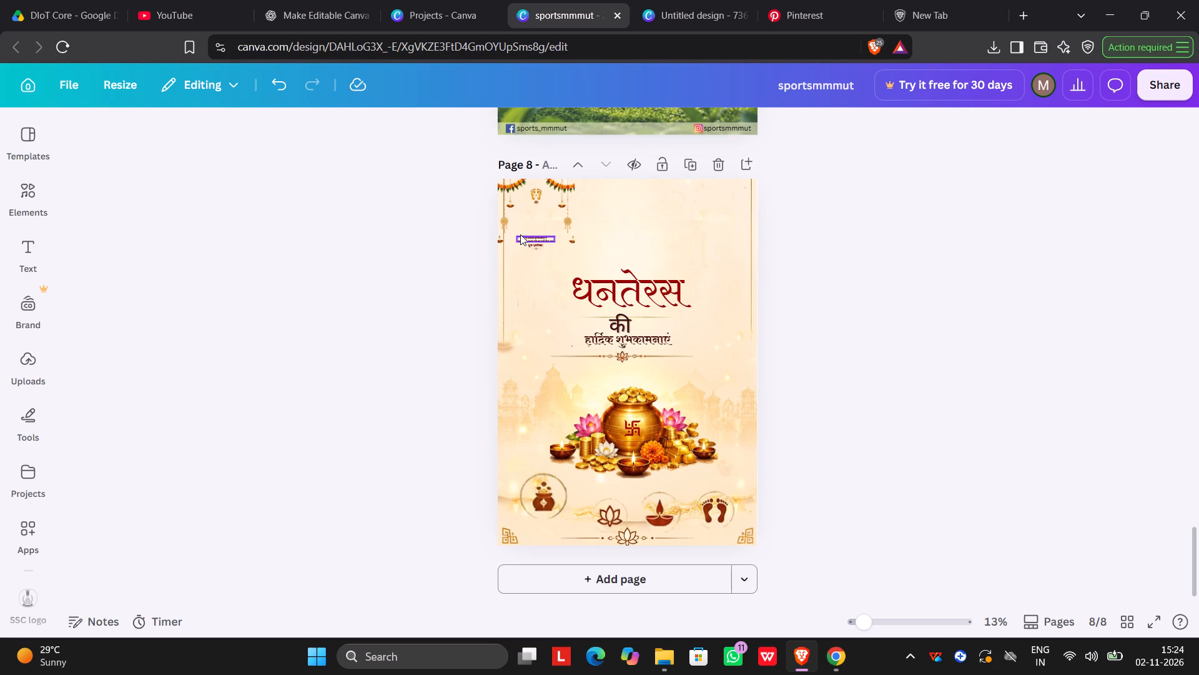
Enlarge the two-line यह धनतेरस आपके जीवन में blessing to font size 79.9 and centre it between हार्दिक शुभकामनाएं and the golden pot.
{"action": "left_click", "coordinate": [525, 237]}
{"action": "left_click_drag", "start_coordinate": [511, 234], "coordinate": [450, 332]}
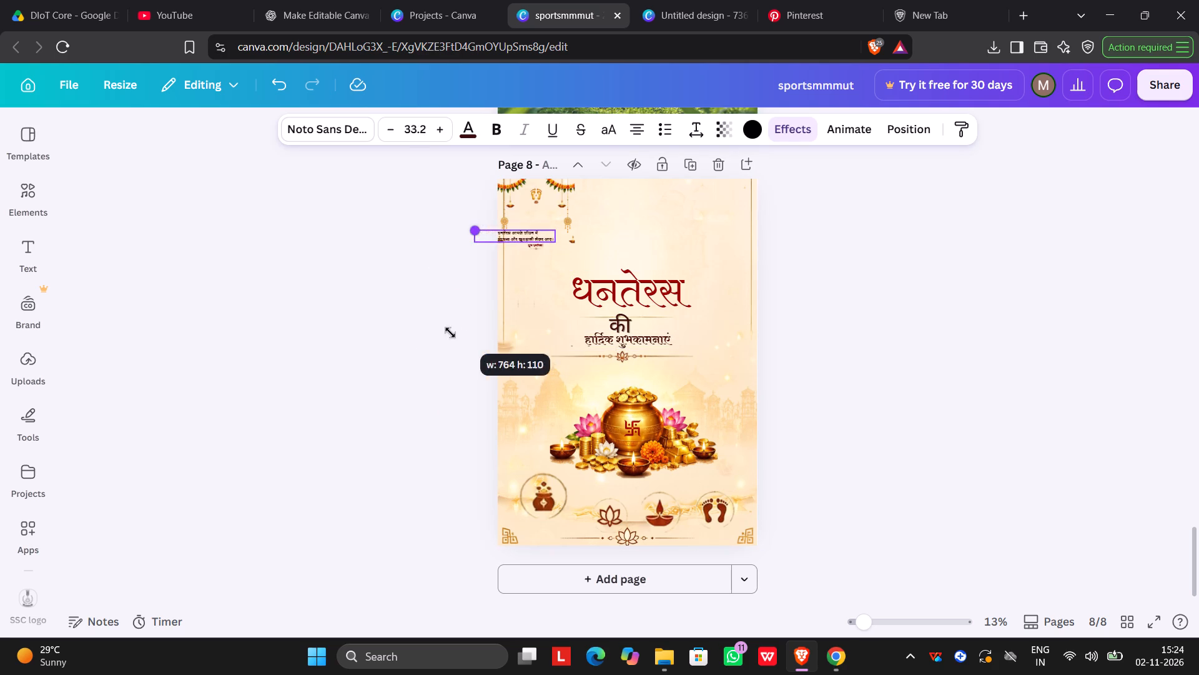
{"action": "left_click_drag", "start_coordinate": [450, 332], "coordinate": [450, 332]}
{"action": "left_click_drag", "start_coordinate": [529, 227], "coordinate": [651, 371]}
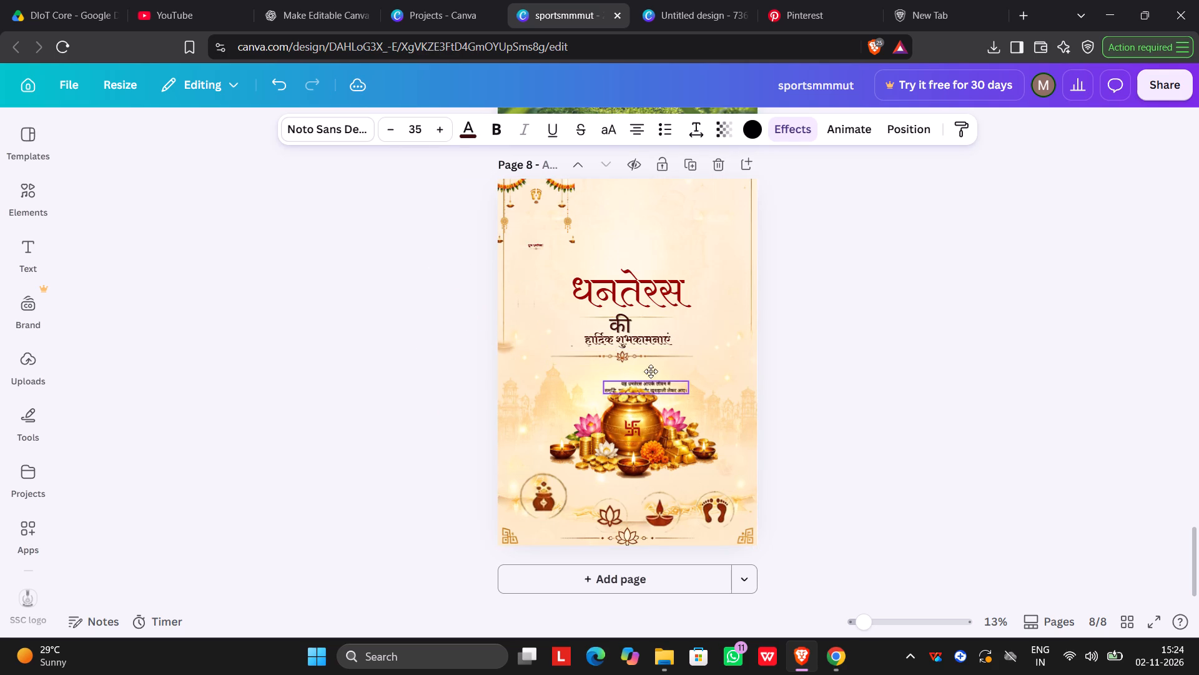
{"action": "left_click_drag", "start_coordinate": [651, 371], "coordinate": [718, 235]}
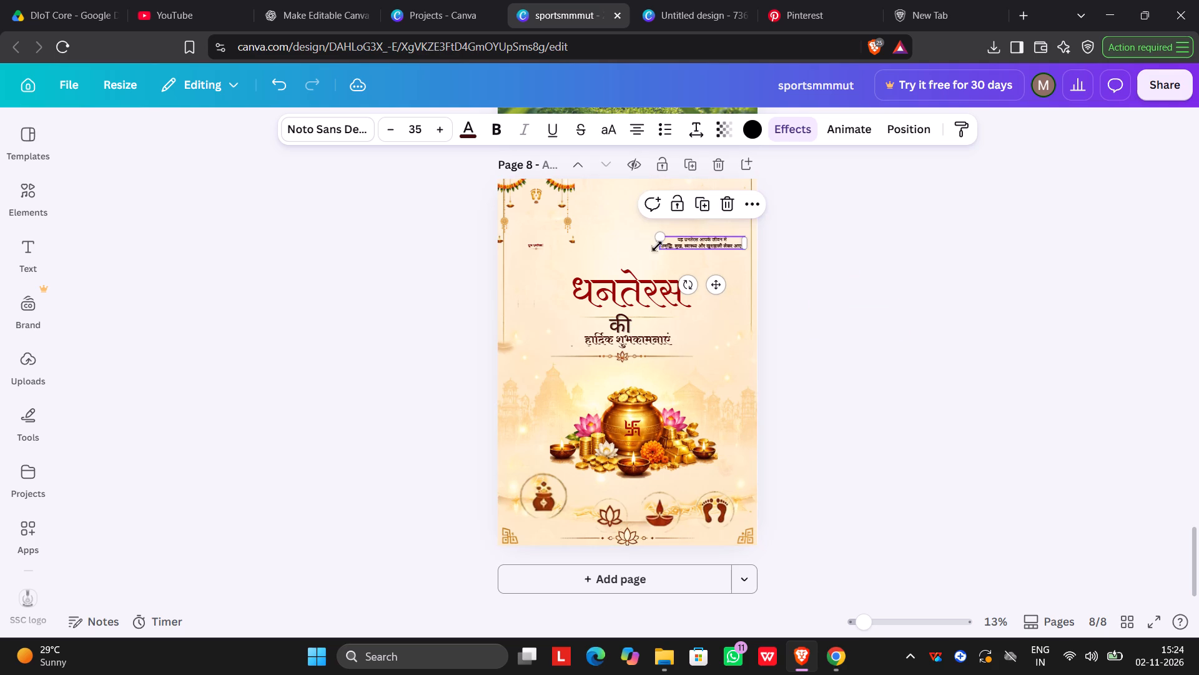
{"action": "left_click_drag", "start_coordinate": [653, 239], "coordinate": [543, 231]}
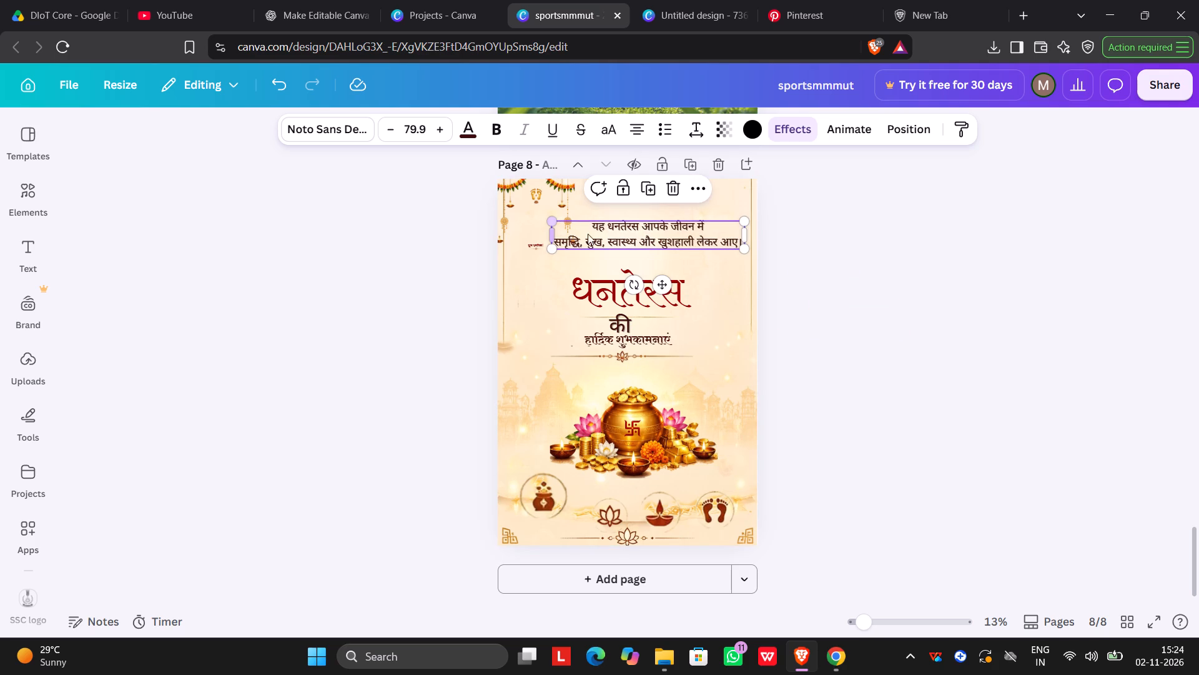
{"action": "left_click_drag", "start_coordinate": [670, 231], "coordinate": [651, 372]}
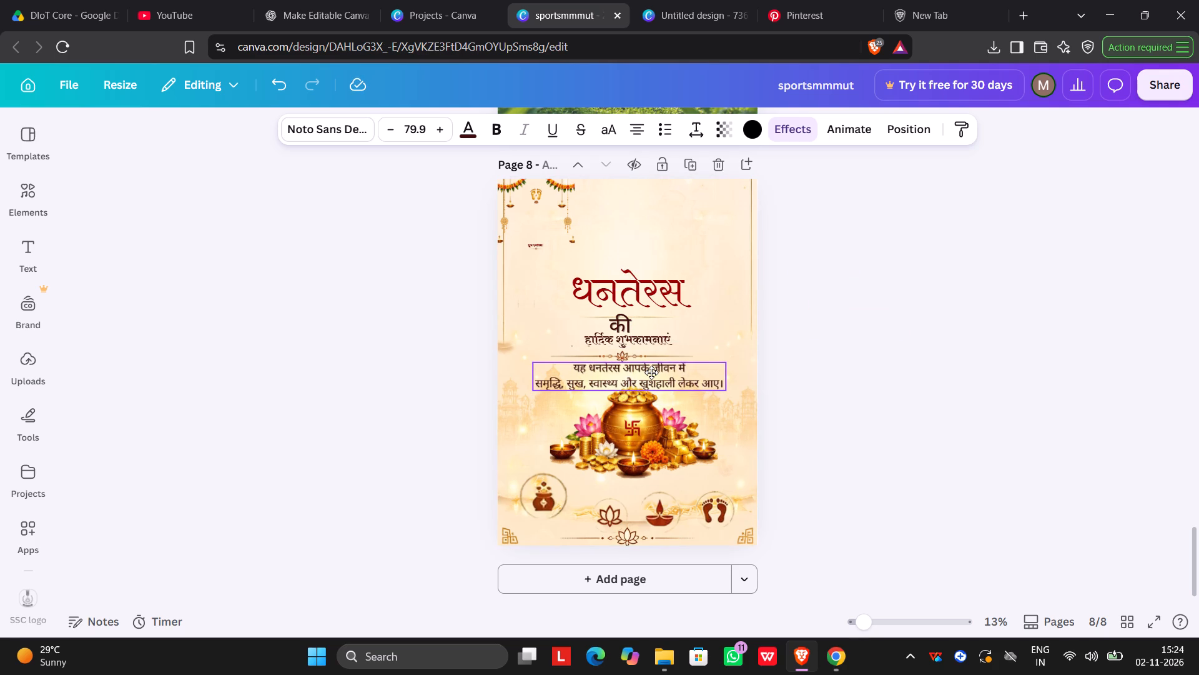
{"action": "left_click_drag", "start_coordinate": [651, 372], "coordinate": [653, 371]}
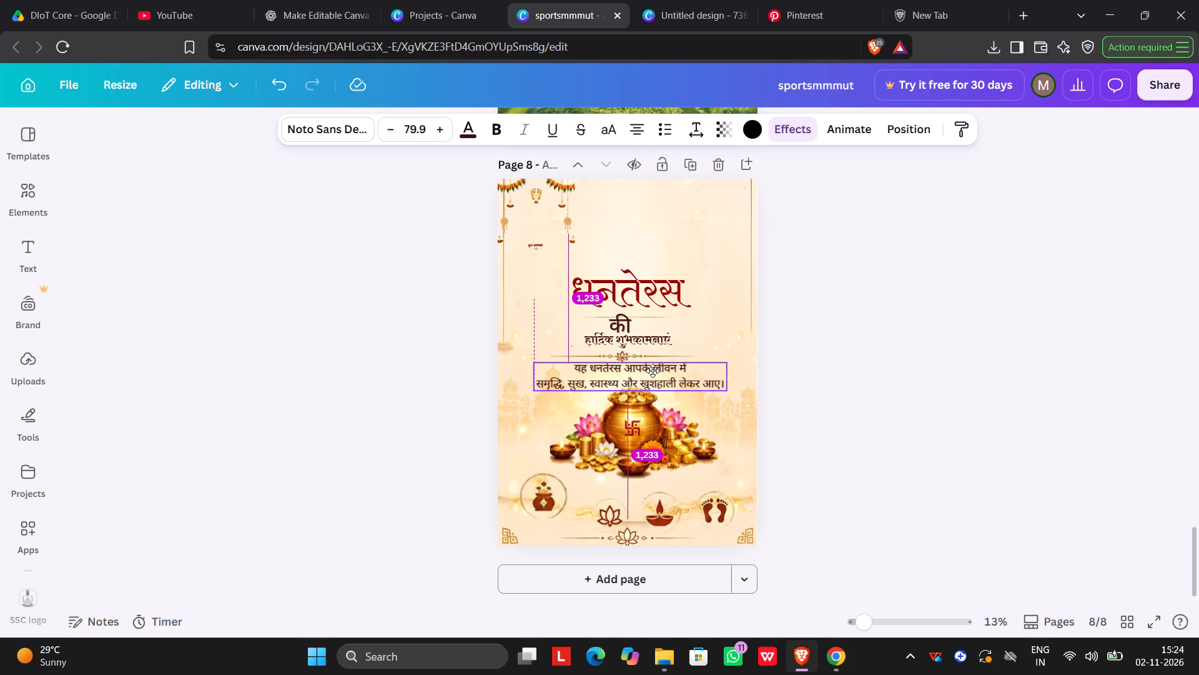
{"action": "left_click_drag", "start_coordinate": [653, 371], "coordinate": [653, 361]}
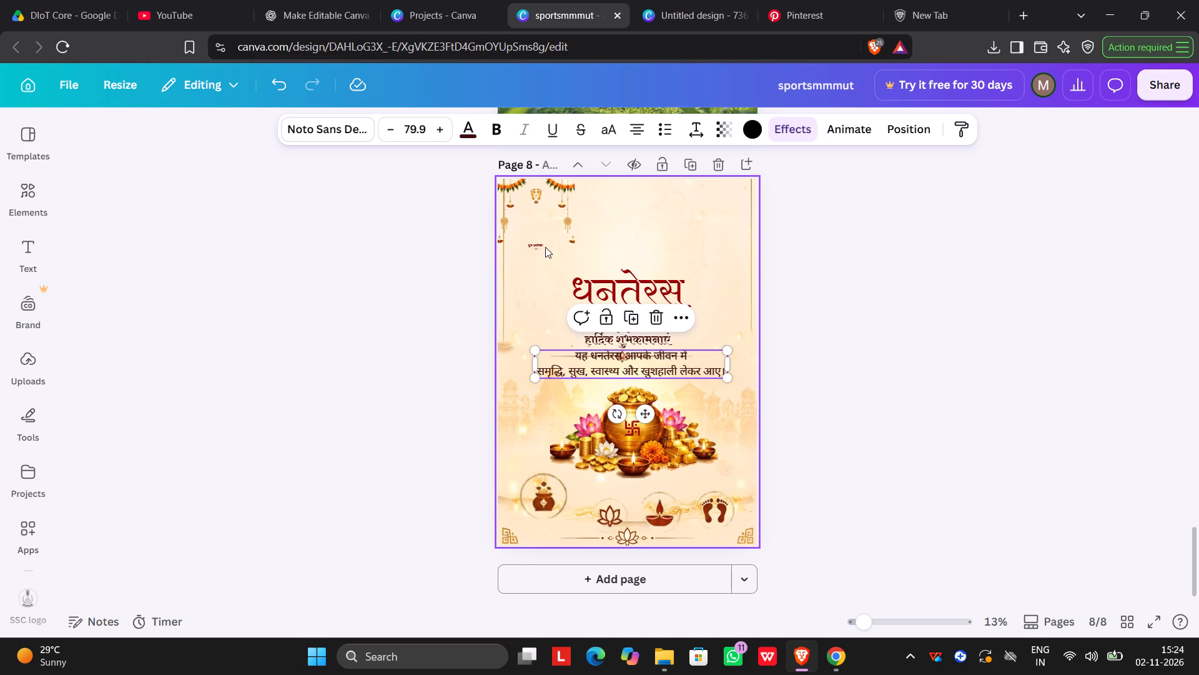
Enlarge the शुभ धनतेरस! text to font size 72.9 and place it centred above the large धनतेरस title.
{"action": "left_click", "coordinate": [540, 242]}
{"action": "left_click", "coordinate": [540, 243]}
{"action": "left_click_drag", "start_coordinate": [529, 241], "coordinate": [500, 281]}
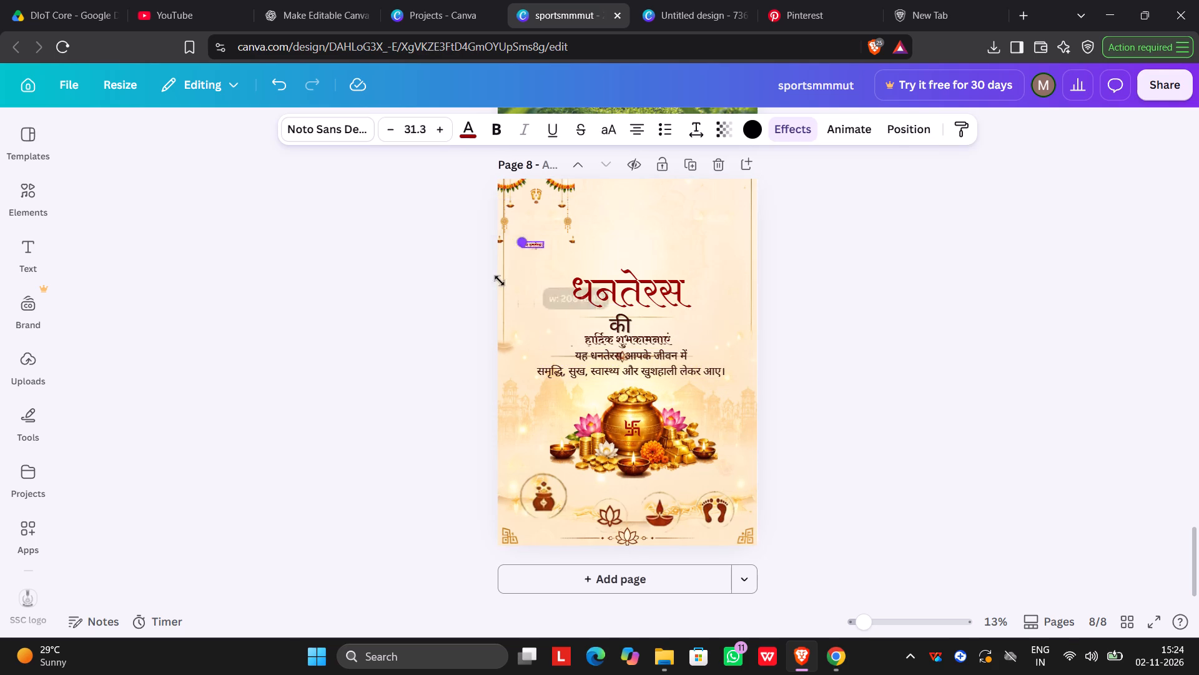
{"action": "left_click_drag", "start_coordinate": [500, 281], "coordinate": [475, 312]}
{"action": "left_click_drag", "start_coordinate": [531, 240], "coordinate": [612, 249]}
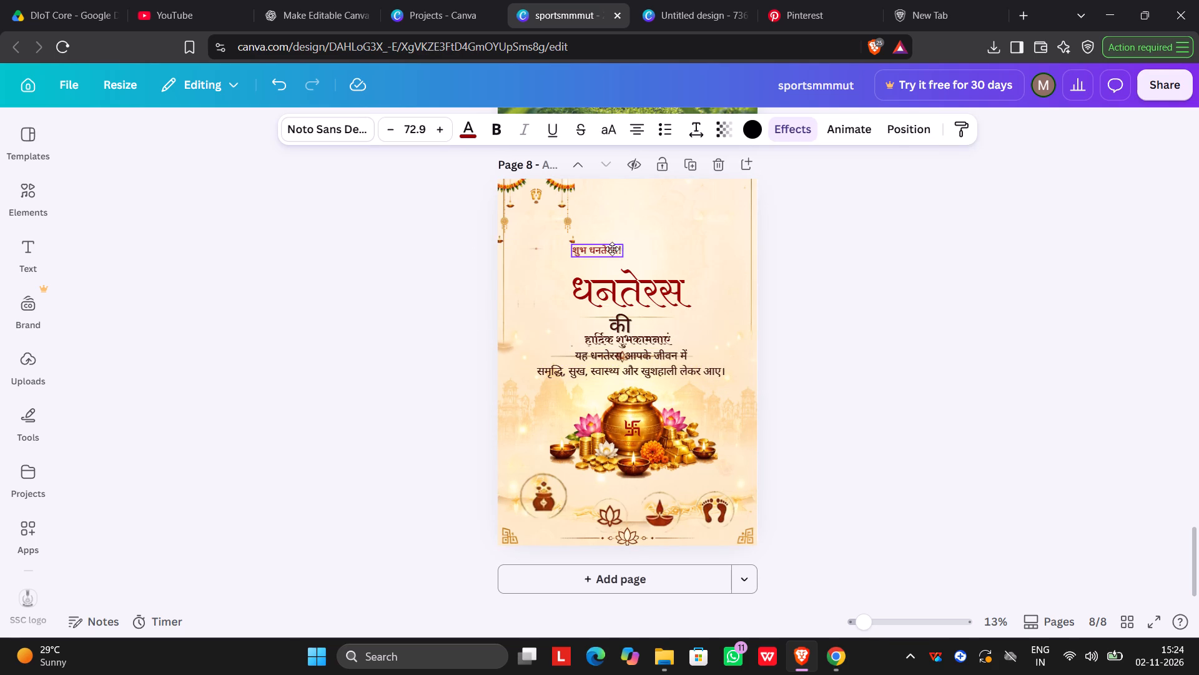
{"action": "left_click_drag", "start_coordinate": [612, 249], "coordinate": [651, 247]}
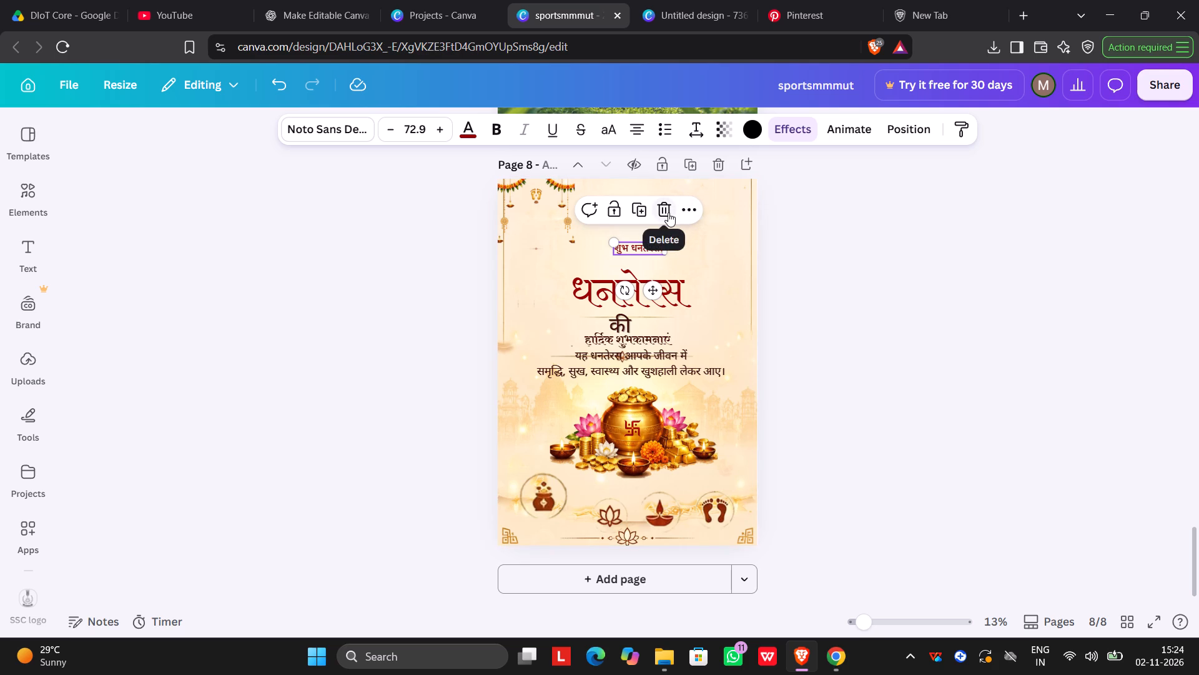
Enlarge the remaining small lotus divider and place it at the page's right edge, beside the blessing text.
{"action": "left_click", "coordinate": [538, 249]}
{"action": "left_click_drag", "start_coordinate": [527, 252], "coordinate": [470, 359]}
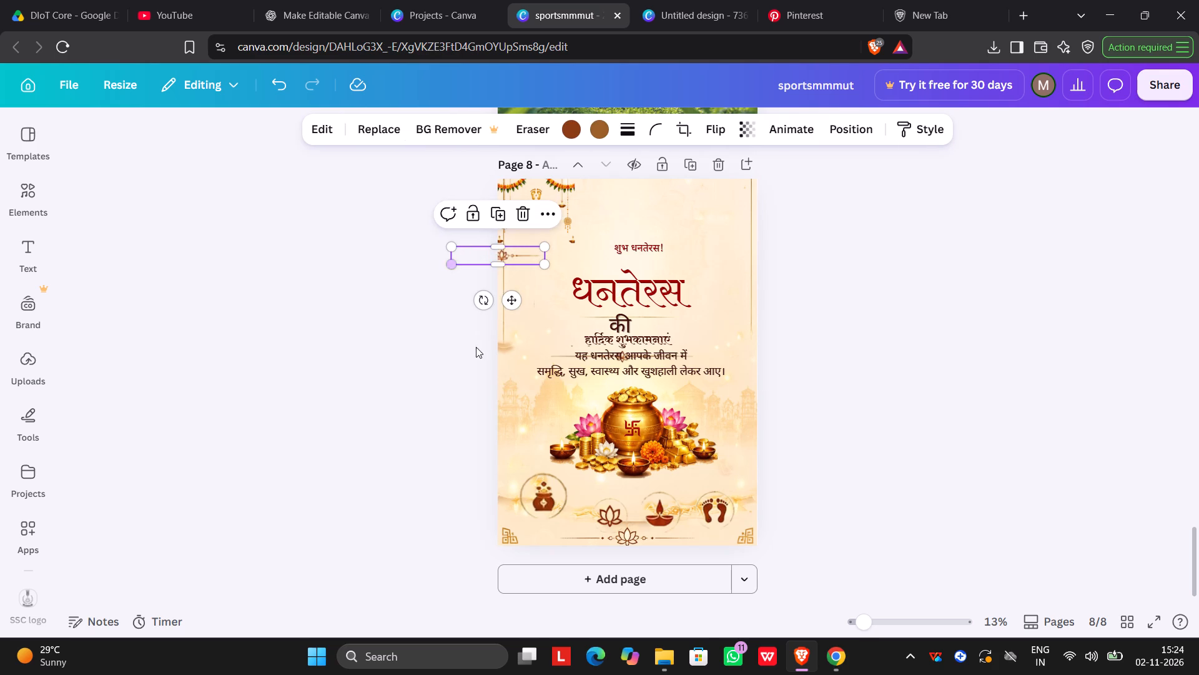
{"action": "left_click_drag", "start_coordinate": [528, 258], "coordinate": [602, 411]}
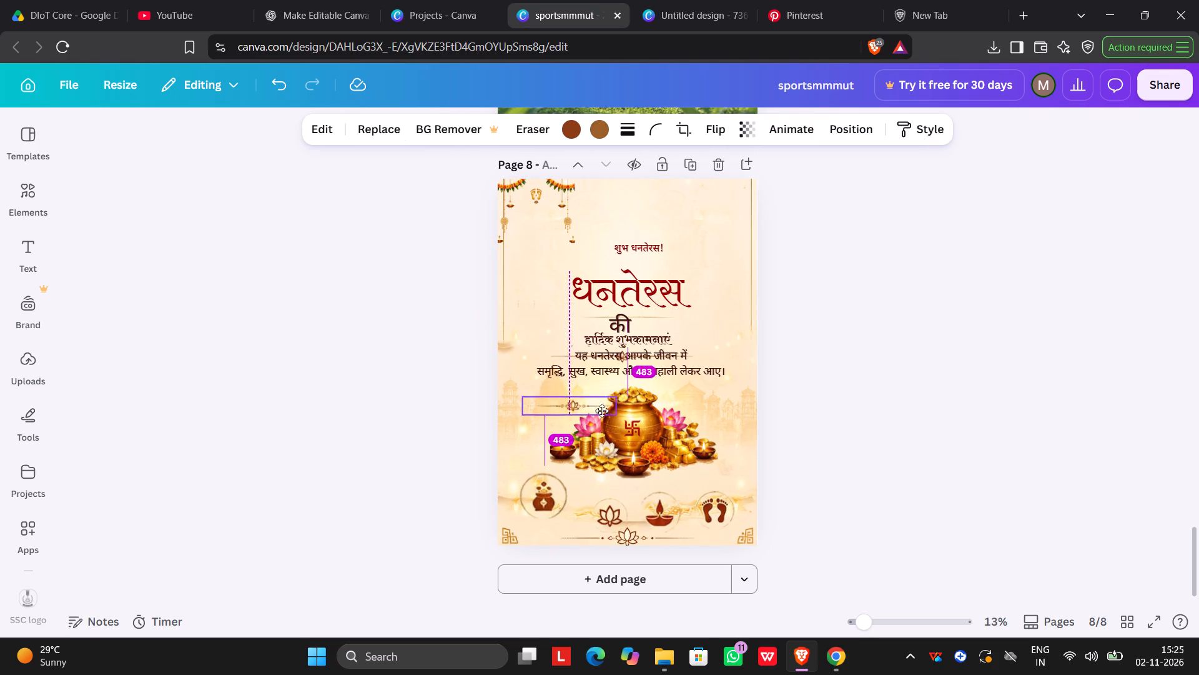
{"action": "left_click_drag", "start_coordinate": [602, 411], "coordinate": [727, 247]}
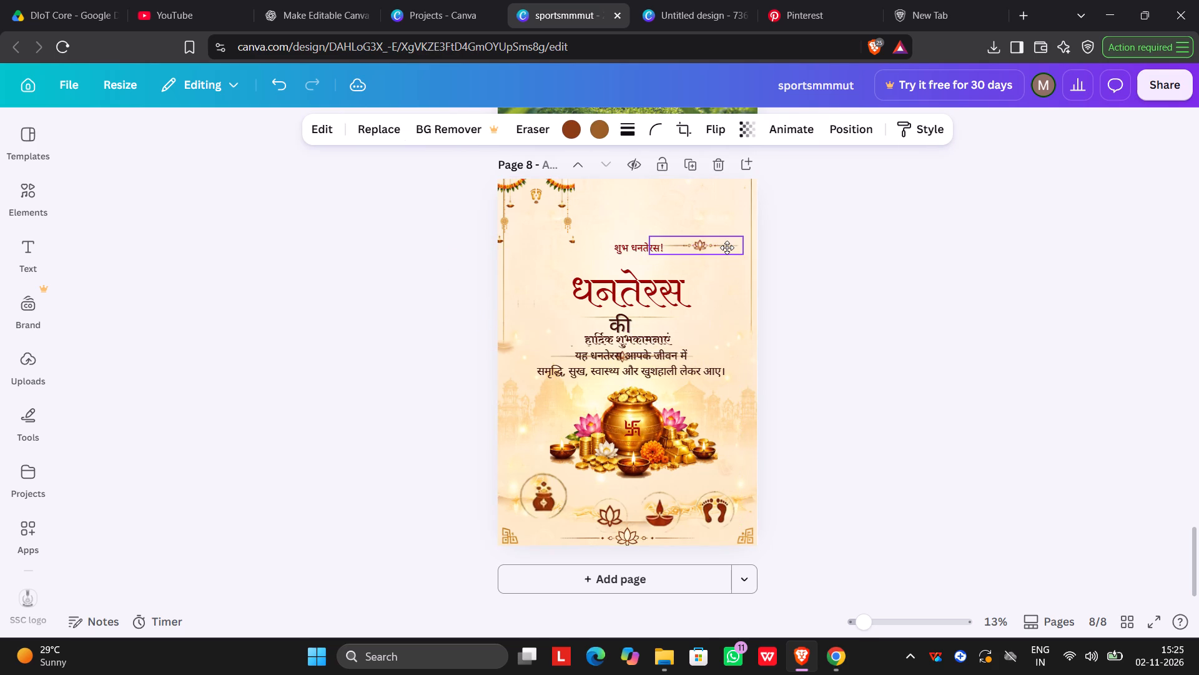
{"action": "left_click_drag", "start_coordinate": [727, 247], "coordinate": [759, 366]}
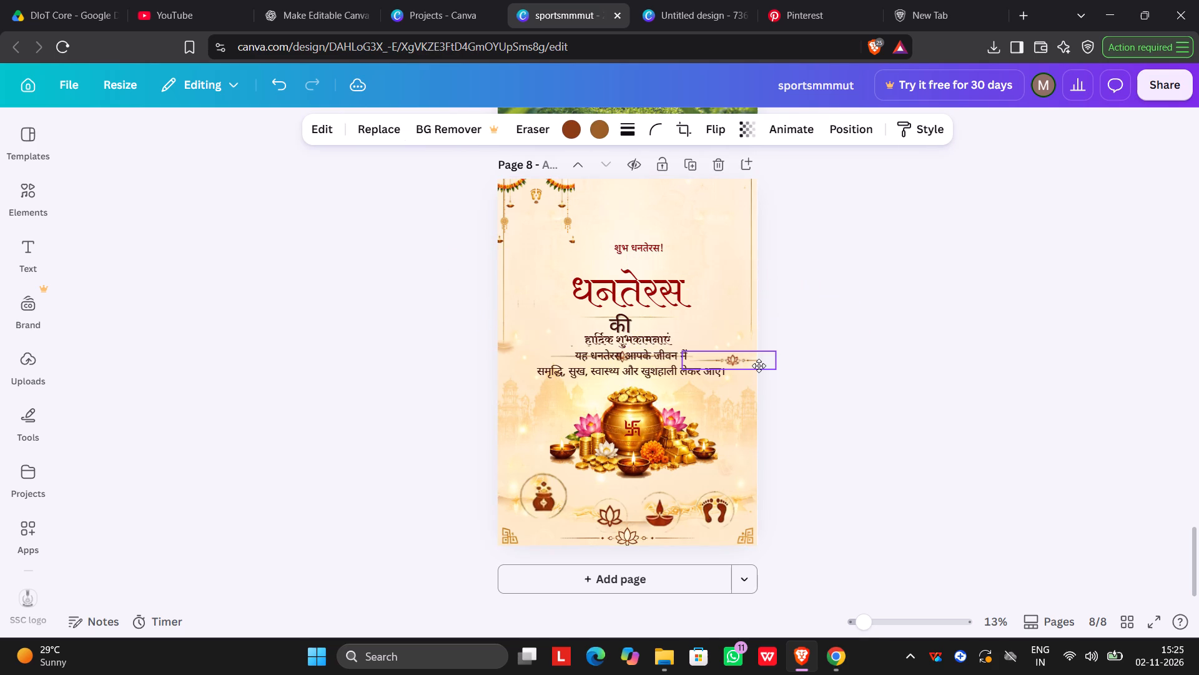
{"action": "left_click_drag", "start_coordinate": [759, 366], "coordinate": [761, 352]}
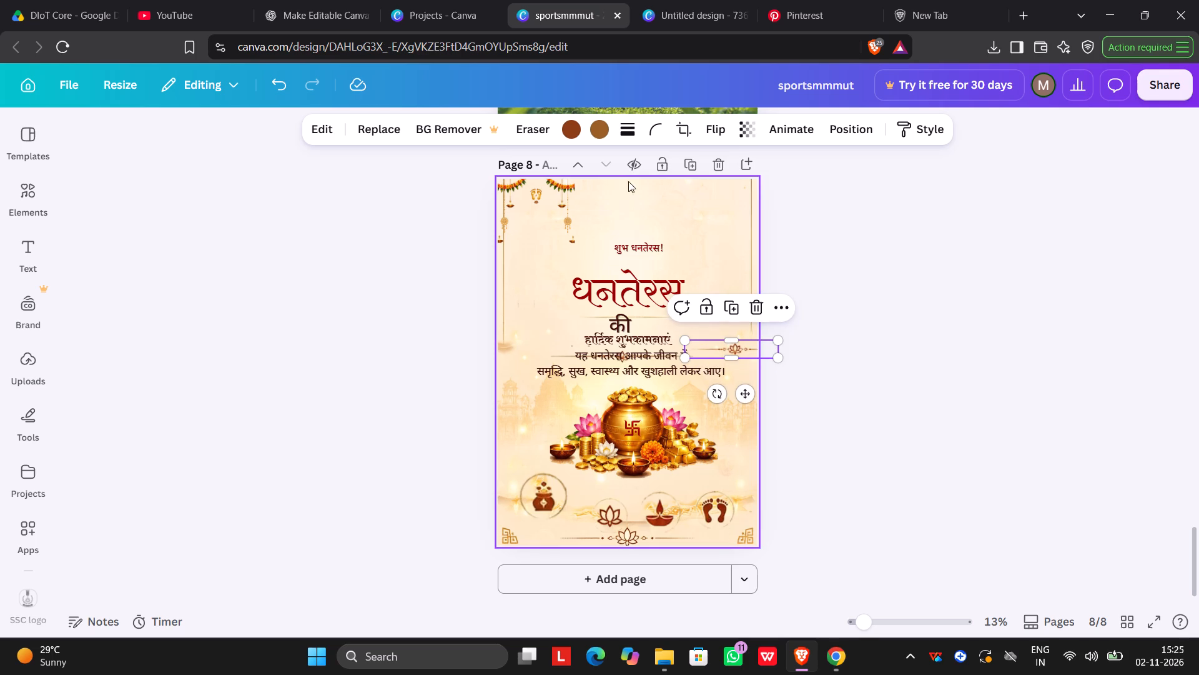
Move the right-hand golden hanging ornament to the page's upper right and enlarge it so it hangs from the top edge beside the title.
{"action": "left_click", "coordinate": [568, 226]}
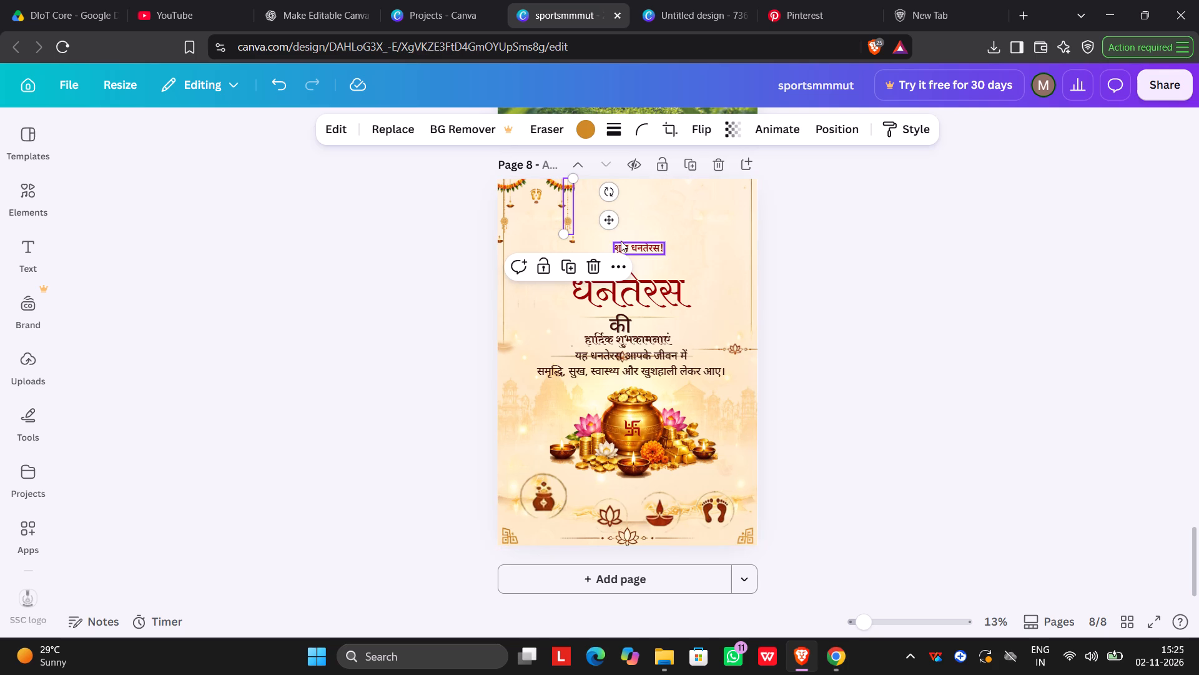
{"action": "left_click", "coordinate": [689, 241]}
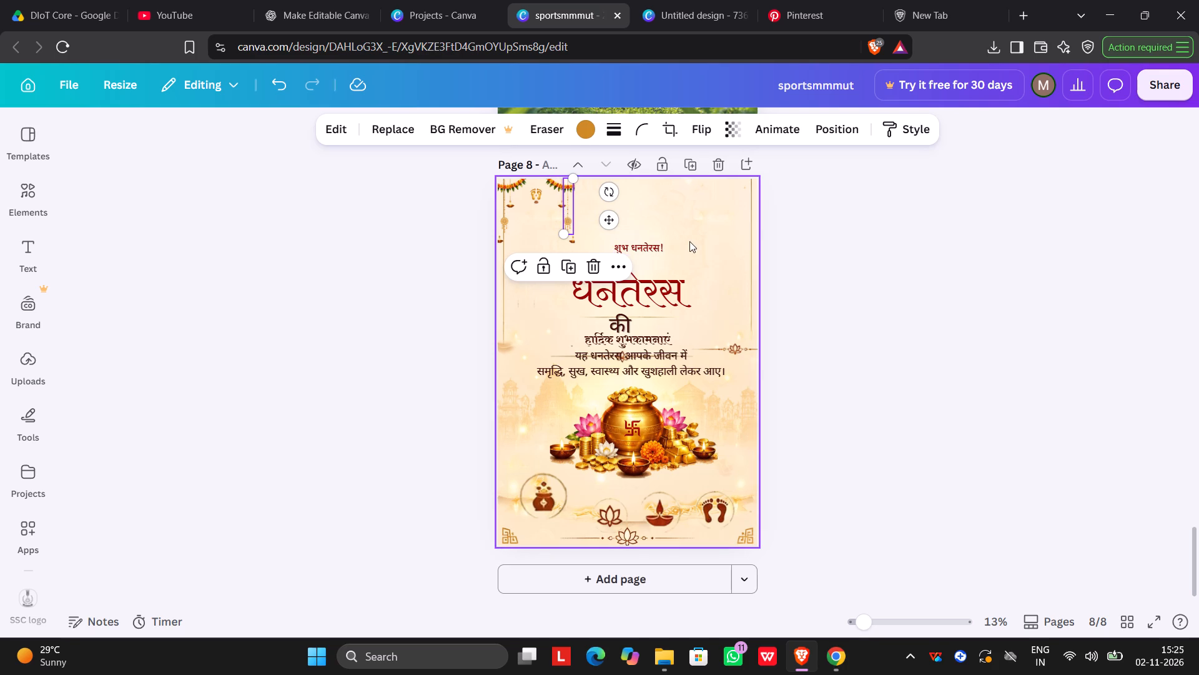
{"action": "left_click_drag", "start_coordinate": [568, 219], "coordinate": [724, 222]}
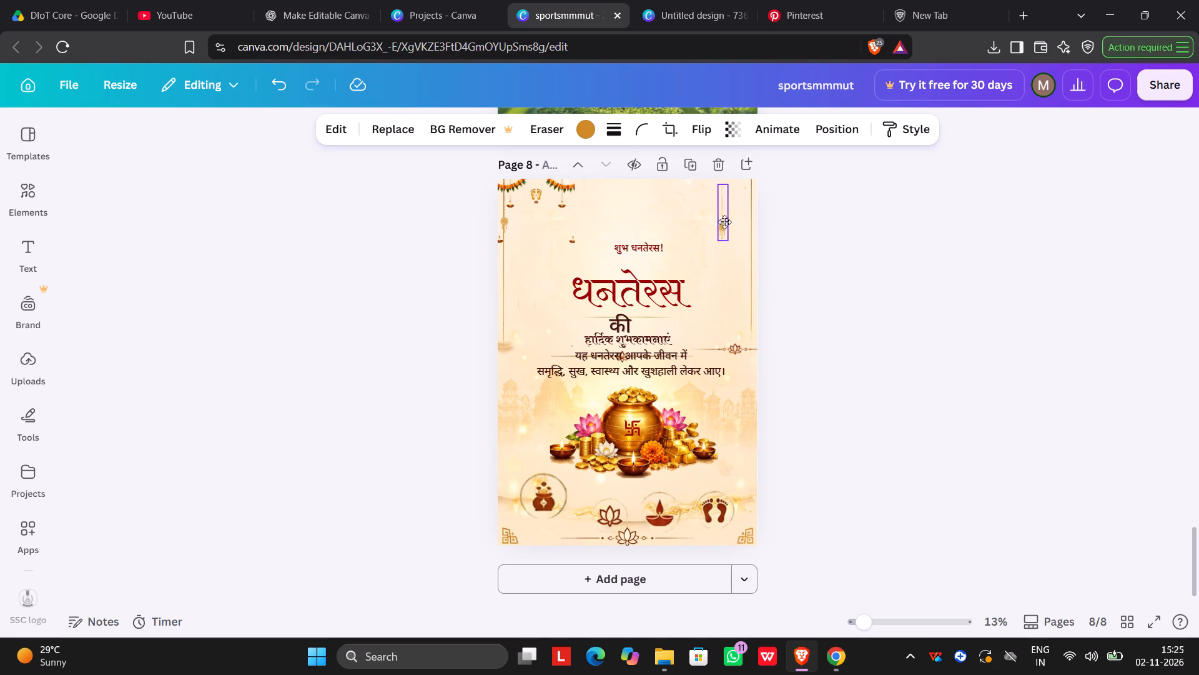
{"action": "left_click_drag", "start_coordinate": [724, 222], "coordinate": [726, 220]}
{"action": "left_click", "coordinate": [729, 216]}
{"action": "left_click_drag", "start_coordinate": [718, 232], "coordinate": [704, 276]}
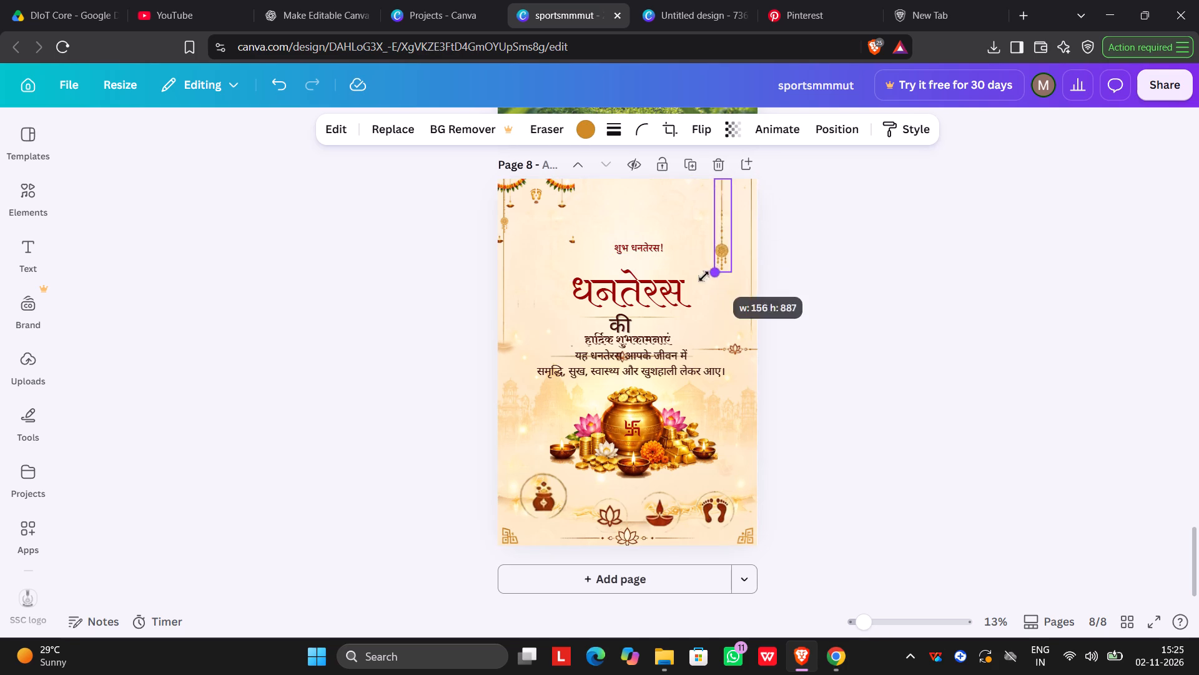
{"action": "left_click_drag", "start_coordinate": [704, 276], "coordinate": [681, 310]}
{"action": "left_click", "coordinate": [840, 258]}
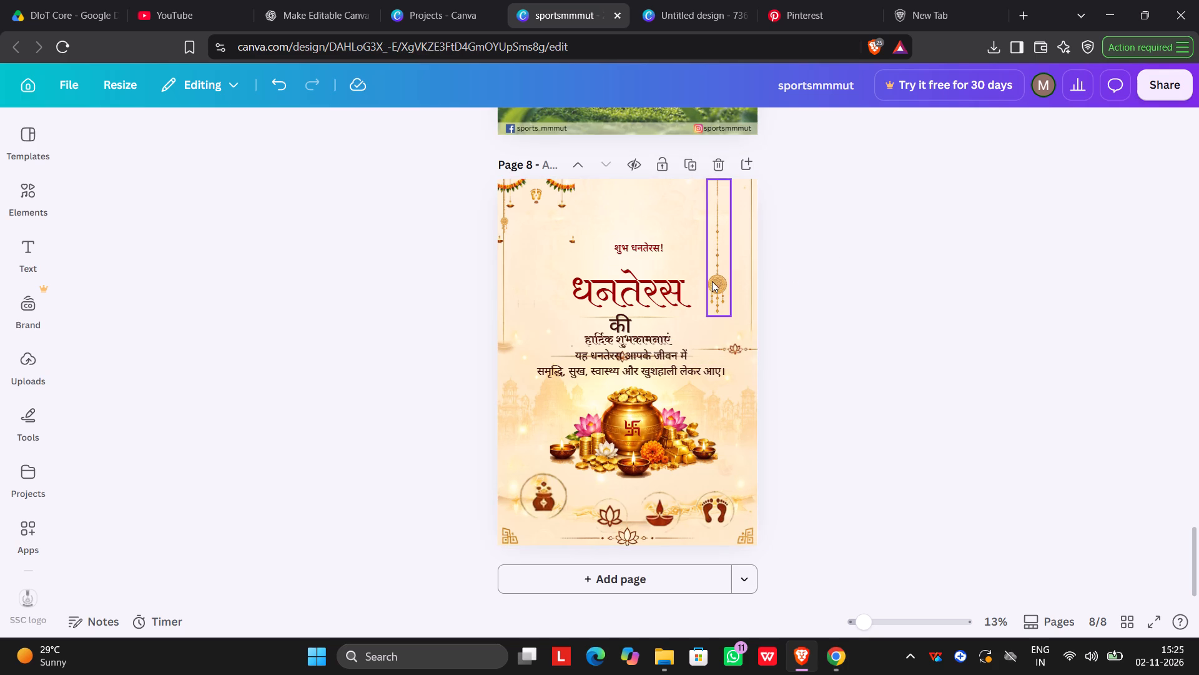
{"action": "left_click_drag", "start_coordinate": [712, 281], "coordinate": [730, 281]}
{"action": "left_click", "coordinate": [843, 271]}
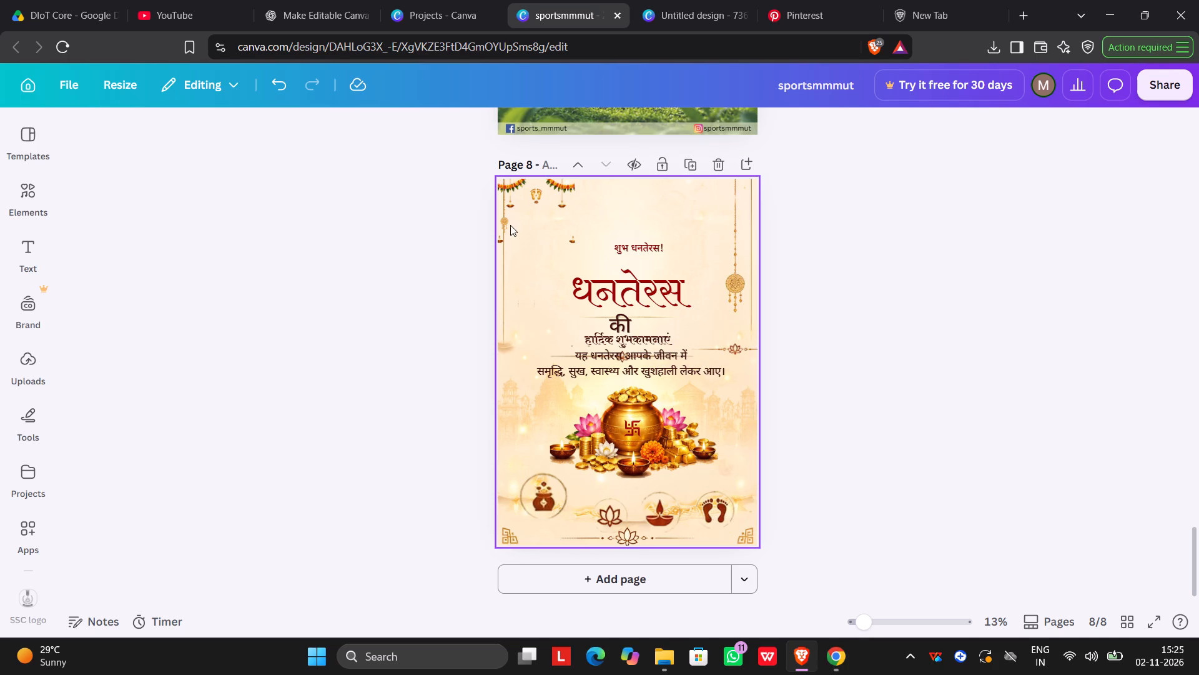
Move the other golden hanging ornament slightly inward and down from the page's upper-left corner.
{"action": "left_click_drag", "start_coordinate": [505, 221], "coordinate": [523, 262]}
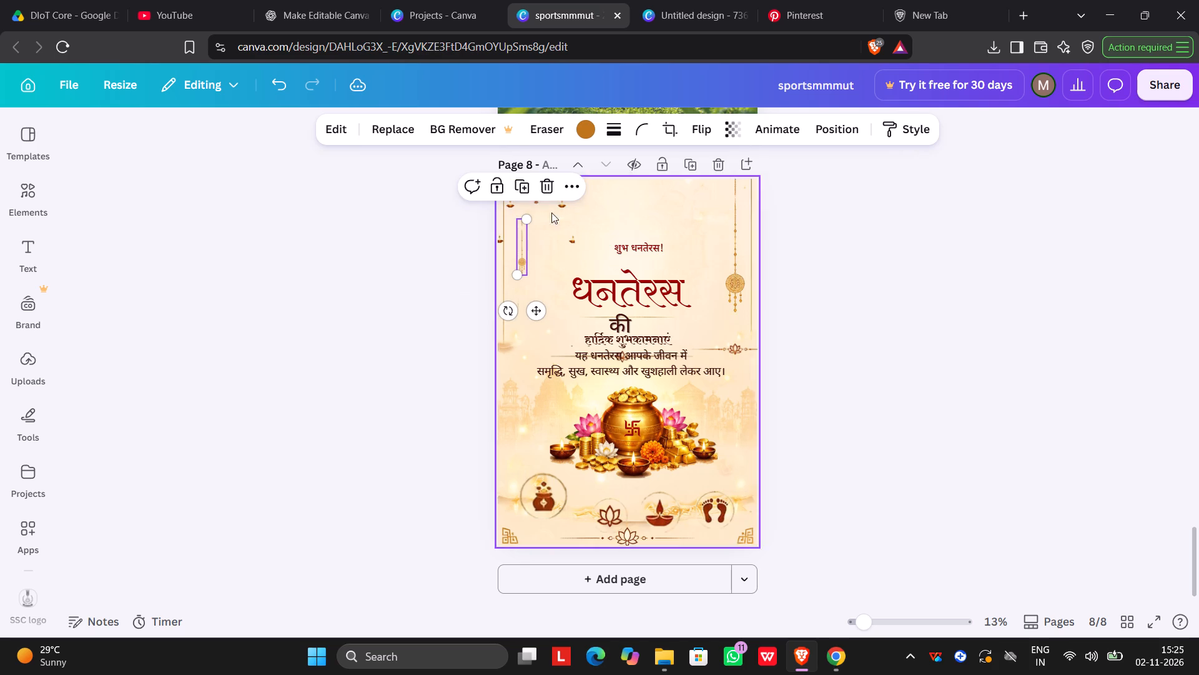
Move the tiny brown lotus icon from beneath the garlands to the left of the धनतेरस title and enlarge it.
{"action": "left_click_drag", "start_coordinate": [537, 202], "coordinate": [553, 268]}
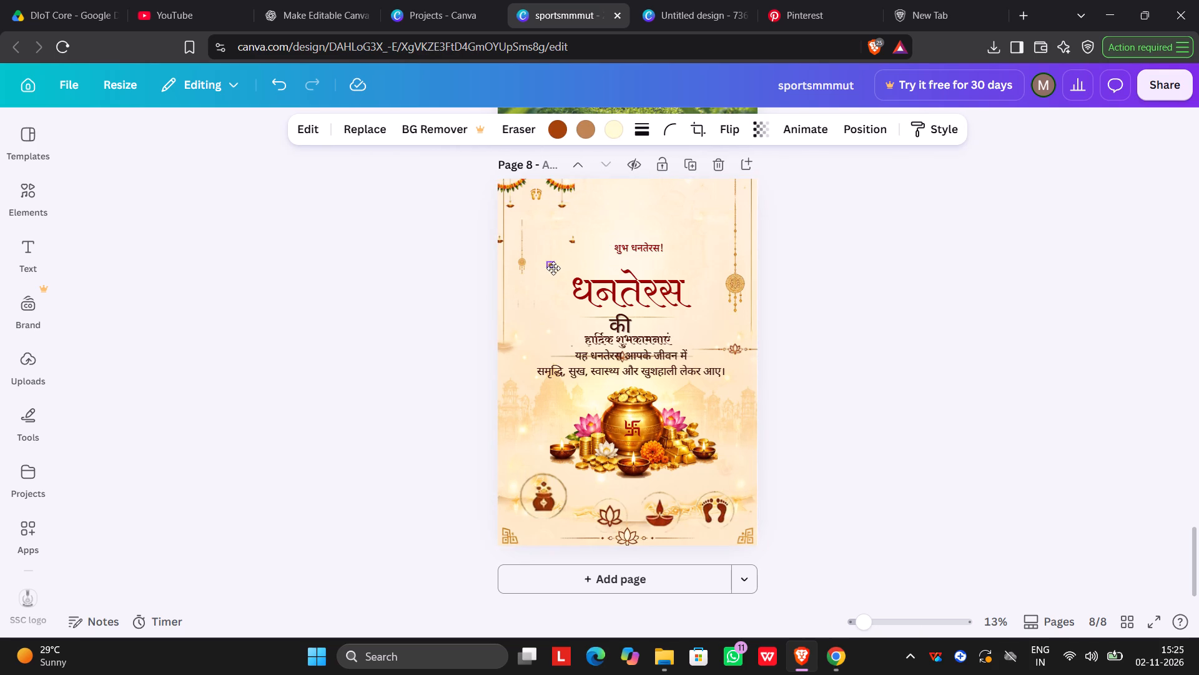
{"action": "left_click_drag", "start_coordinate": [553, 268], "coordinate": [560, 295]}
{"action": "left_click_drag", "start_coordinate": [554, 297], "coordinate": [531, 315]}
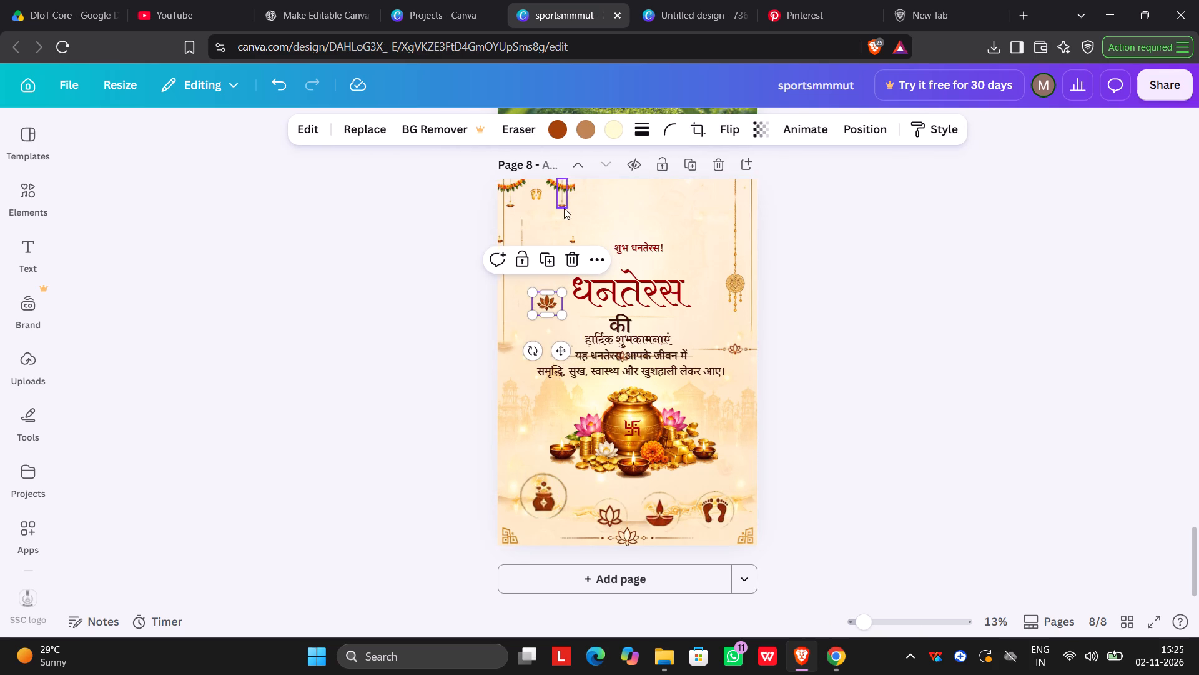
Enlarge the golden footprints and place them near the page's left edge, just below the brown lotus icon.
{"action": "left_click", "coordinate": [538, 194]}
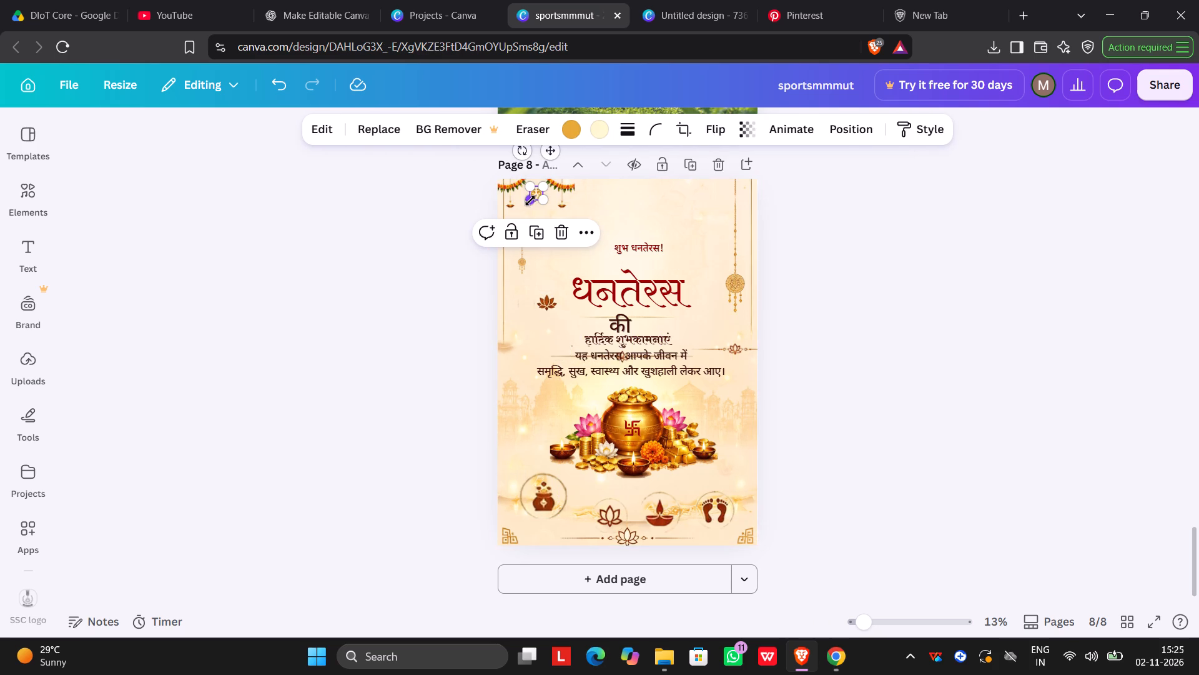
{"action": "left_click_drag", "start_coordinate": [531, 199], "coordinate": [512, 251]}
{"action": "left_click_drag", "start_coordinate": [535, 220], "coordinate": [538, 310]}
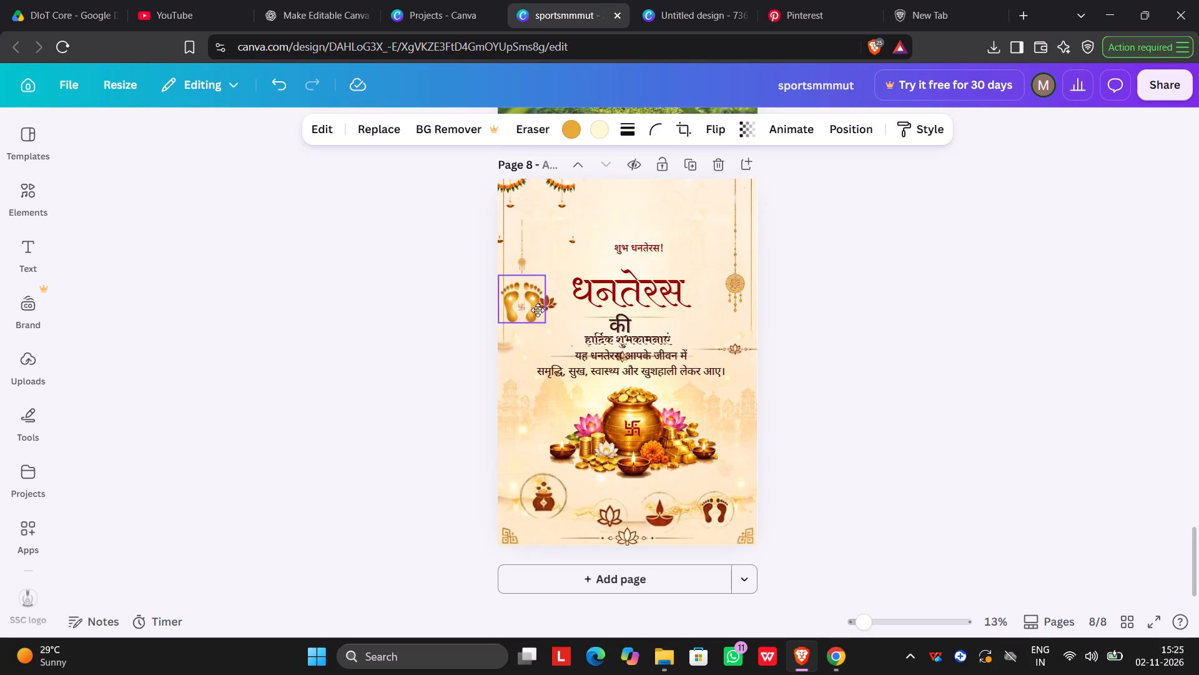
{"action": "left_click_drag", "start_coordinate": [538, 310], "coordinate": [544, 342]}
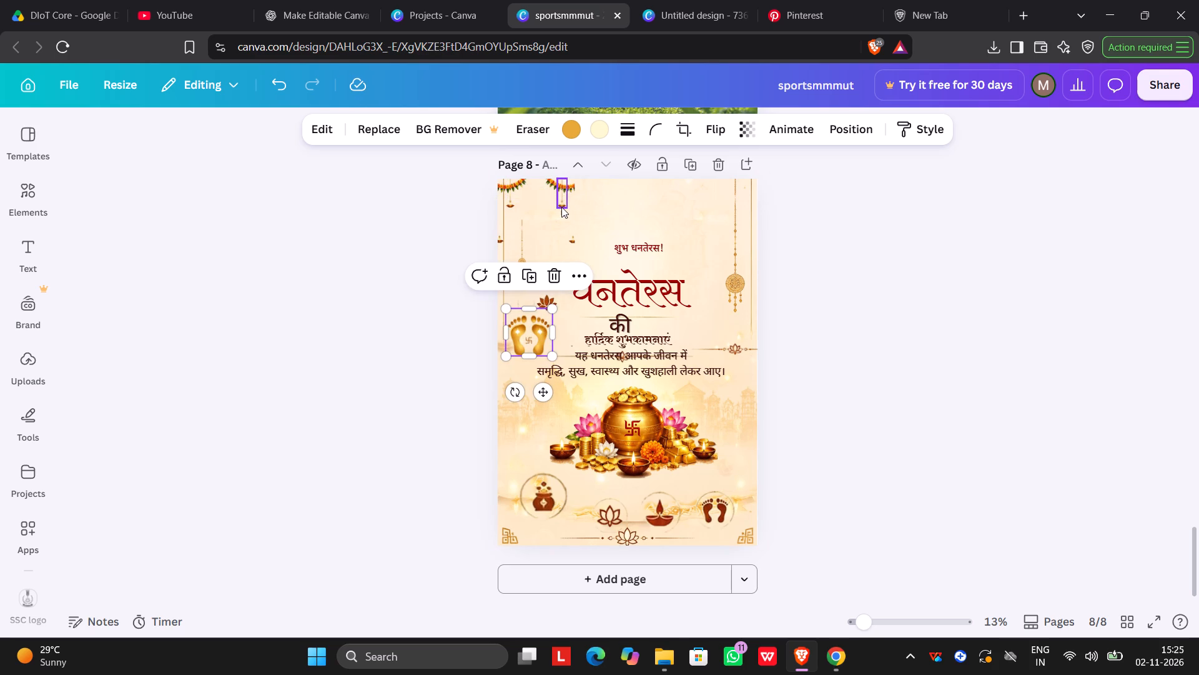
Move the right-hand hanging diya to the page's upper right, beside the golden hanging ornament, and enlarge it.
{"action": "left_click_drag", "start_coordinate": [564, 202], "coordinate": [706, 209]}
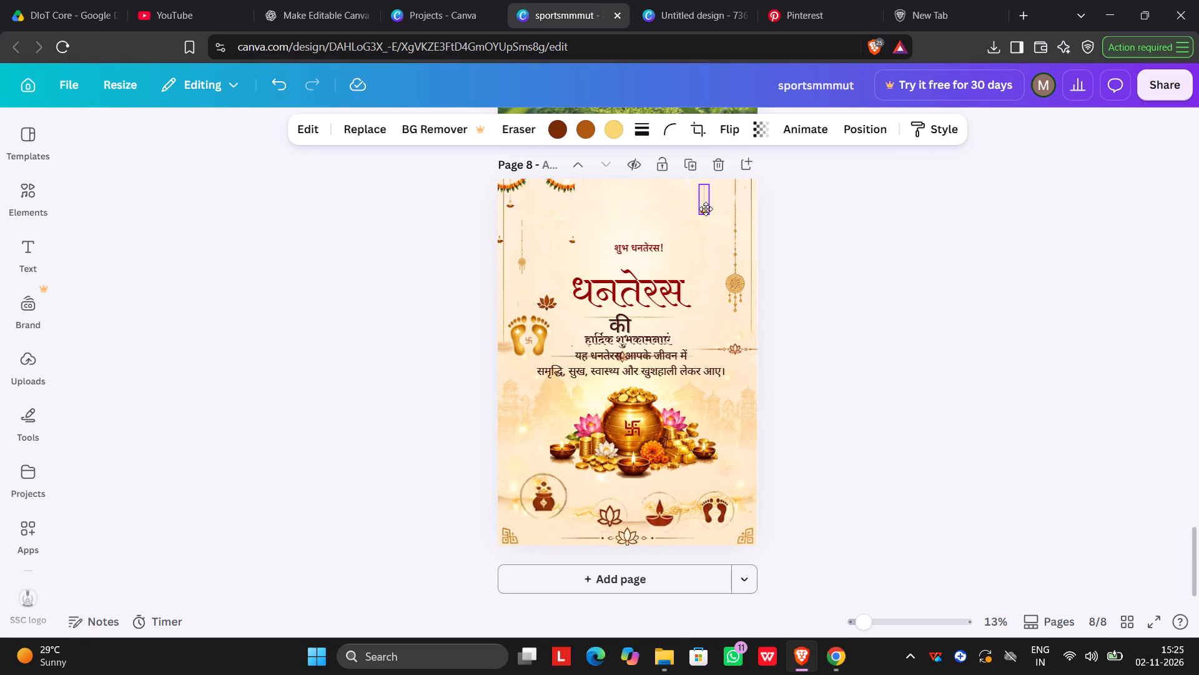
{"action": "left_click_drag", "start_coordinate": [706, 209], "coordinate": [717, 201]}
{"action": "left_click_drag", "start_coordinate": [715, 206], "coordinate": [689, 263]}
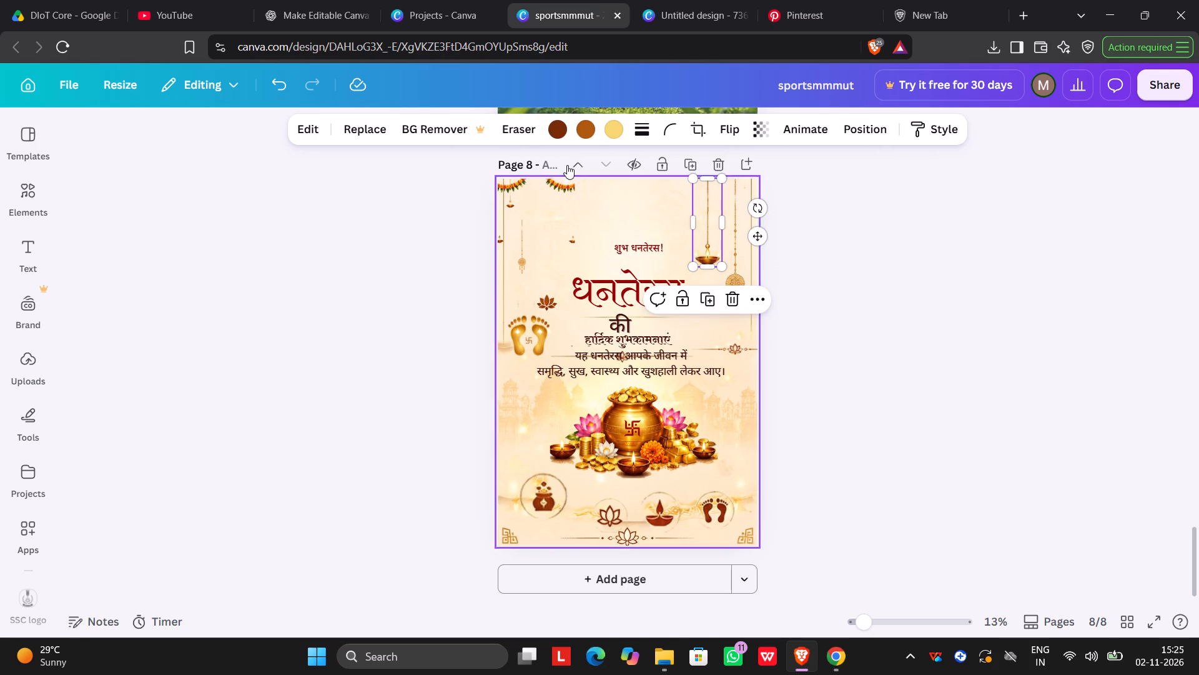
Enlarge the right-hand marigold garland to about 820 wide and place it in the page's upper-right corner.
{"action": "left_click", "coordinate": [556, 182]}
{"action": "left_click_drag", "start_coordinate": [546, 196], "coordinate": [492, 230]}
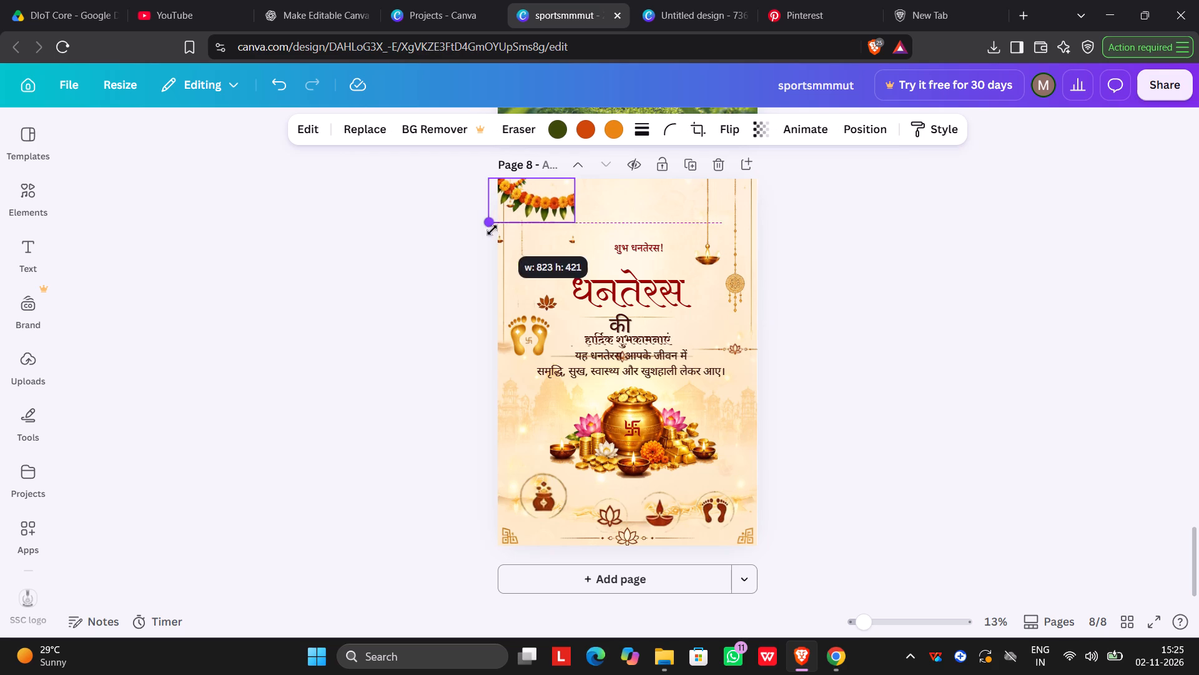
{"action": "left_click_drag", "start_coordinate": [492, 230], "coordinate": [491, 232]}
{"action": "left_click_drag", "start_coordinate": [563, 195], "coordinate": [747, 197]}
Enlarge the small golden hanging ornament on the page's left side and hang it from the top edge, left of शुभ धनतेरस!.
{"action": "left_click", "coordinate": [522, 241]}
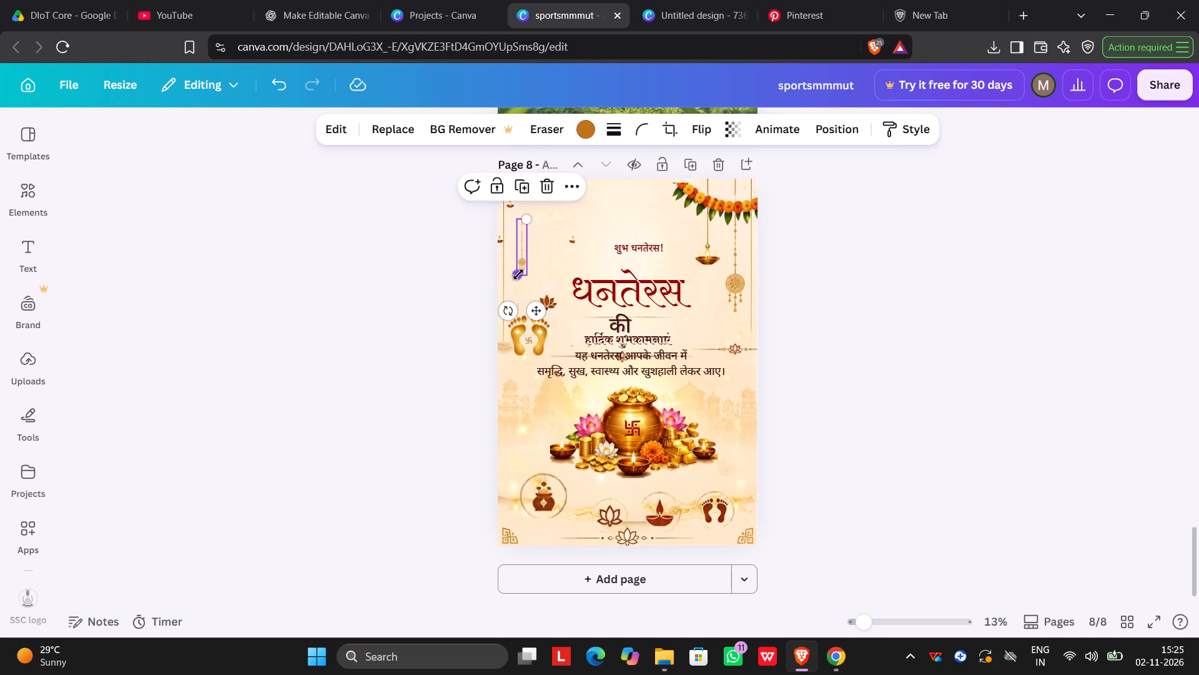
{"action": "left_click_drag", "start_coordinate": [518, 274], "coordinate": [486, 311]}
{"action": "left_click_drag", "start_coordinate": [520, 287], "coordinate": [565, 227]}
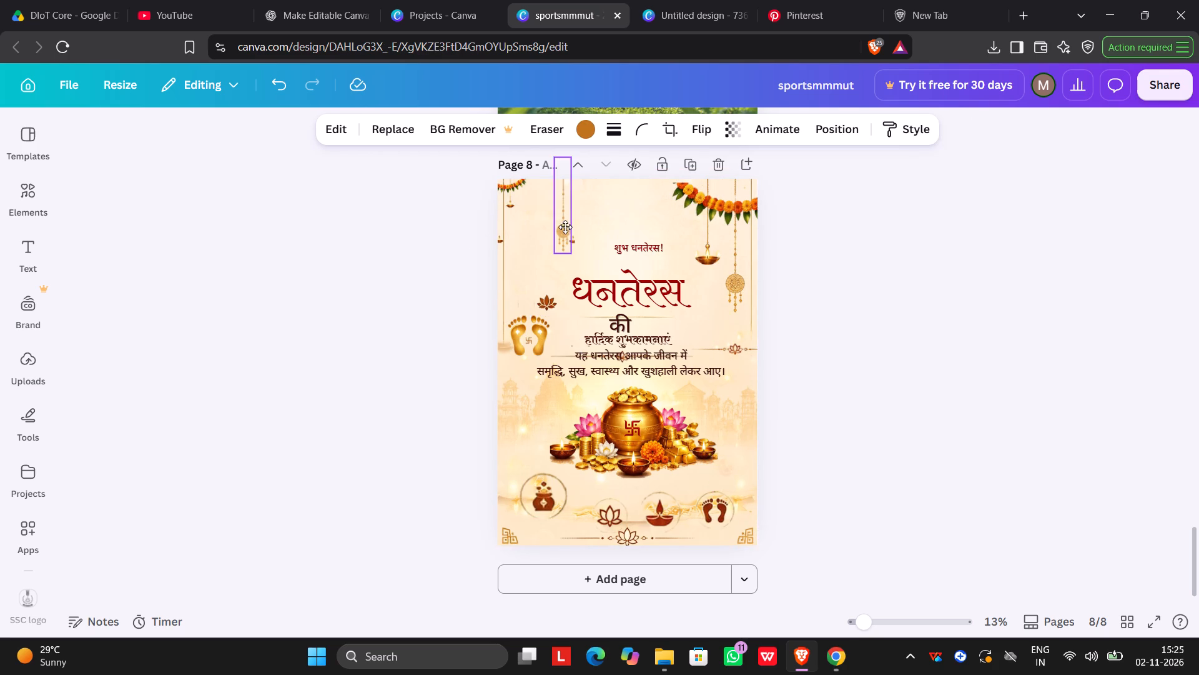
{"action": "left_click_drag", "start_coordinate": [565, 227], "coordinate": [557, 243]}
Enlarge the left-hand hanging diya and hang it from the page's top edge, just left of the golden ornament.
{"action": "left_click_drag", "start_coordinate": [510, 203], "coordinate": [528, 234]}
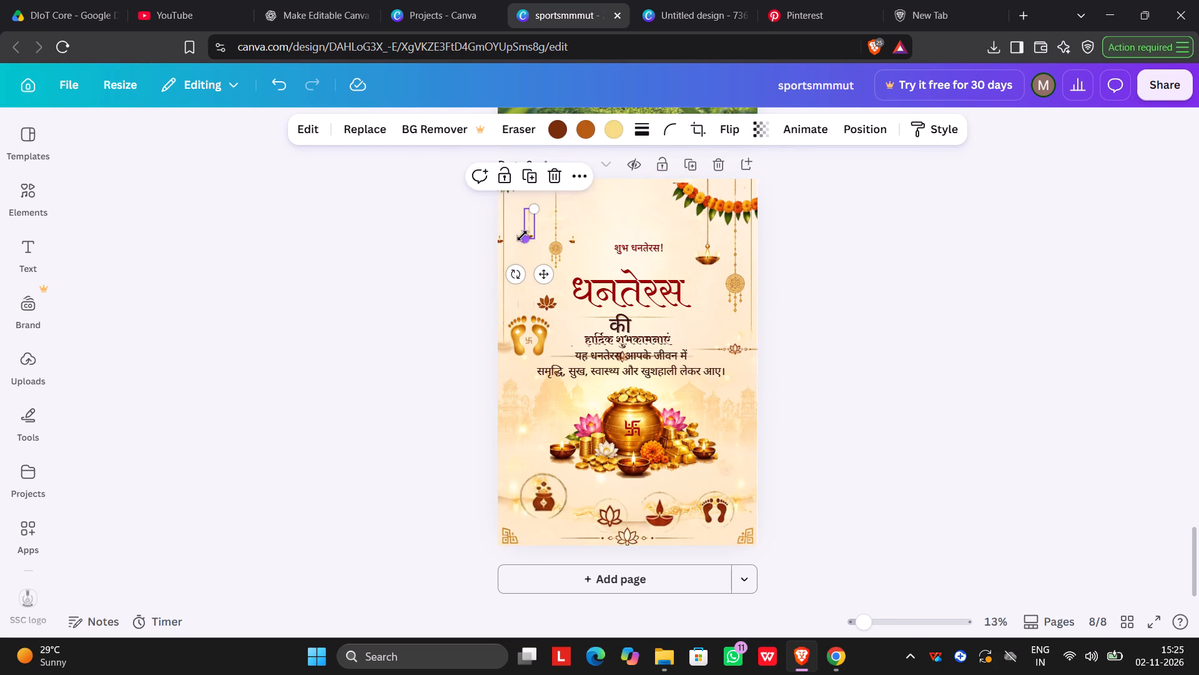
{"action": "left_click_drag", "start_coordinate": [522, 236], "coordinate": [490, 286]}
{"action": "left_click_drag", "start_coordinate": [523, 275], "coordinate": [525, 263]}
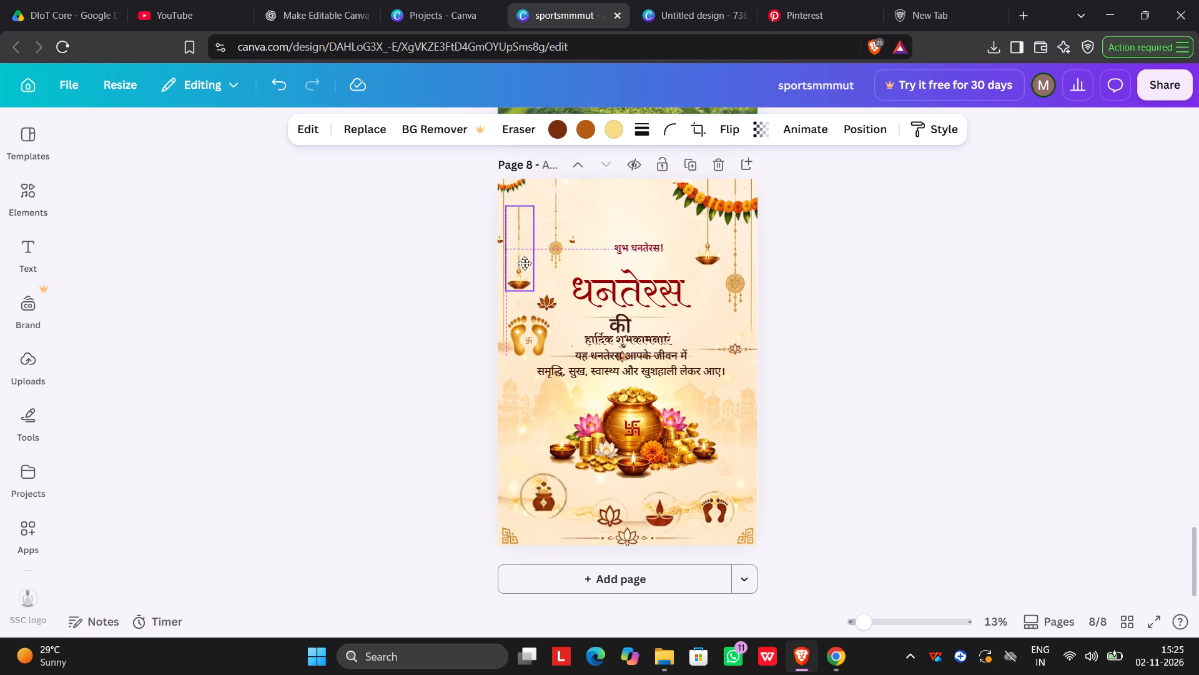
{"action": "left_click_drag", "start_coordinate": [525, 263], "coordinate": [532, 236]}
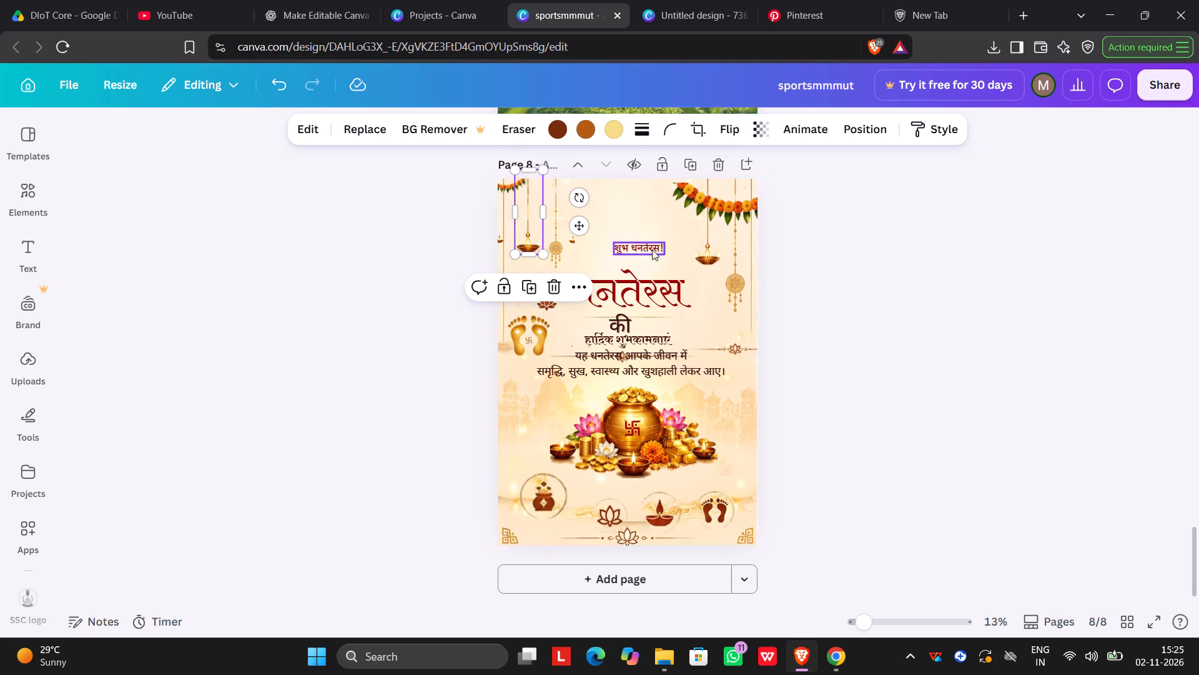
Enlarge the tiny standing diya beside the left golden ornament and place it below the right end of the धनतेरस title.
{"action": "left_click", "coordinate": [571, 240]}
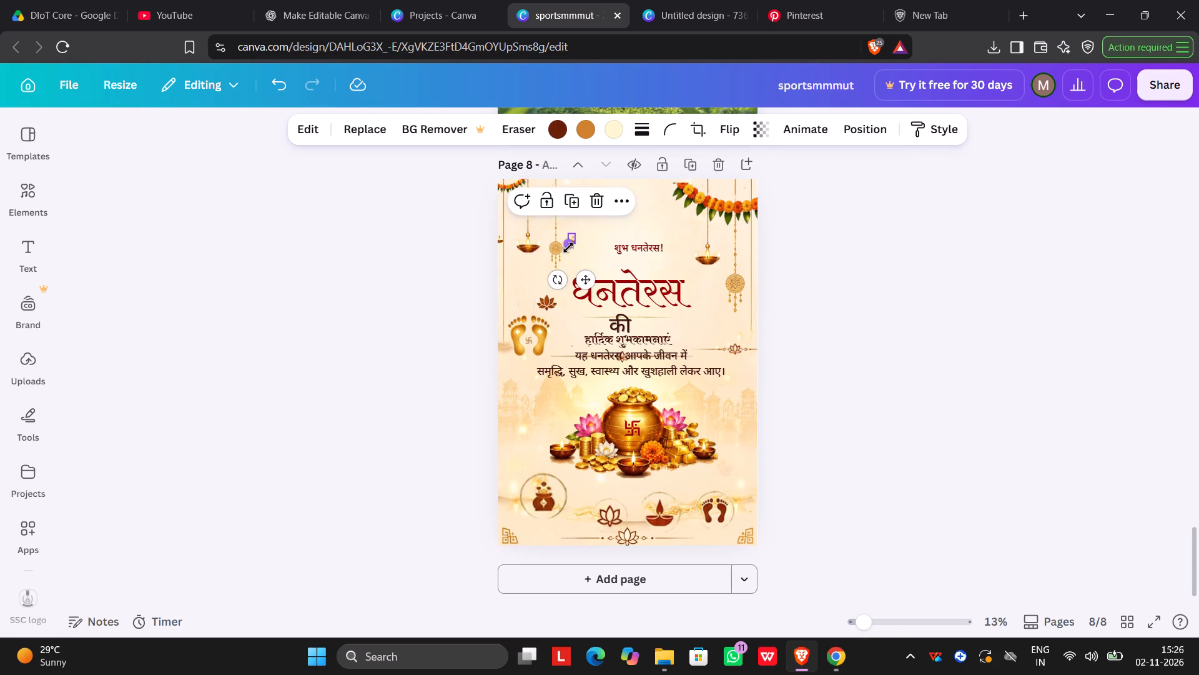
{"action": "left_click_drag", "start_coordinate": [569, 243], "coordinate": [522, 279]}
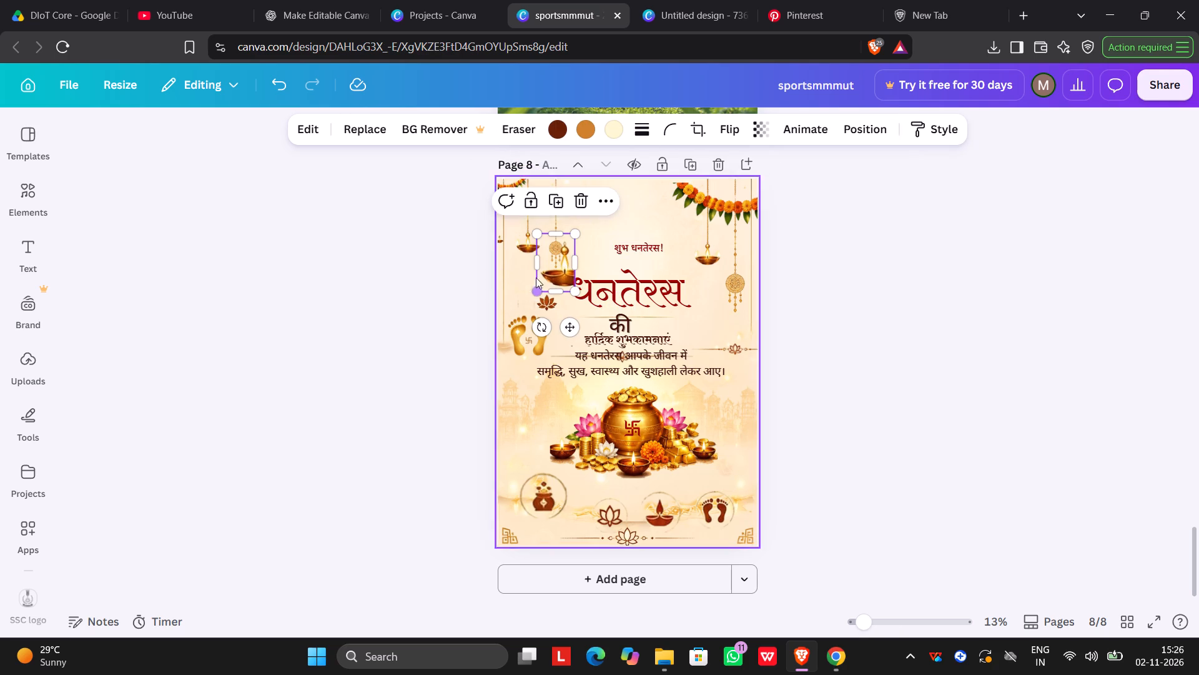
{"action": "left_click_drag", "start_coordinate": [562, 270], "coordinate": [741, 284]}
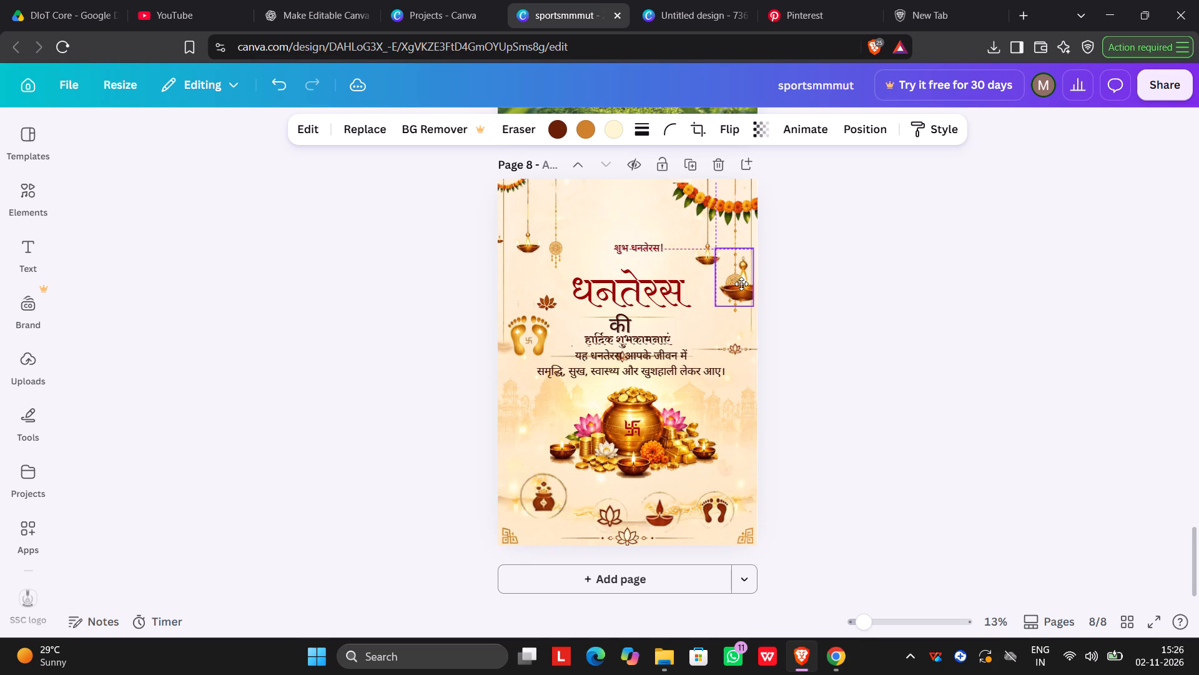
{"action": "left_click_drag", "start_coordinate": [741, 284], "coordinate": [703, 325]}
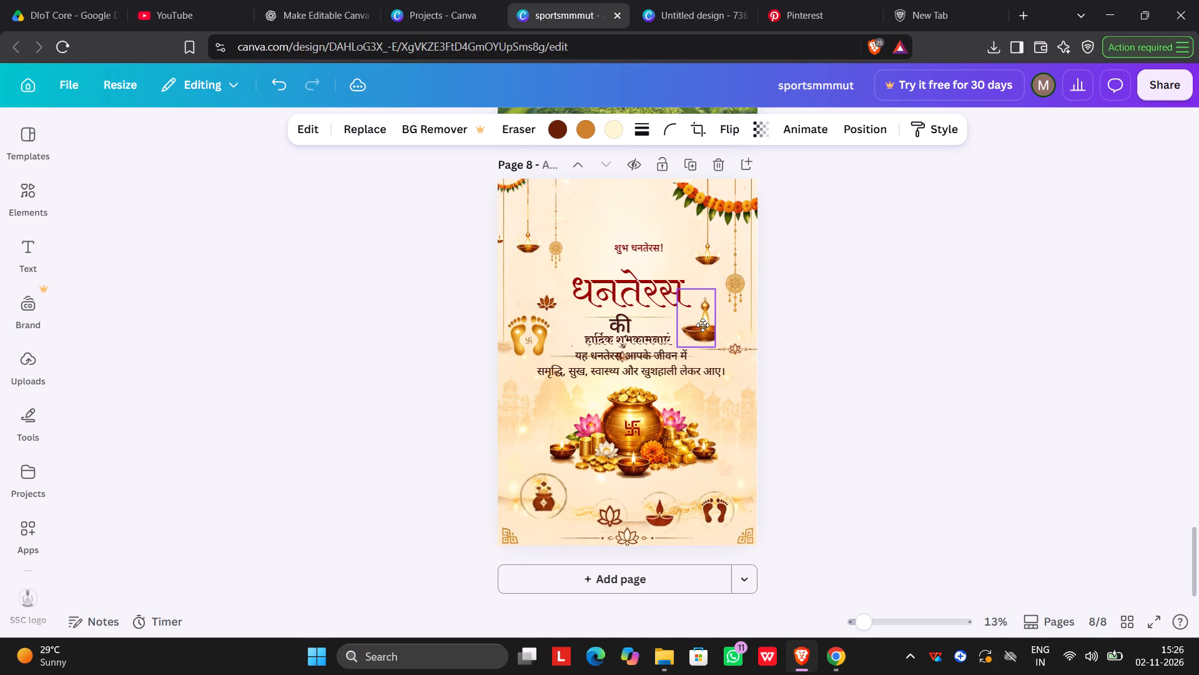
{"action": "left_click_drag", "start_coordinate": [703, 325], "coordinate": [703, 324]}
Enlarge the tiny diya at the page's left edge and place it below the left end of the धनतेरस title, beside की.
{"action": "left_click", "coordinate": [498, 241]}
{"action": "left_click_drag", "start_coordinate": [500, 243], "coordinate": [495, 262]}
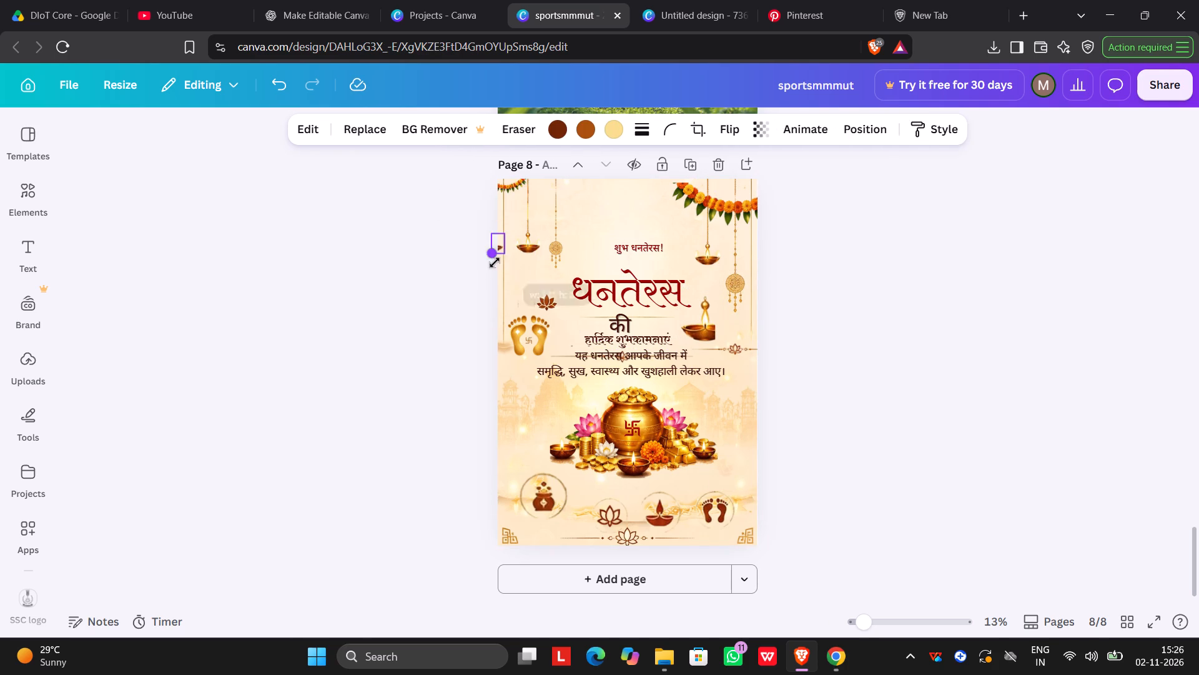
{"action": "left_click_drag", "start_coordinate": [495, 262], "coordinate": [483, 276]}
{"action": "left_click_drag", "start_coordinate": [504, 266], "coordinate": [538, 290]}
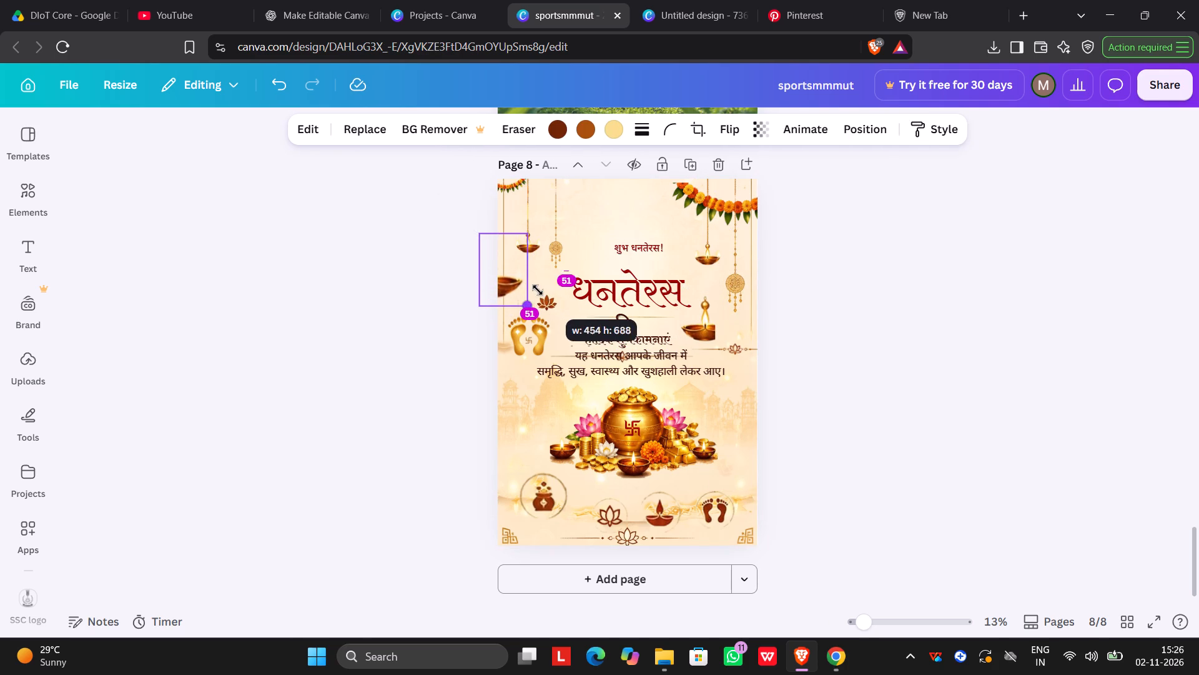
{"action": "left_click_drag", "start_coordinate": [538, 290], "coordinate": [533, 287]}
{"action": "left_click_drag", "start_coordinate": [513, 280], "coordinate": [581, 326]}
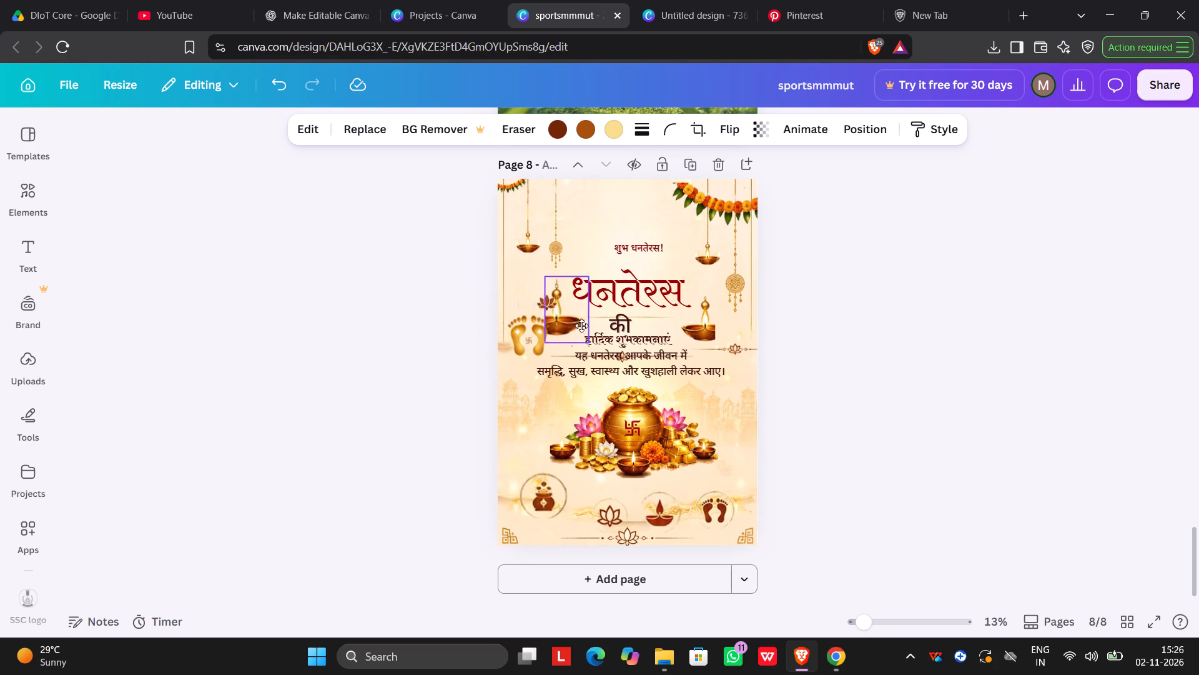
{"action": "left_click_drag", "start_coordinate": [581, 326], "coordinate": [590, 326]}
Enlarge the left golden hanging ornament slightly and shift it right, next to the शुभ धनतेरस! text.
{"action": "left_click", "coordinate": [556, 220]}
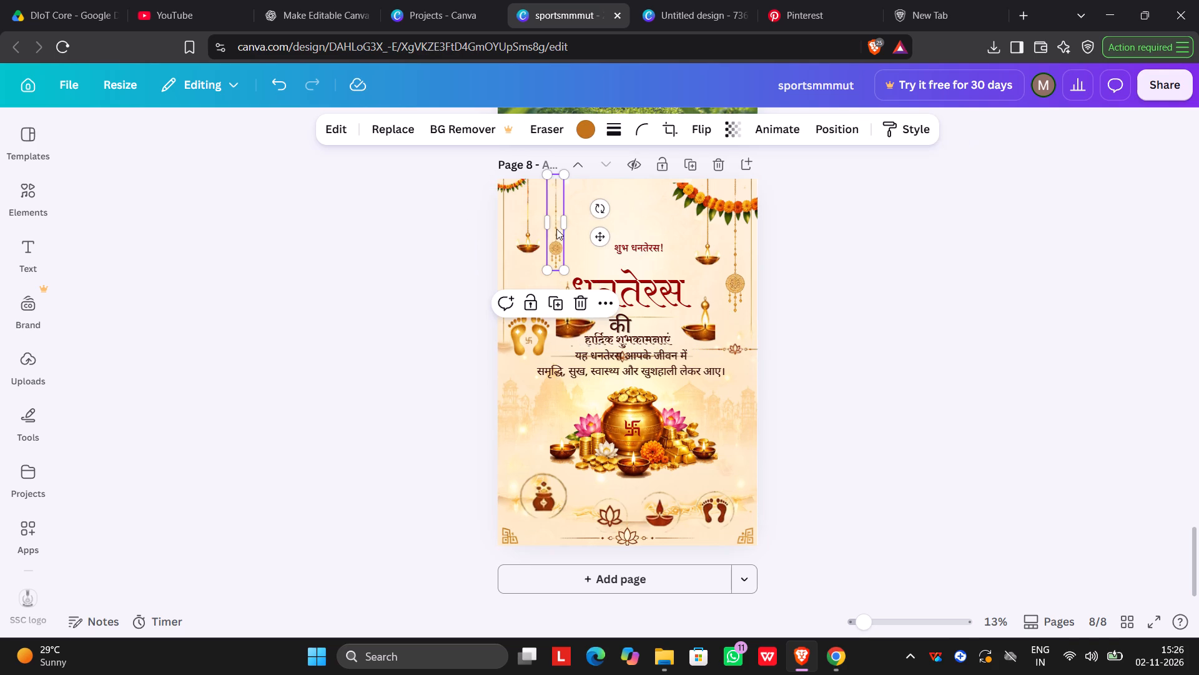
{"action": "left_click_drag", "start_coordinate": [546, 271], "coordinate": [529, 297]}
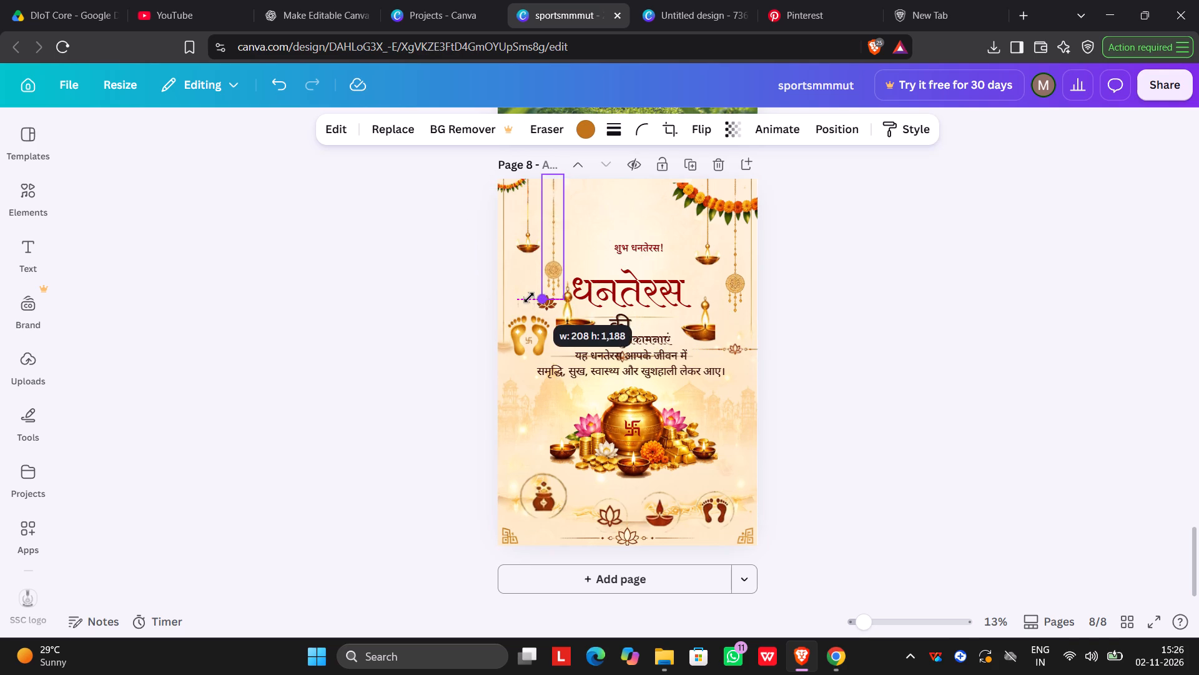
{"action": "left_click_drag", "start_coordinate": [529, 297], "coordinate": [517, 281]}
{"action": "left_click_drag", "start_coordinate": [555, 252], "coordinate": [606, 243]}
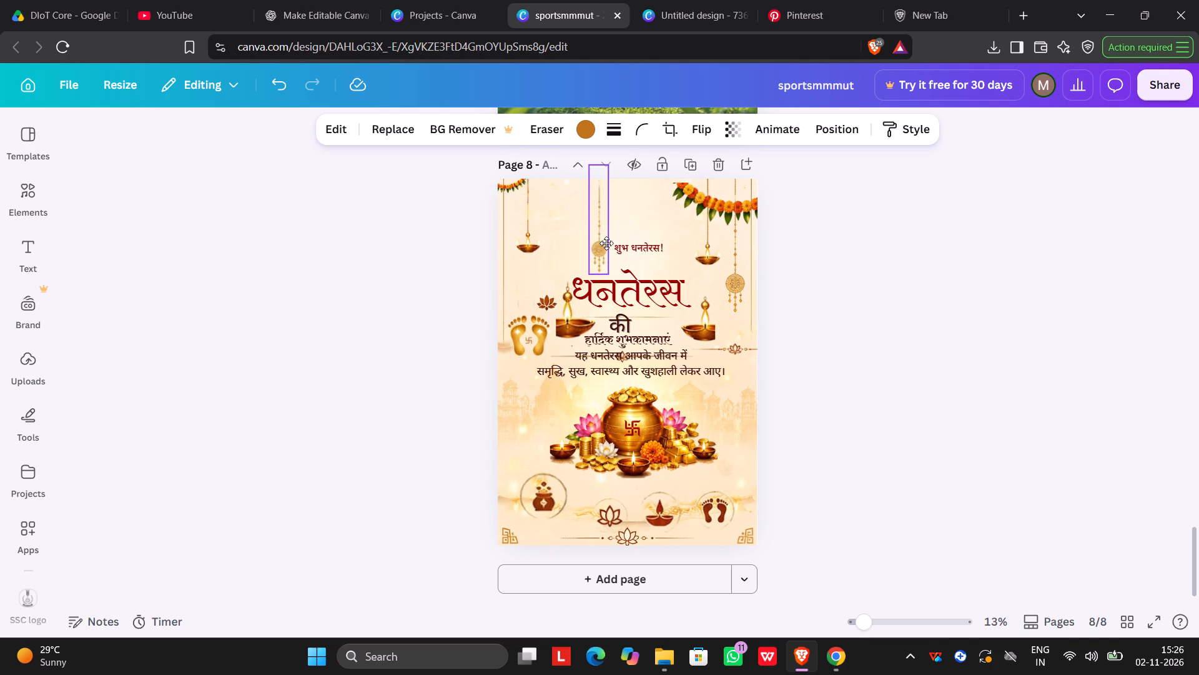
{"action": "left_click_drag", "start_coordinate": [606, 243], "coordinate": [592, 246]}
Enlarge the left-hand hanging diya slightly so it hangs lower, nearly level with the right-hand one.
{"action": "left_click", "coordinate": [531, 251]}
{"action": "left_click_drag", "start_coordinate": [516, 252], "coordinate": [486, 285]}
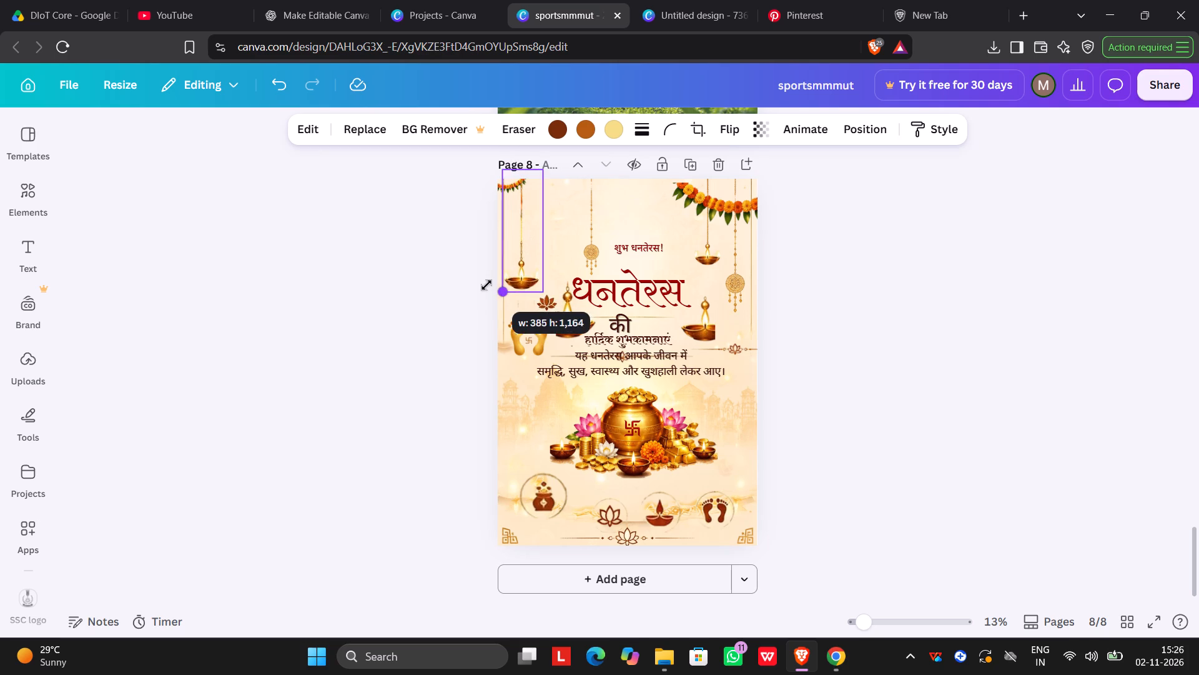
{"action": "left_click_drag", "start_coordinate": [486, 285], "coordinate": [501, 261]}
Enlarge the left marigold garland to match the right-hand one and place it in the page's upper-left corner.
{"action": "left_click", "coordinate": [520, 184]}
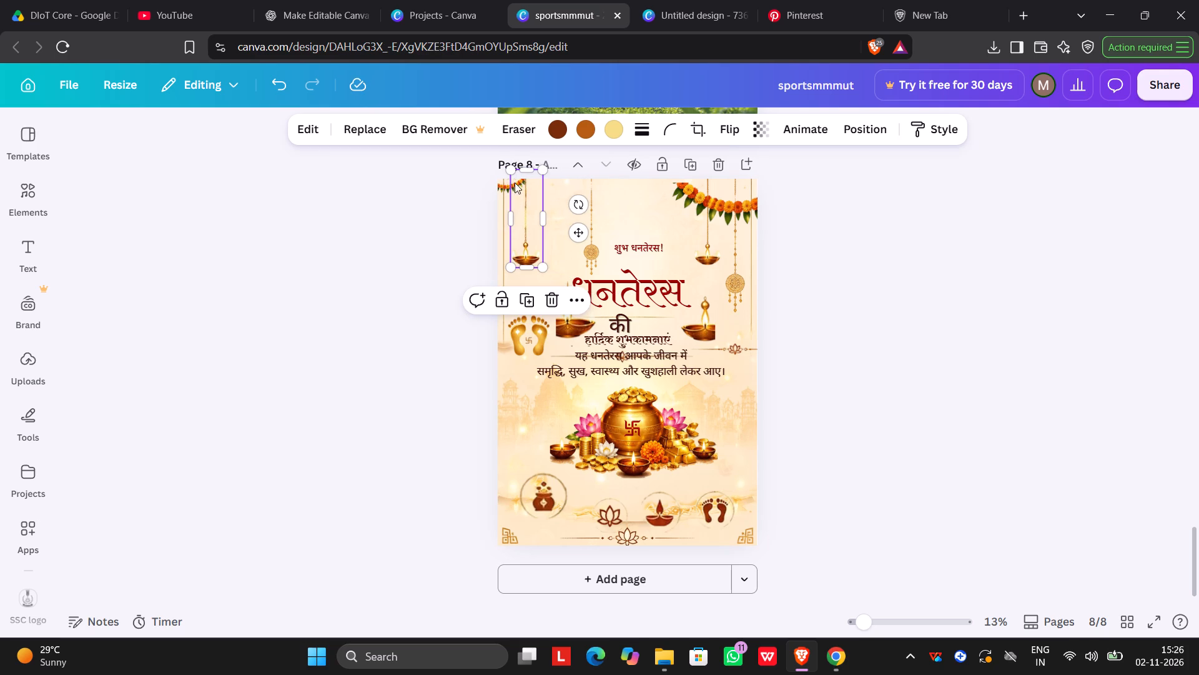
{"action": "left_click", "coordinate": [501, 184]}
{"action": "left_click_drag", "start_coordinate": [498, 193], "coordinate": [490, 201]}
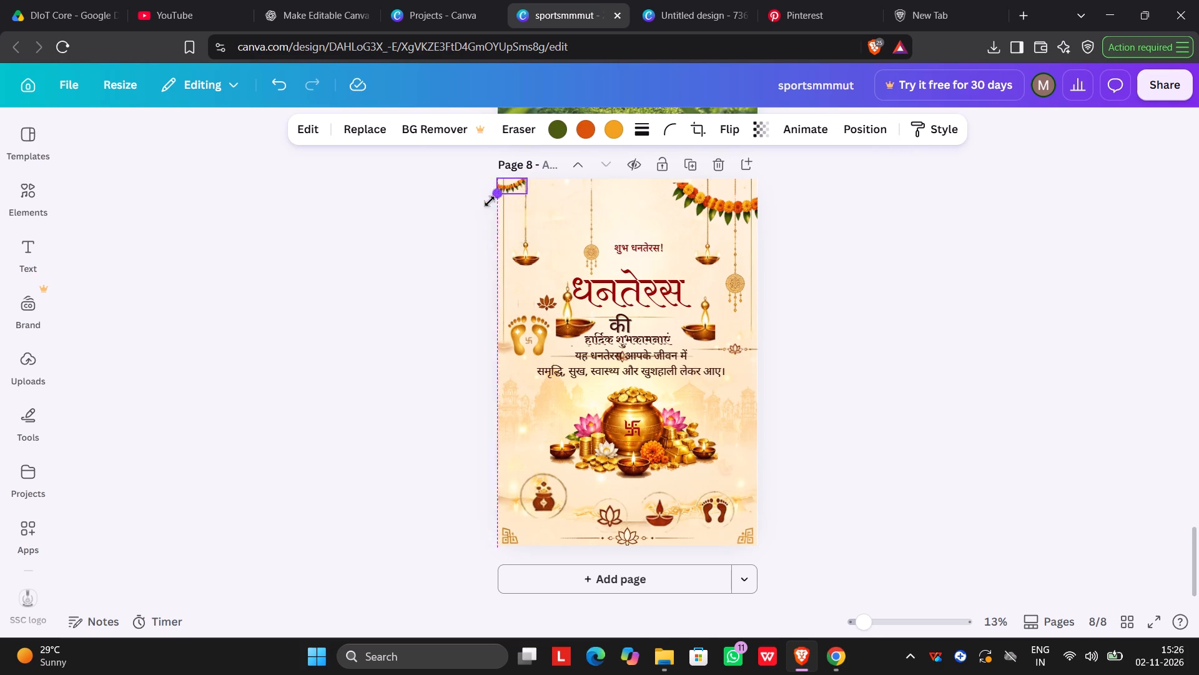
{"action": "left_click_drag", "start_coordinate": [490, 201], "coordinate": [458, 258]}
{"action": "left_click_drag", "start_coordinate": [511, 207], "coordinate": [541, 211]}
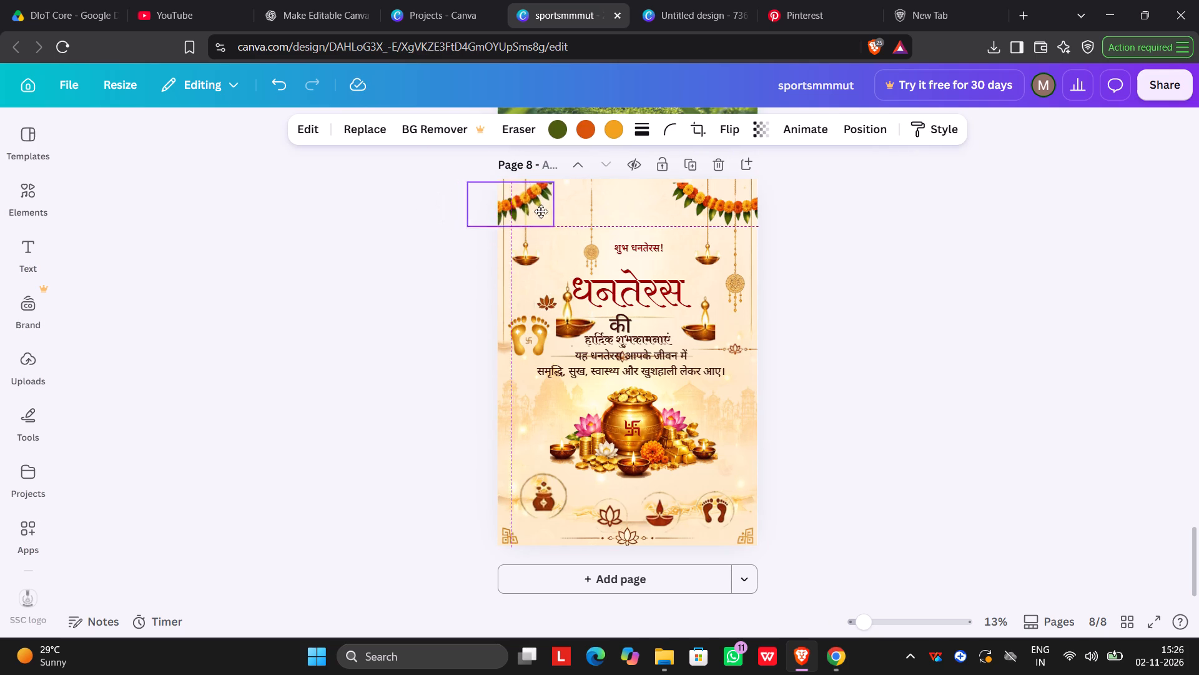
{"action": "left_click_drag", "start_coordinate": [541, 211], "coordinate": [562, 202]}
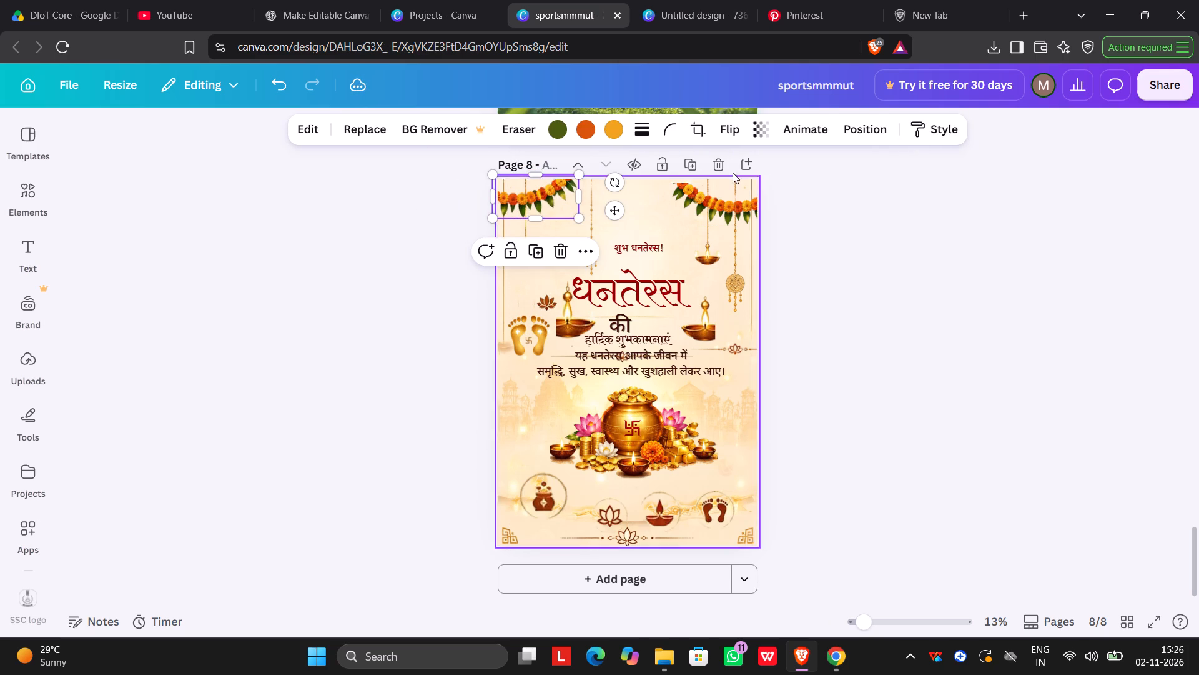
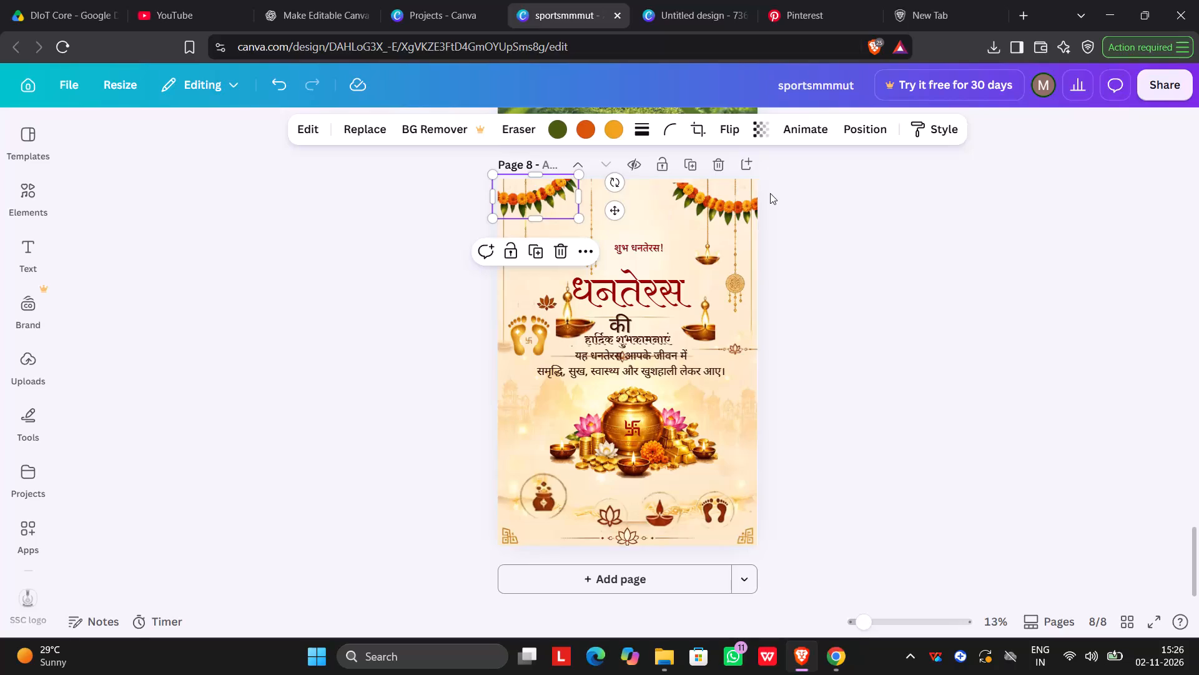
Examine the original Dhanteras poster on page 1 of the 736px × 1307px untitled design, and return to page 8 of sportsmmmut.
{"action": "left_click", "coordinate": [475, 0]}
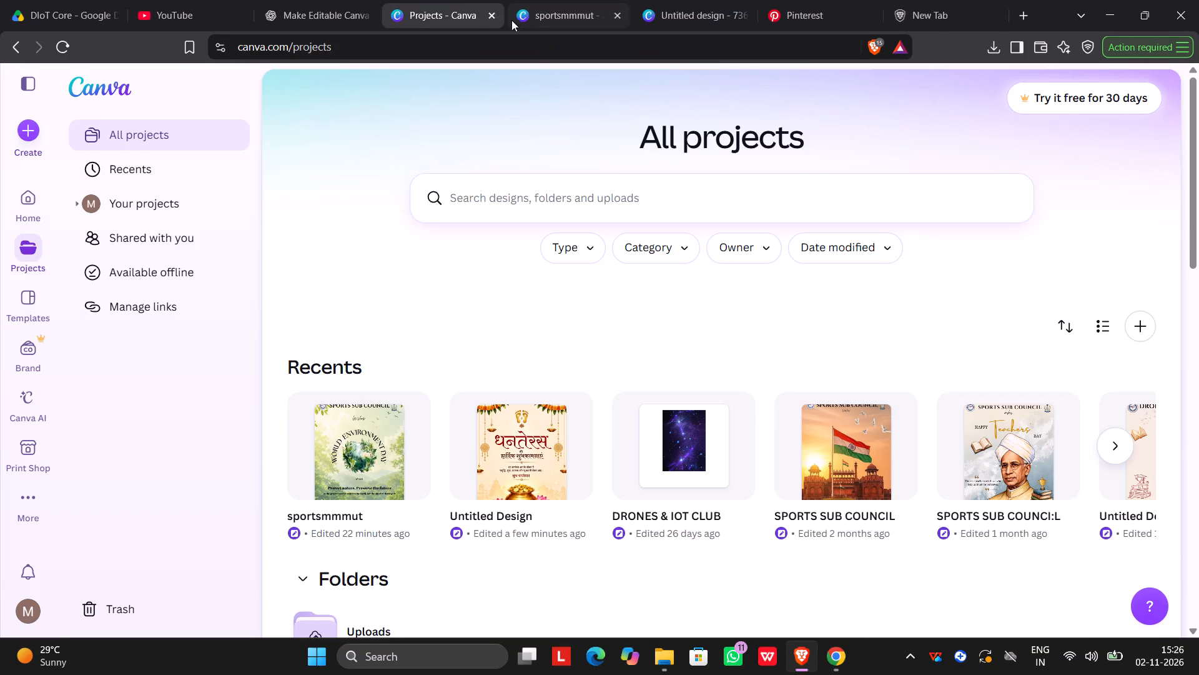
{"action": "left_click", "coordinate": [552, 0]}
{"action": "left_click", "coordinate": [679, 4]}
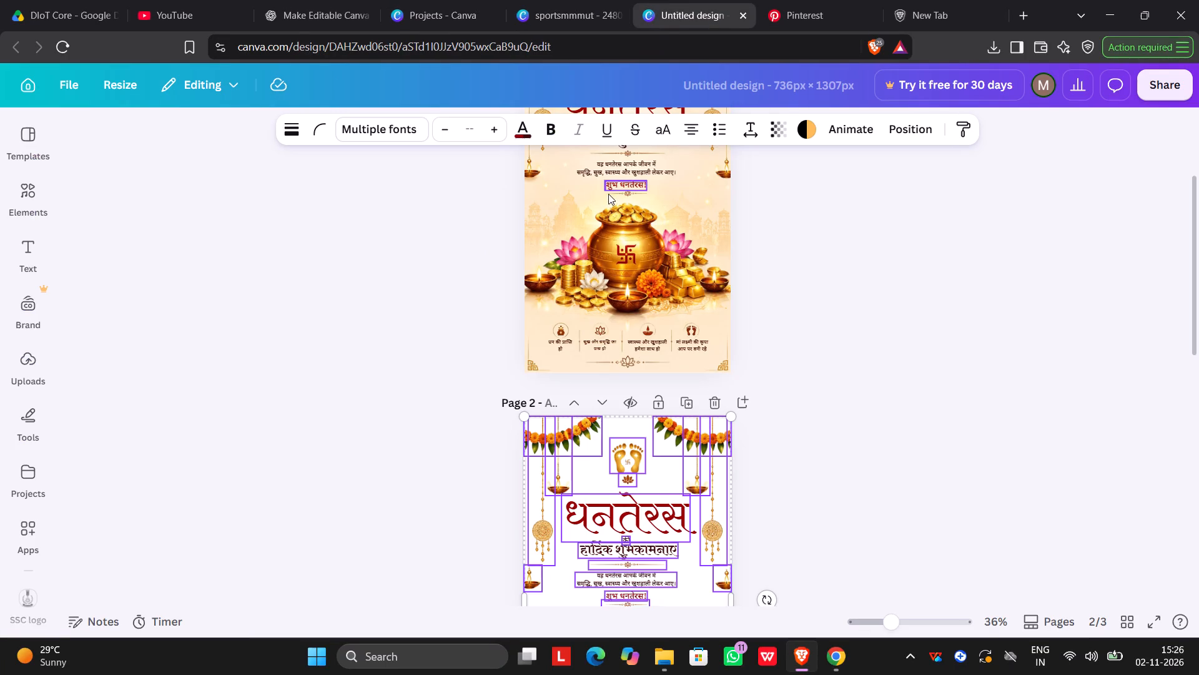
{"action": "scroll", "coordinate": [588, 260], "scroll_direction": "up", "scroll_amount": 4}
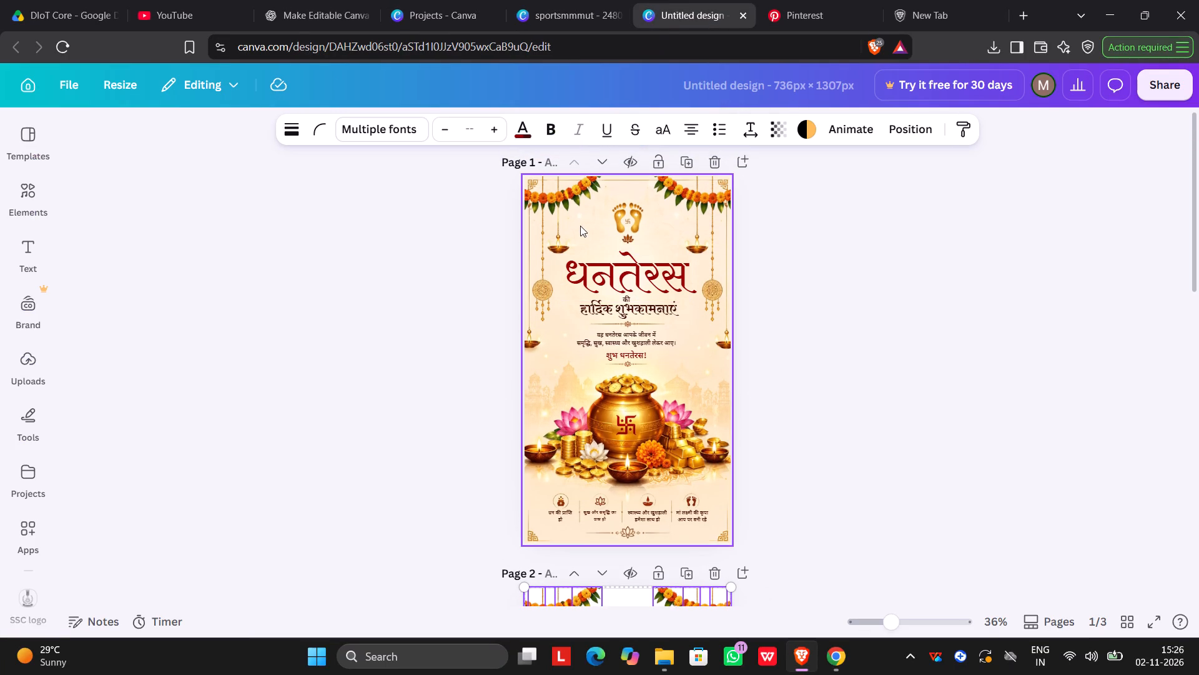
{"action": "scroll", "coordinate": [580, 226], "scroll_direction": "up", "scroll_amount": 1}
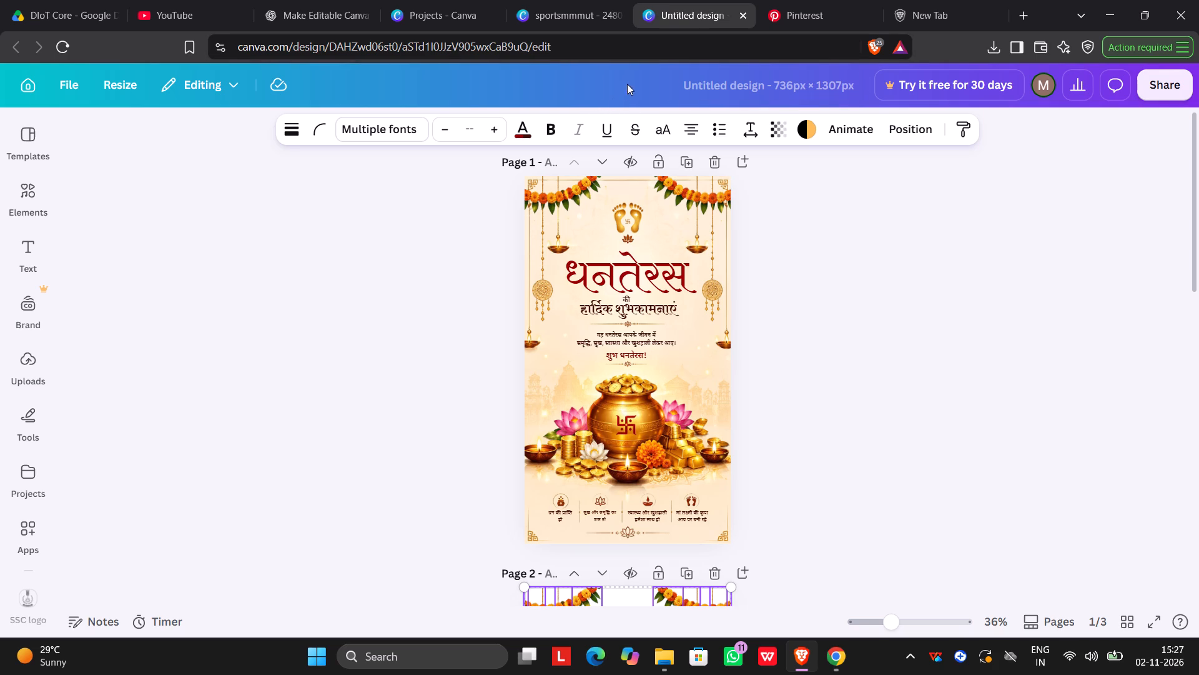
{"action": "left_click", "coordinate": [816, 14]}
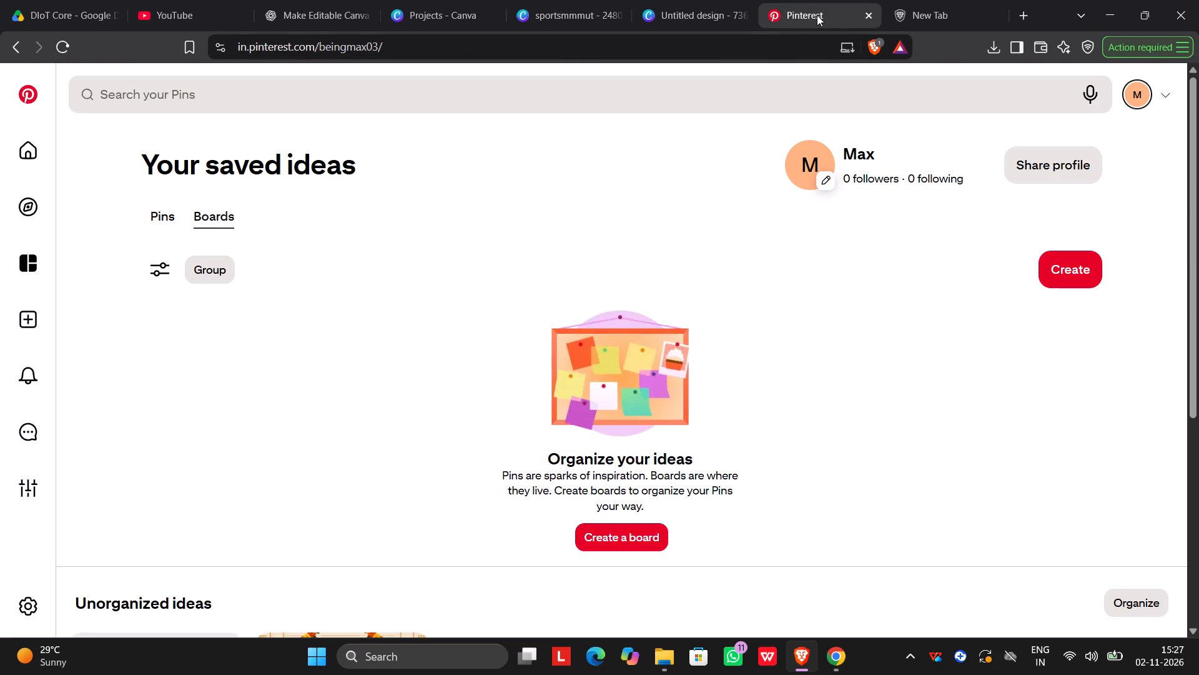
{"action": "left_click", "coordinate": [467, 0]}
{"action": "left_click", "coordinate": [551, 4]}
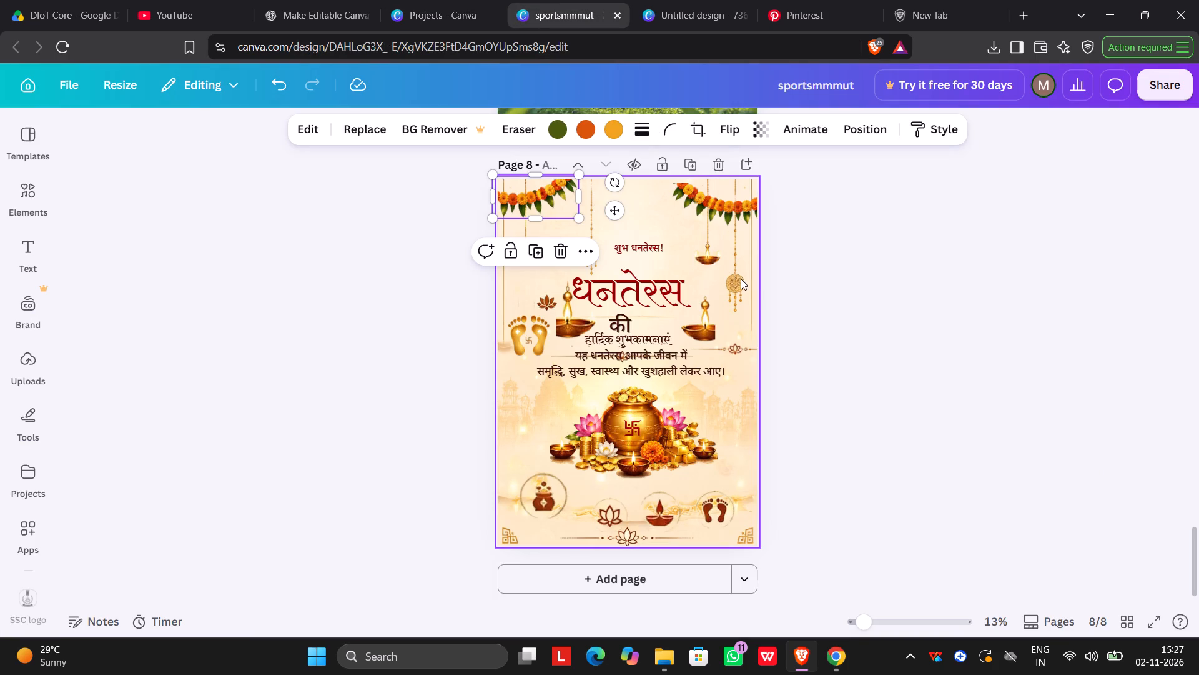
{"action": "left_click", "coordinate": [433, 272]}
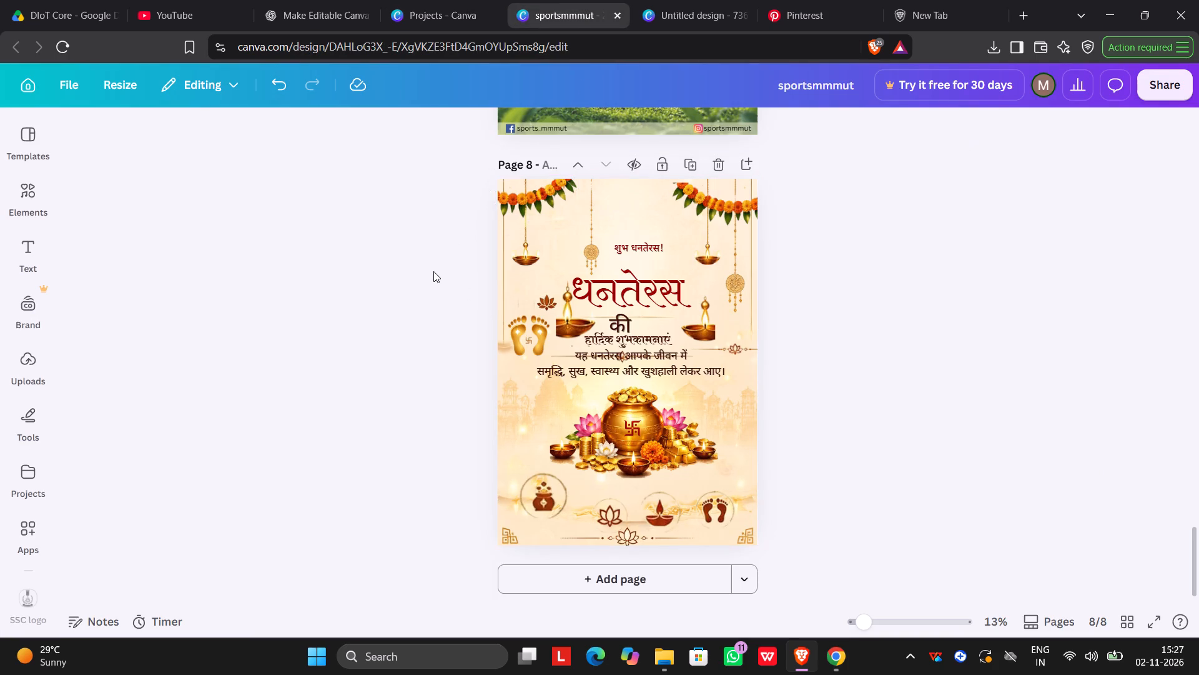
Shrink the diya beside the right end of हार्दिक शुभकामनाएं, check it against the original poster, and shift it up and right.
{"action": "left_click", "coordinate": [523, 248]}
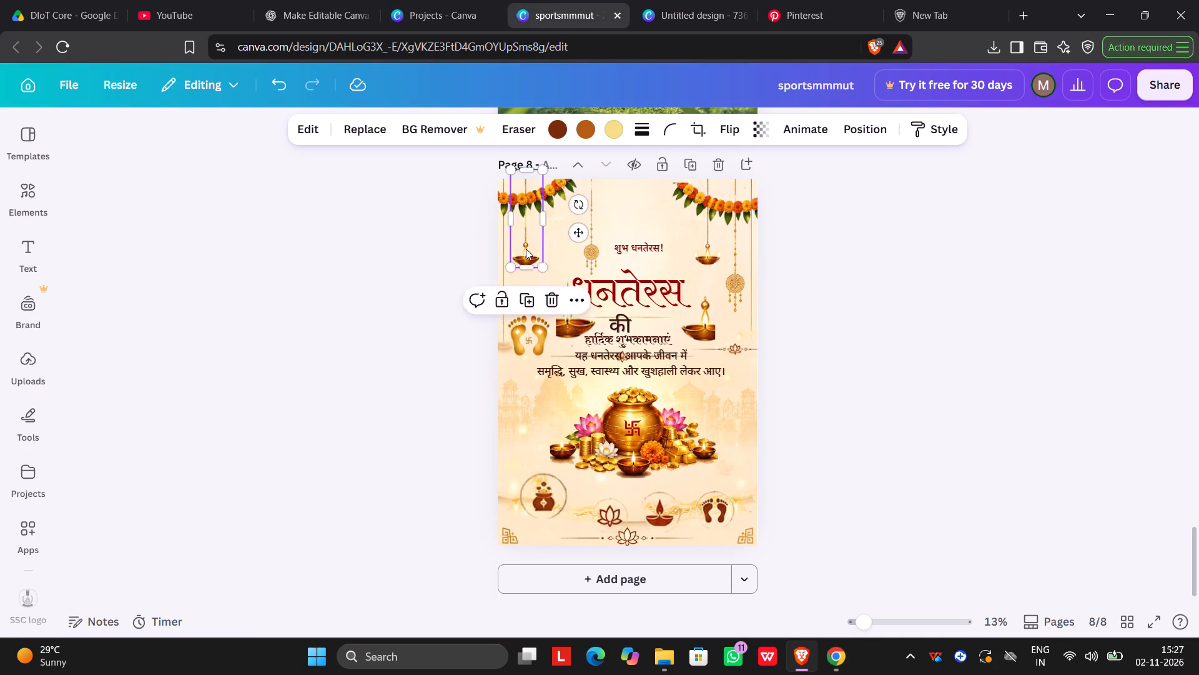
{"action": "left_click", "coordinate": [702, 317]}
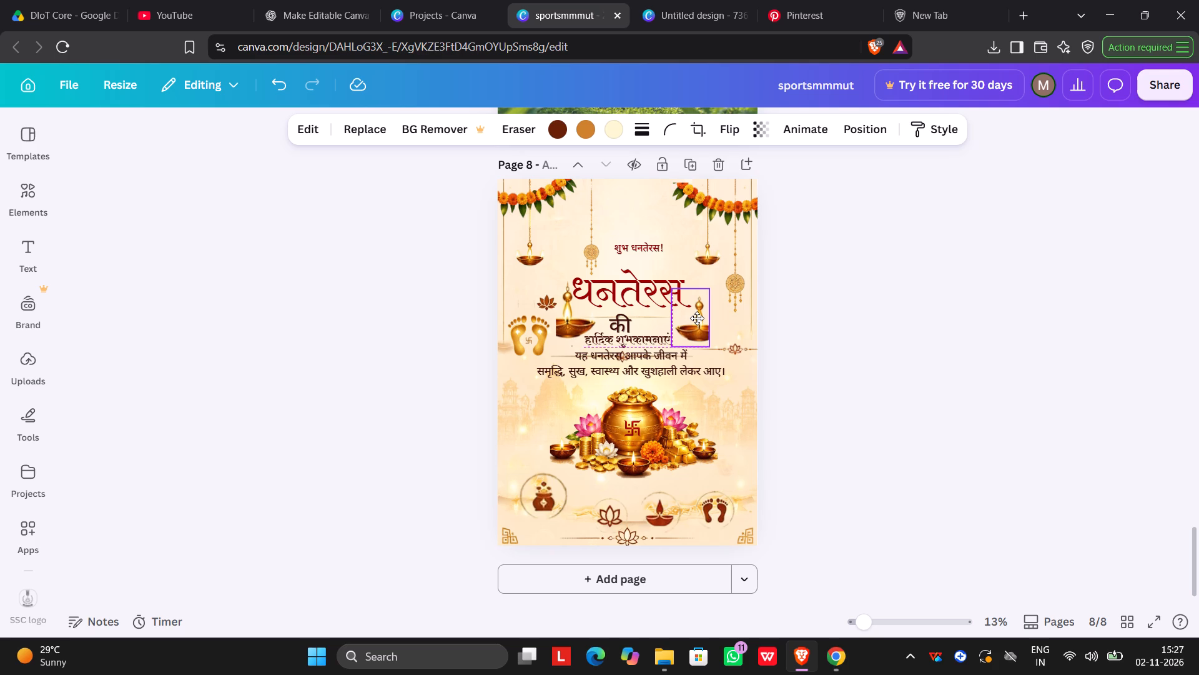
{"action": "left_click_drag", "start_coordinate": [674, 289], "coordinate": [686, 308]}
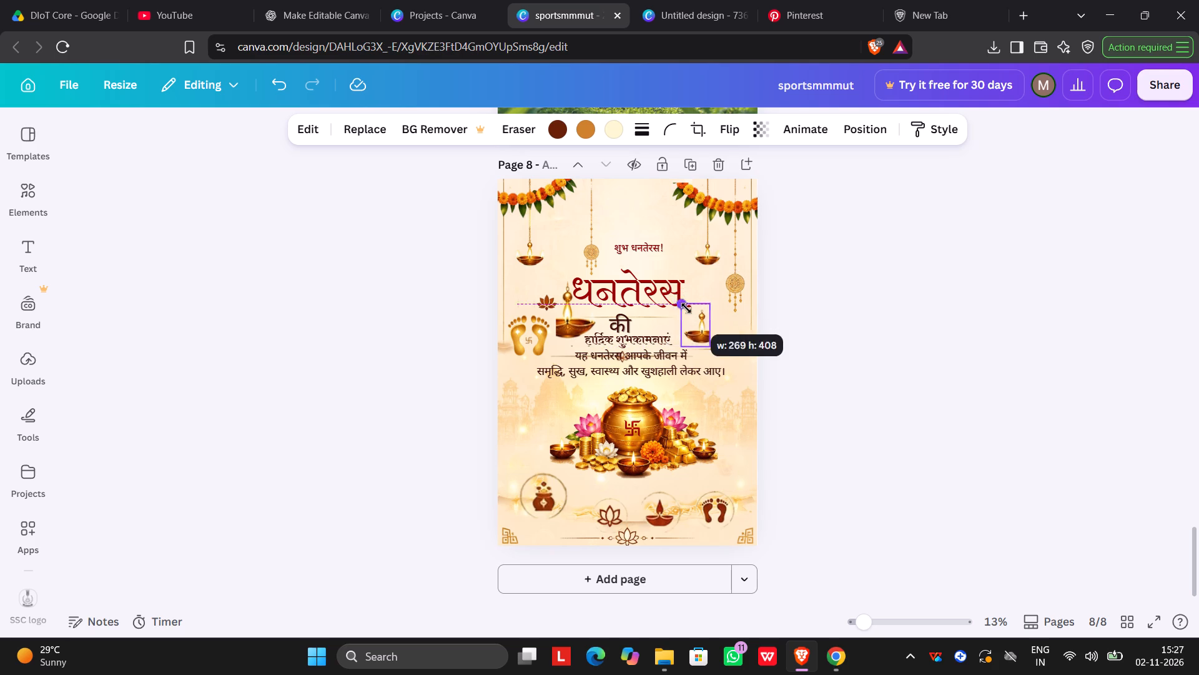
{"action": "left_click_drag", "start_coordinate": [686, 308], "coordinate": [691, 310]}
{"action": "left_click", "coordinate": [698, 13]}
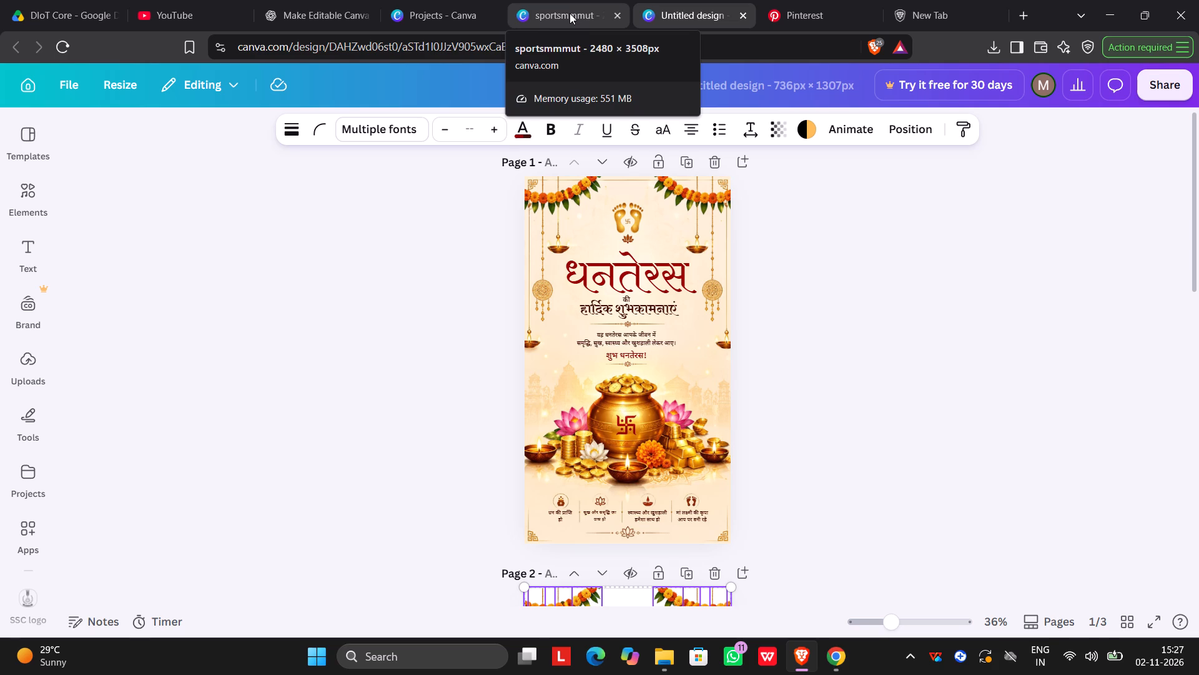
{"action": "left_click", "coordinate": [652, 12]}
{"action": "left_click", "coordinate": [551, 0]}
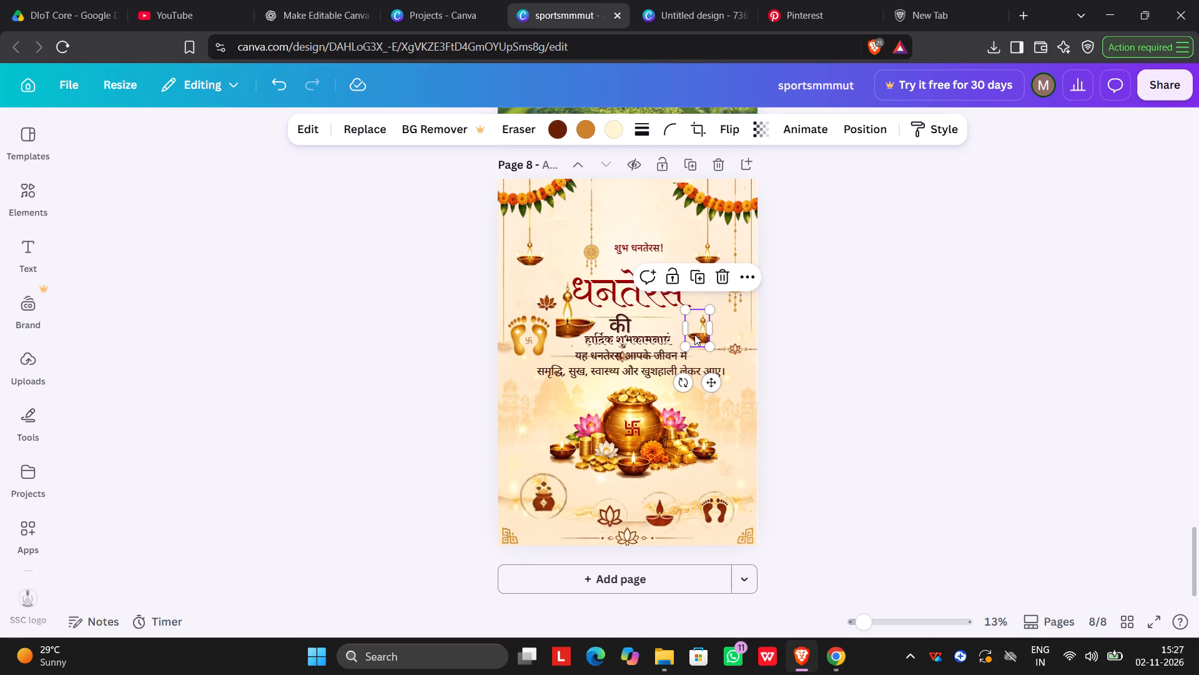
{"action": "left_click_drag", "start_coordinate": [698, 334], "coordinate": [721, 317]}
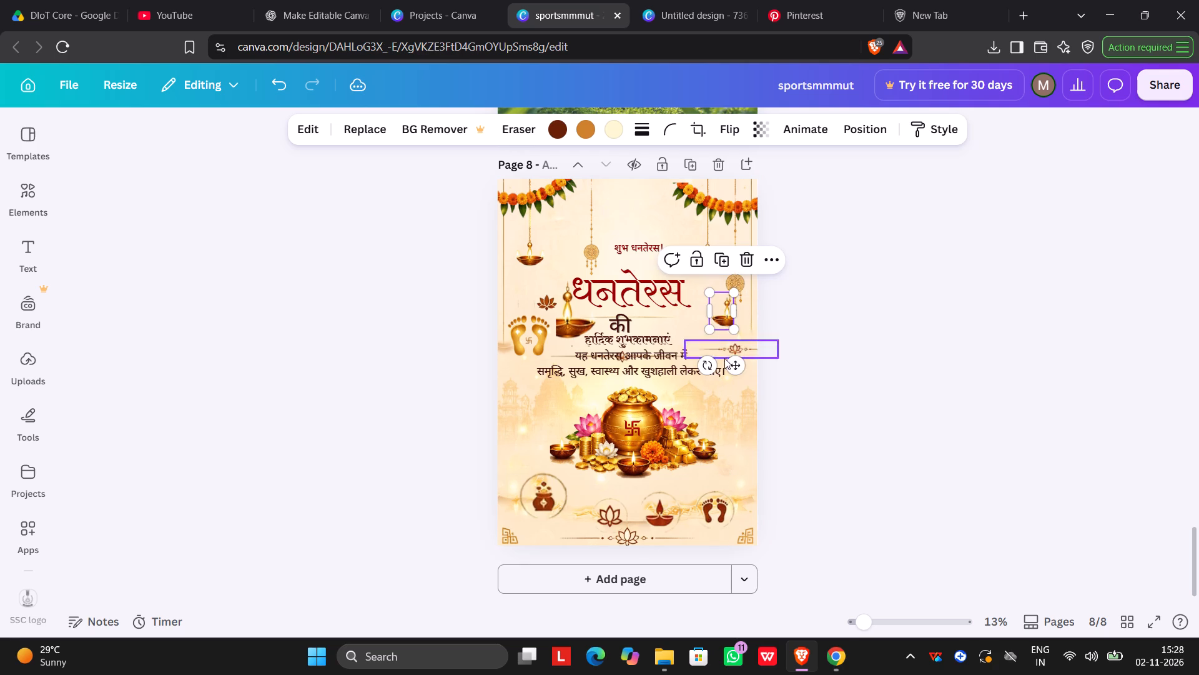
Move the lotus divider from the page's right edge to just below the right part of the two-line message.
{"action": "left_click_drag", "start_coordinate": [735, 354], "coordinate": [698, 395]}
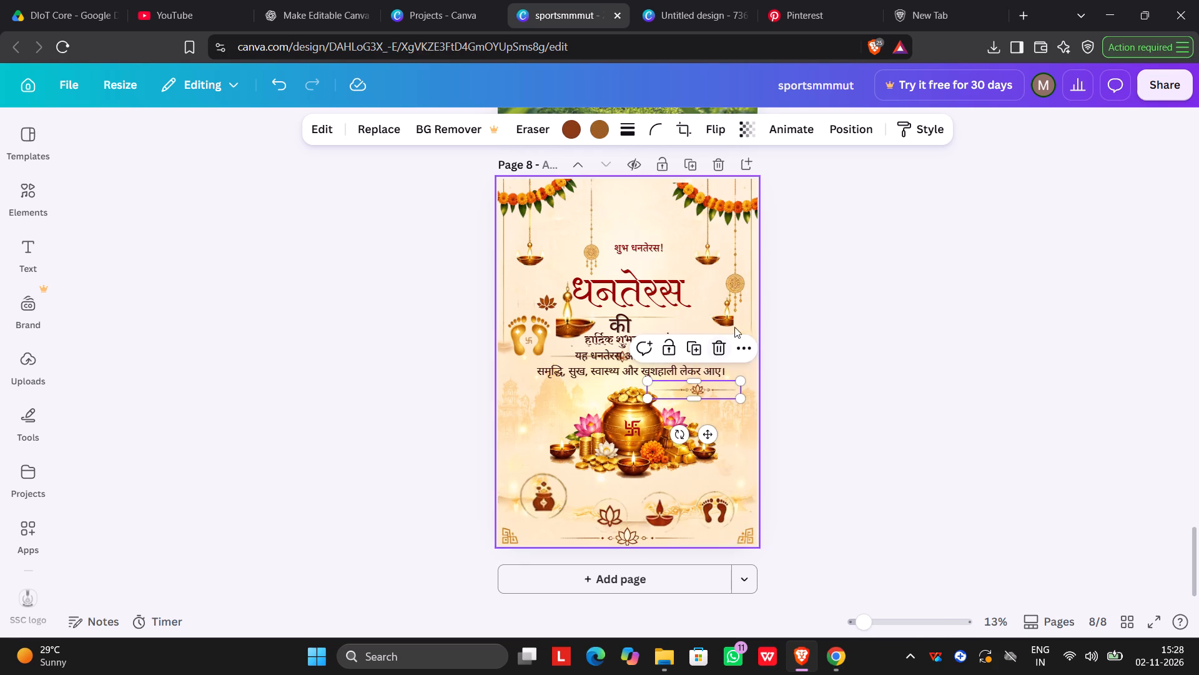
Place the shrunken right diya flush against the page's right edge, below the golden hanging ornament.
{"action": "left_click_drag", "start_coordinate": [725, 316], "coordinate": [743, 344]}
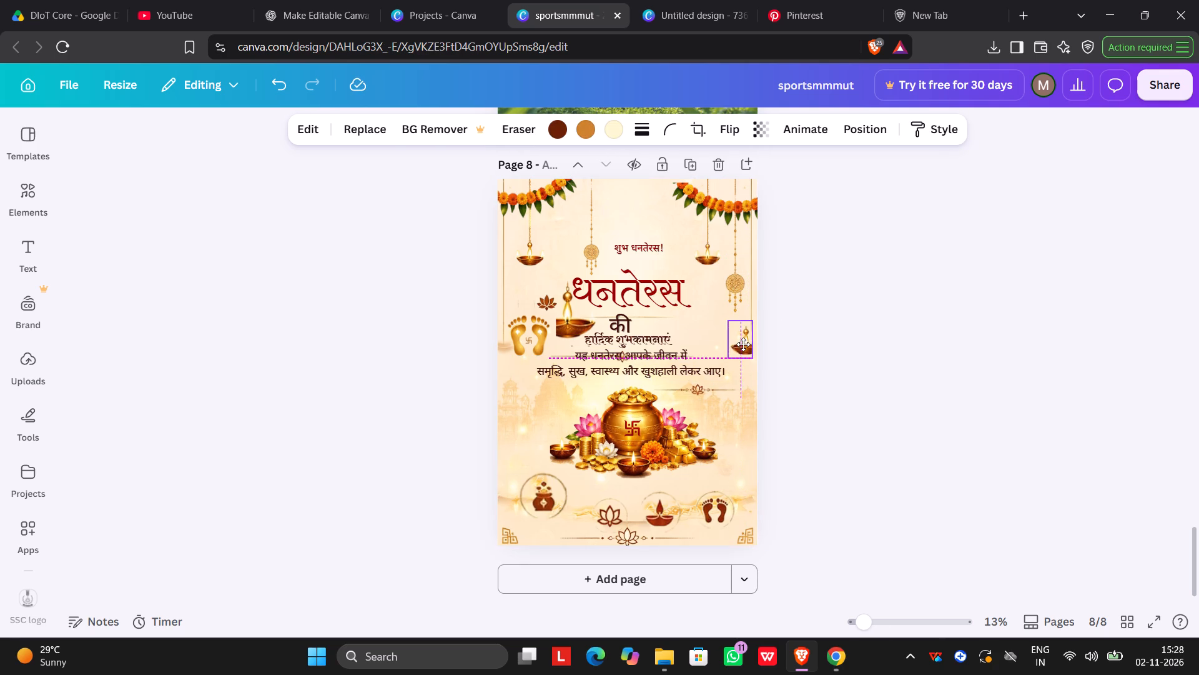
{"action": "left_click_drag", "start_coordinate": [743, 344], "coordinate": [749, 351]}
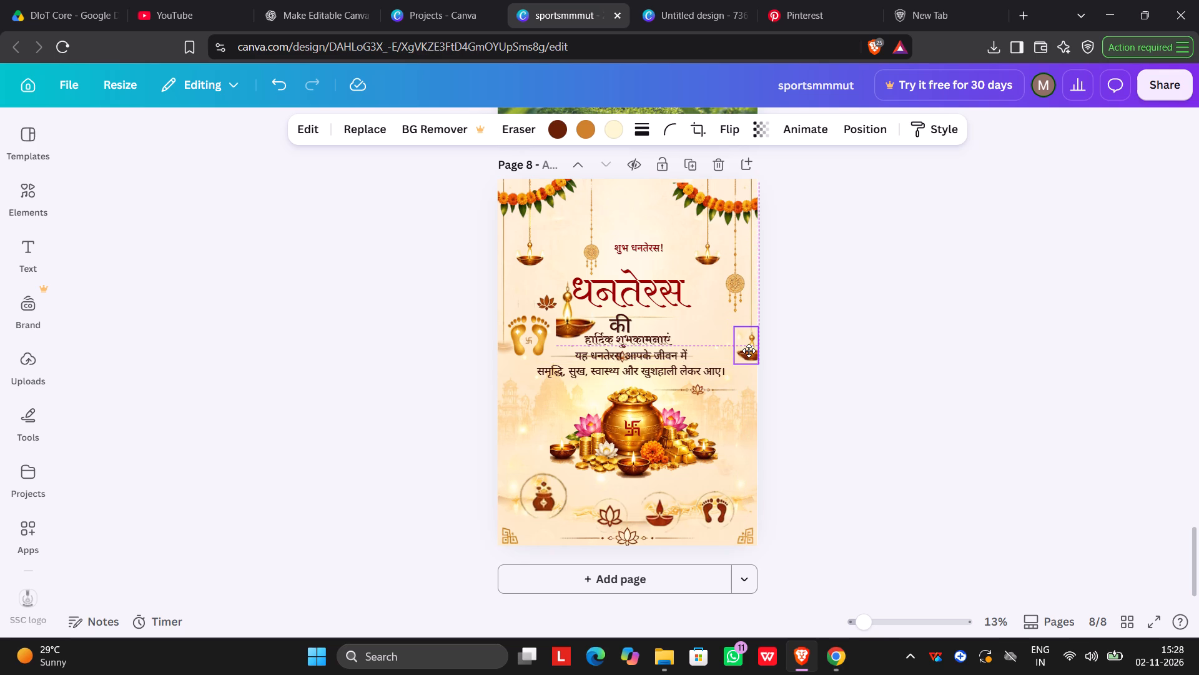
{"action": "left_click_drag", "start_coordinate": [749, 351], "coordinate": [748, 352]}
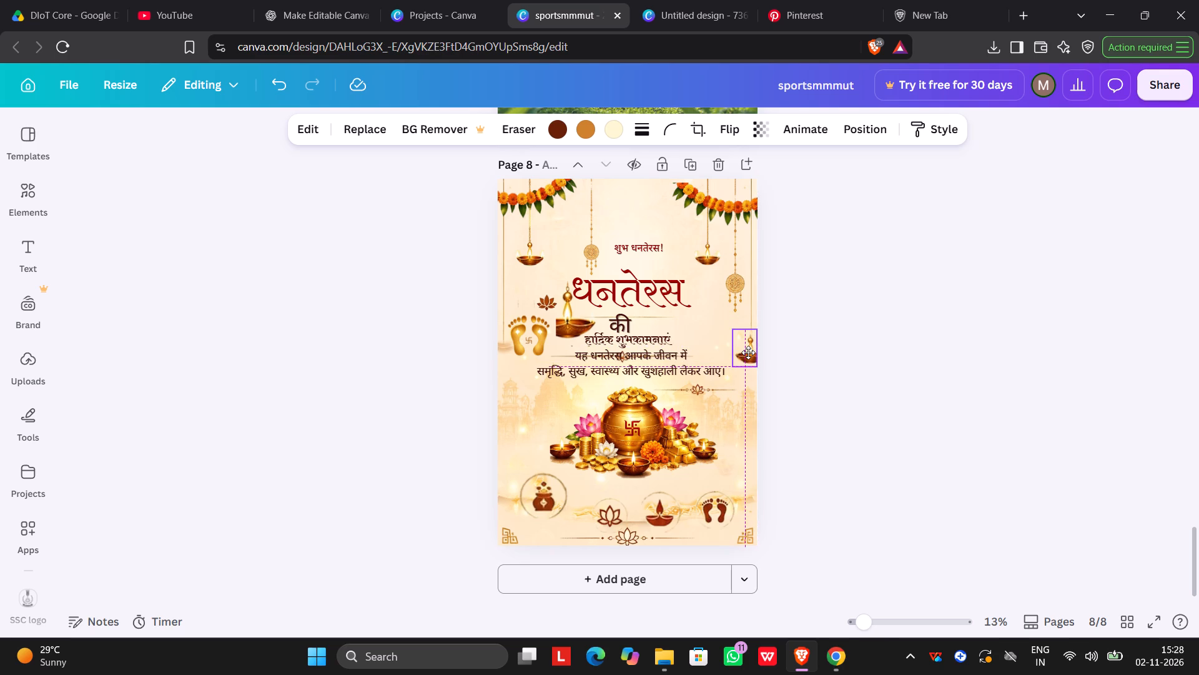
{"action": "left_click_drag", "start_coordinate": [748, 352], "coordinate": [748, 350]}
{"action": "left_click", "coordinate": [819, 330]}
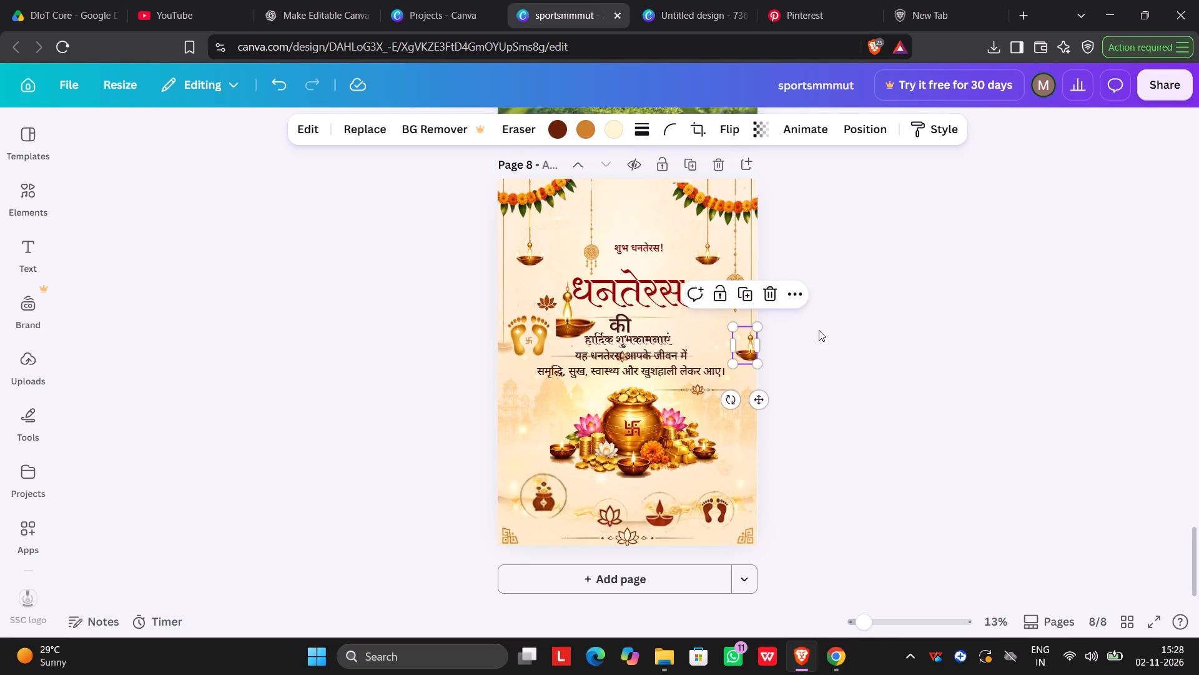
Move the large diya under the धनतेरस title's left end to the page's left edge, below the footprints, and shrink it.
{"action": "left_click", "coordinate": [576, 327]}
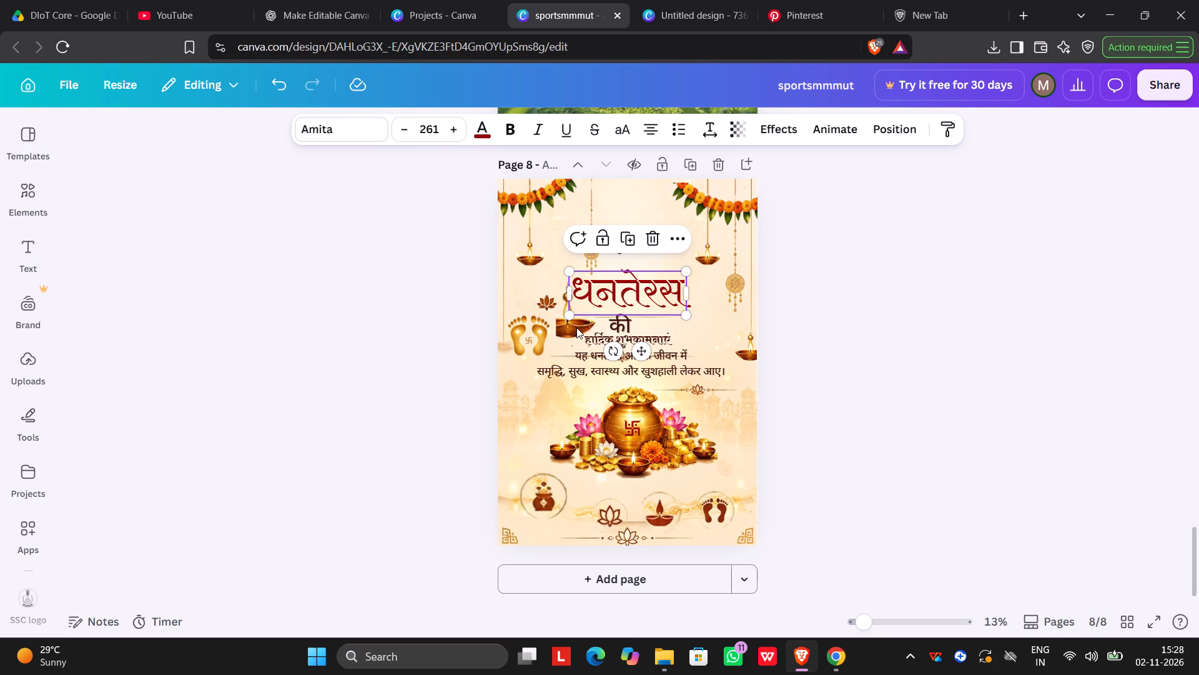
{"action": "left_click_drag", "start_coordinate": [570, 331], "coordinate": [513, 389]}
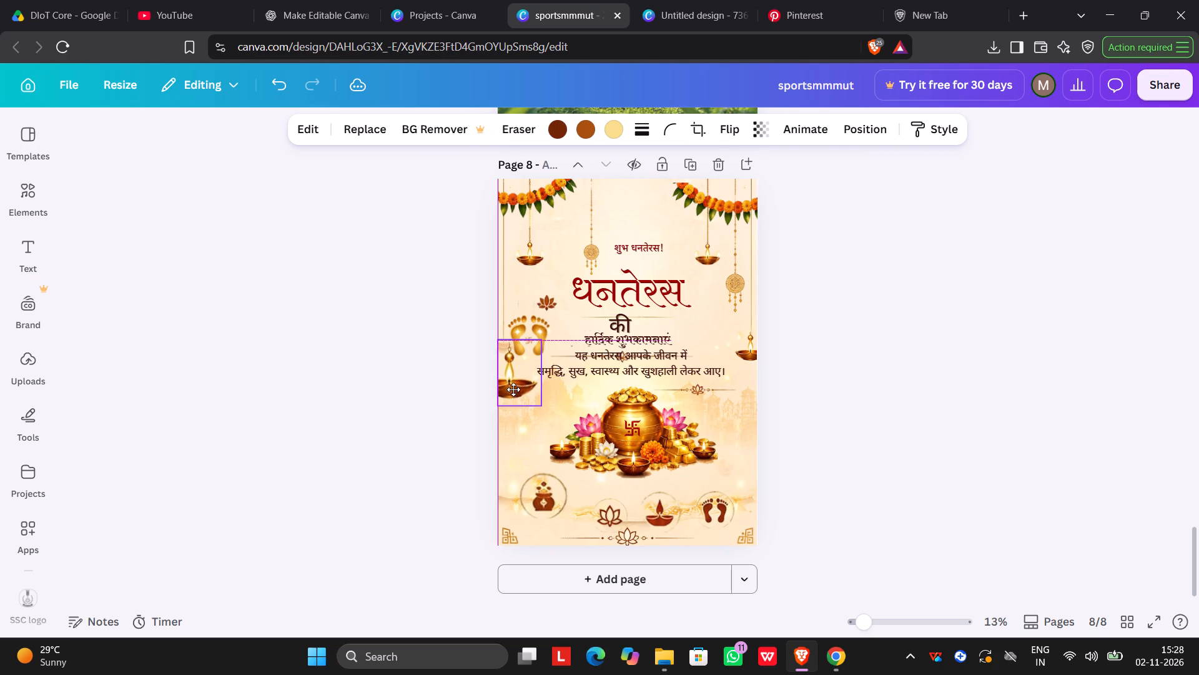
{"action": "left_click_drag", "start_coordinate": [513, 389], "coordinate": [513, 390]}
{"action": "left_click_drag", "start_coordinate": [538, 407], "coordinate": [531, 382]}
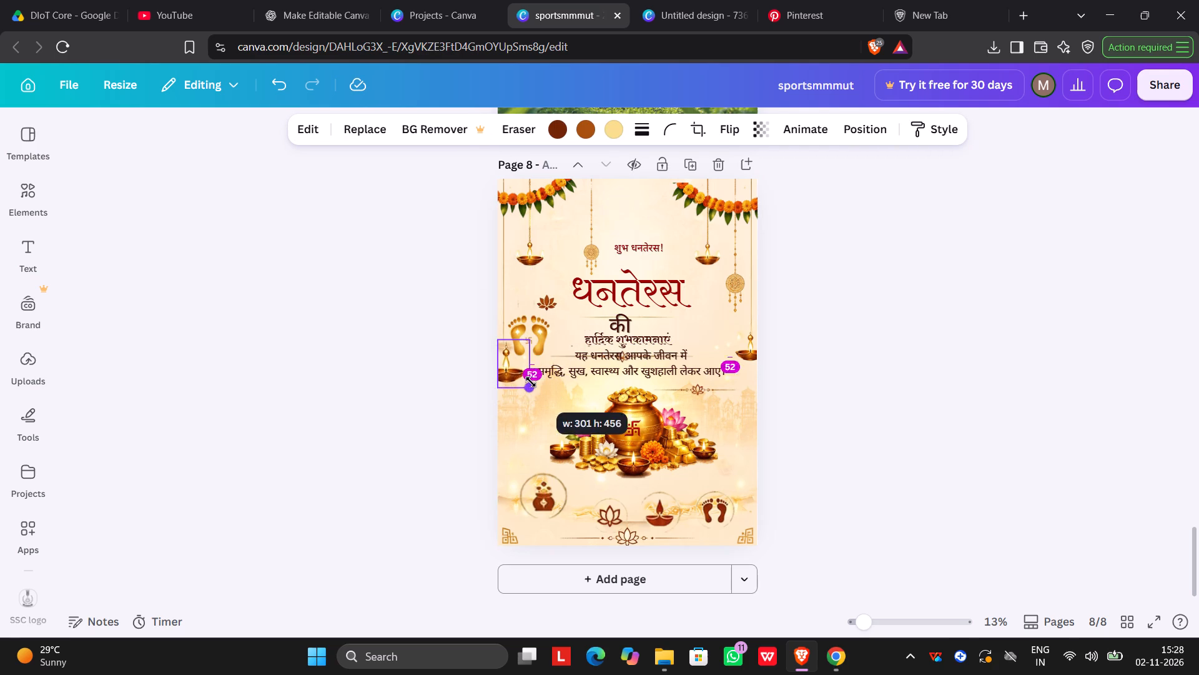
{"action": "left_click_drag", "start_coordinate": [531, 382], "coordinate": [528, 366]}
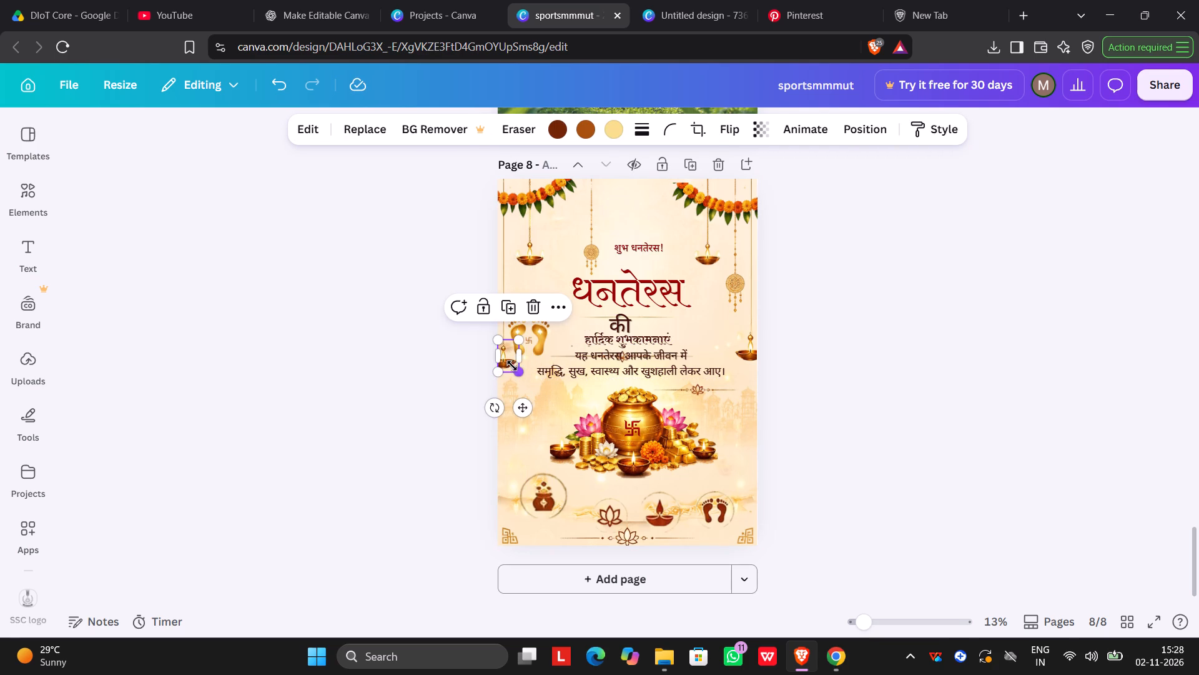
Move the shrunken diya from the page's left edge across to sit beside the right-edge diya for size comparison.
{"action": "left_click", "coordinate": [508, 354]}
{"action": "left_click_drag", "start_coordinate": [511, 364], "coordinate": [592, 374]}
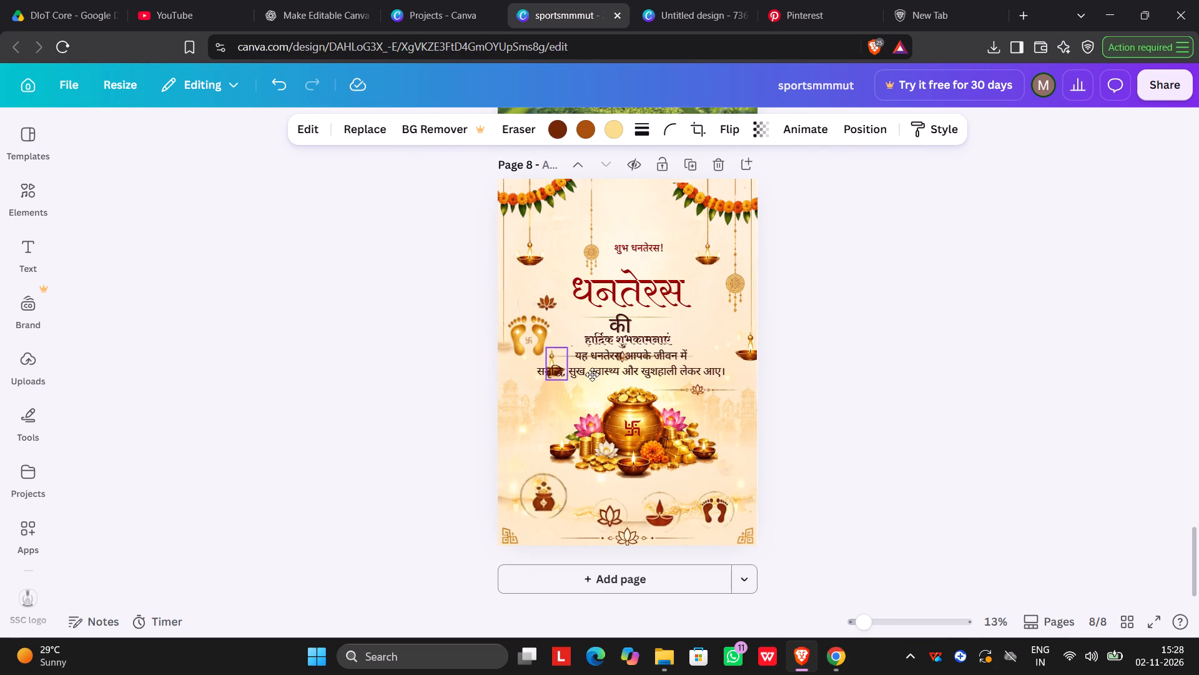
{"action": "left_click_drag", "start_coordinate": [592, 374], "coordinate": [726, 357]}
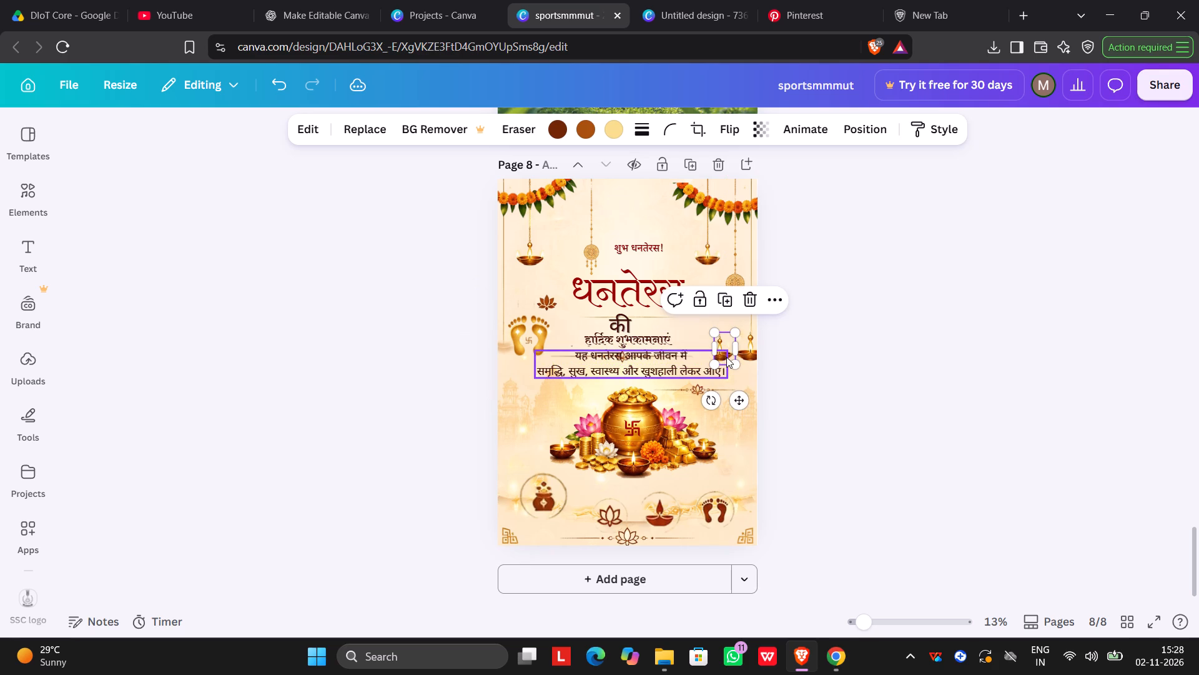
Resize the moved diya to about 235 px wide to match the right-edge diya, keeping it just left of that one.
{"action": "left_click", "coordinate": [731, 364]}
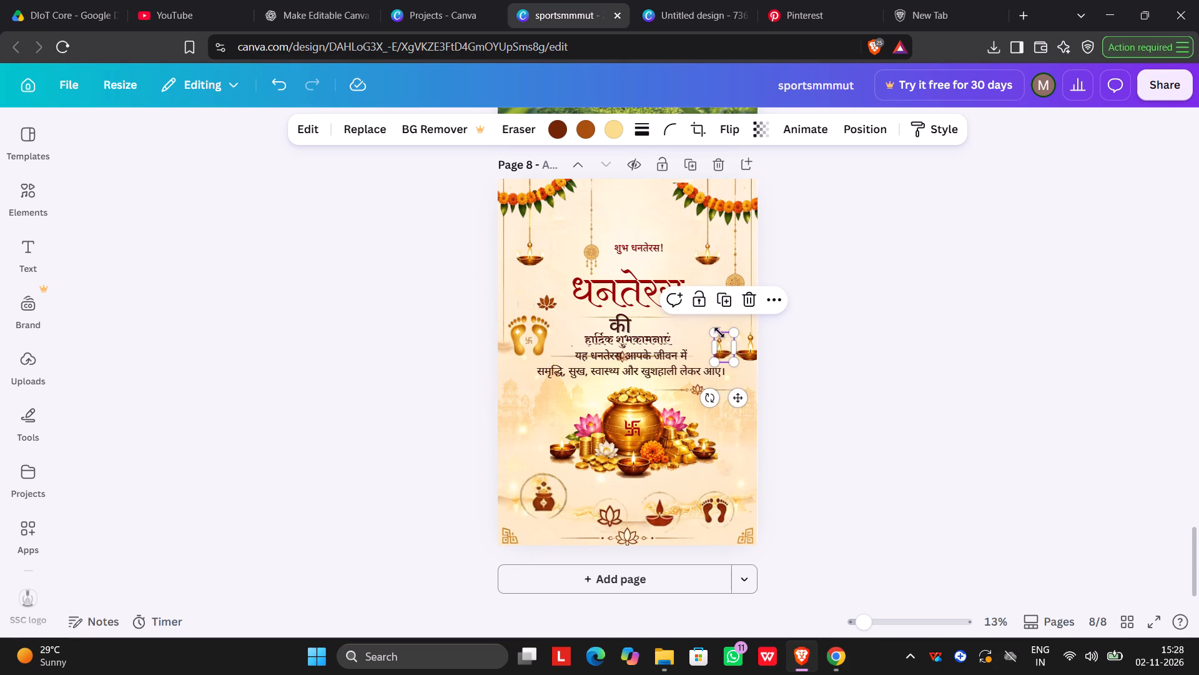
{"action": "left_click_drag", "start_coordinate": [713, 332], "coordinate": [716, 336]}
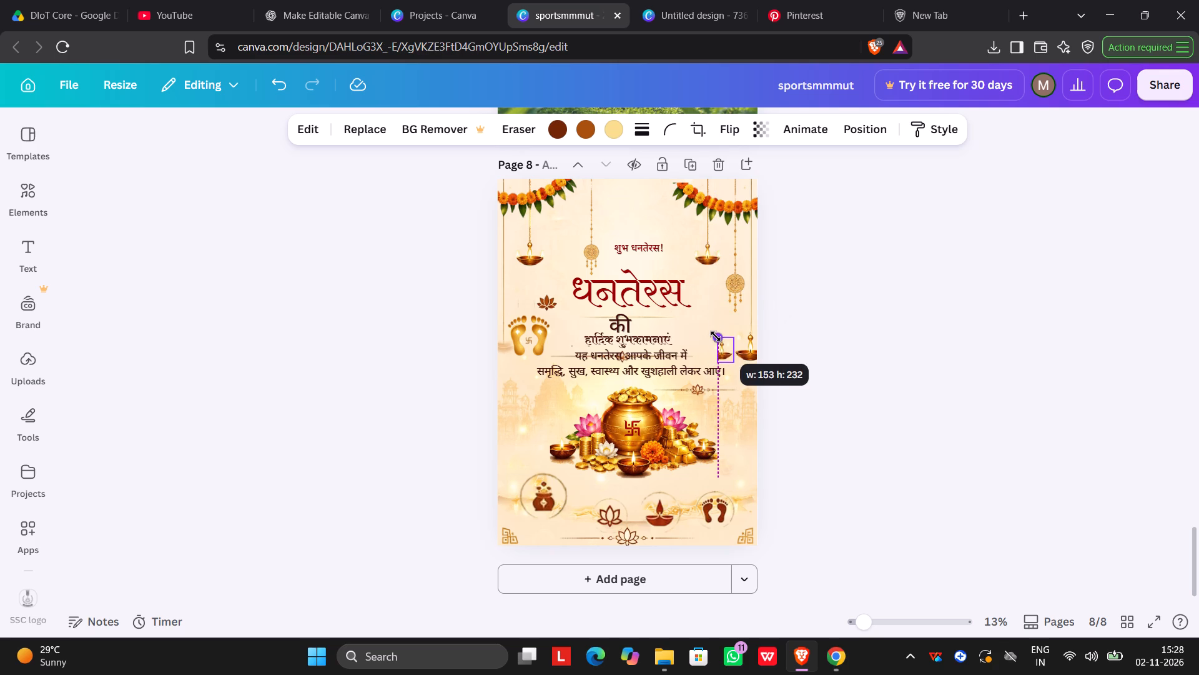
{"action": "left_click_drag", "start_coordinate": [716, 336], "coordinate": [715, 337]}
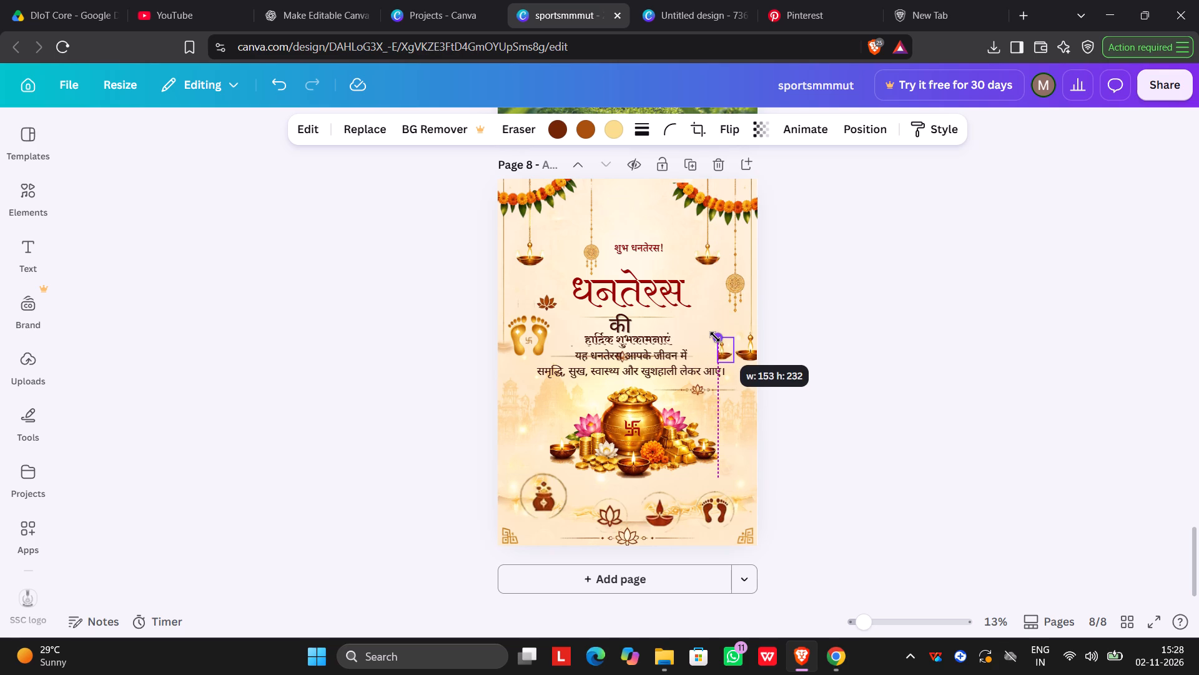
{"action": "left_click_drag", "start_coordinate": [715, 337], "coordinate": [699, 334]}
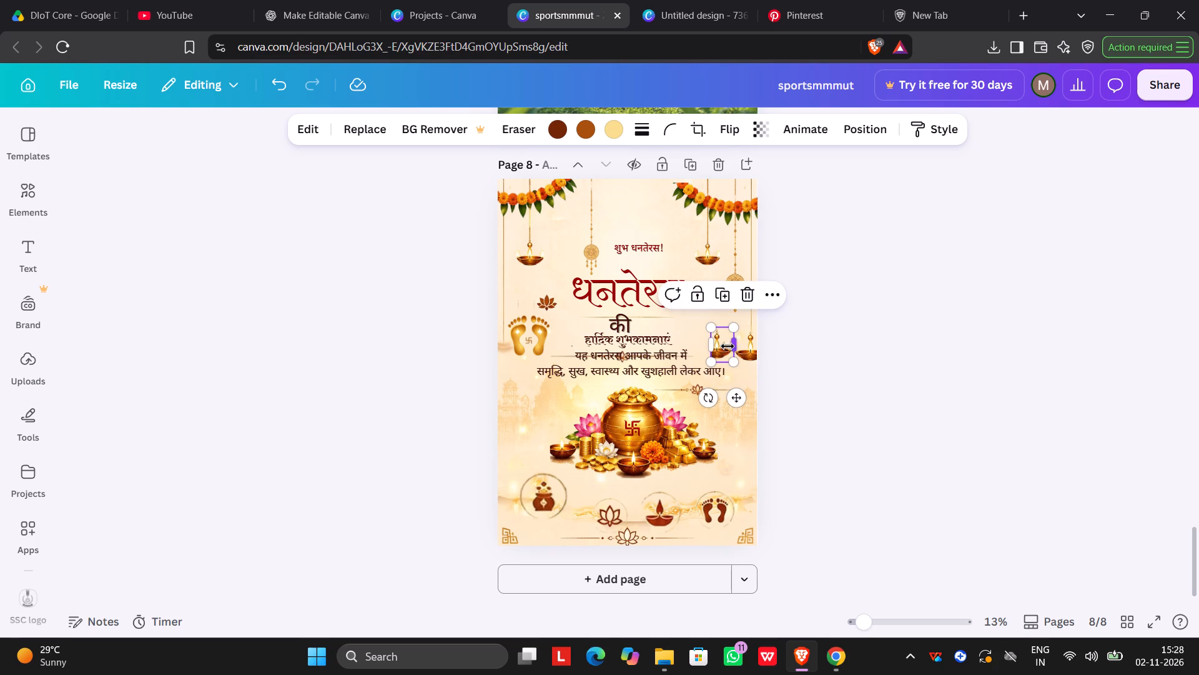
{"action": "left_click", "coordinate": [724, 346]}
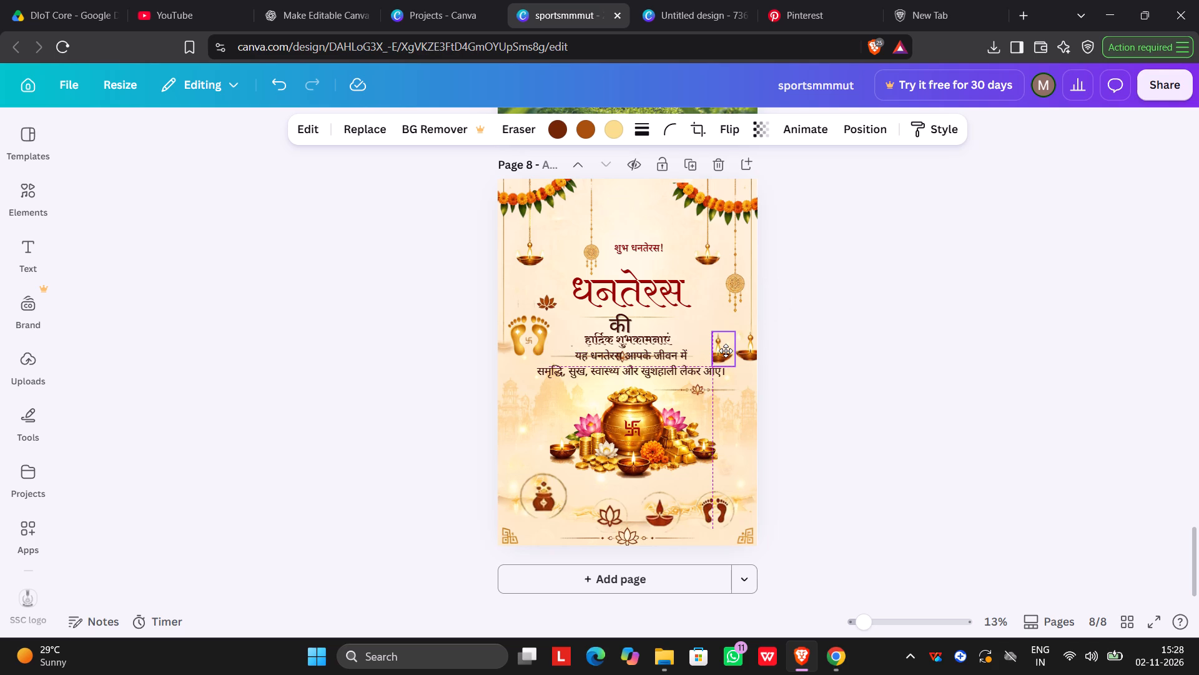
{"action": "left_click", "coordinate": [797, 356]}
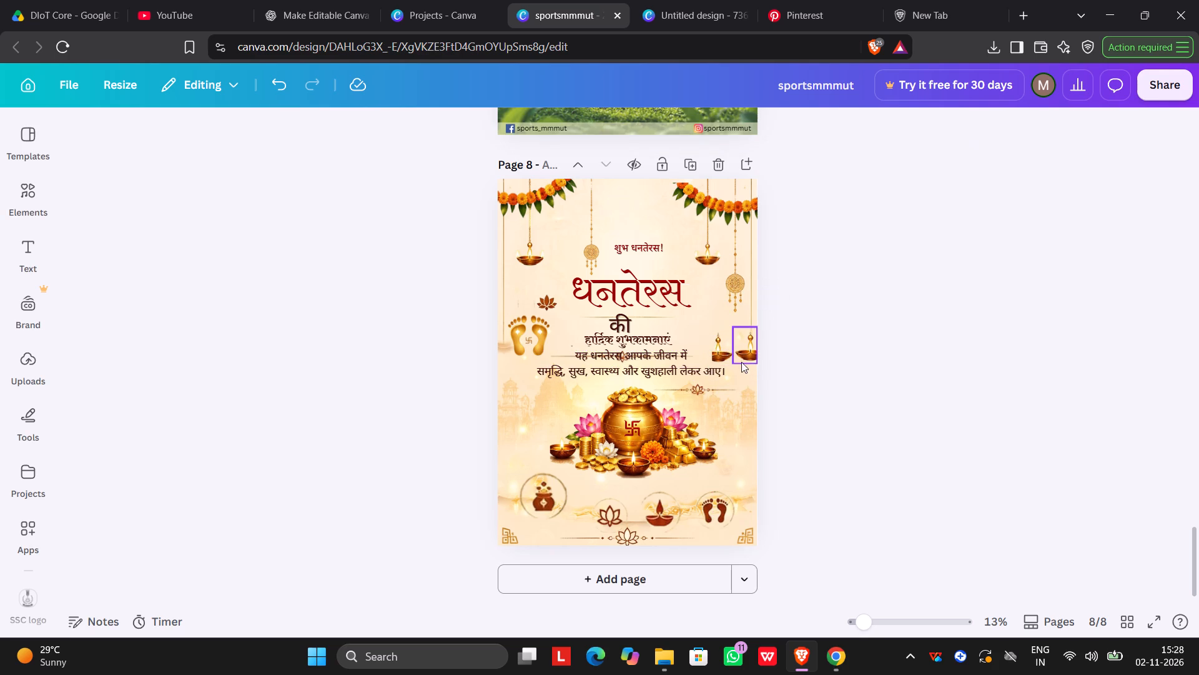
{"action": "left_click", "coordinate": [726, 357]}
{"action": "left_click", "coordinate": [719, 338]}
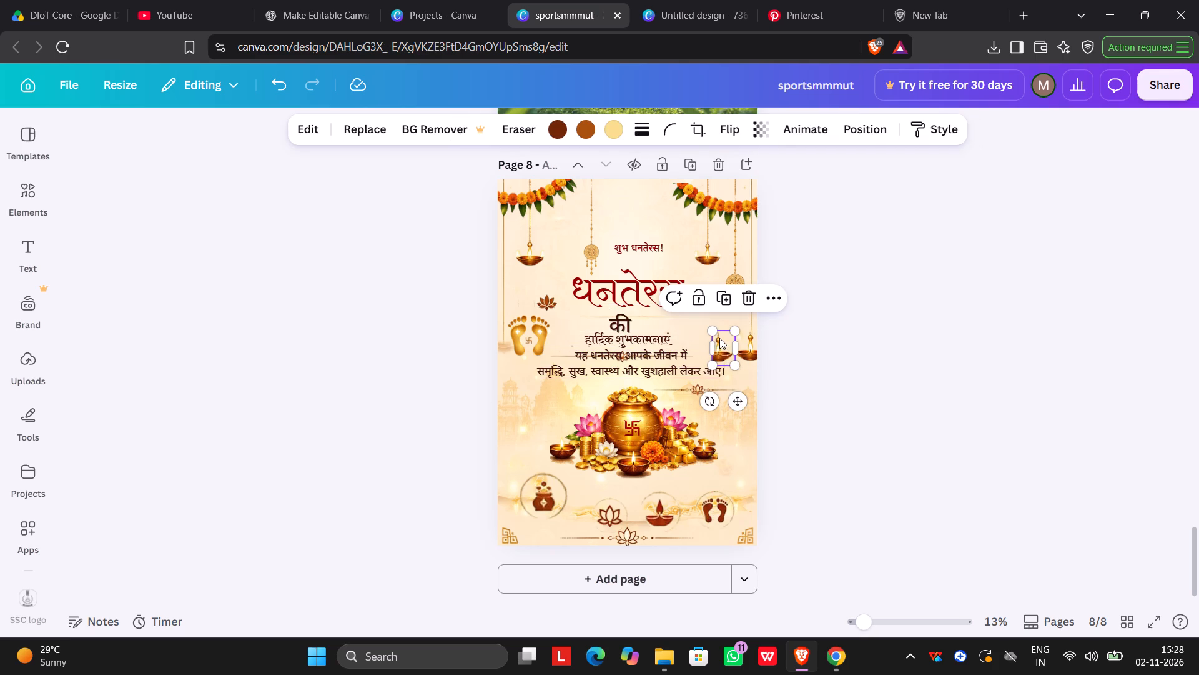
{"action": "left_click_drag", "start_coordinate": [731, 362], "coordinate": [735, 366]}
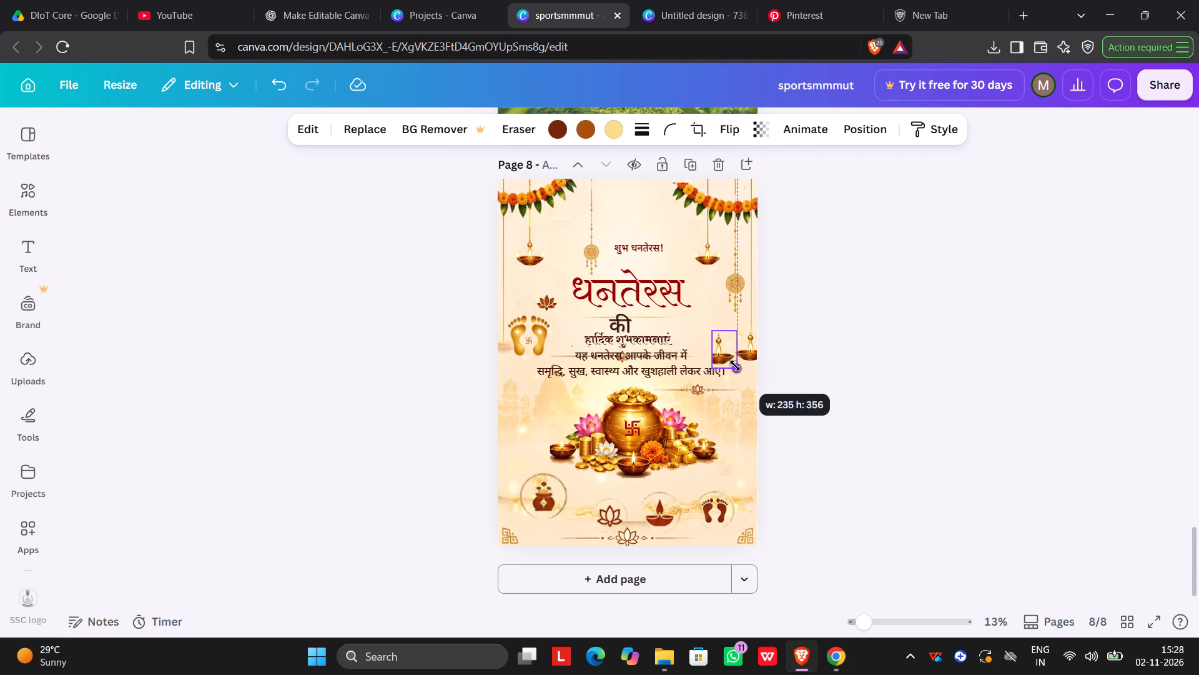
{"action": "left_click_drag", "start_coordinate": [735, 366], "coordinate": [741, 361]}
Nudge the two-line message beginning यह धनतेरस slightly upward.
{"action": "left_click", "coordinate": [795, 332]}
{"action": "left_click", "coordinate": [724, 352]}
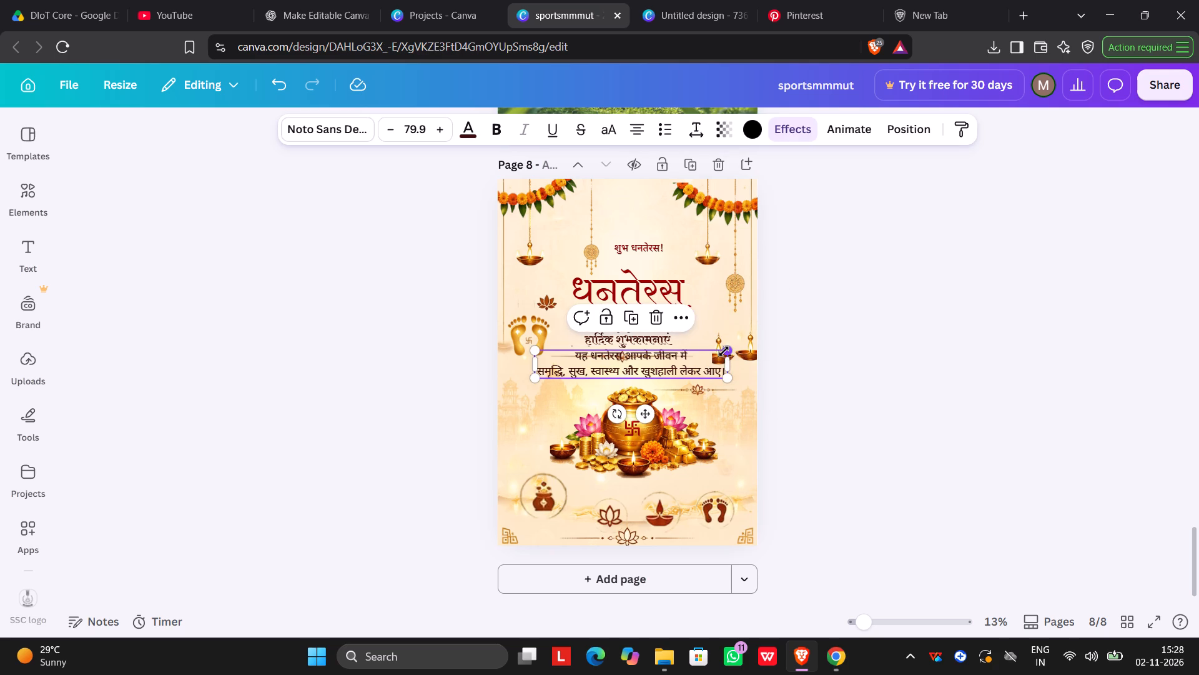
{"action": "left_click", "coordinate": [795, 347]}
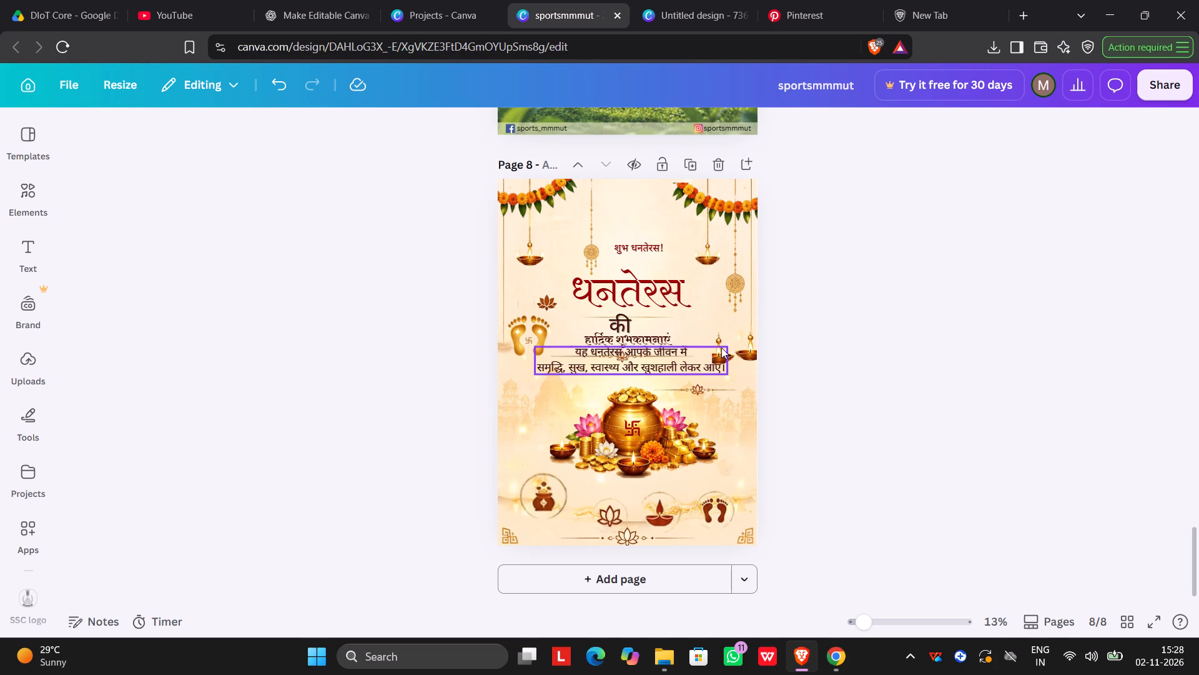
Nudge the resized diya slightly up so it sits level with the right-edge diya.
{"action": "left_click", "coordinate": [721, 338]}
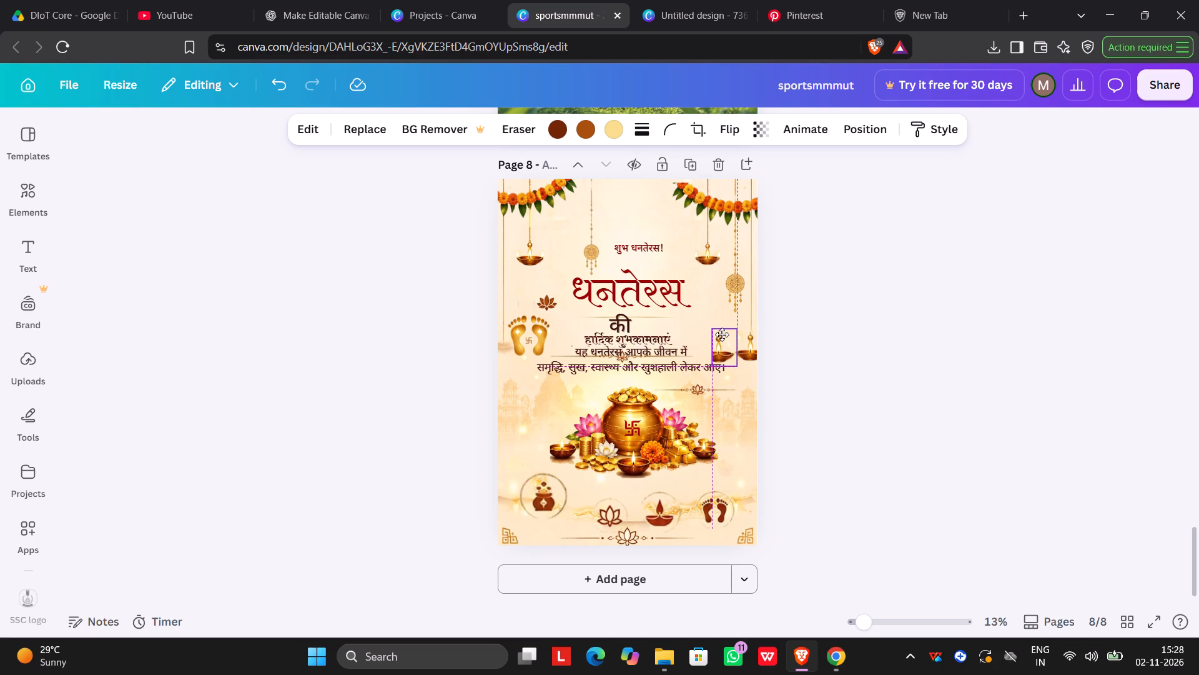
Move the resized diya back to the page's left edge, level with the golden footprints, shifting the footprints inward to make room.
{"action": "left_click", "coordinate": [830, 329]}
{"action": "left_click_drag", "start_coordinate": [728, 349], "coordinate": [505, 364]}
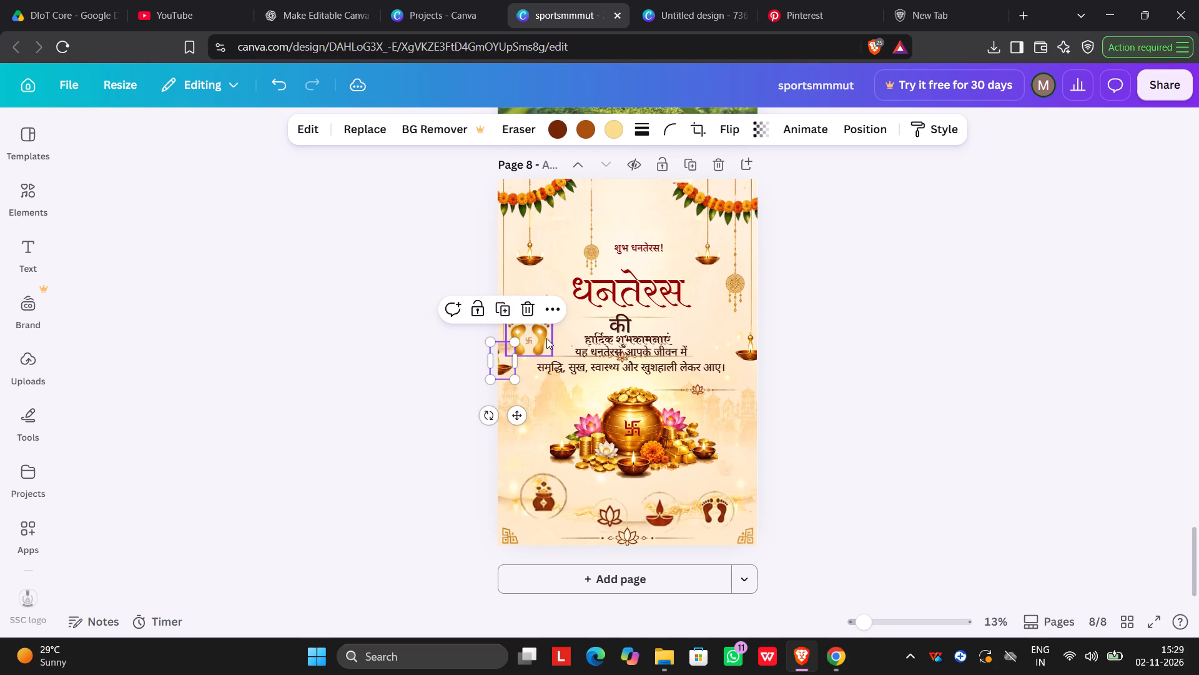
{"action": "left_click_drag", "start_coordinate": [546, 338], "coordinate": [581, 351]}
{"action": "left_click_drag", "start_coordinate": [500, 362], "coordinate": [518, 351]}
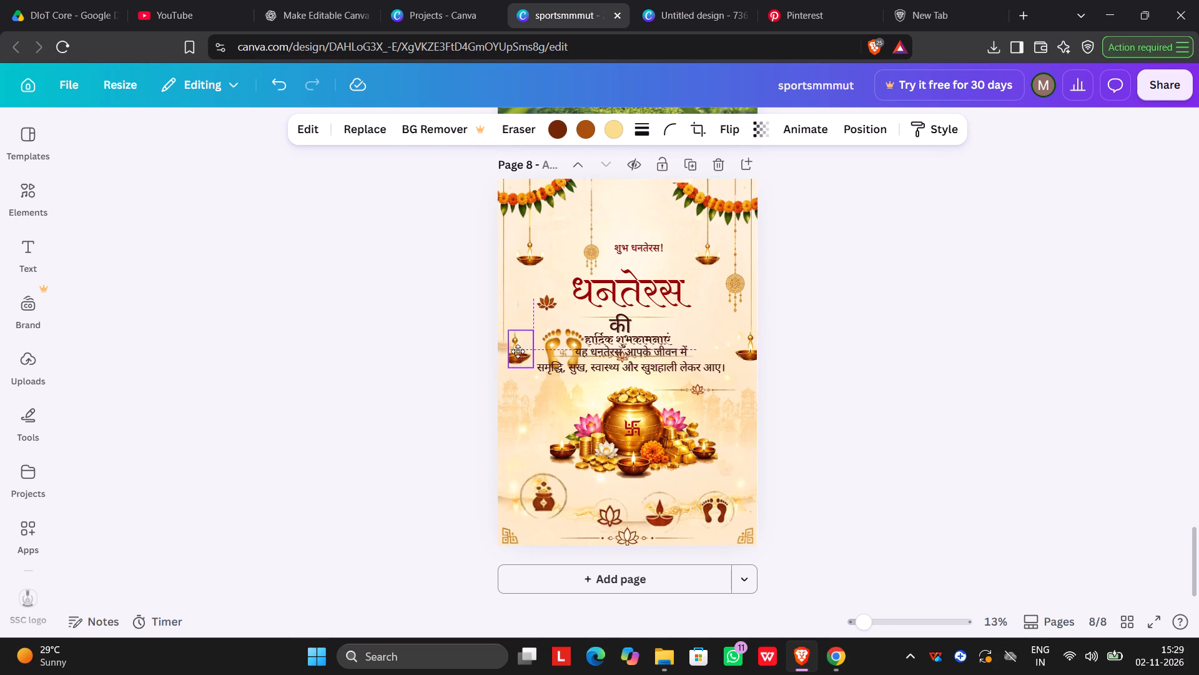
{"action": "left_click_drag", "start_coordinate": [518, 351], "coordinate": [508, 354]}
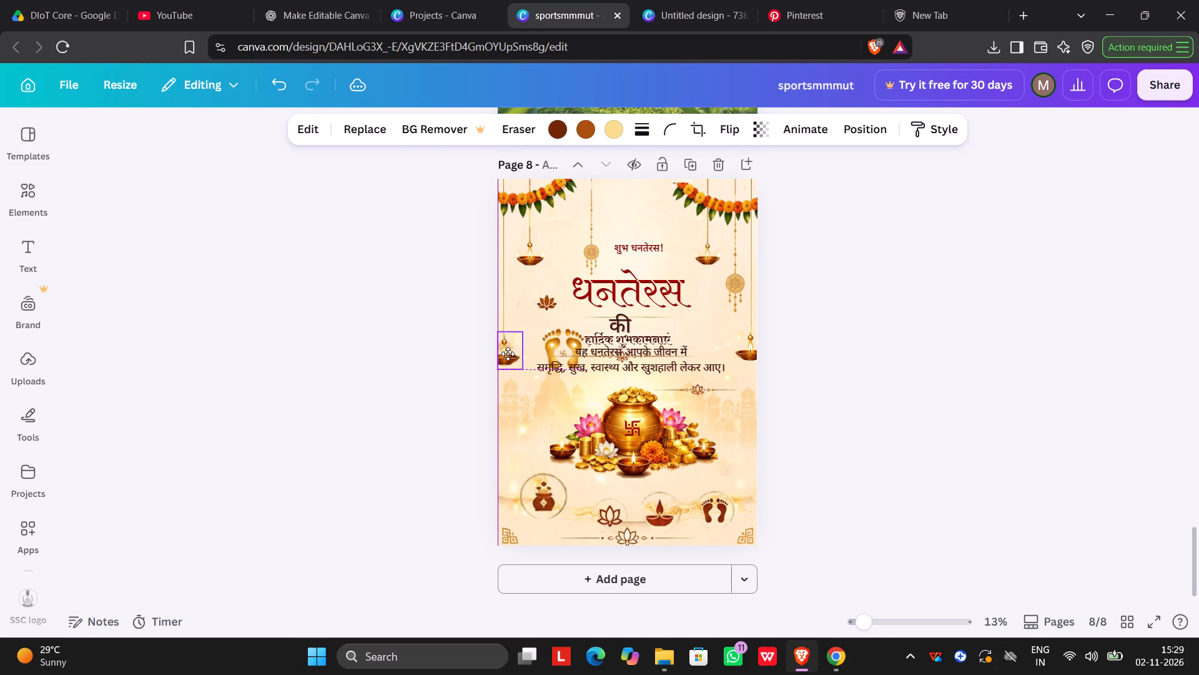
{"action": "left_click_drag", "start_coordinate": [508, 354], "coordinate": [520, 351]}
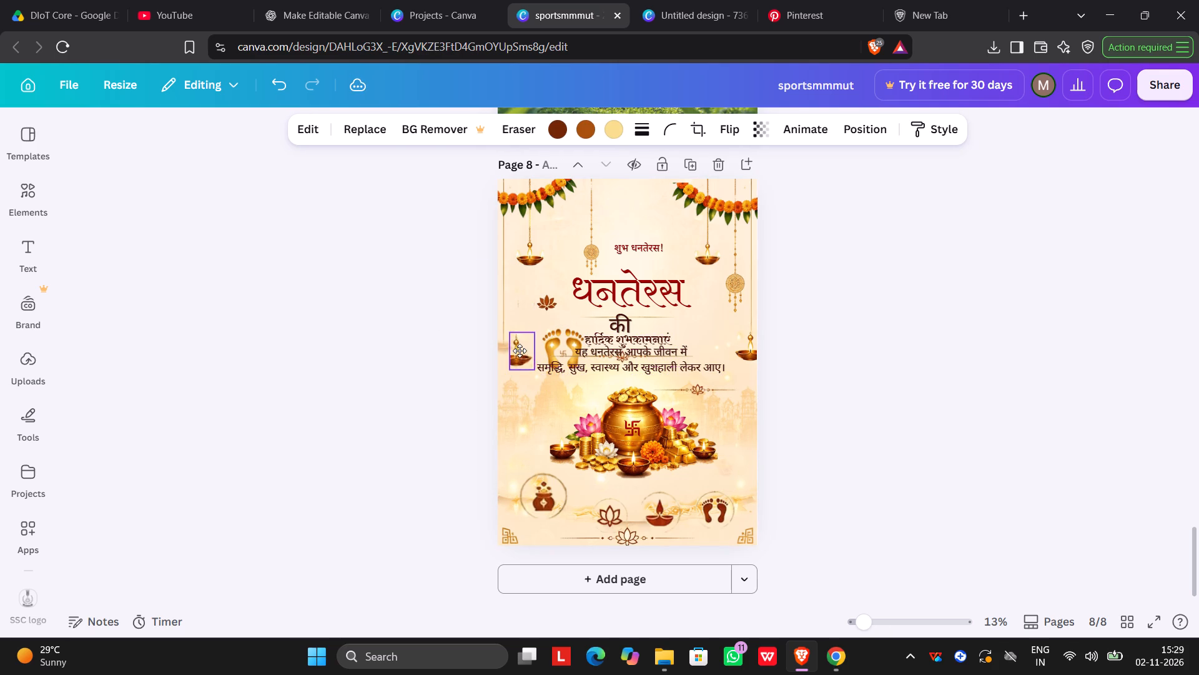
{"action": "left_click_drag", "start_coordinate": [520, 351], "coordinate": [506, 347]}
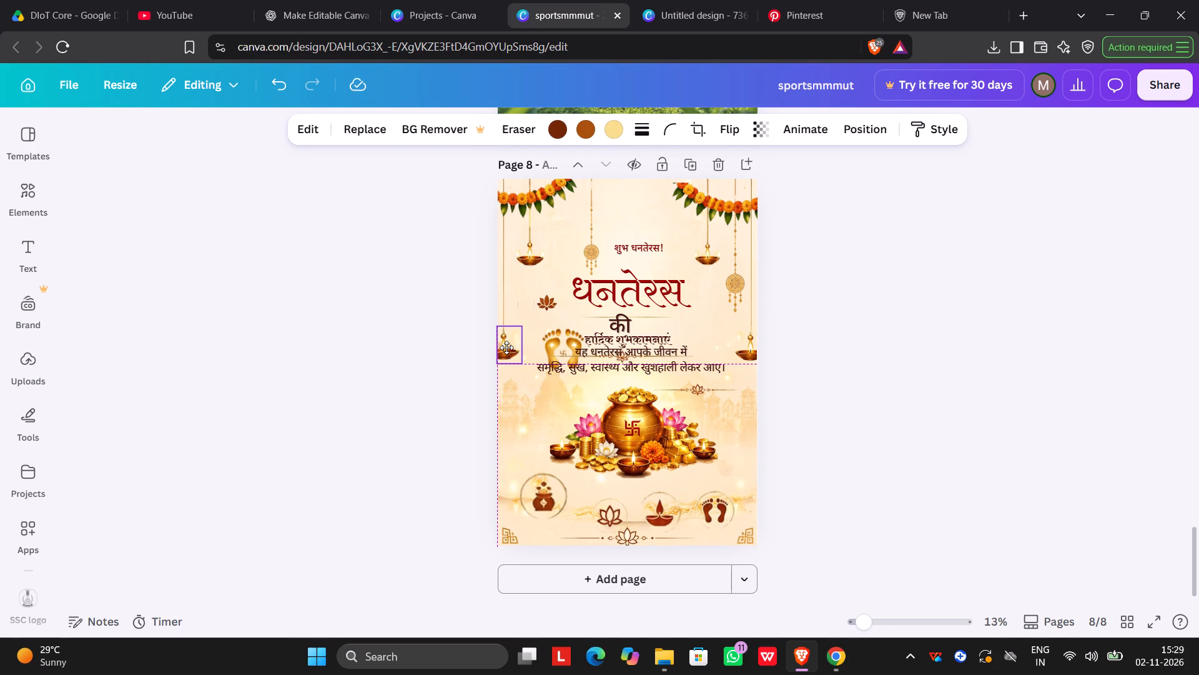
{"action": "left_click_drag", "start_coordinate": [506, 347], "coordinate": [520, 311]}
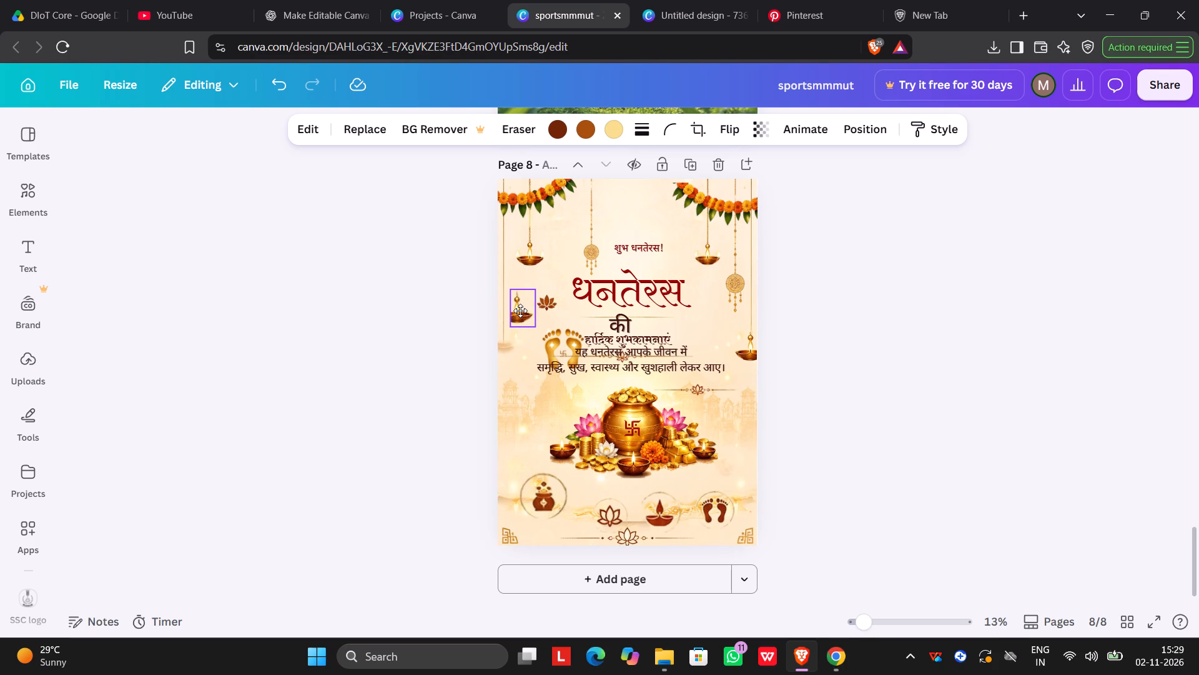
{"action": "left_click_drag", "start_coordinate": [520, 311], "coordinate": [508, 337]}
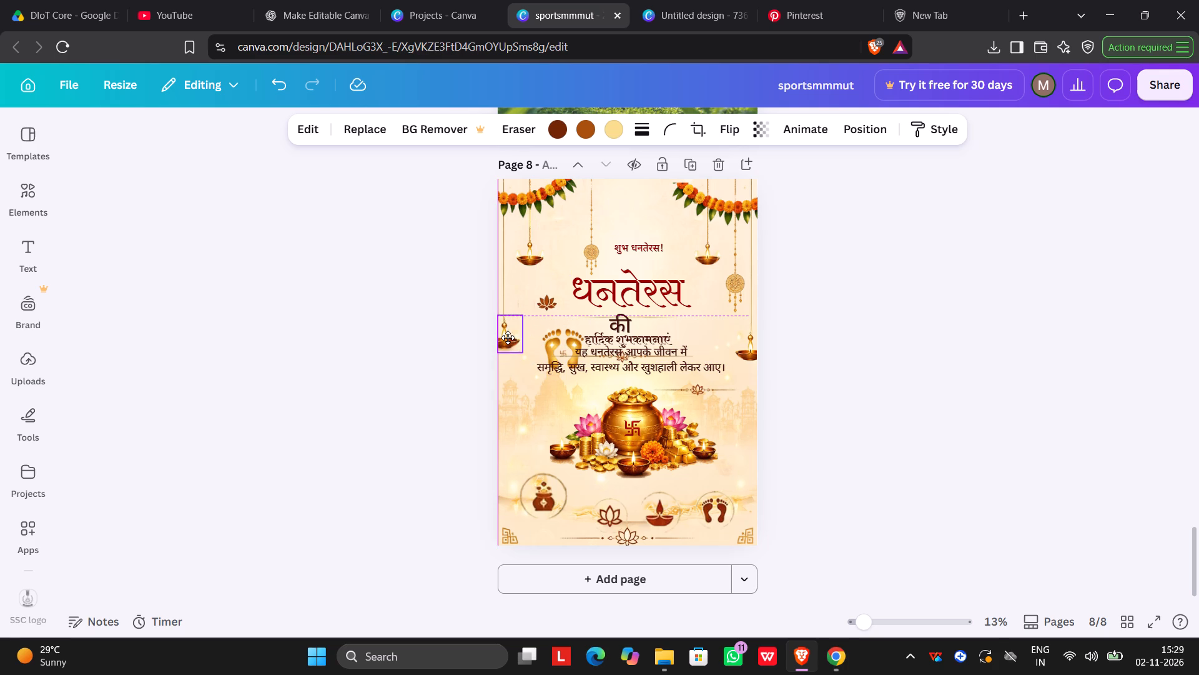
{"action": "left_click_drag", "start_coordinate": [508, 337], "coordinate": [507, 339]}
{"action": "left_click", "coordinate": [851, 316]}
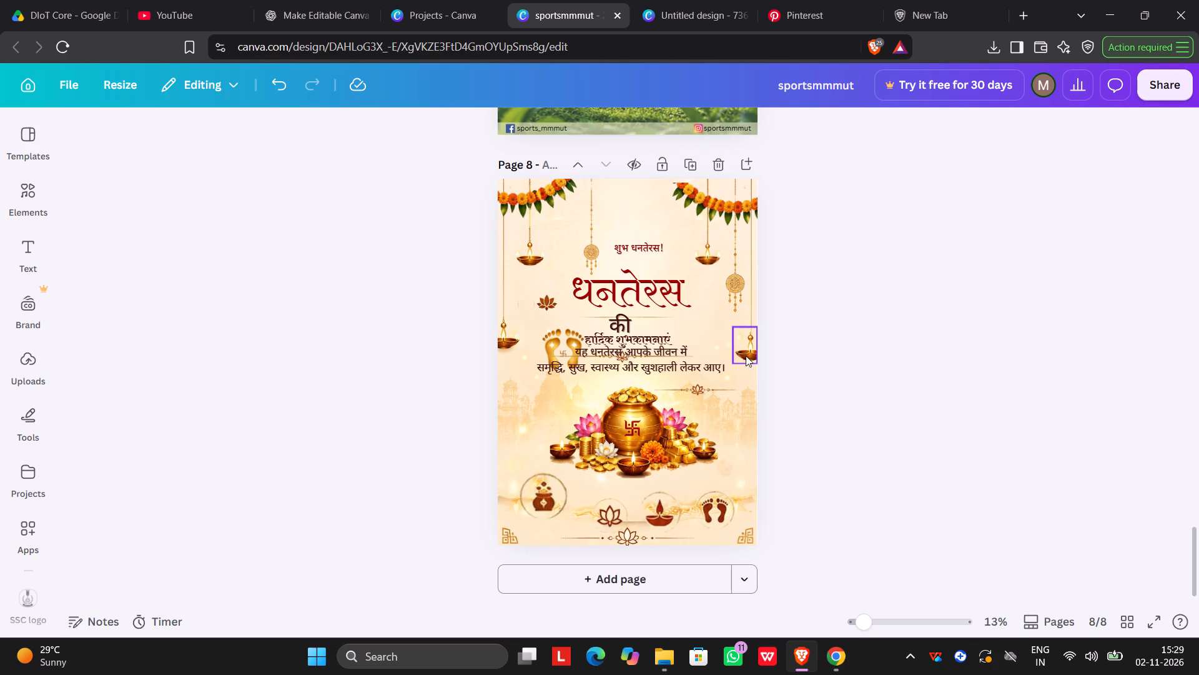
Raise the right-edge diya slightly so it sits level with the left-edge diya, keeping it against the page edge.
{"action": "left_click_drag", "start_coordinate": [743, 350], "coordinate": [738, 344]}
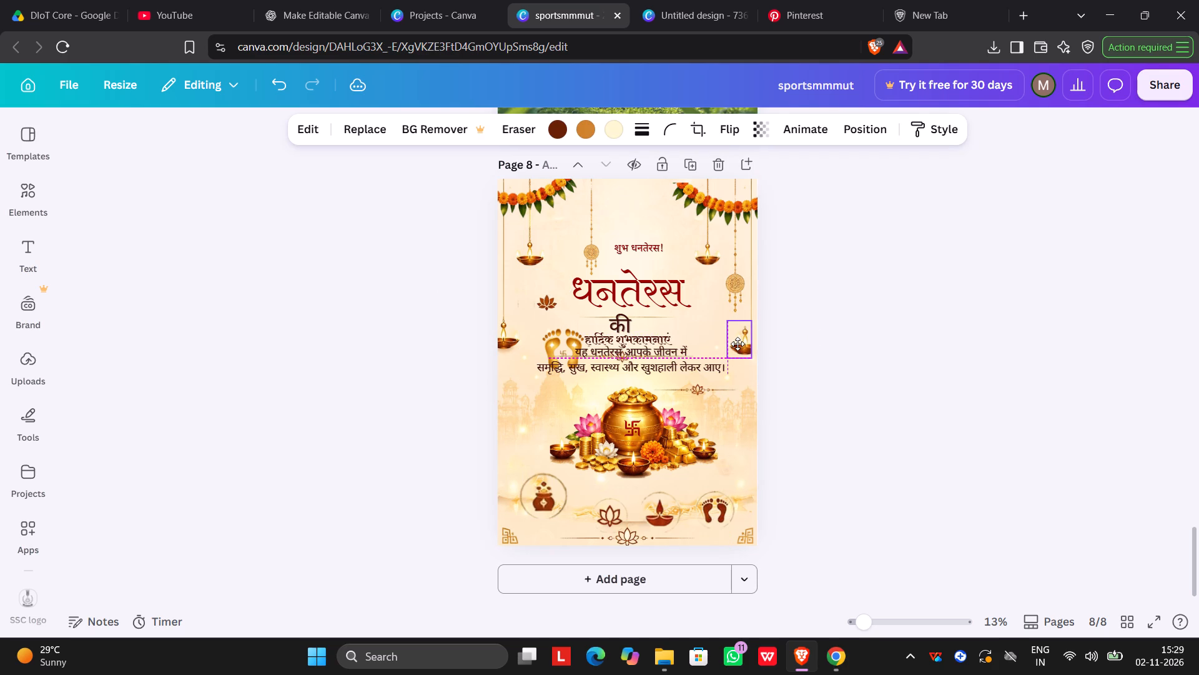
{"action": "left_click_drag", "start_coordinate": [738, 344], "coordinate": [738, 340]}
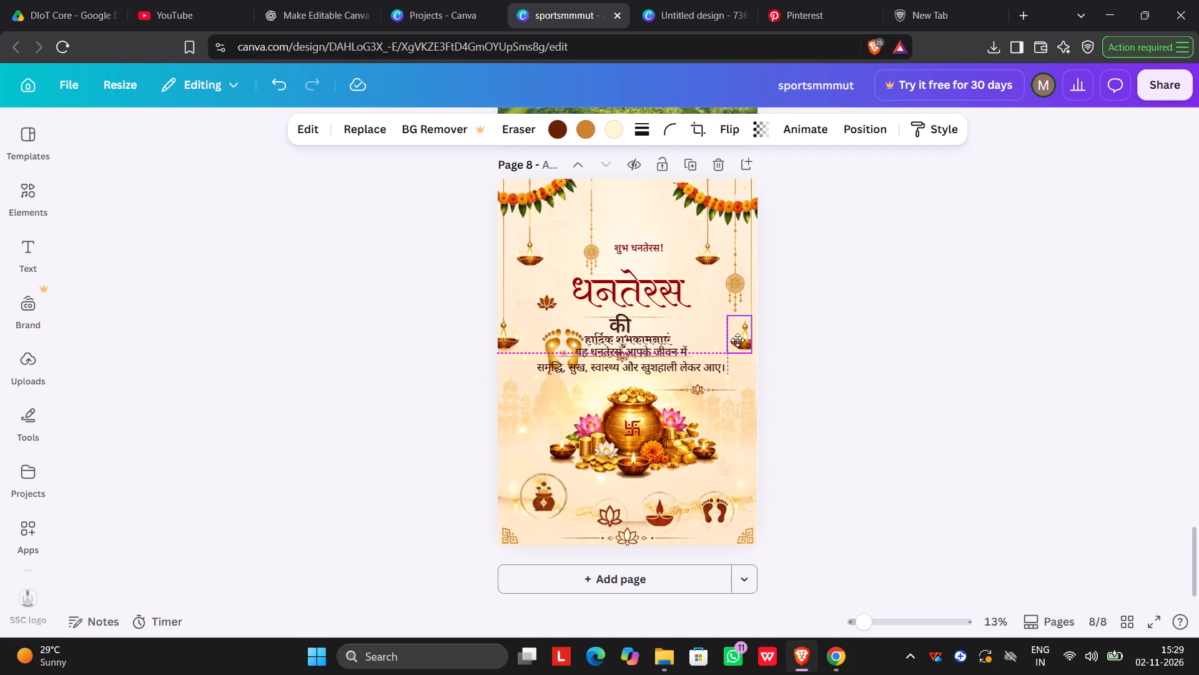
{"action": "left_click_drag", "start_coordinate": [738, 340], "coordinate": [741, 342]}
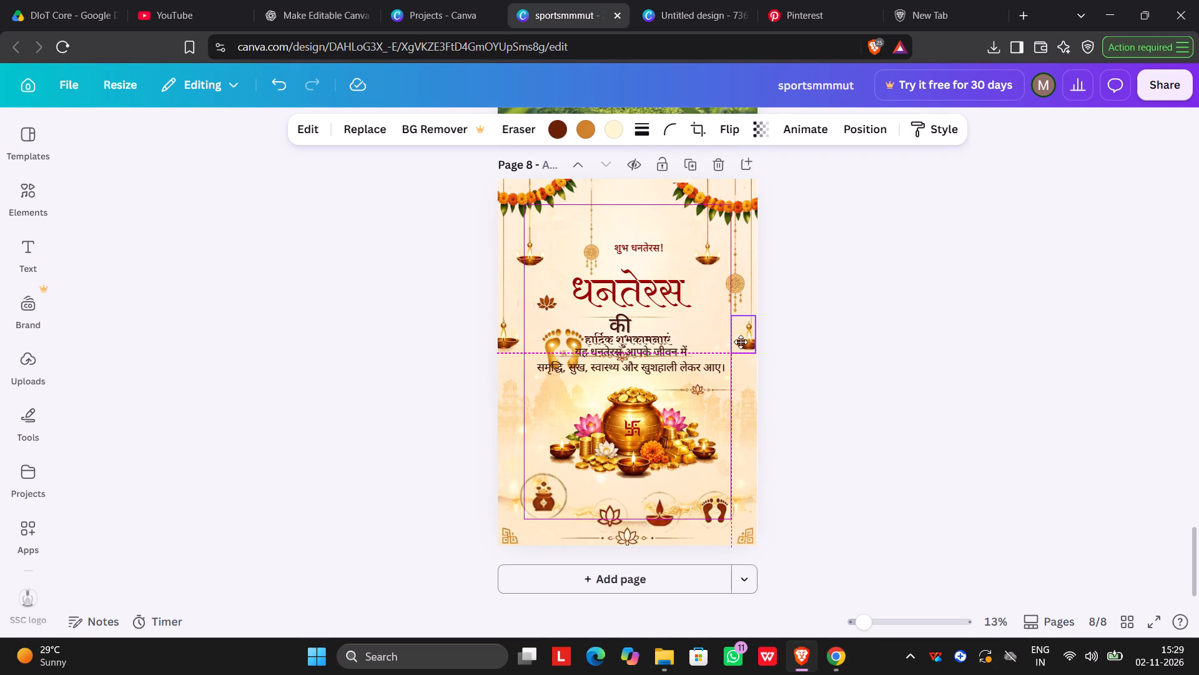
{"action": "left_click_drag", "start_coordinate": [741, 342], "coordinate": [743, 342]}
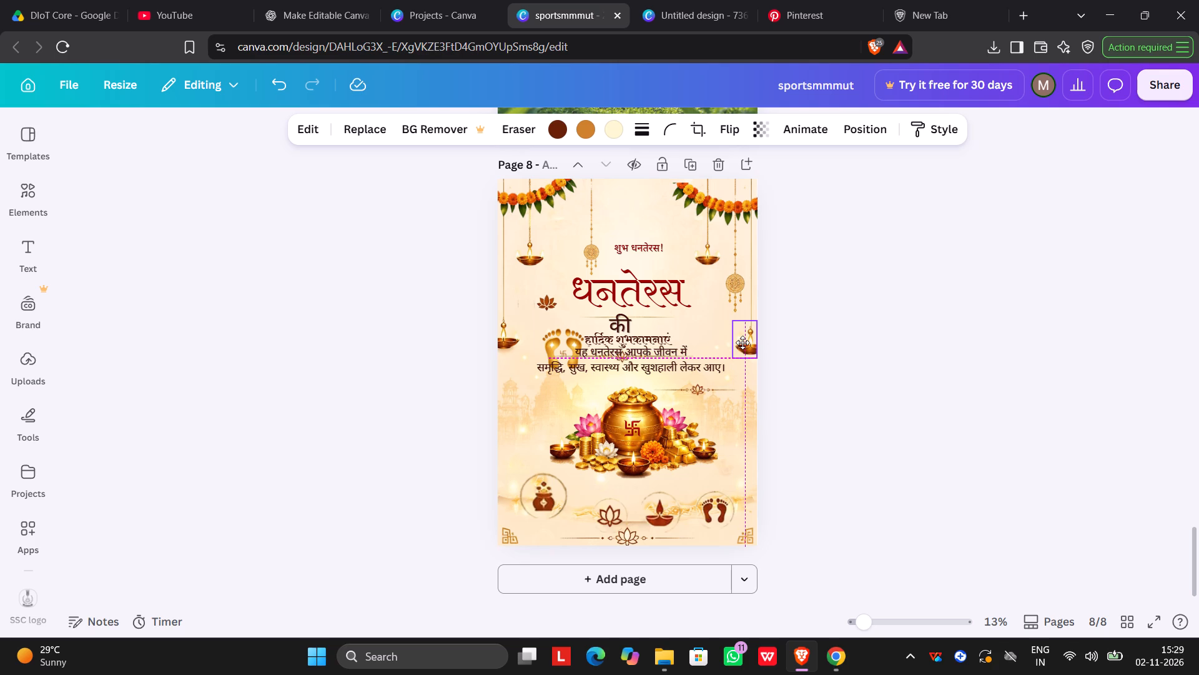
{"action": "left_click_drag", "start_coordinate": [743, 342], "coordinate": [743, 339]}
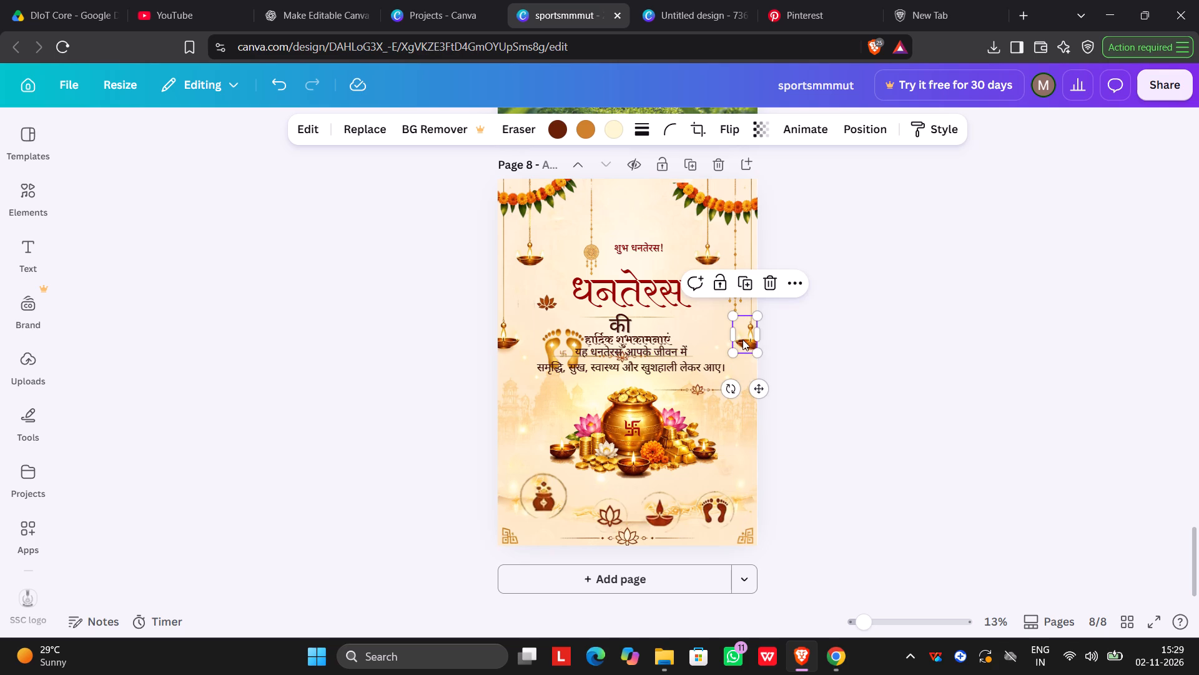
{"action": "left_click", "coordinate": [837, 327]}
Shift the diya hanging from the left garland slightly inward and down, checking the layout against the original poster in the Untitled design.
{"action": "scroll", "coordinate": [839, 305], "scroll_direction": "up", "scroll_amount": 1}
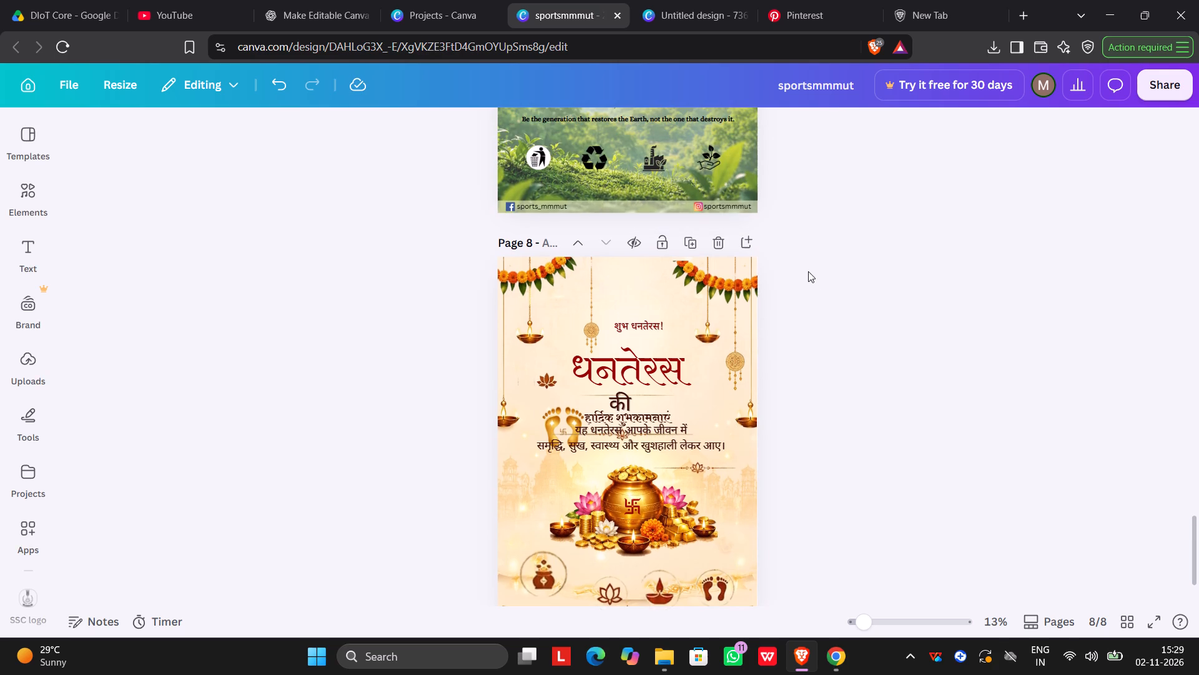
{"action": "scroll", "coordinate": [801, 277], "scroll_direction": "up", "scroll_amount": 1}
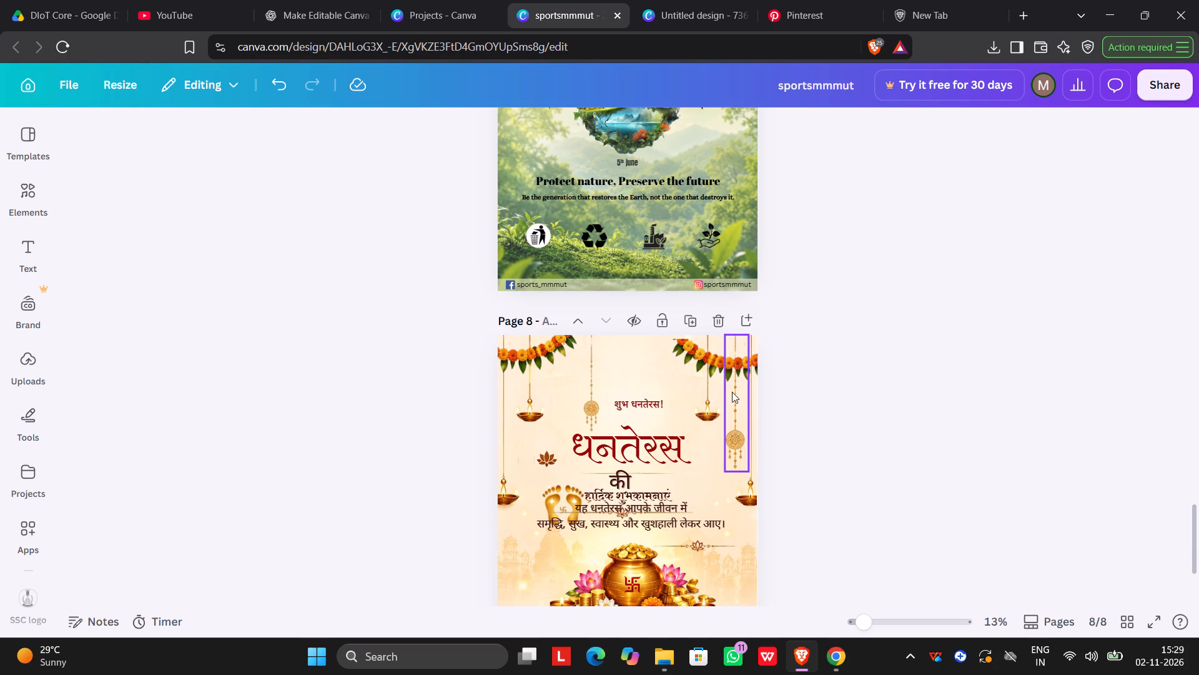
{"action": "scroll", "coordinate": [732, 392], "scroll_direction": "down", "scroll_amount": 2}
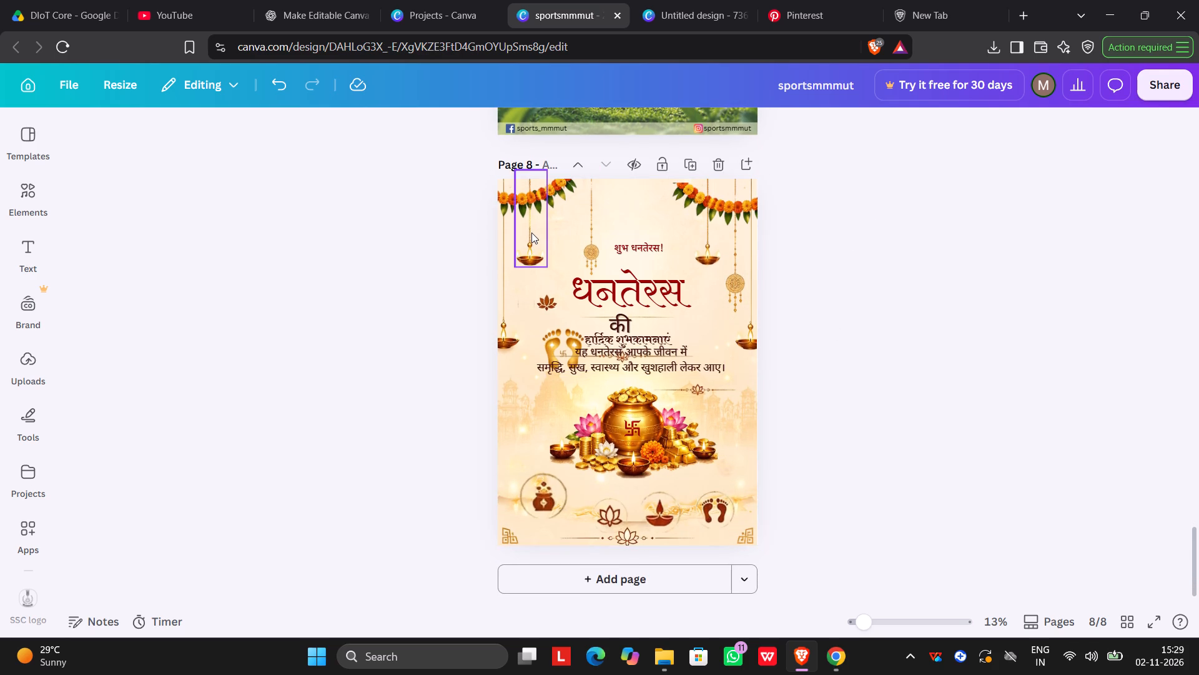
{"action": "left_click_drag", "start_coordinate": [531, 232], "coordinate": [539, 239]}
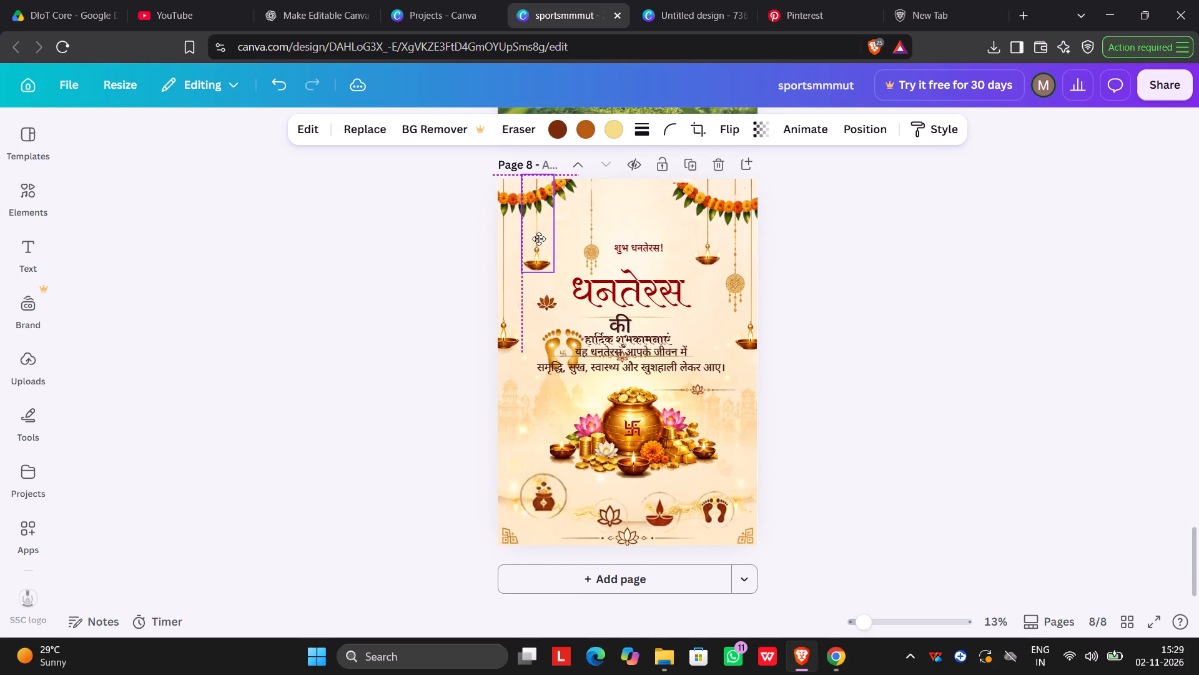
{"action": "left_click_drag", "start_coordinate": [539, 239], "coordinate": [539, 249]}
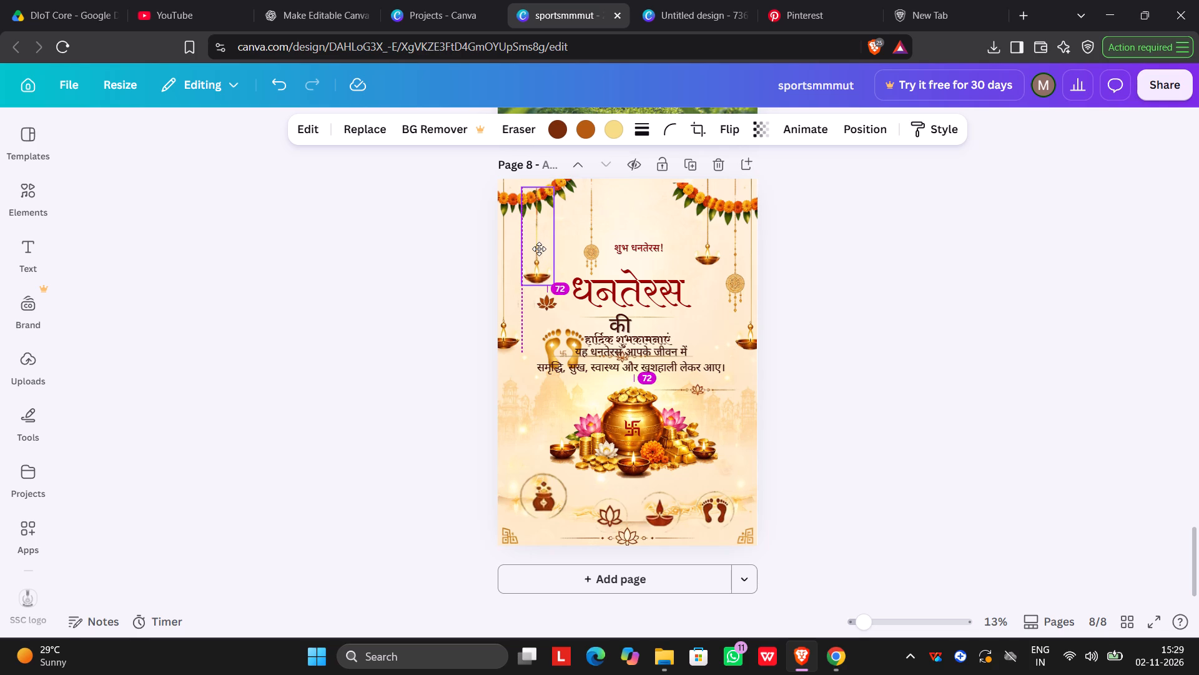
{"action": "left_click_drag", "start_coordinate": [539, 249], "coordinate": [539, 233]}
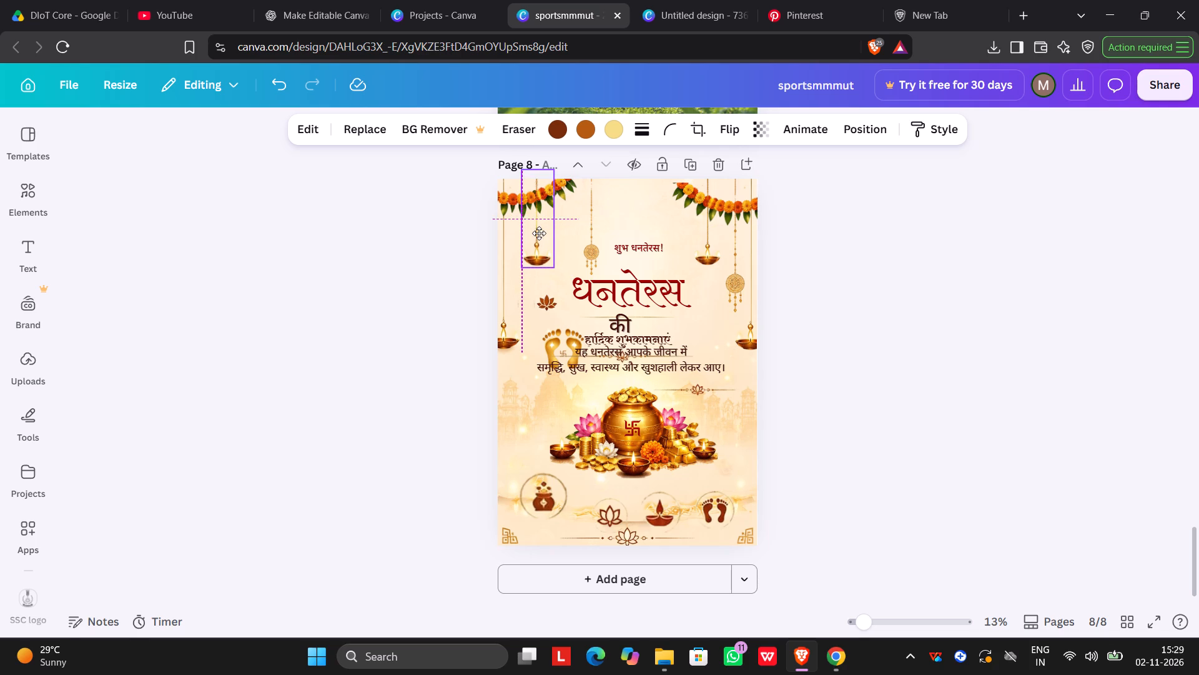
{"action": "left_click_drag", "start_coordinate": [539, 233], "coordinate": [539, 237]}
{"action": "left_click", "coordinate": [651, 6]}
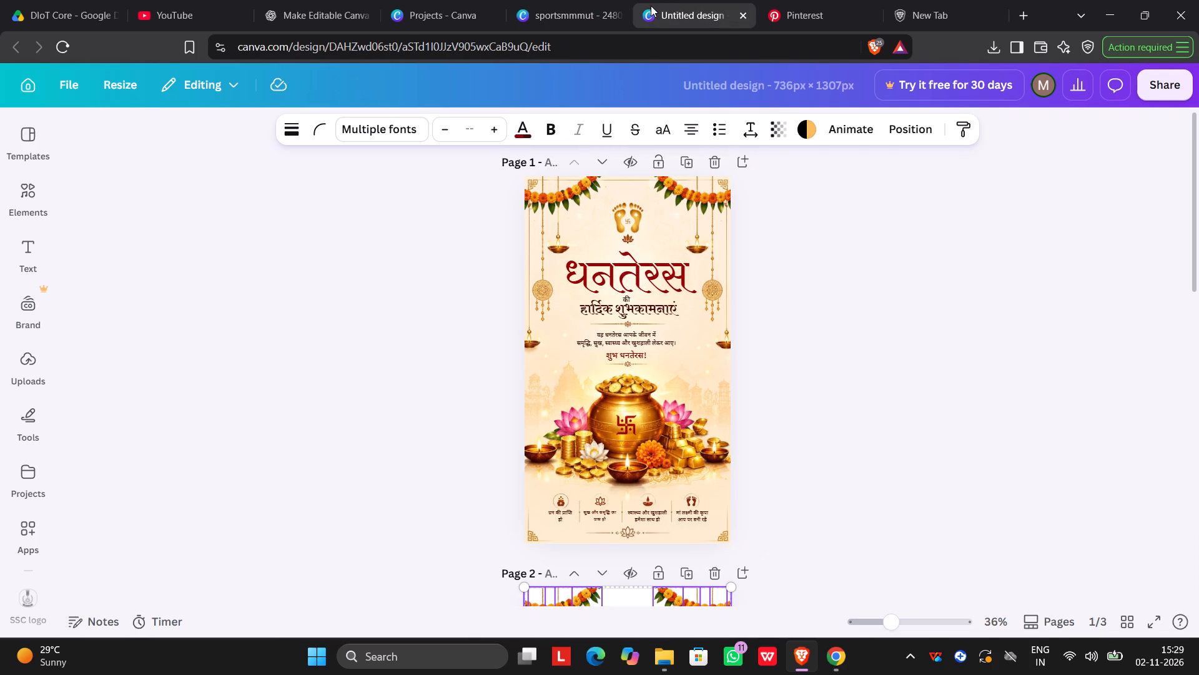
{"action": "left_click", "coordinate": [574, 0]}
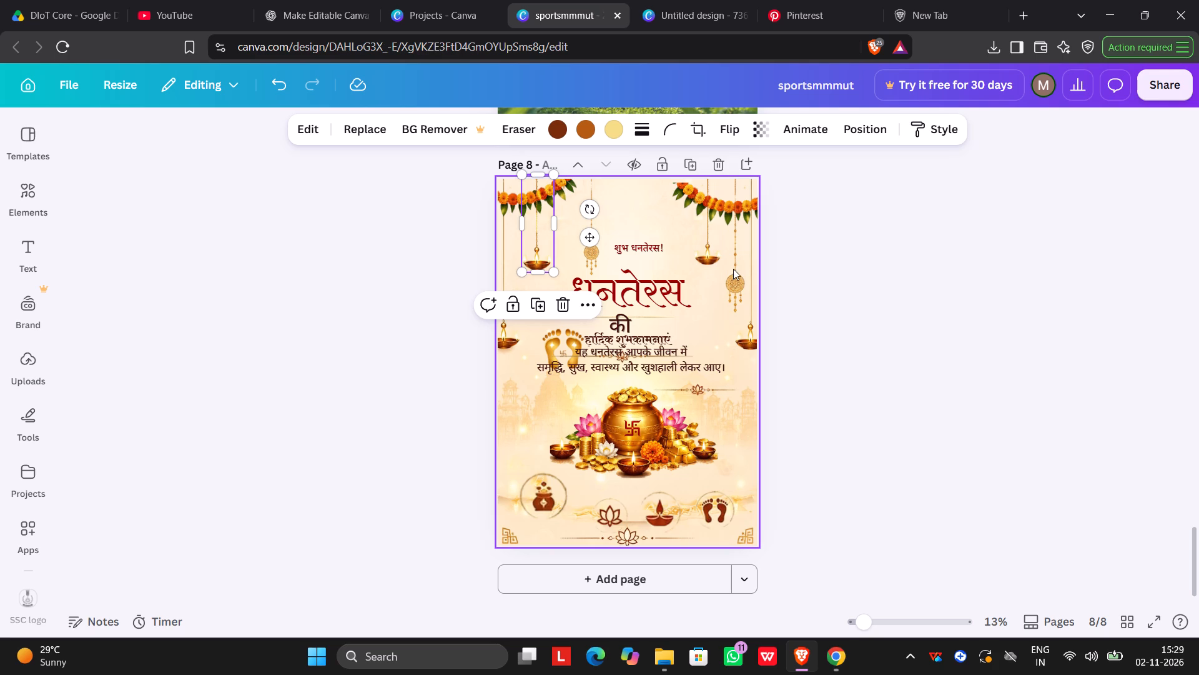
{"action": "left_click", "coordinate": [851, 222]}
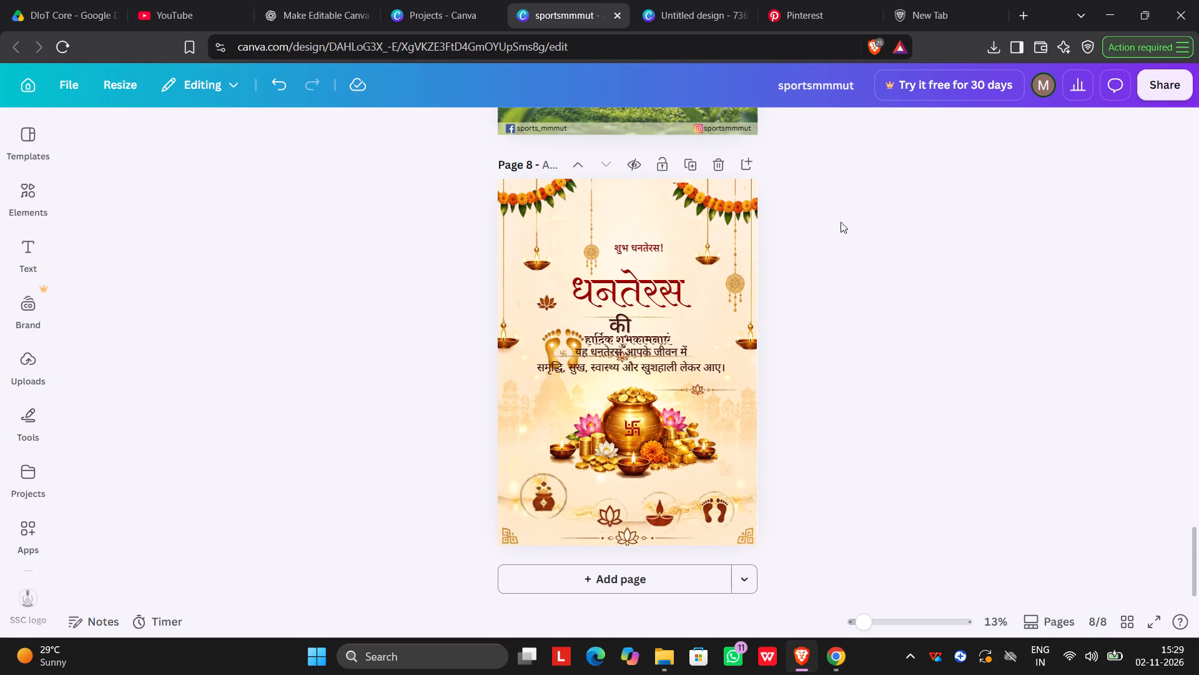
Enlarge the small hanging medallion left of शुभ धनतेरस! and move it beside the right-hand medallion for size comparison.
{"action": "left_click", "coordinate": [600, 244]}
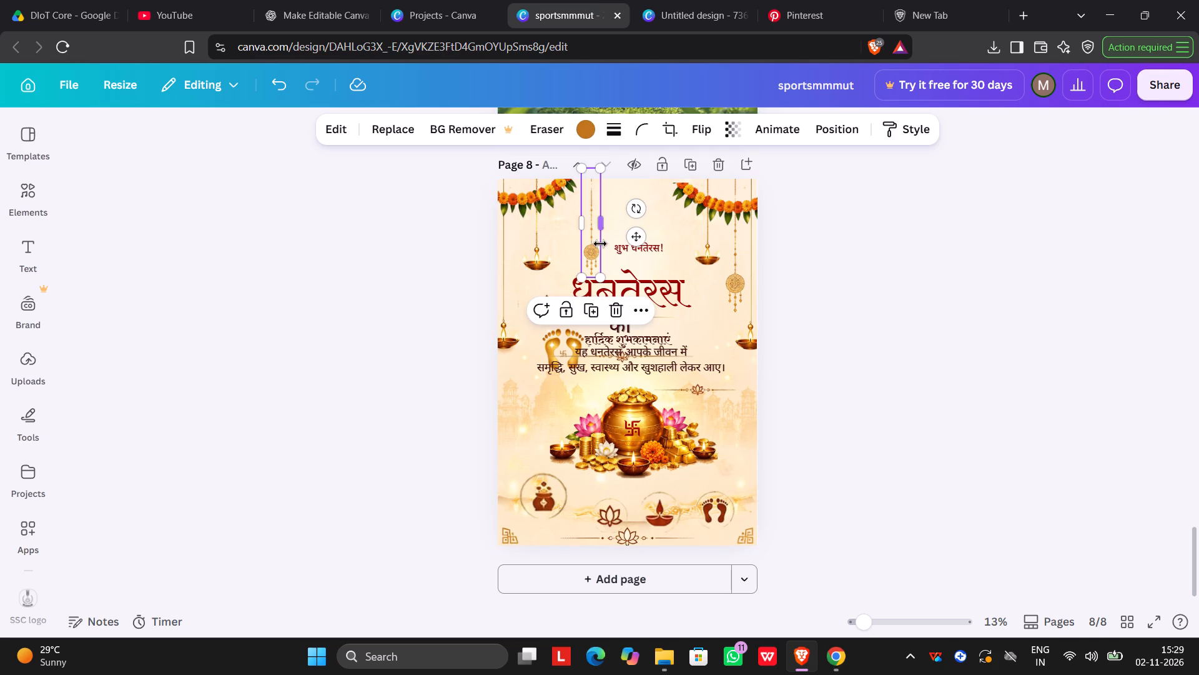
{"action": "left_click_drag", "start_coordinate": [583, 274], "coordinate": [575, 295]}
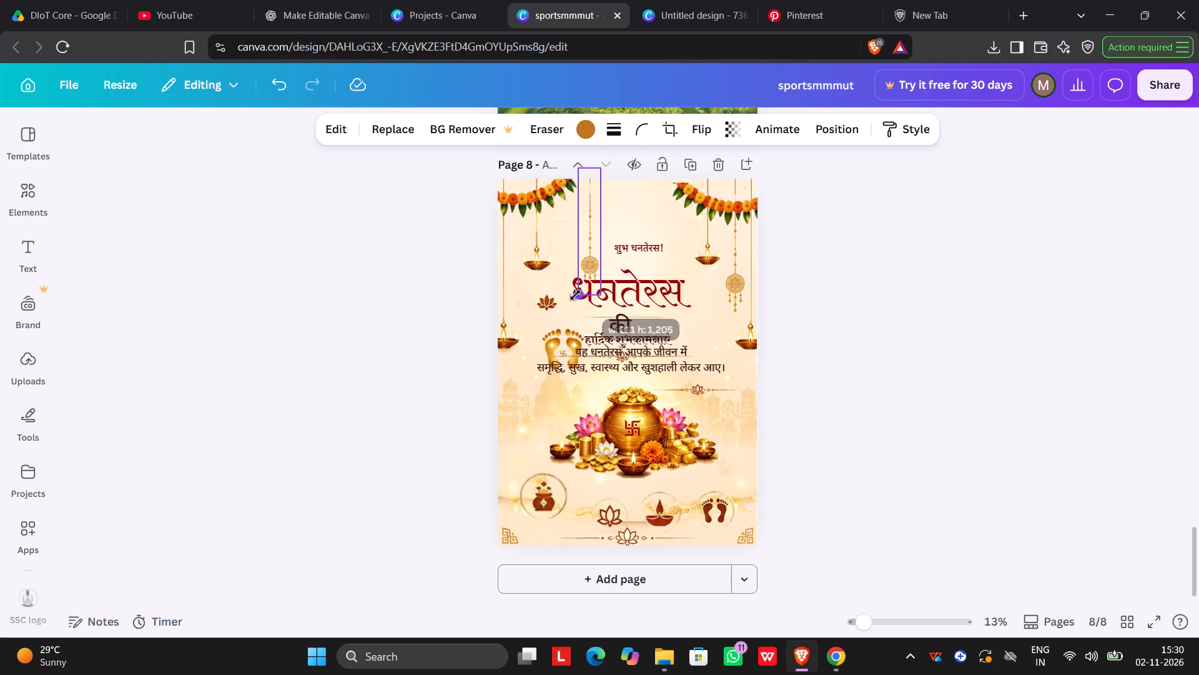
{"action": "left_click_drag", "start_coordinate": [575, 295], "coordinate": [571, 299]}
{"action": "left_click_drag", "start_coordinate": [593, 246], "coordinate": [703, 263]}
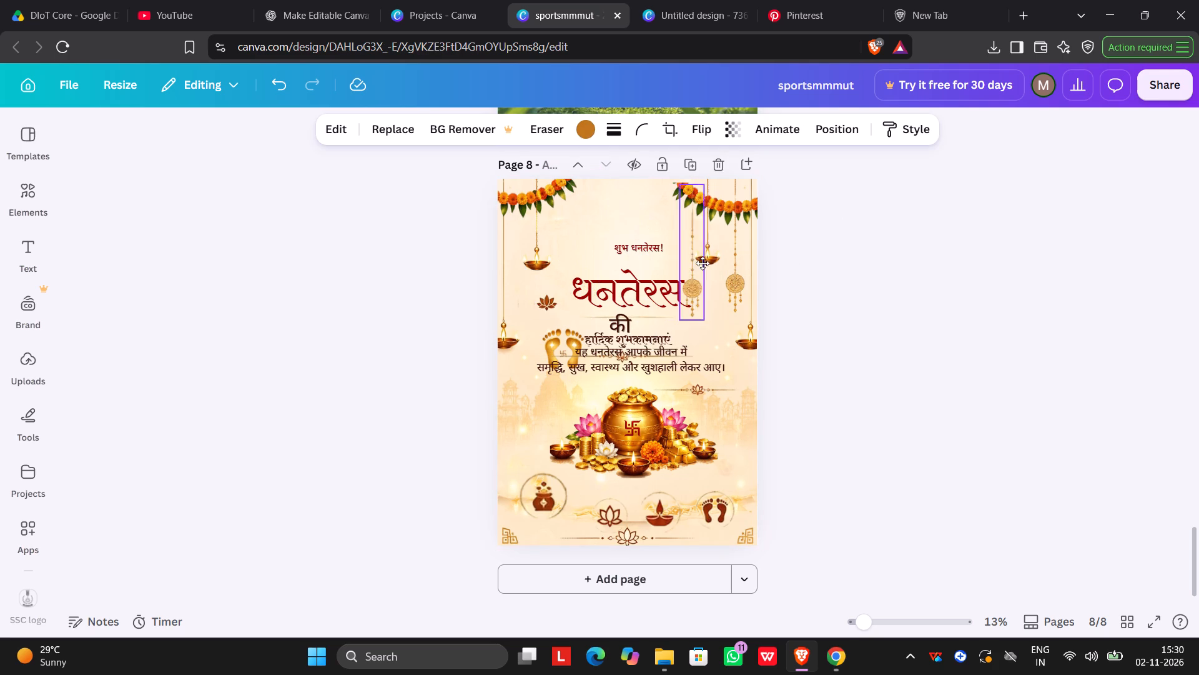
{"action": "left_click_drag", "start_coordinate": [703, 263], "coordinate": [712, 256]}
{"action": "left_click", "coordinate": [841, 253]}
Fine-tune the moved medallion's size to match the right-hand medallion next to it.
{"action": "left_click", "coordinate": [704, 297]}
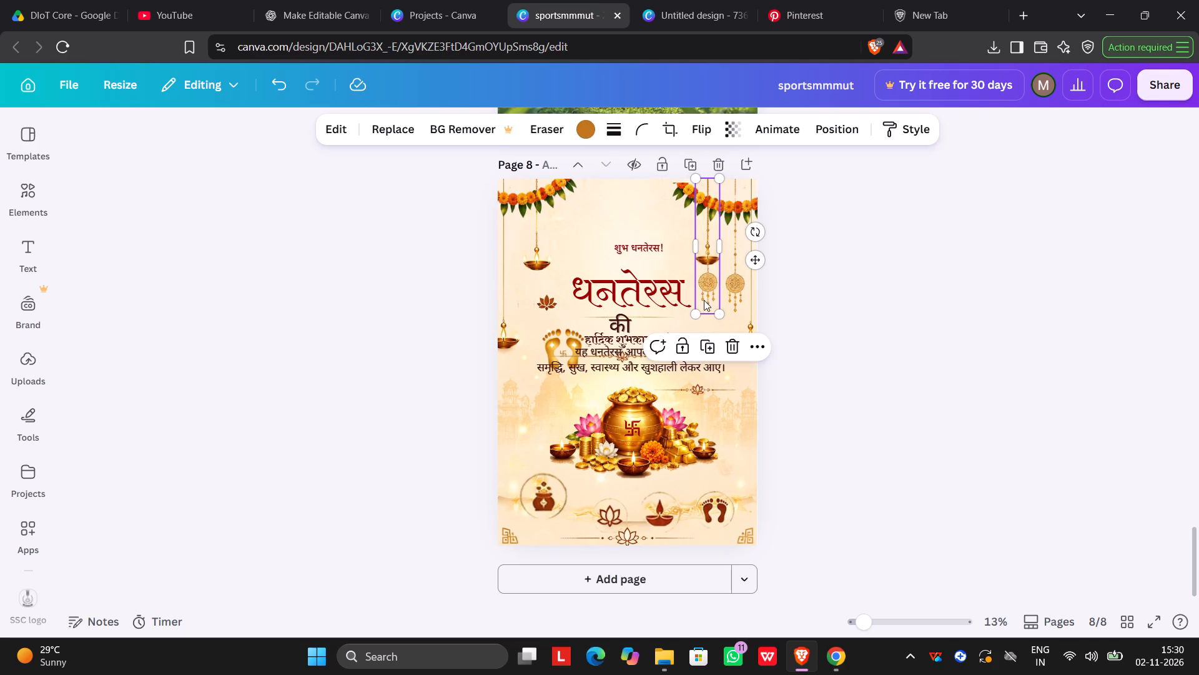
{"action": "left_click_drag", "start_coordinate": [694, 313], "coordinate": [701, 304]}
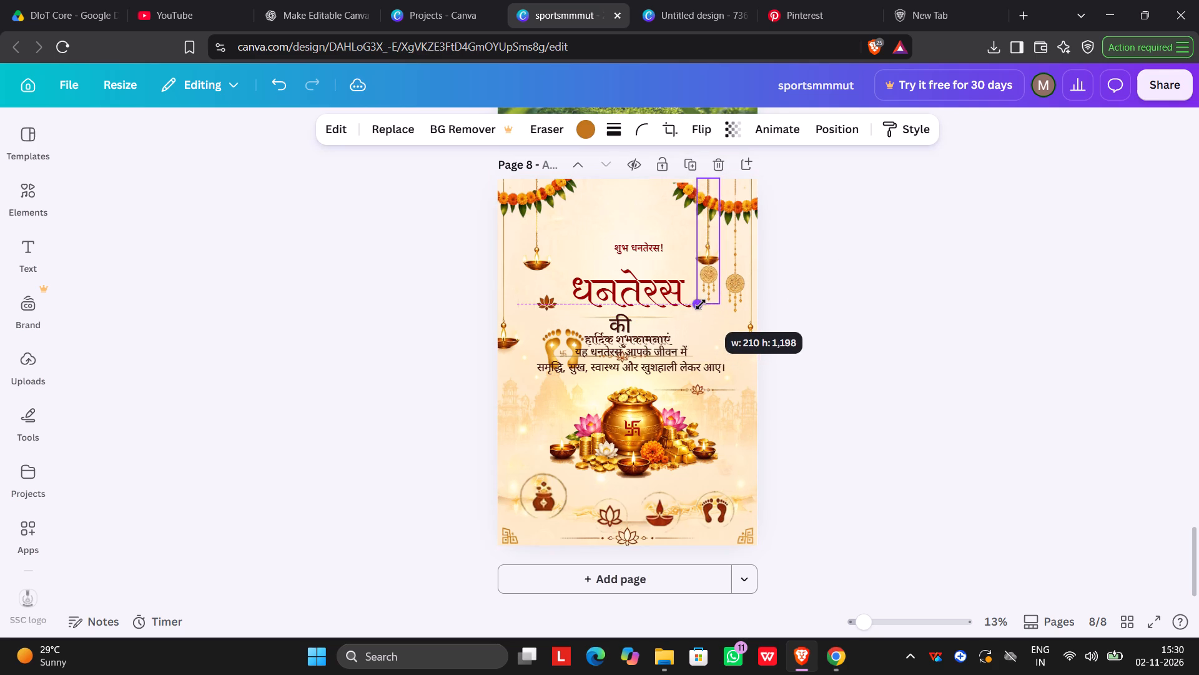
{"action": "left_click_drag", "start_coordinate": [701, 304], "coordinate": [703, 309]}
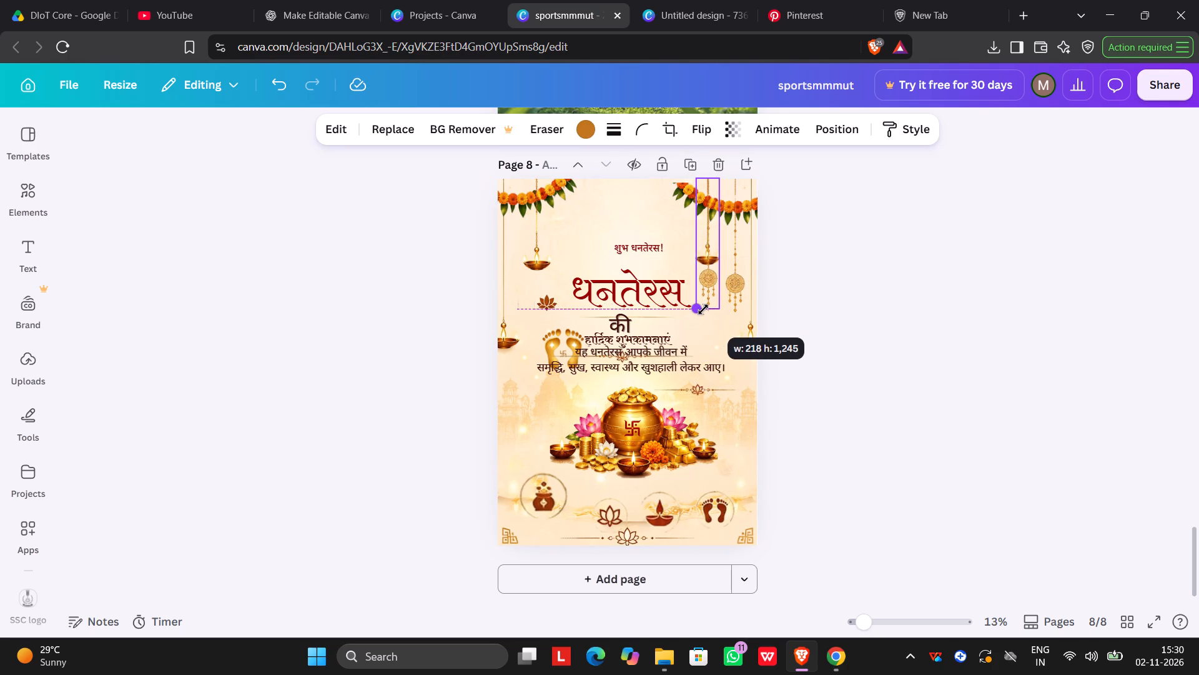
{"action": "left_click_drag", "start_coordinate": [703, 309], "coordinate": [703, 312]}
{"action": "left_click", "coordinate": [849, 288]}
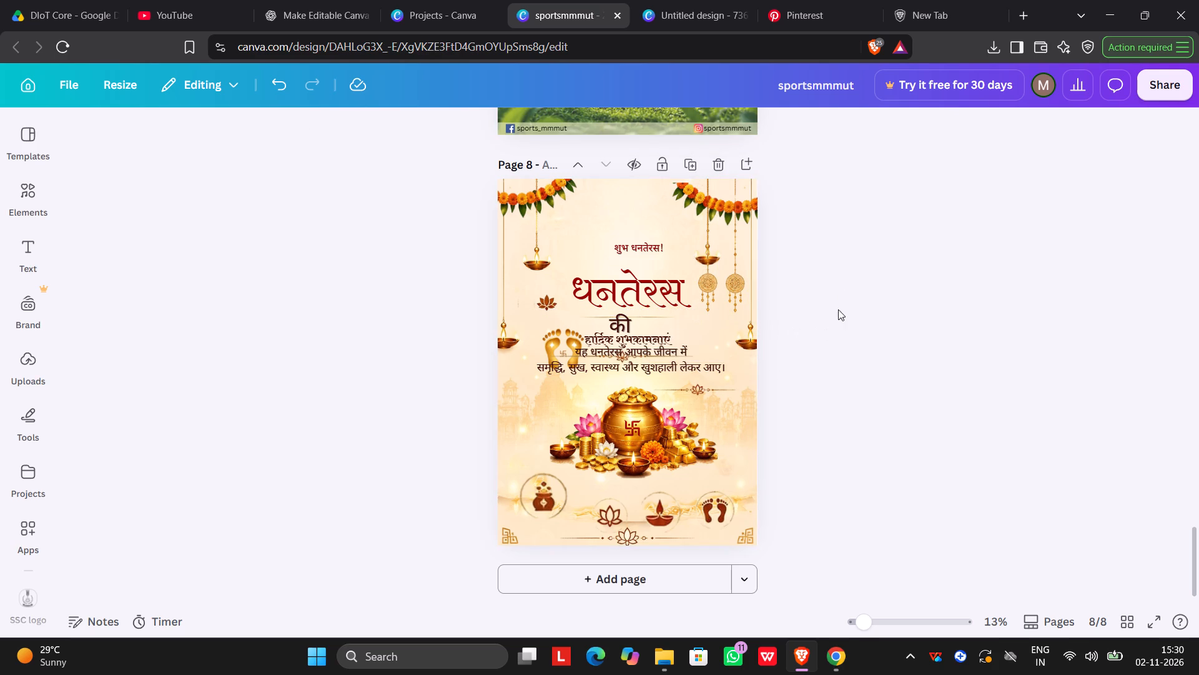
Move the matched medallion across to the page's left side, between the left-edge diya and the garland's hanging diya.
{"action": "left_click_drag", "start_coordinate": [698, 295], "coordinate": [524, 289]}
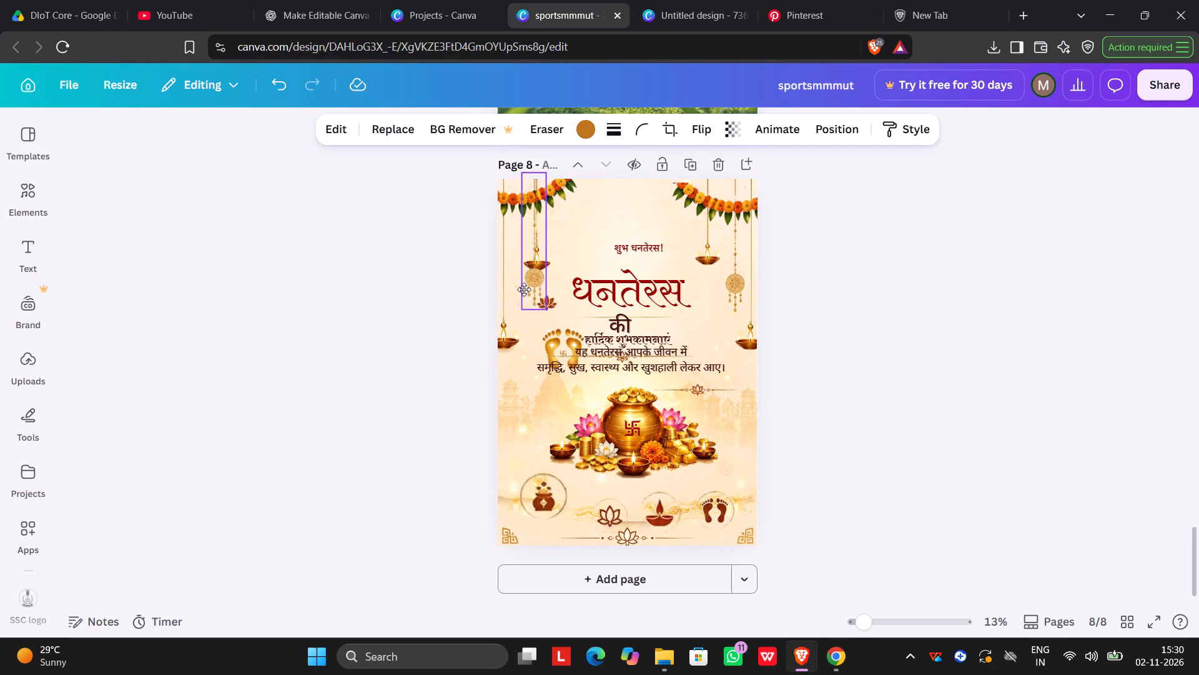
{"action": "left_click_drag", "start_coordinate": [524, 289], "coordinate": [515, 294]}
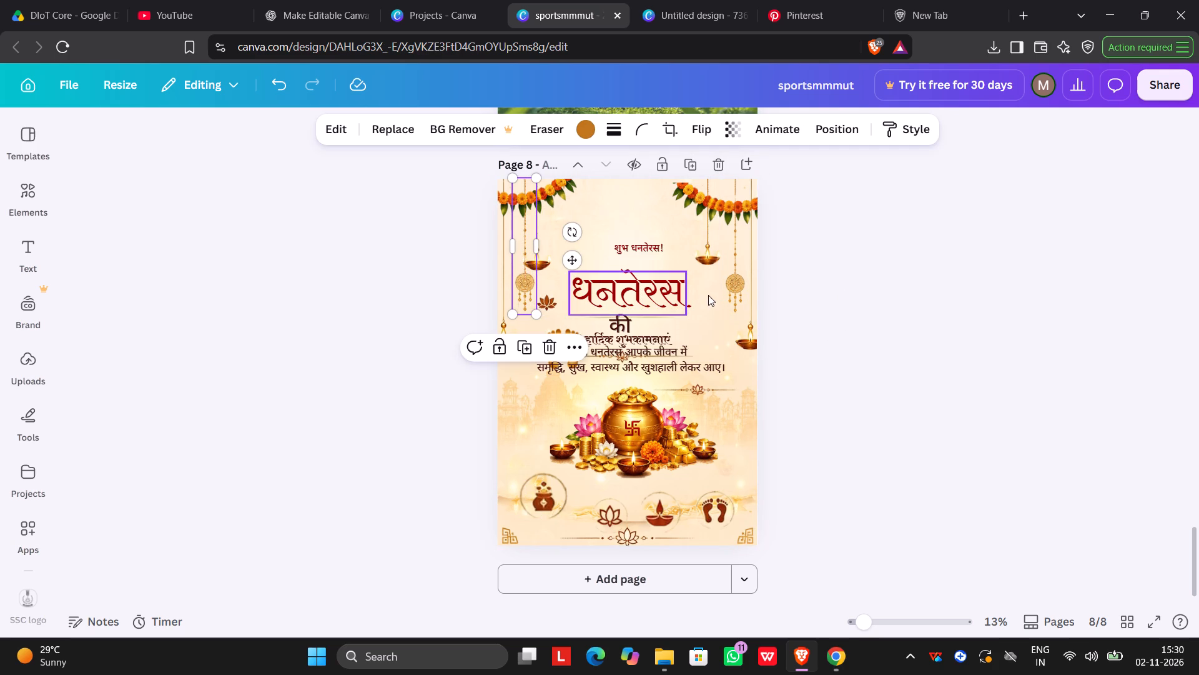
Move the right-hand medallion slightly inward, level with the left medallion and mirroring its position on the page.
{"action": "left_click_drag", "start_coordinate": [734, 290], "coordinate": [728, 299]}
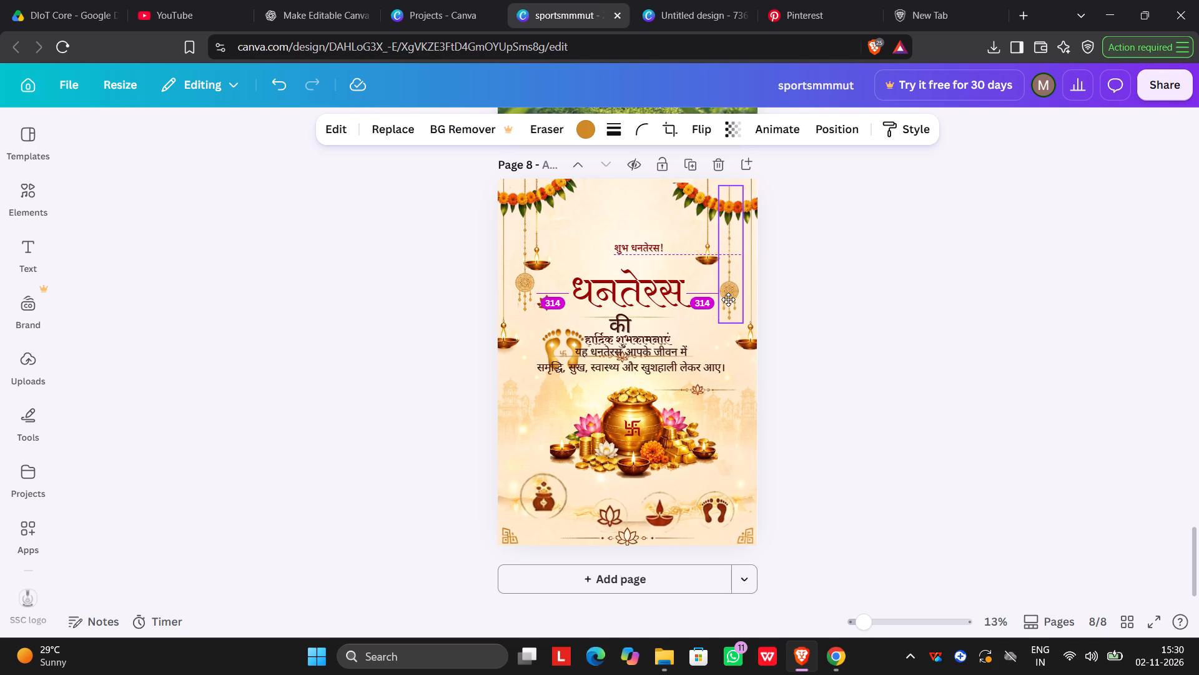
{"action": "left_click_drag", "start_coordinate": [728, 299], "coordinate": [729, 289]}
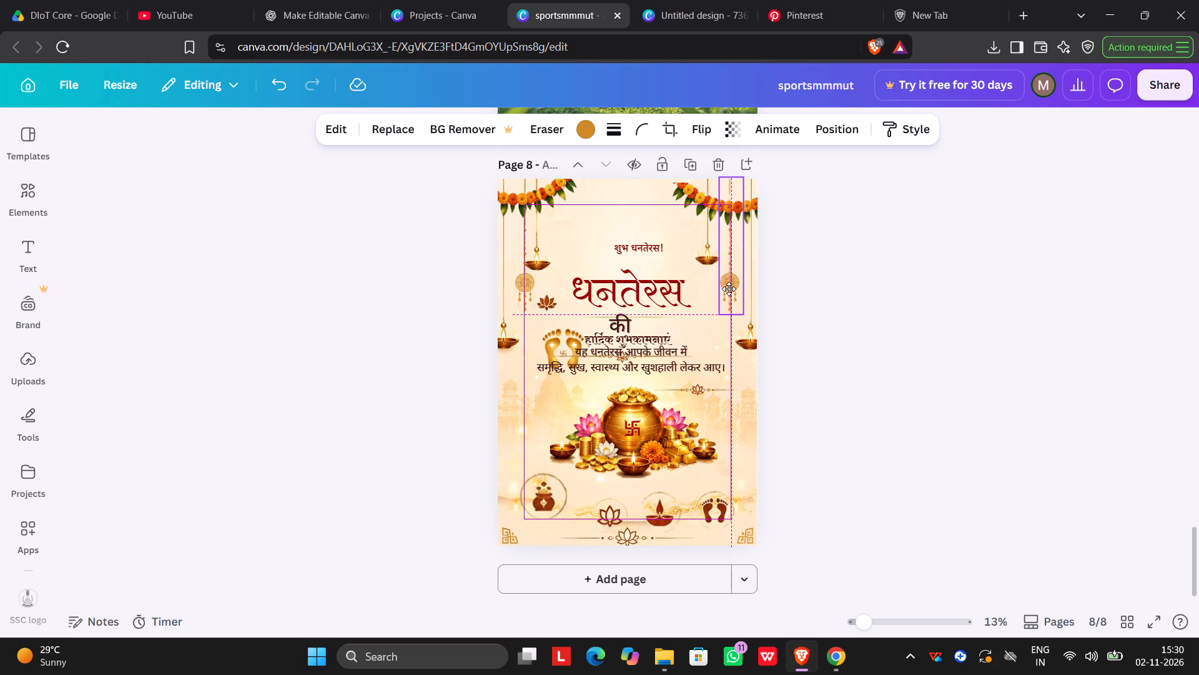
{"action": "left_click_drag", "start_coordinate": [729, 289], "coordinate": [728, 289]}
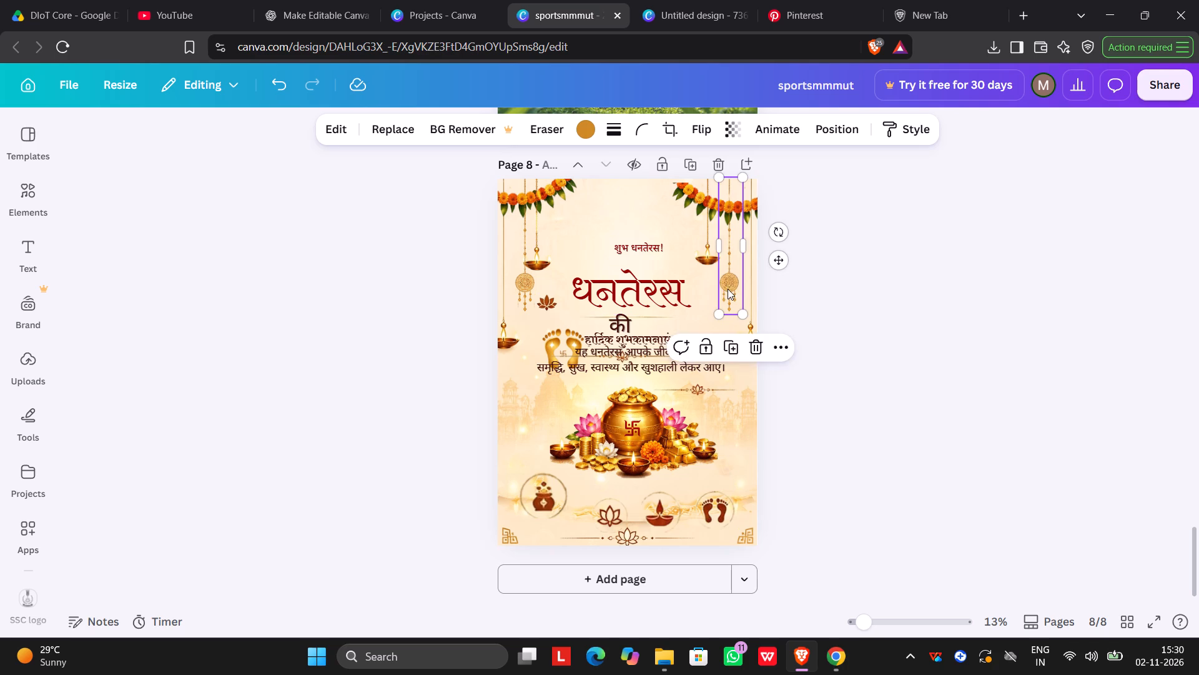
{"action": "left_click", "coordinate": [829, 263]}
{"action": "left_click", "coordinate": [737, 275]}
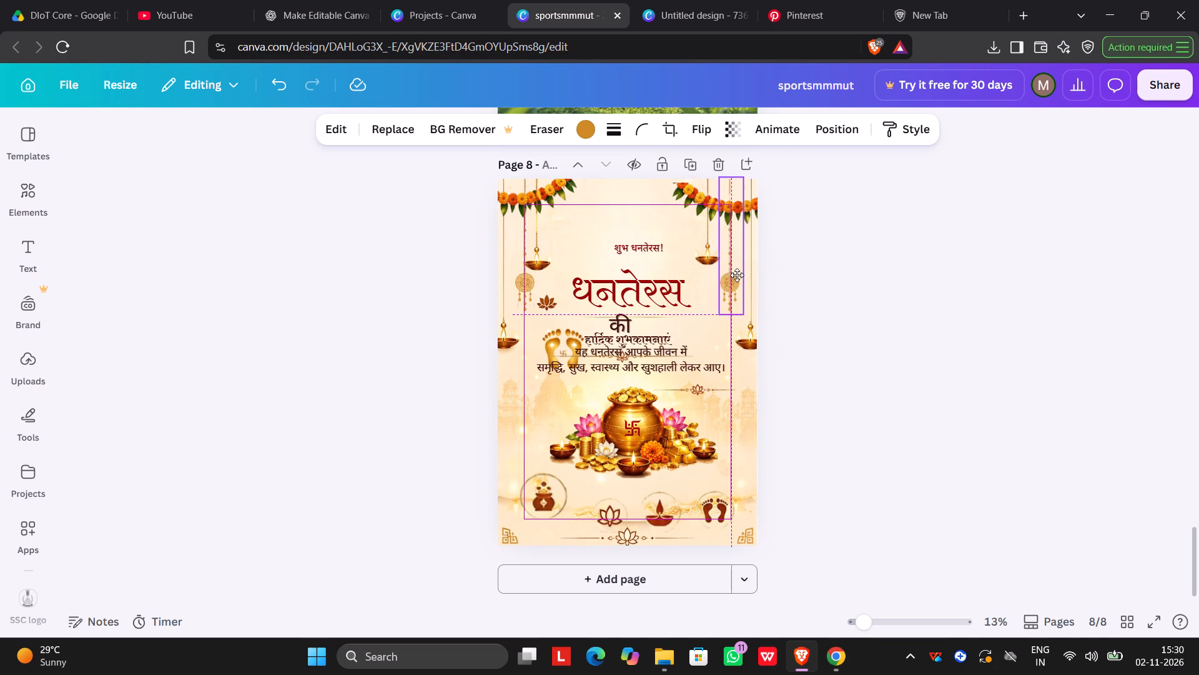
Reposition the धनतेरस heading slightly higher and to the right, between the two hanging medallions.
{"action": "left_click", "coordinate": [822, 272]}
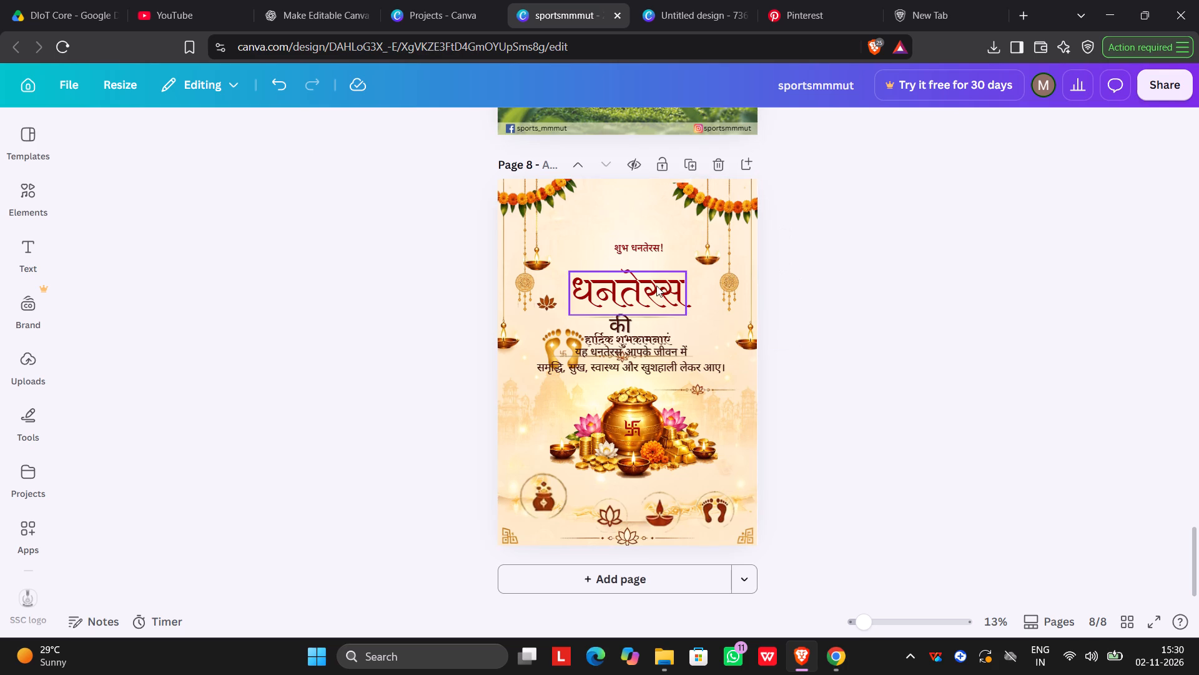
{"action": "left_click", "coordinate": [656, 286]}
{"action": "left_click_drag", "start_coordinate": [629, 288], "coordinate": [632, 288]}
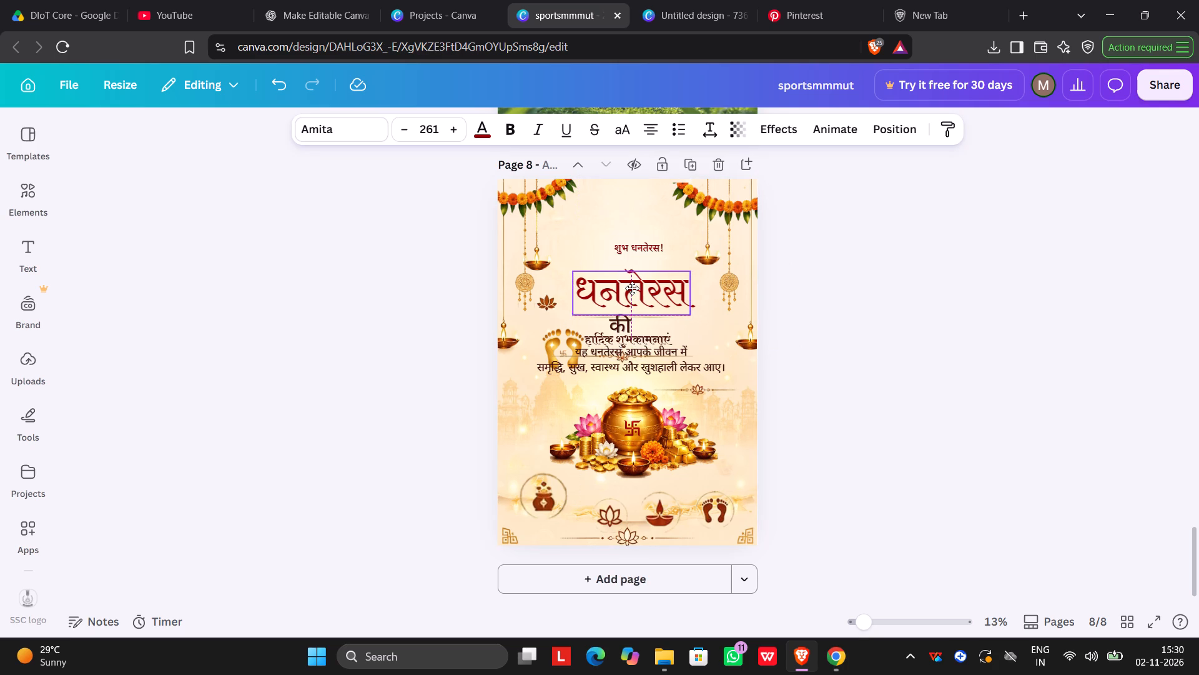
{"action": "left_click_drag", "start_coordinate": [632, 288], "coordinate": [633, 314]}
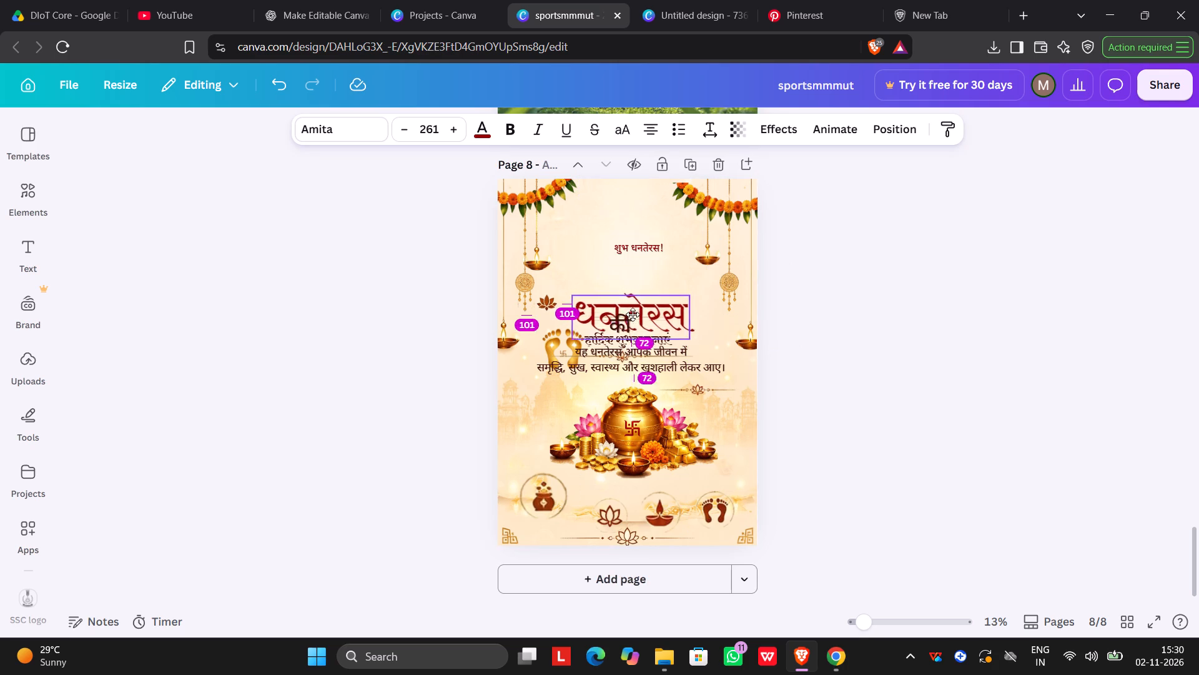
{"action": "left_click_drag", "start_coordinate": [633, 314], "coordinate": [618, 284]}
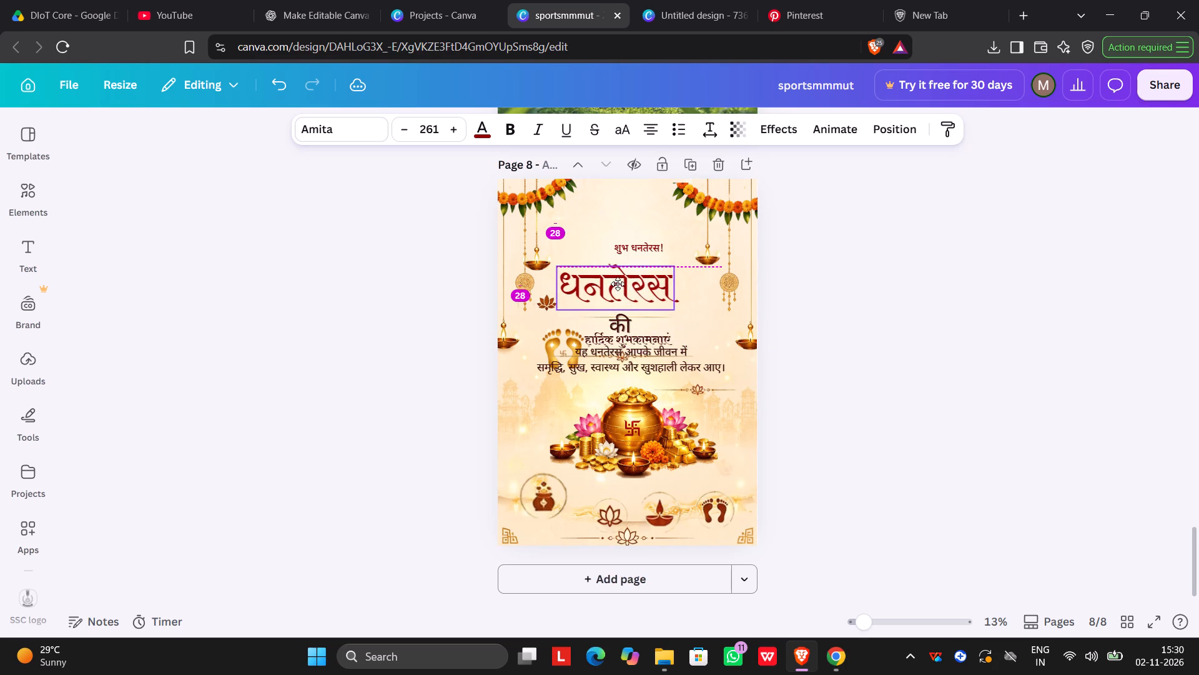
{"action": "left_click_drag", "start_coordinate": [618, 284], "coordinate": [638, 282]}
Clear the text area by moving the small lotus, शुभ धनतेरस!, की and the golden footprints down around the gold pot and bottom icons.
{"action": "left_click_drag", "start_coordinate": [546, 300], "coordinate": [520, 406]}
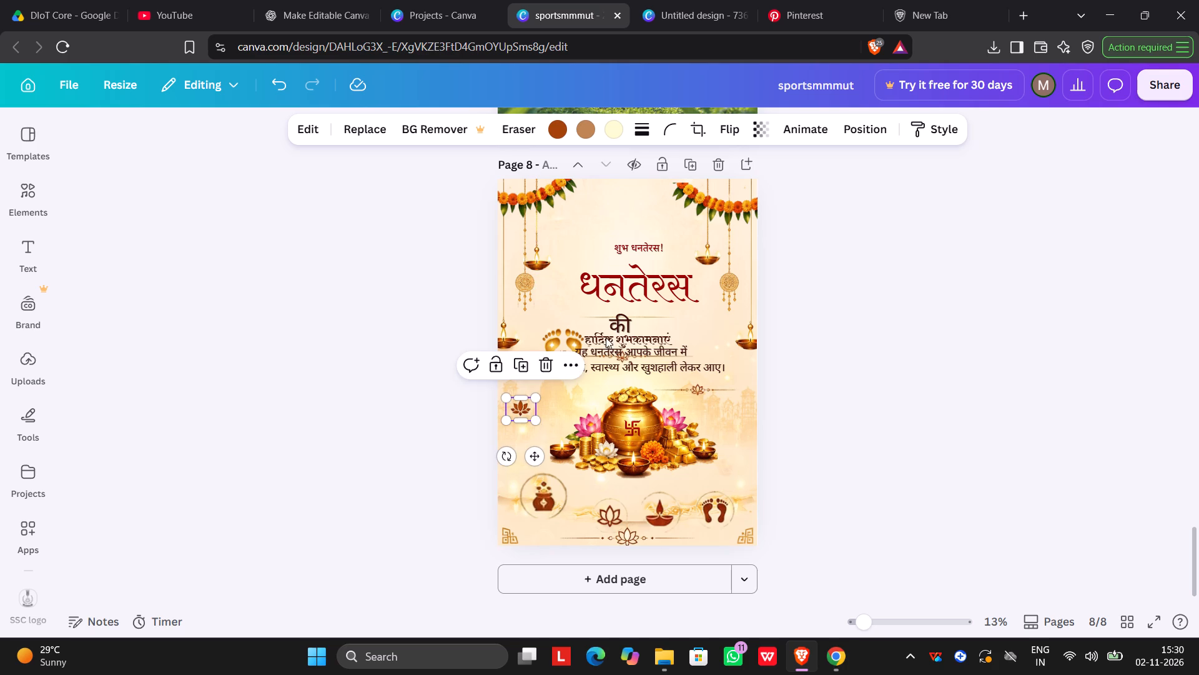
{"action": "left_click_drag", "start_coordinate": [651, 244], "coordinate": [631, 354]}
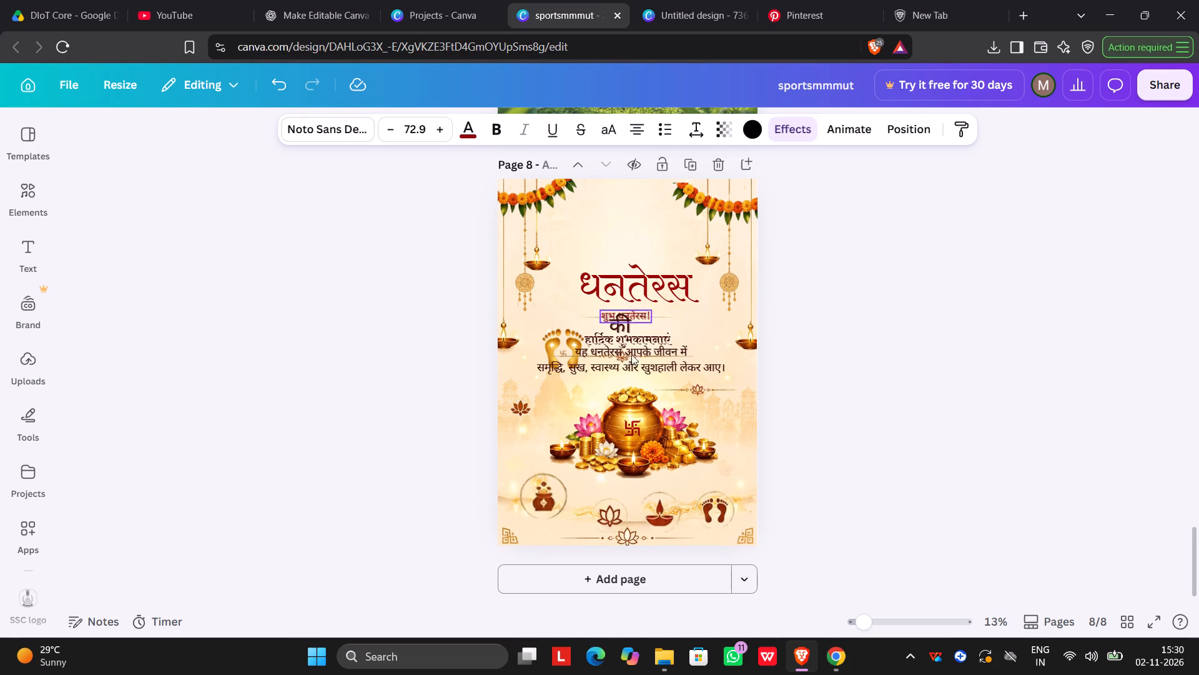
{"action": "left_click_drag", "start_coordinate": [631, 354], "coordinate": [531, 434]}
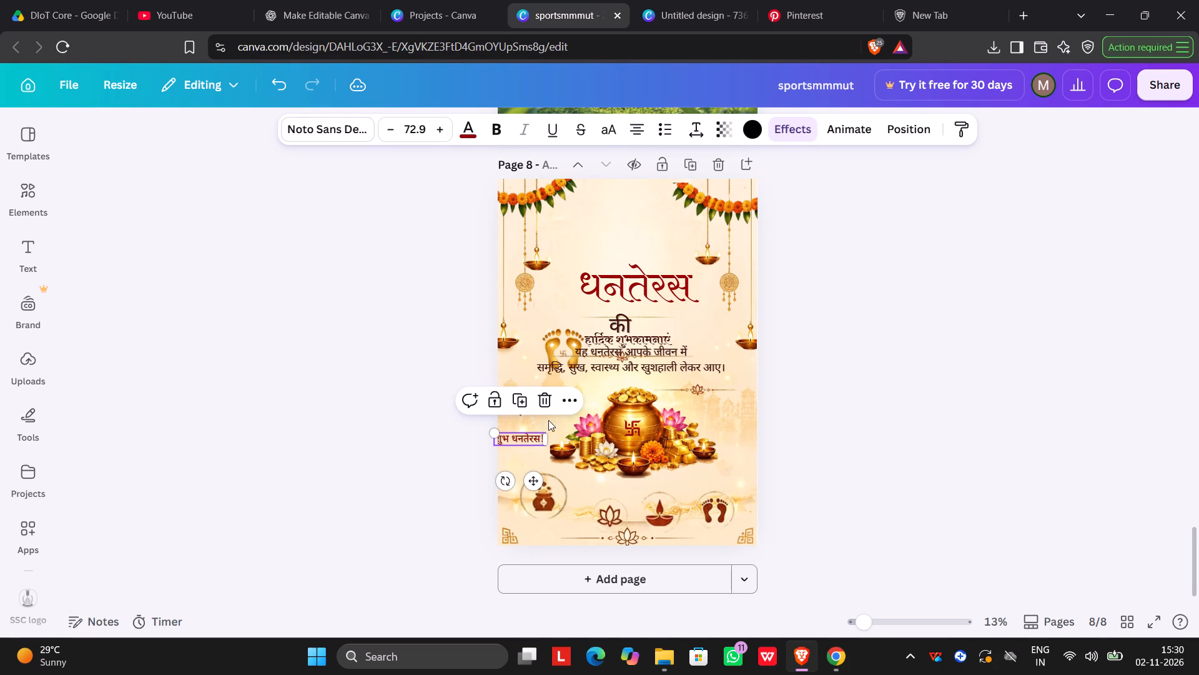
{"action": "left_click_drag", "start_coordinate": [625, 324], "coordinate": [741, 437]}
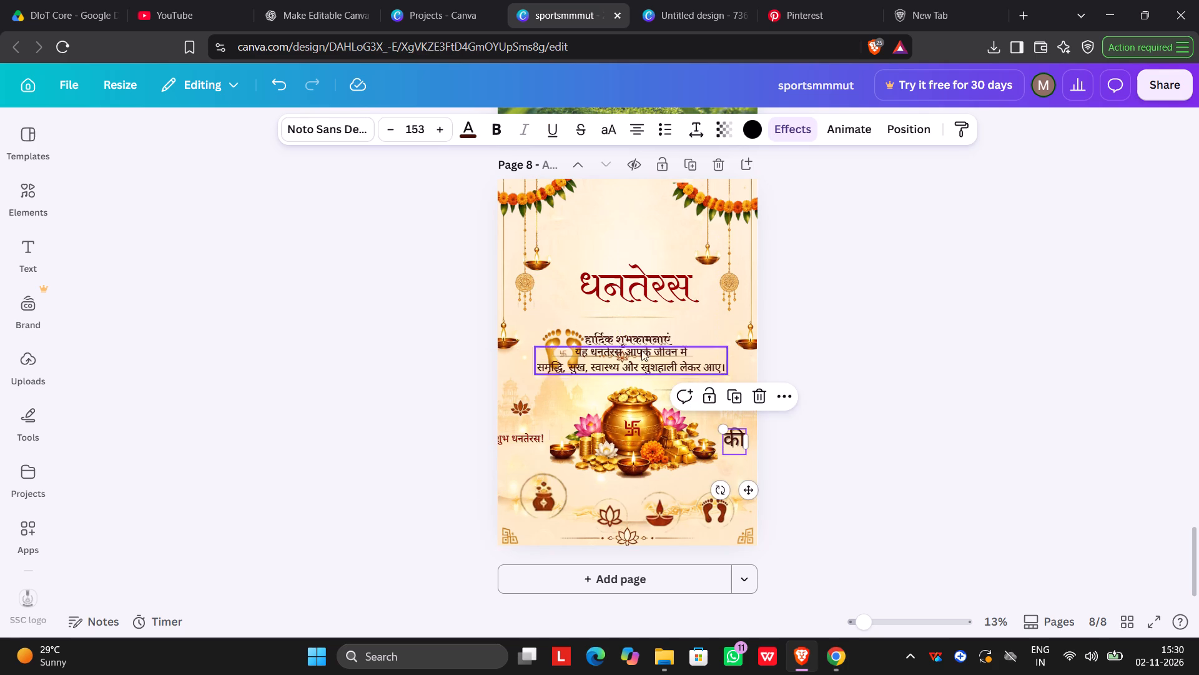
{"action": "left_click_drag", "start_coordinate": [559, 329], "coordinate": [578, 471]}
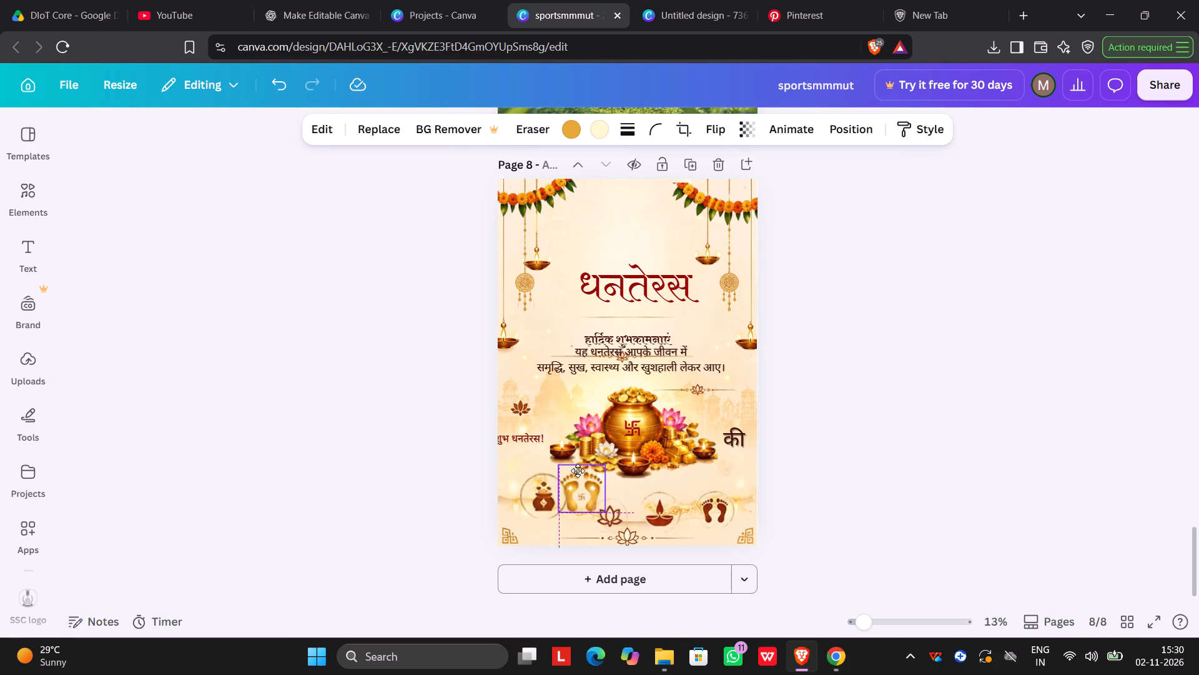
{"action": "left_click_drag", "start_coordinate": [578, 471], "coordinate": [585, 479]}
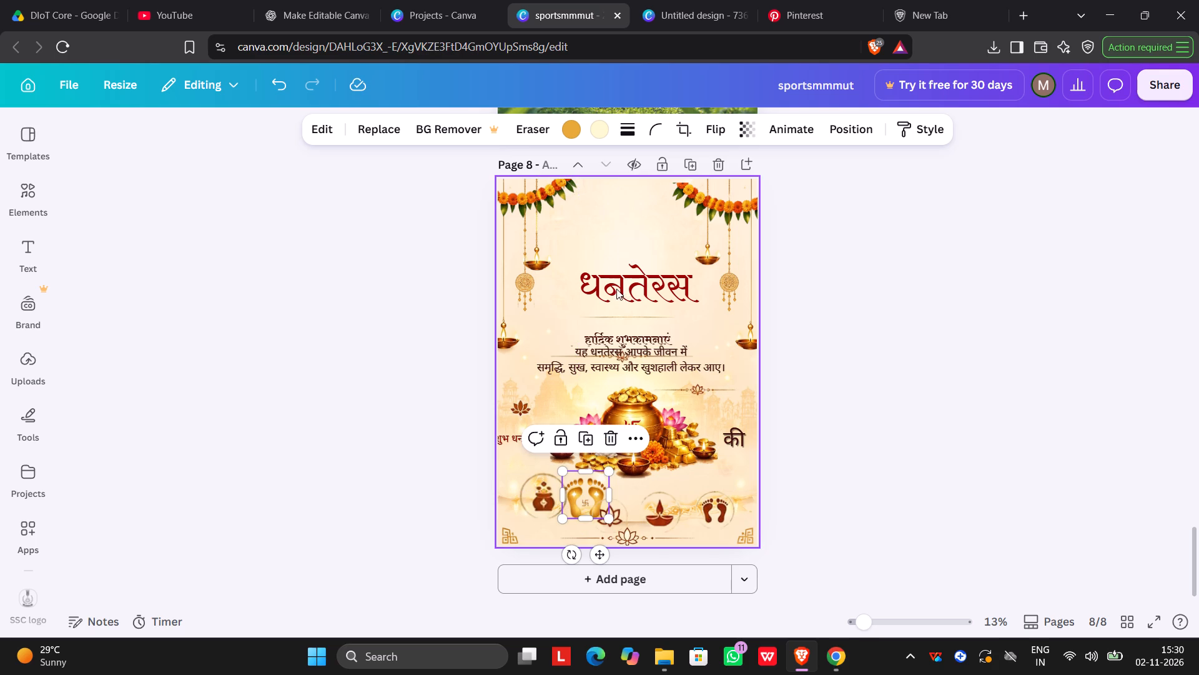
Lower the धनतेरस heading slightly, closer to the हार्दिक शुभकामनाएं line.
{"action": "left_click_drag", "start_coordinate": [606, 281], "coordinate": [606, 297]}
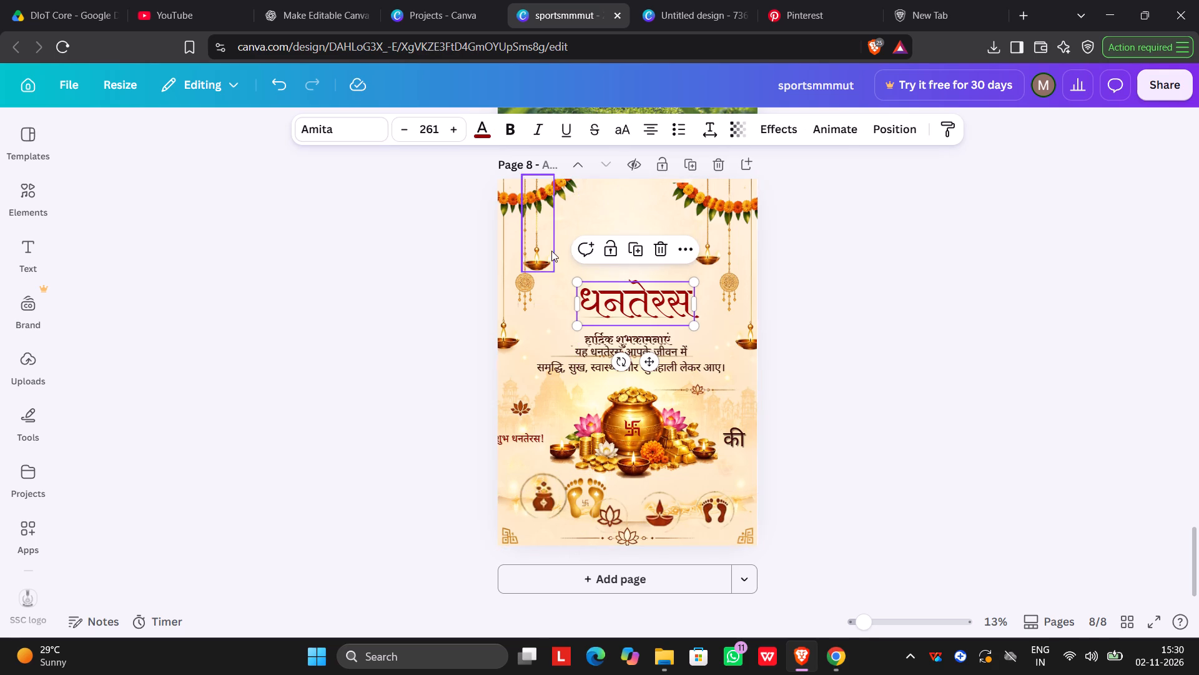
Move the left garland's hanging diya inward and higher, toward the garland's inner end.
{"action": "left_click_drag", "start_coordinate": [550, 250], "coordinate": [570, 246]}
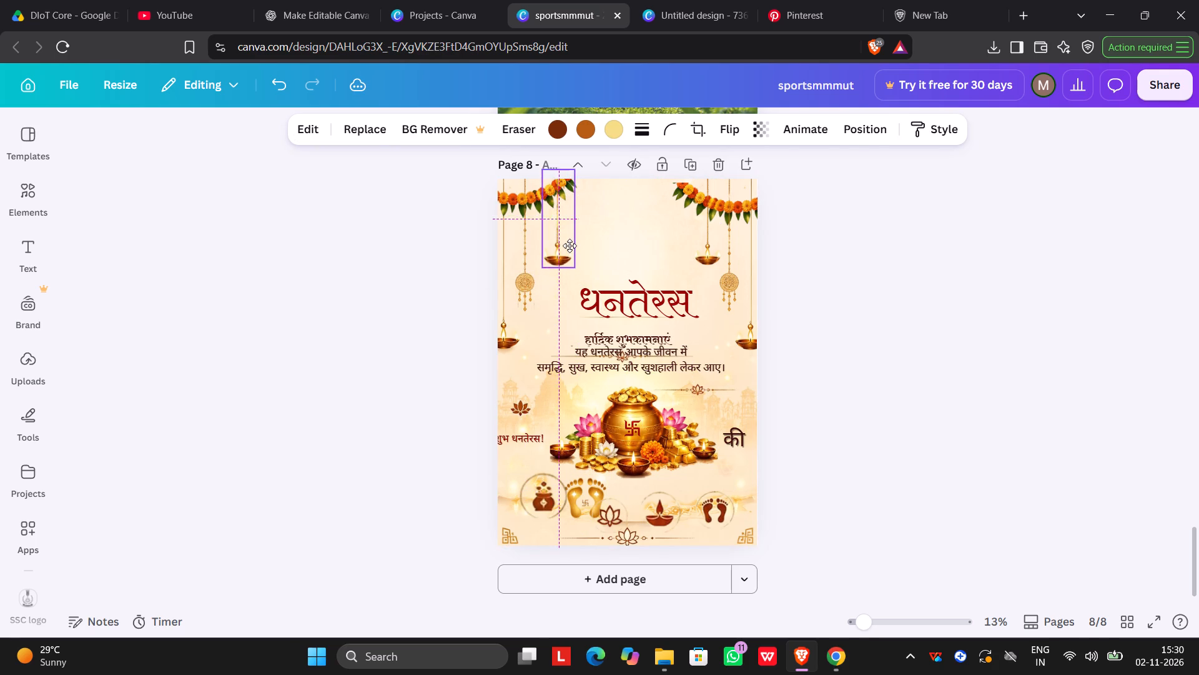
{"action": "left_click_drag", "start_coordinate": [570, 246], "coordinate": [561, 222]}
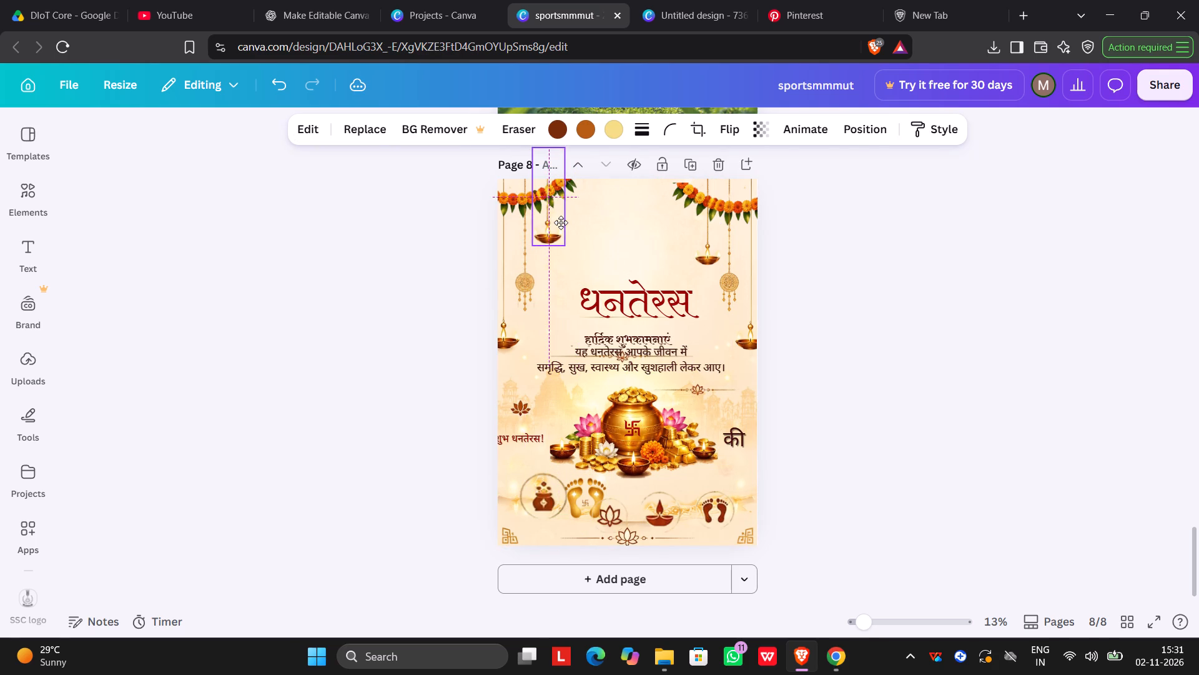
{"action": "left_click_drag", "start_coordinate": [561, 222], "coordinate": [561, 227]}
Bring the right garland's hanging diya beside the left one and enlarge it to match, aligning their tops.
{"action": "left_click", "coordinate": [704, 259]}
{"action": "left_click_drag", "start_coordinate": [704, 259], "coordinate": [579, 244]}
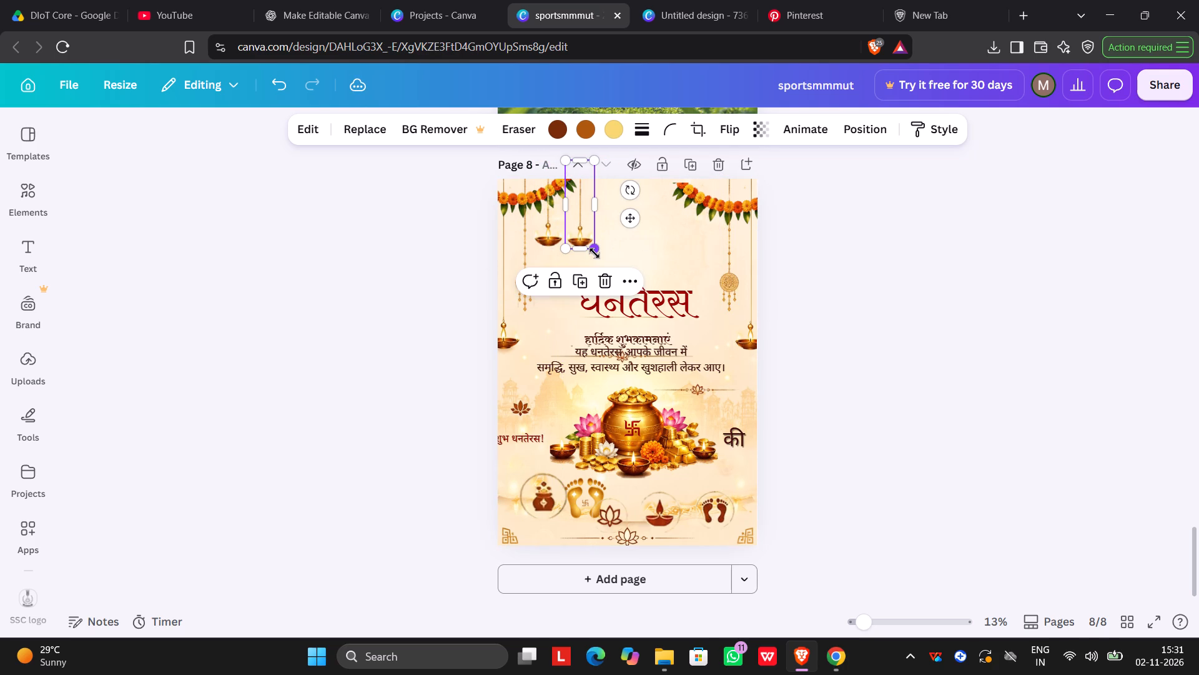
{"action": "left_click_drag", "start_coordinate": [598, 249], "coordinate": [608, 251]}
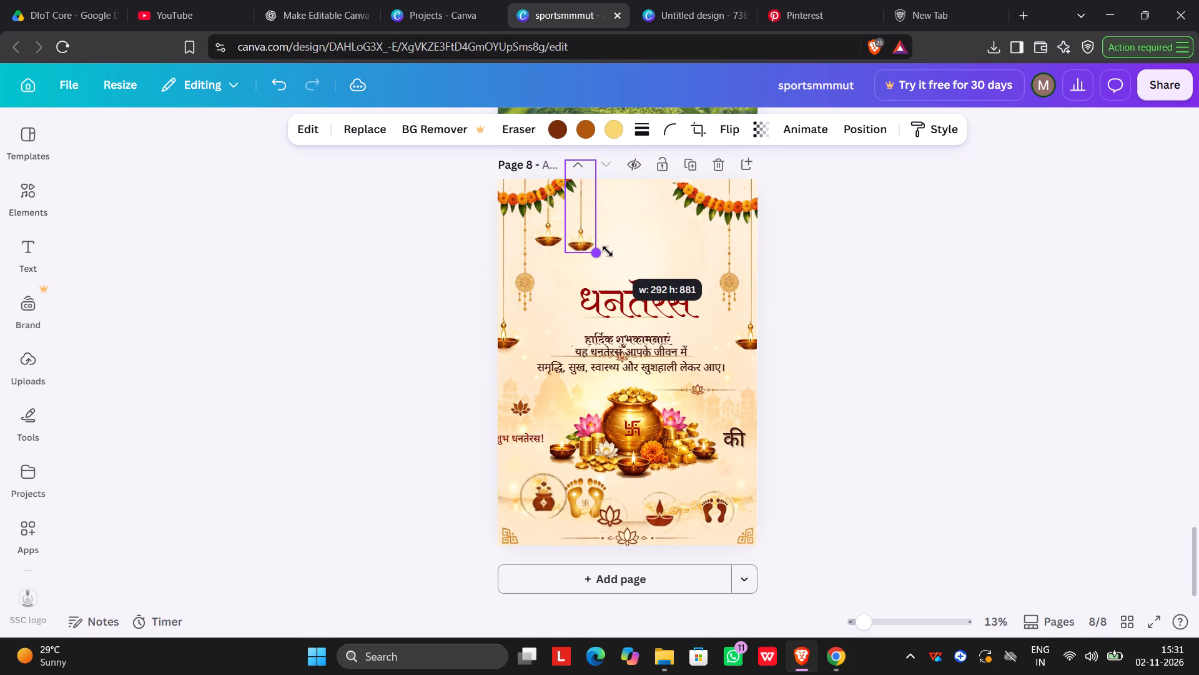
{"action": "left_click_drag", "start_coordinate": [608, 251], "coordinate": [612, 255]}
{"action": "left_click_drag", "start_coordinate": [586, 234], "coordinate": [586, 225]}
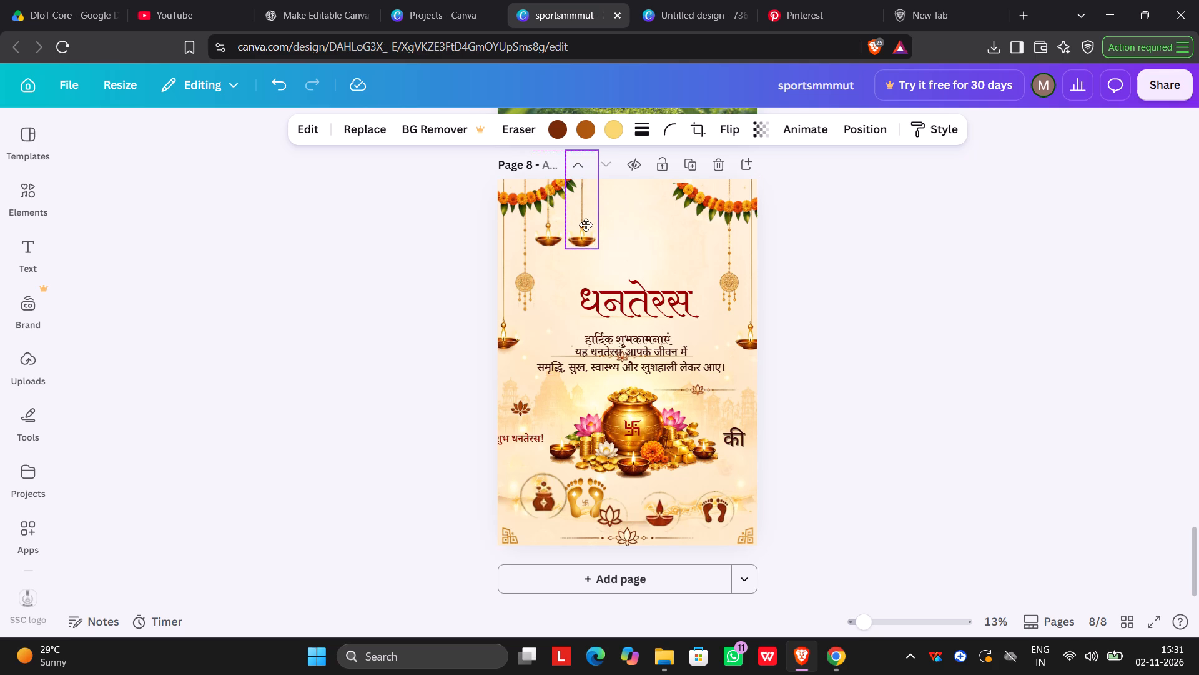
{"action": "left_click_drag", "start_coordinate": [586, 225], "coordinate": [586, 224]}
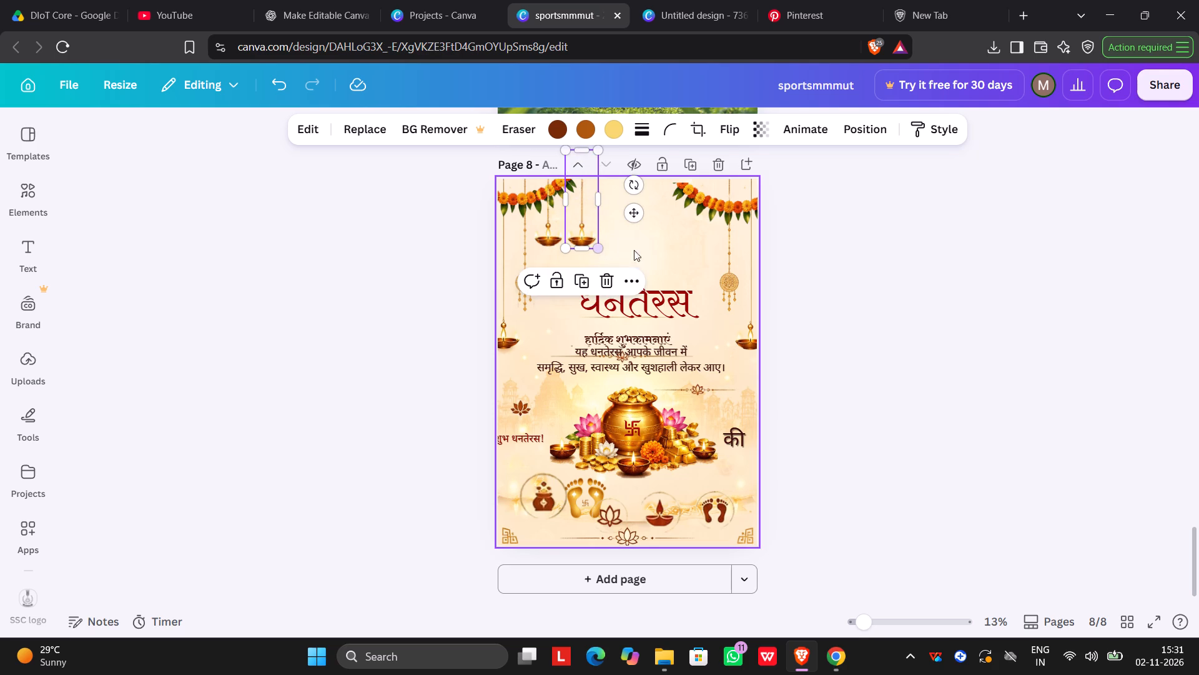
Move the matched diya back under the right garland and lower the left diya so the pair hangs level and symmetrical.
{"action": "left_click", "coordinate": [641, 244]}
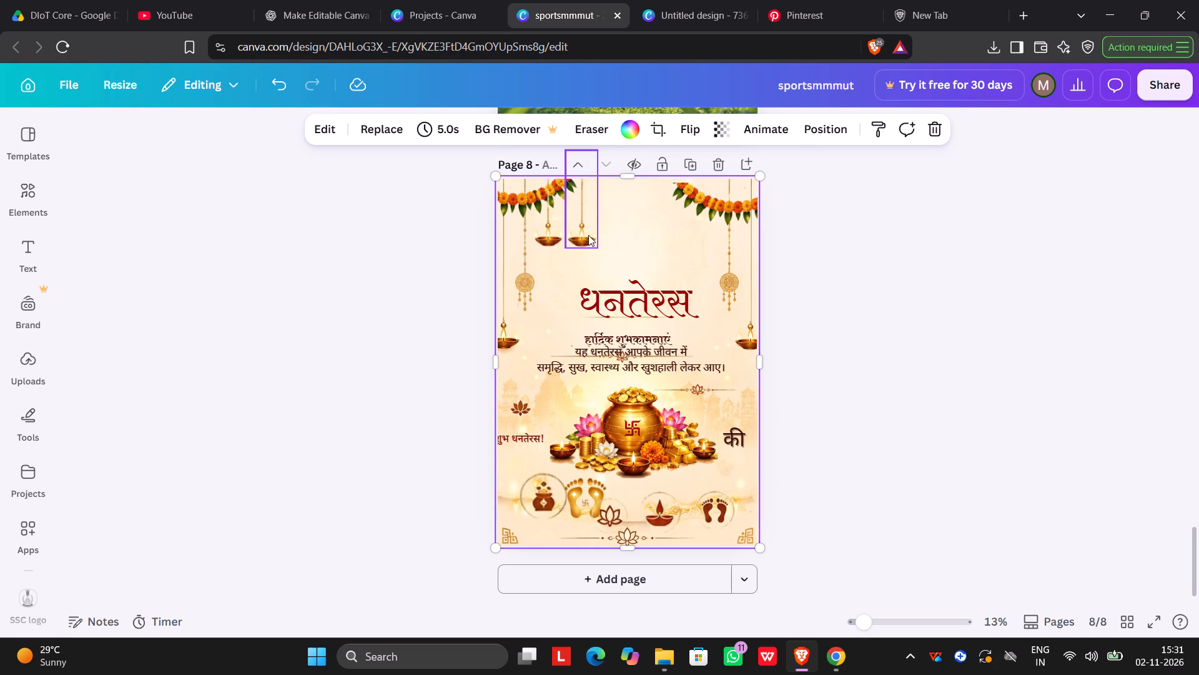
{"action": "left_click_drag", "start_coordinate": [585, 233], "coordinate": [696, 235]}
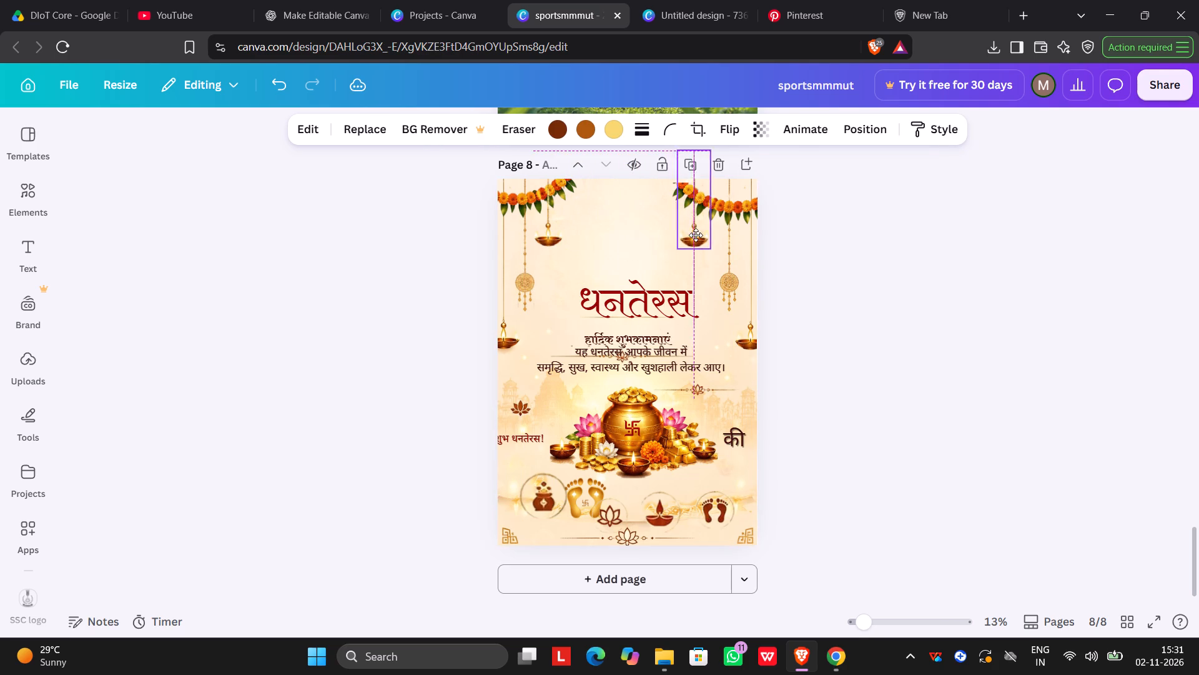
{"action": "left_click_drag", "start_coordinate": [696, 235], "coordinate": [706, 247]}
{"action": "left_click_drag", "start_coordinate": [556, 230], "coordinate": [560, 243]}
{"action": "left_click_drag", "start_coordinate": [892, 266], "coordinate": [898, 267]}
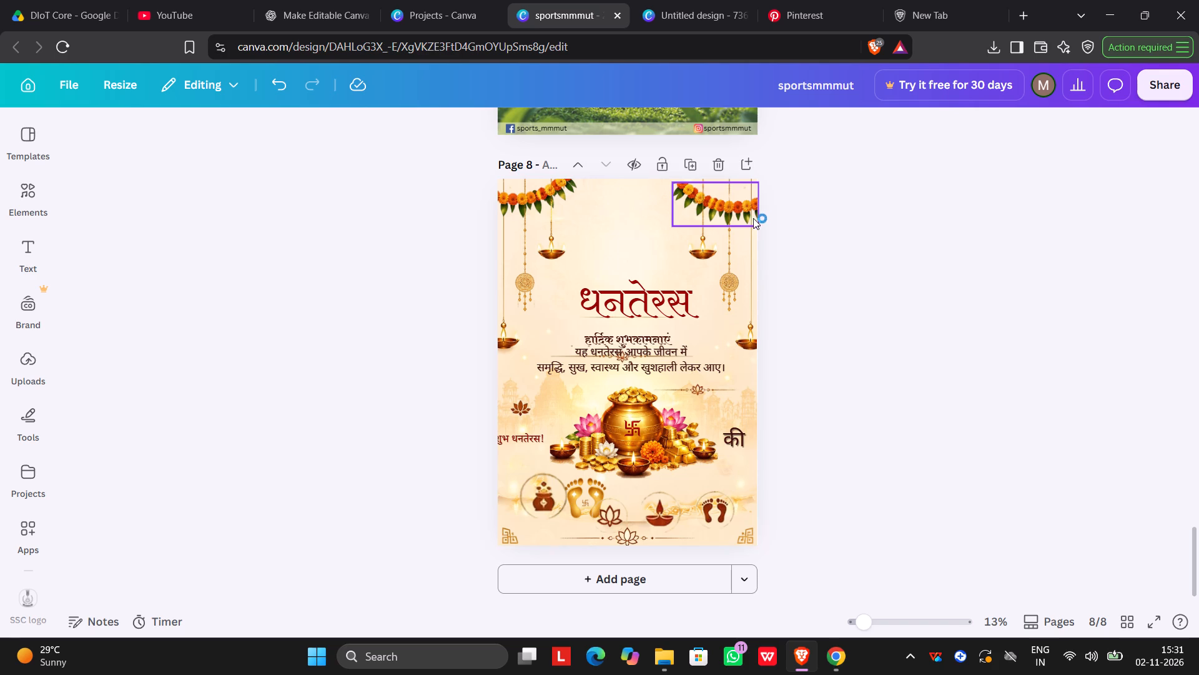
{"action": "left_click", "coordinate": [817, 236]}
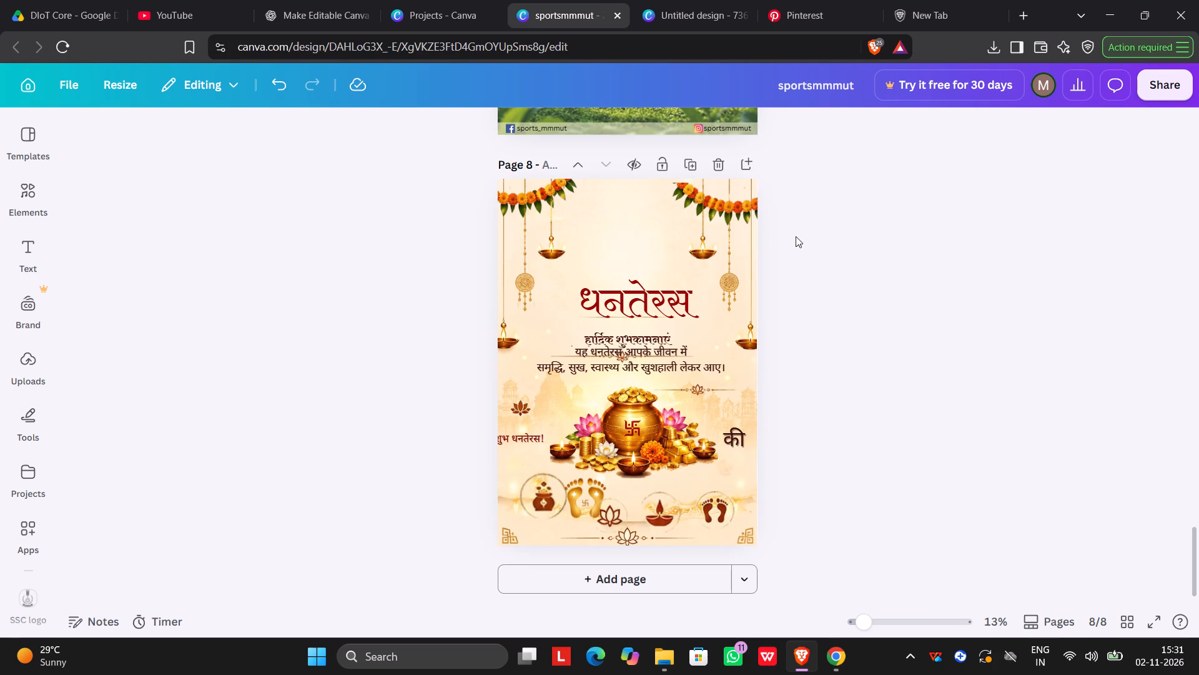
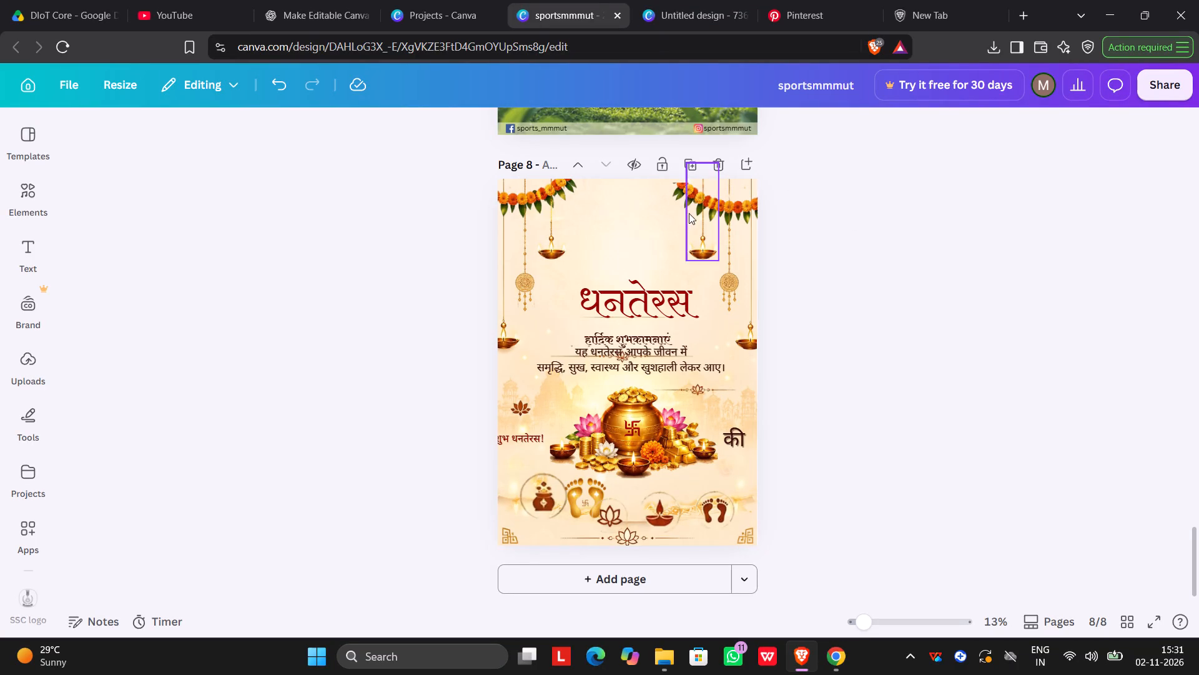
Move the two round hanging ornaments outward toward the poster's side edges, raising the left one slightly.
{"action": "left_click_drag", "start_coordinate": [525, 279], "coordinate": [520, 279]}
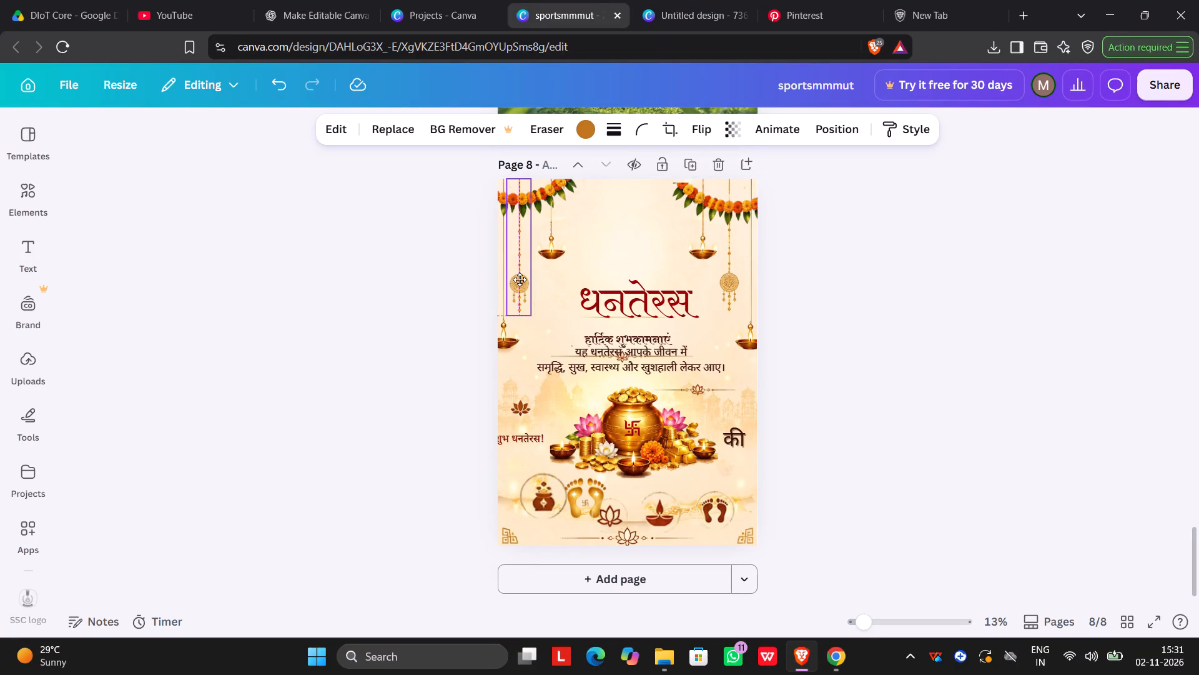
{"action": "left_click_drag", "start_coordinate": [520, 279], "coordinate": [523, 279]}
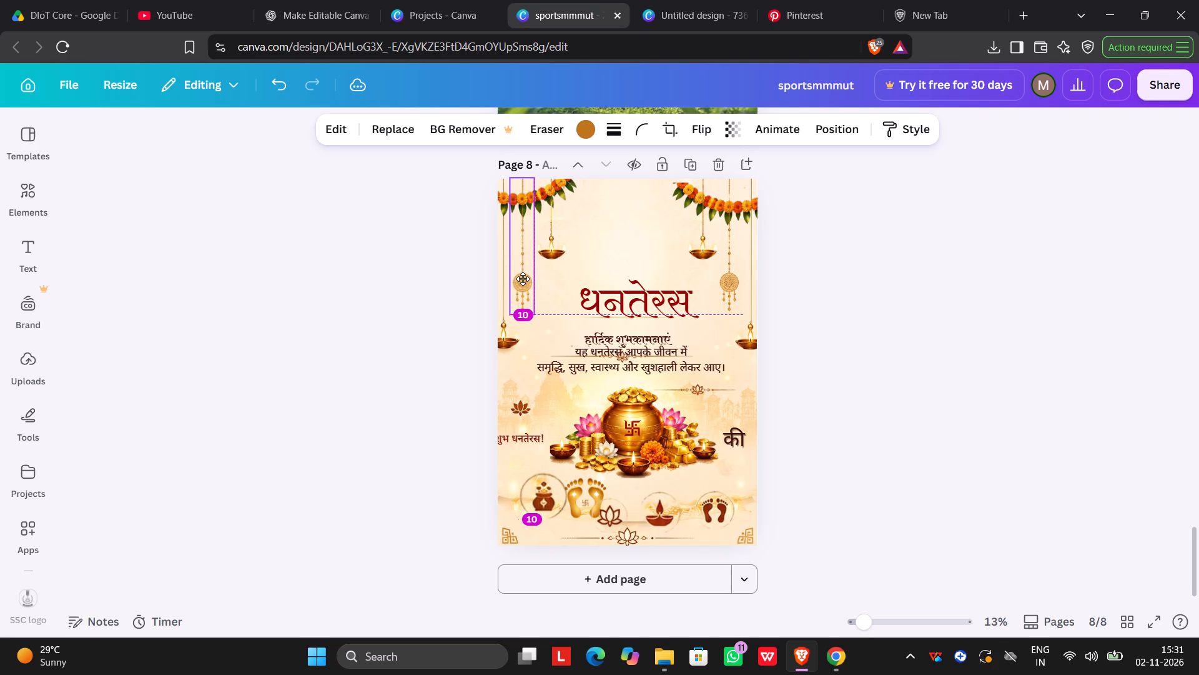
{"action": "left_click_drag", "start_coordinate": [523, 279], "coordinate": [518, 277]}
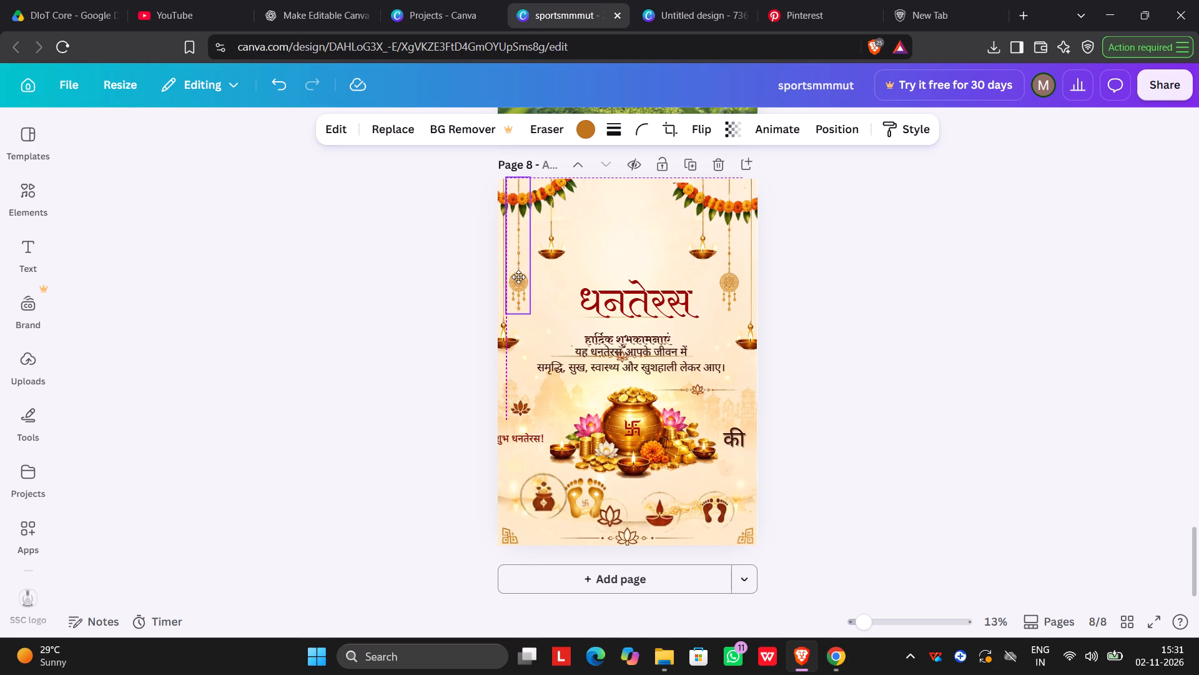
{"action": "left_click_drag", "start_coordinate": [518, 277], "coordinate": [516, 276]}
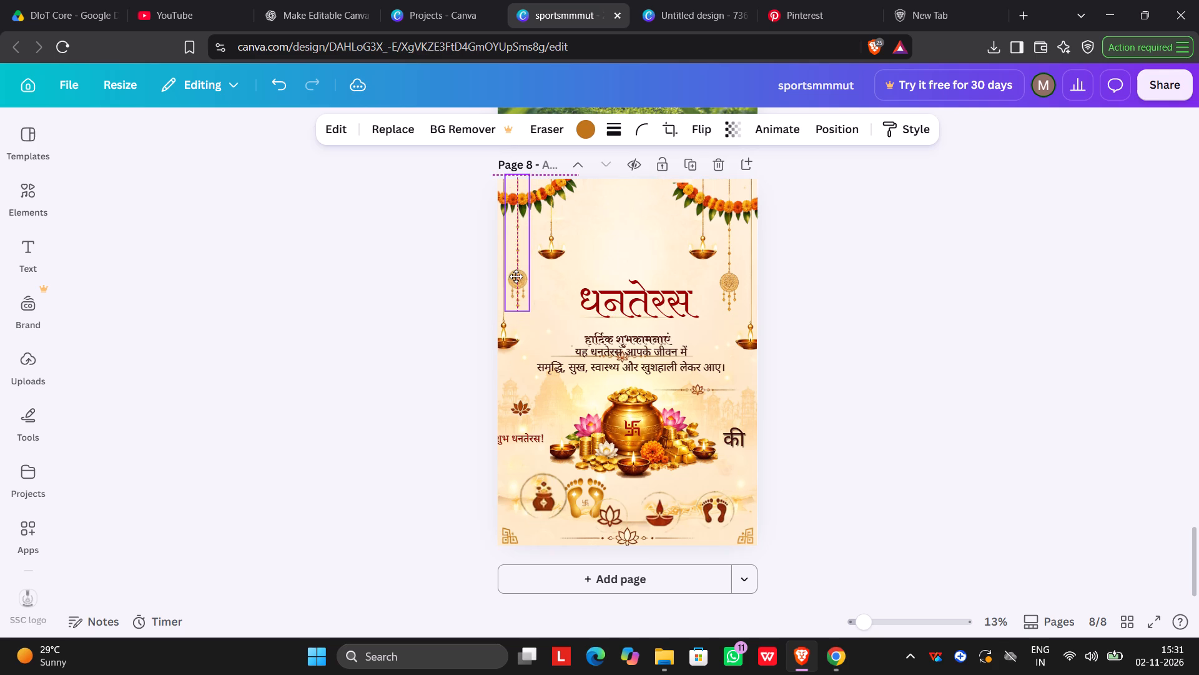
{"action": "left_click_drag", "start_coordinate": [516, 276], "coordinate": [515, 276]}
{"action": "left_click", "coordinate": [990, 280]}
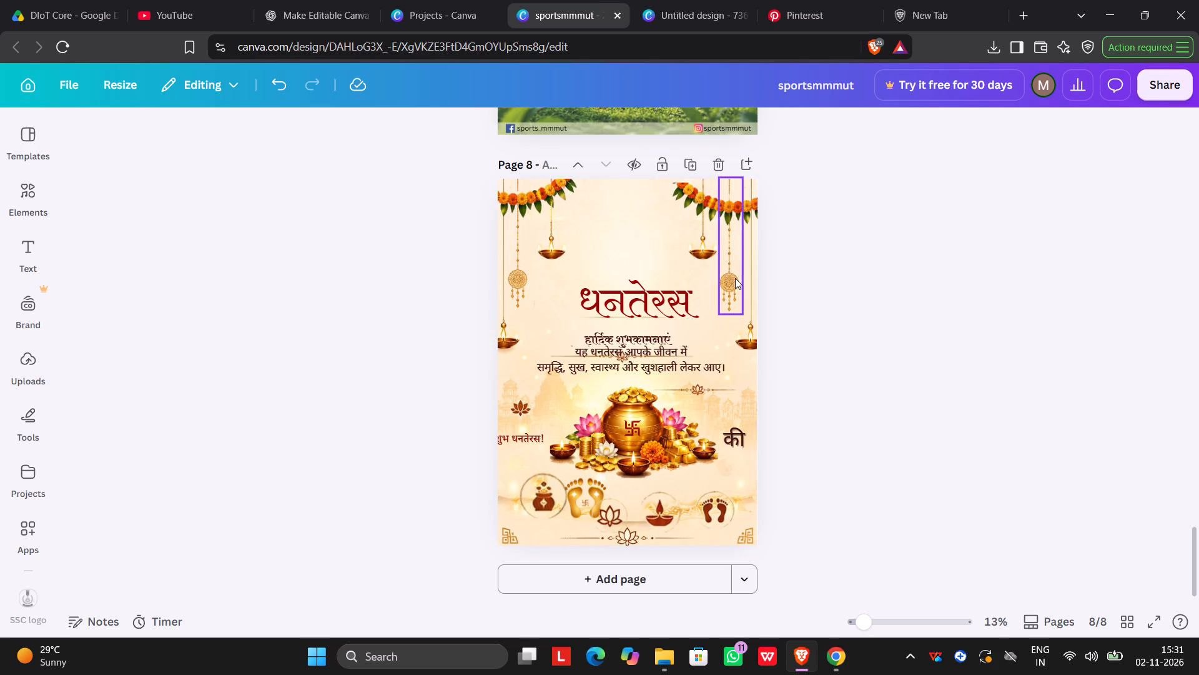
{"action": "left_click_drag", "start_coordinate": [735, 277], "coordinate": [743, 277]}
{"action": "left_click", "coordinate": [887, 276]}
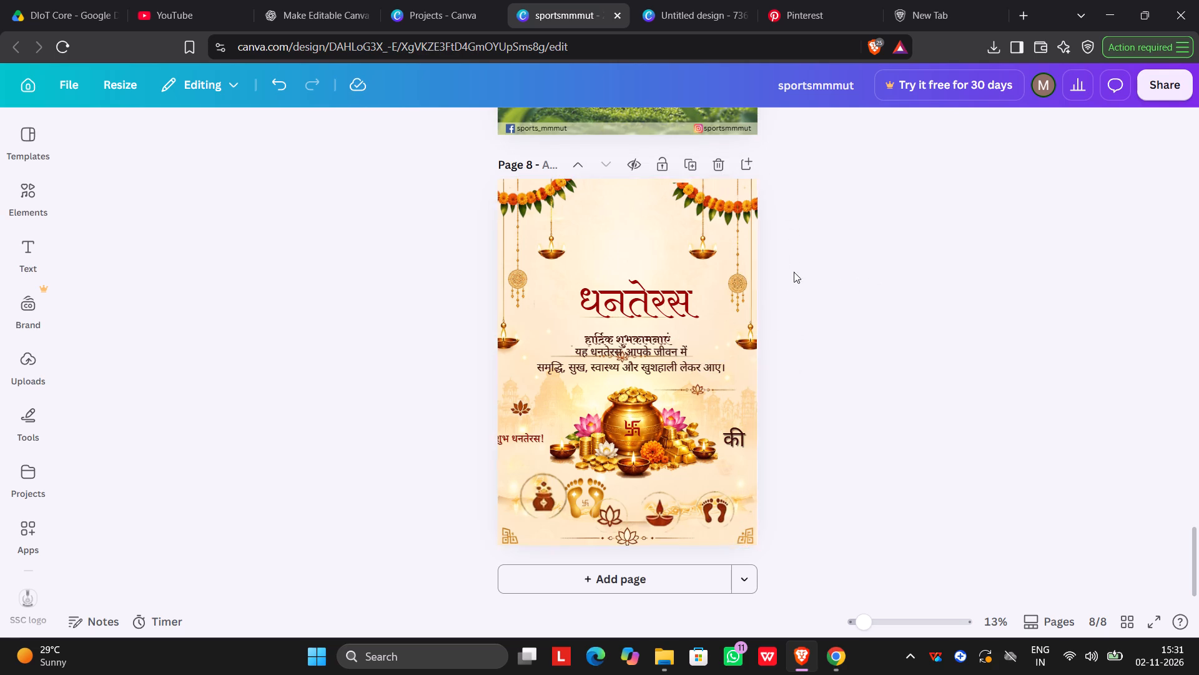
Move the two hanging diyas beneath the garlands outward, placing each just inside its neighbouring round ornament.
{"action": "left_click_drag", "start_coordinate": [557, 231], "coordinate": [546, 229]}
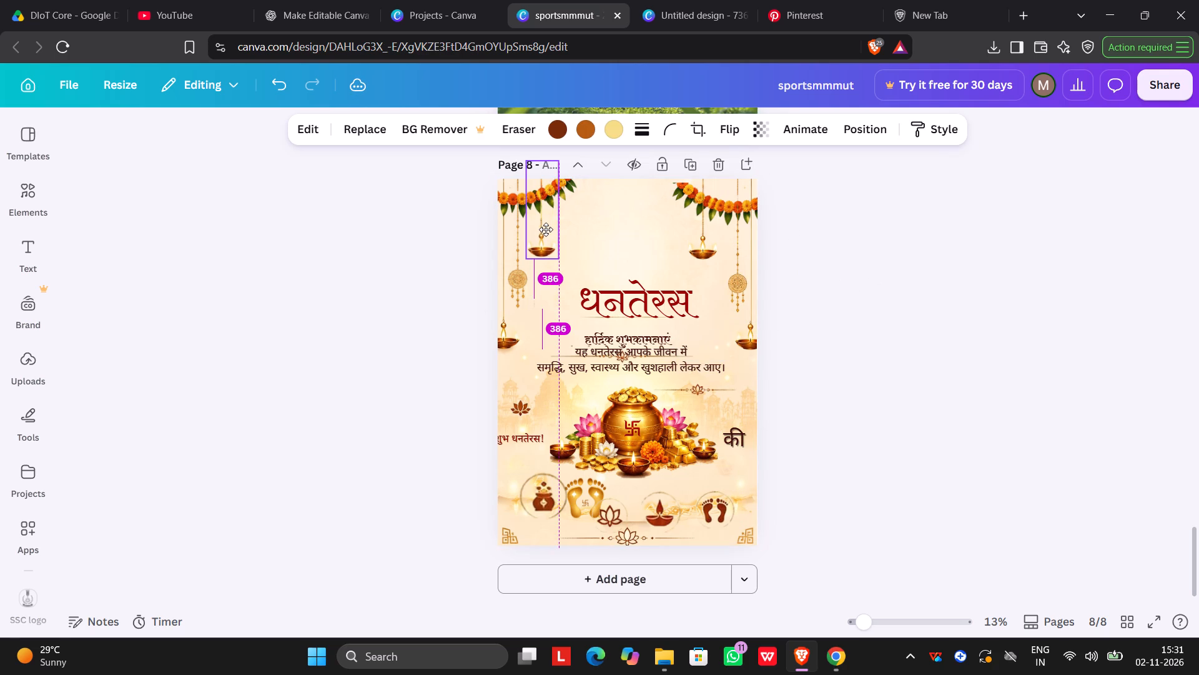
{"action": "left_click_drag", "start_coordinate": [546, 229], "coordinate": [540, 229]}
{"action": "left_click", "coordinate": [878, 259]}
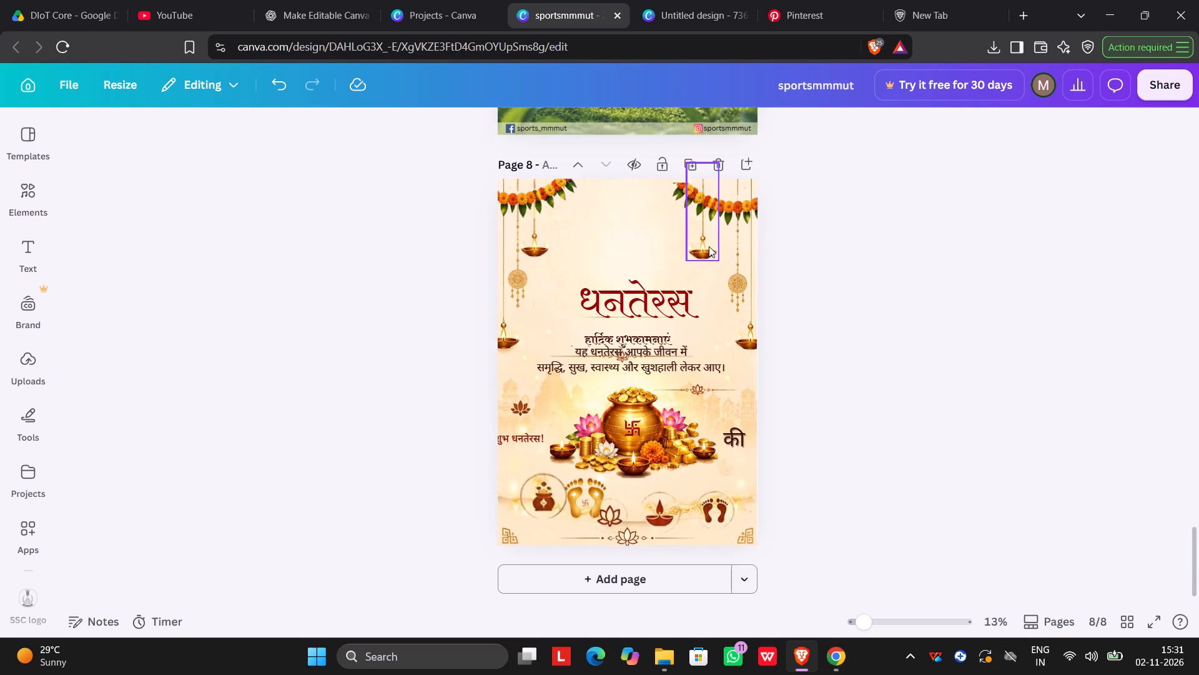
{"action": "left_click", "coordinate": [543, 236]}
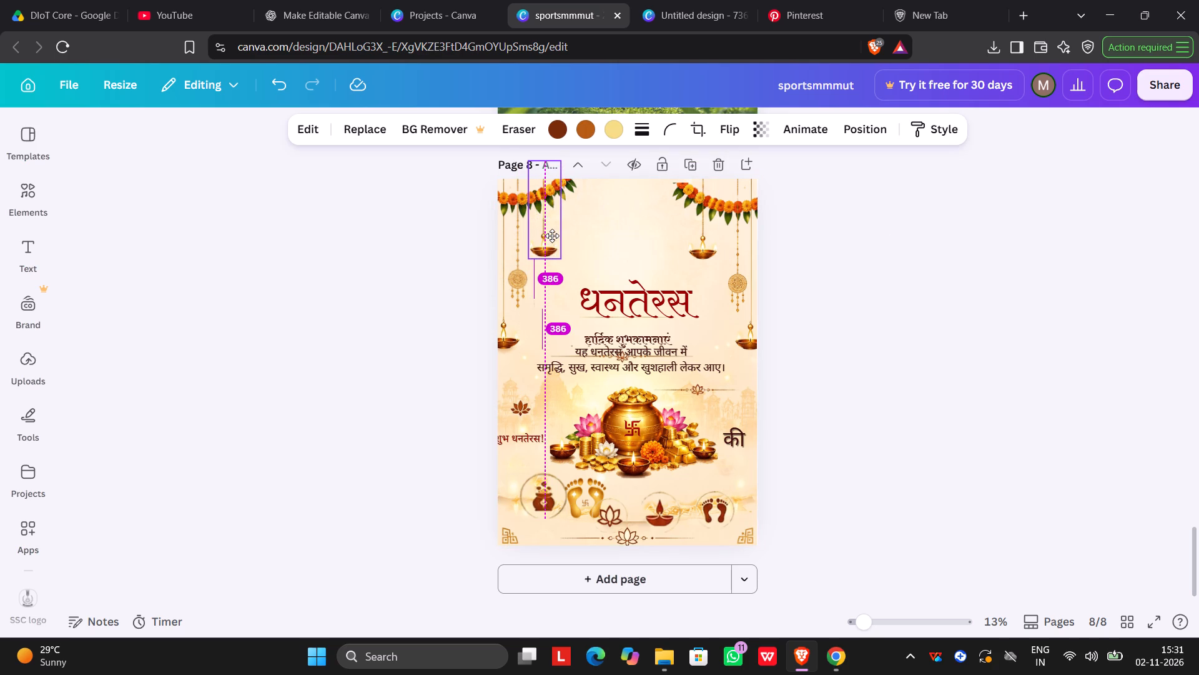
{"action": "left_click", "coordinate": [649, 236]}
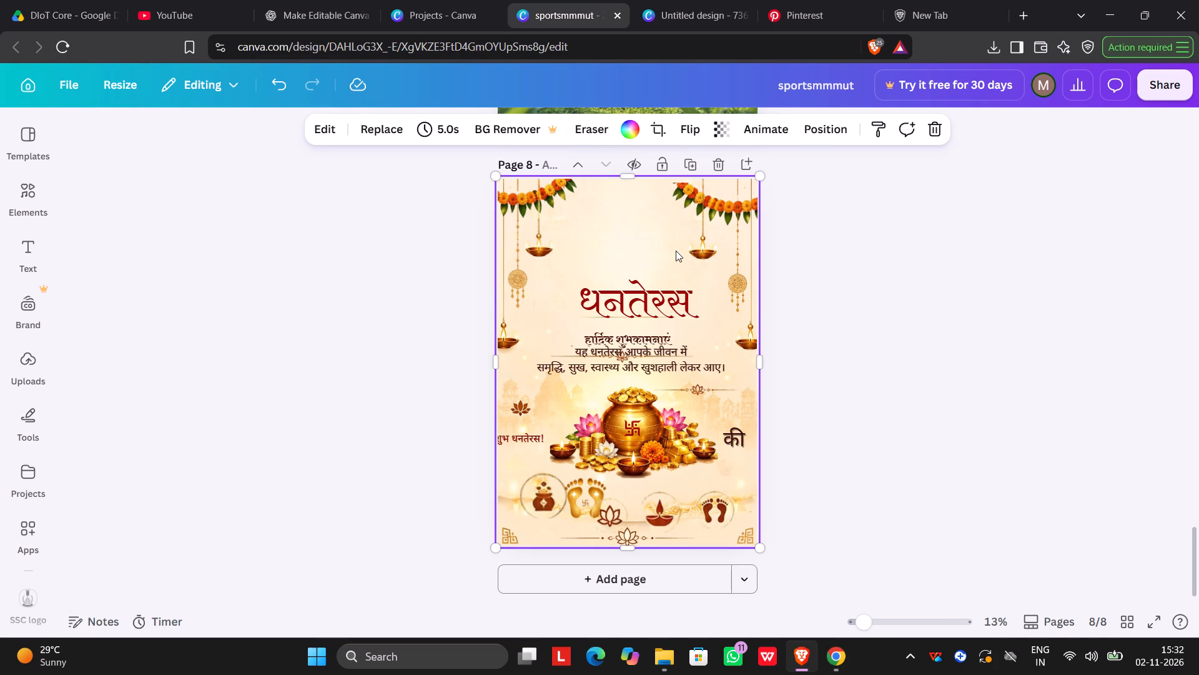
{"action": "left_click_drag", "start_coordinate": [700, 240], "coordinate": [705, 241]}
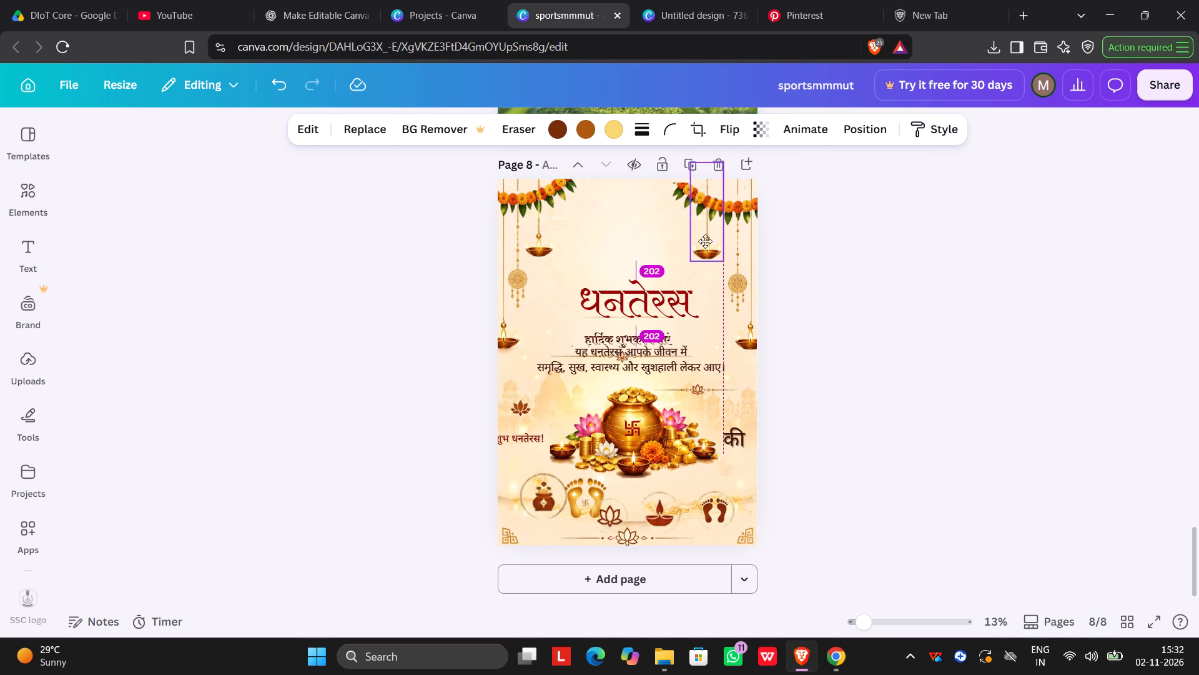
{"action": "left_click_drag", "start_coordinate": [705, 241], "coordinate": [713, 241]}
{"action": "left_click", "coordinate": [864, 259]}
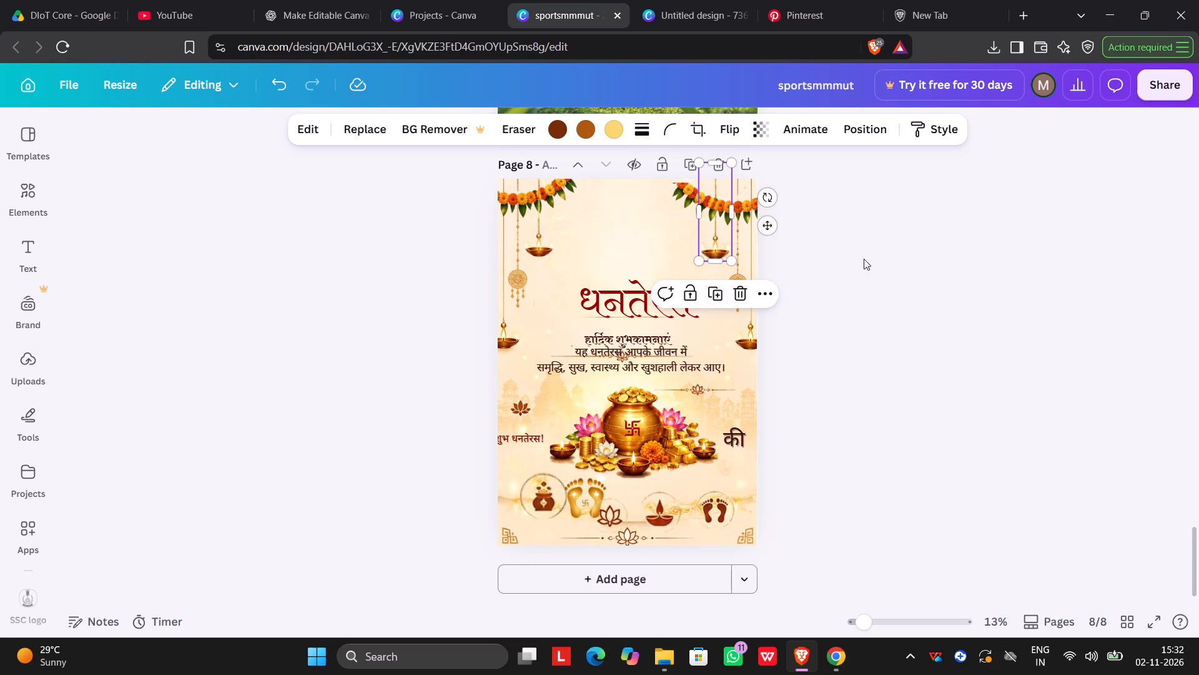
{"action": "left_click", "coordinate": [717, 240]}
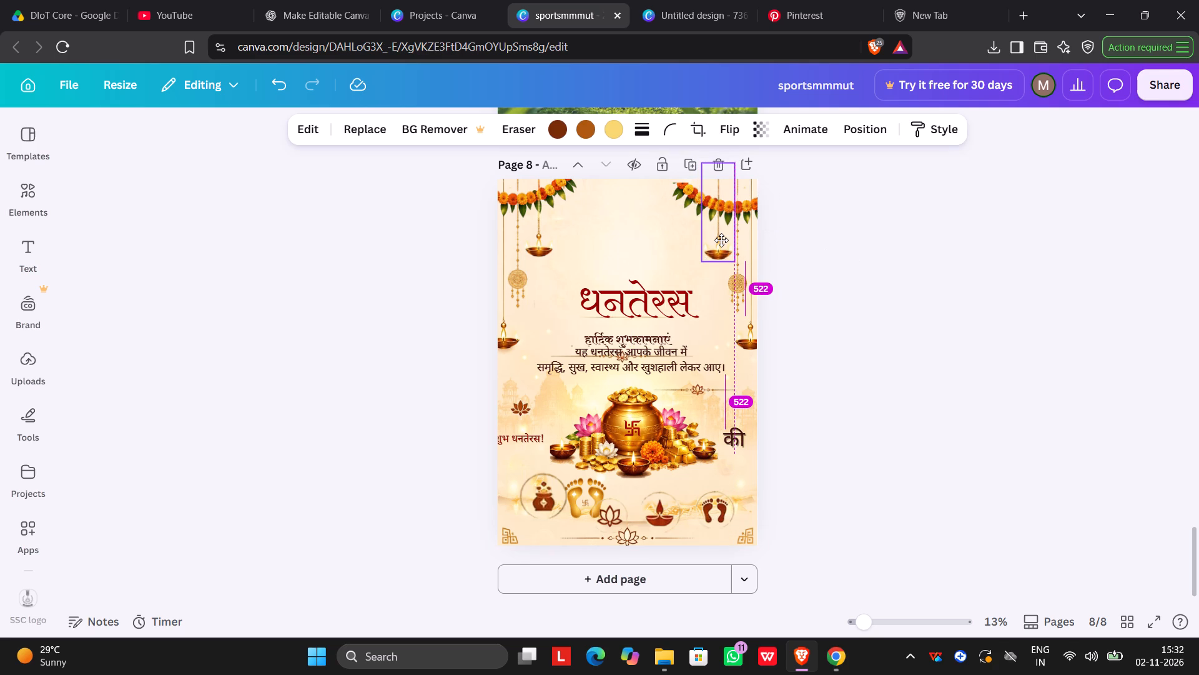
{"action": "left_click", "coordinate": [866, 251]}
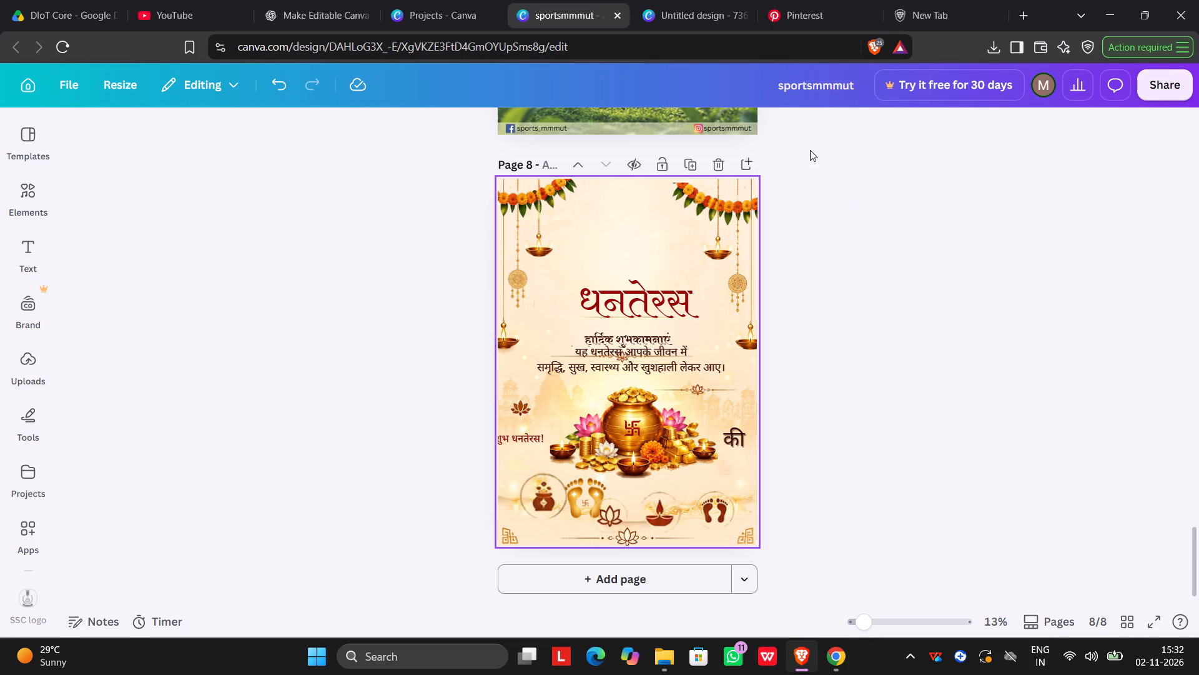
Enlarge the left marigold garland to about 940 wide and reposition it in the poster's upper-left corner, partly past the side edge.
{"action": "left_click", "coordinate": [565, 200]}
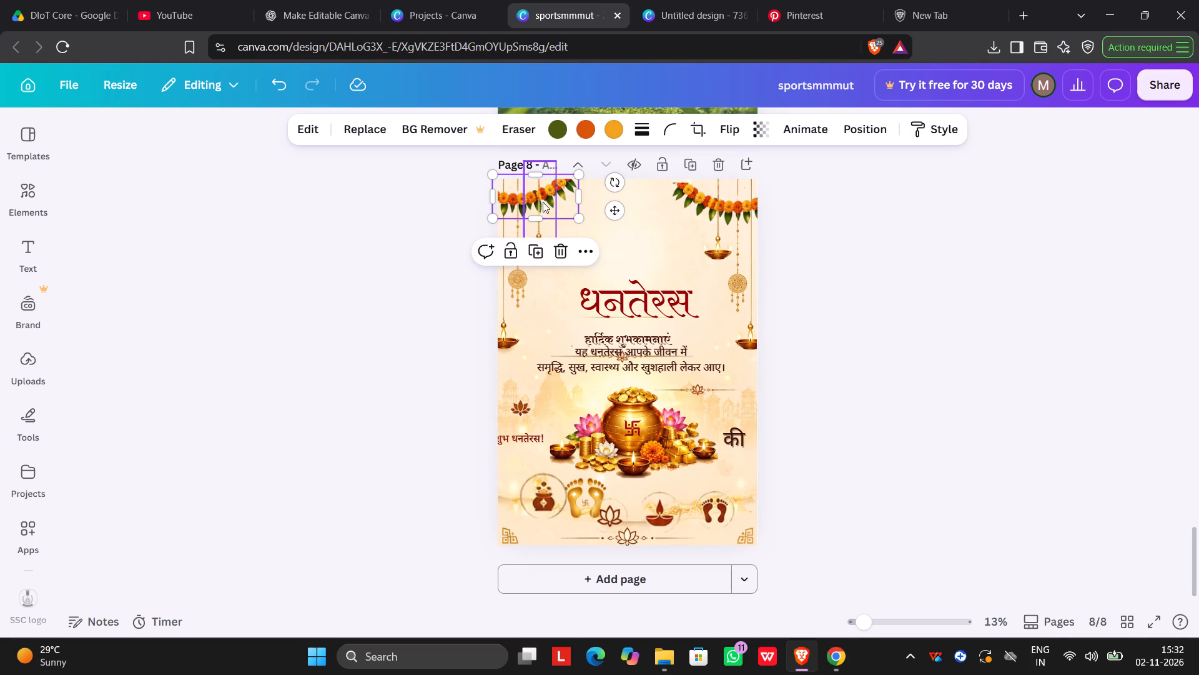
{"action": "left_click_drag", "start_coordinate": [493, 216], "coordinate": [487, 236]}
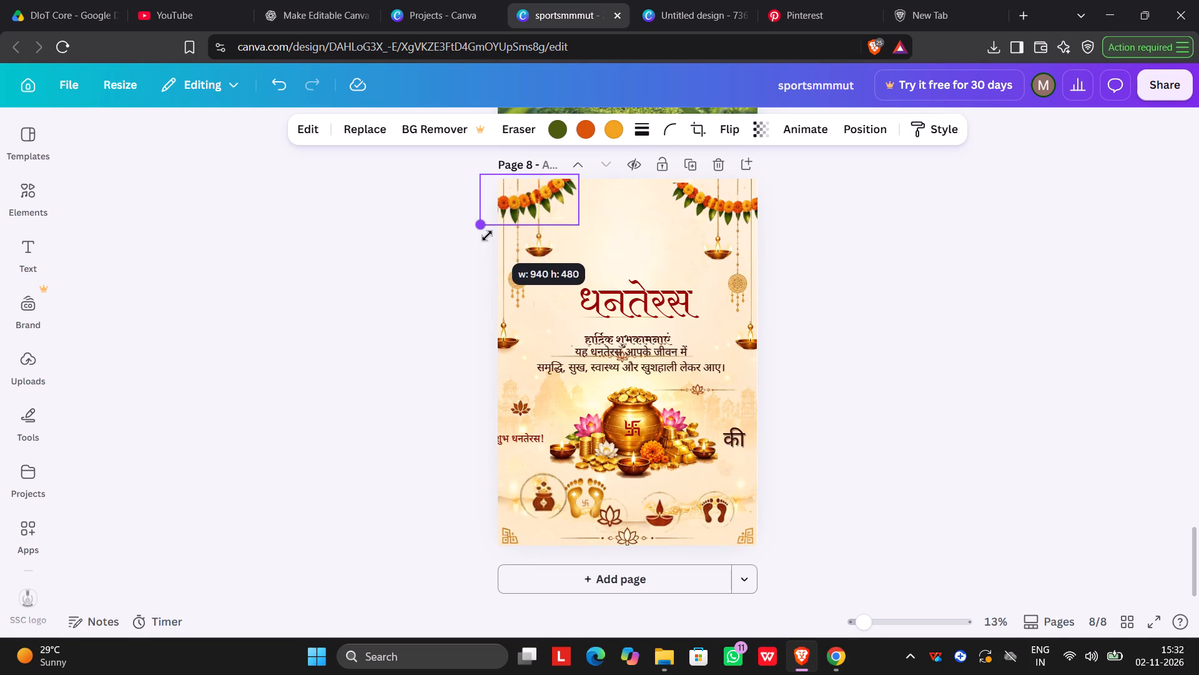
{"action": "left_click_drag", "start_coordinate": [487, 236], "coordinate": [490, 236]}
{"action": "left_click_drag", "start_coordinate": [564, 199], "coordinate": [582, 209]}
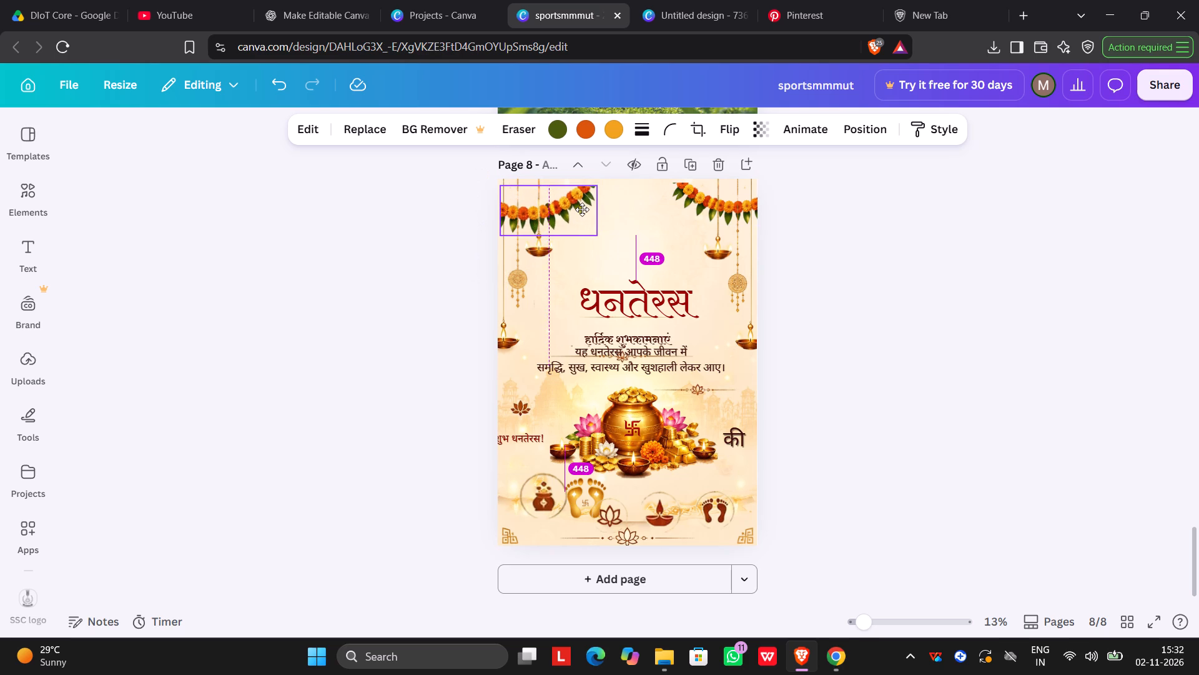
{"action": "left_click_drag", "start_coordinate": [582, 209], "coordinate": [581, 209]}
{"action": "left_click_drag", "start_coordinate": [574, 211], "coordinate": [569, 216]}
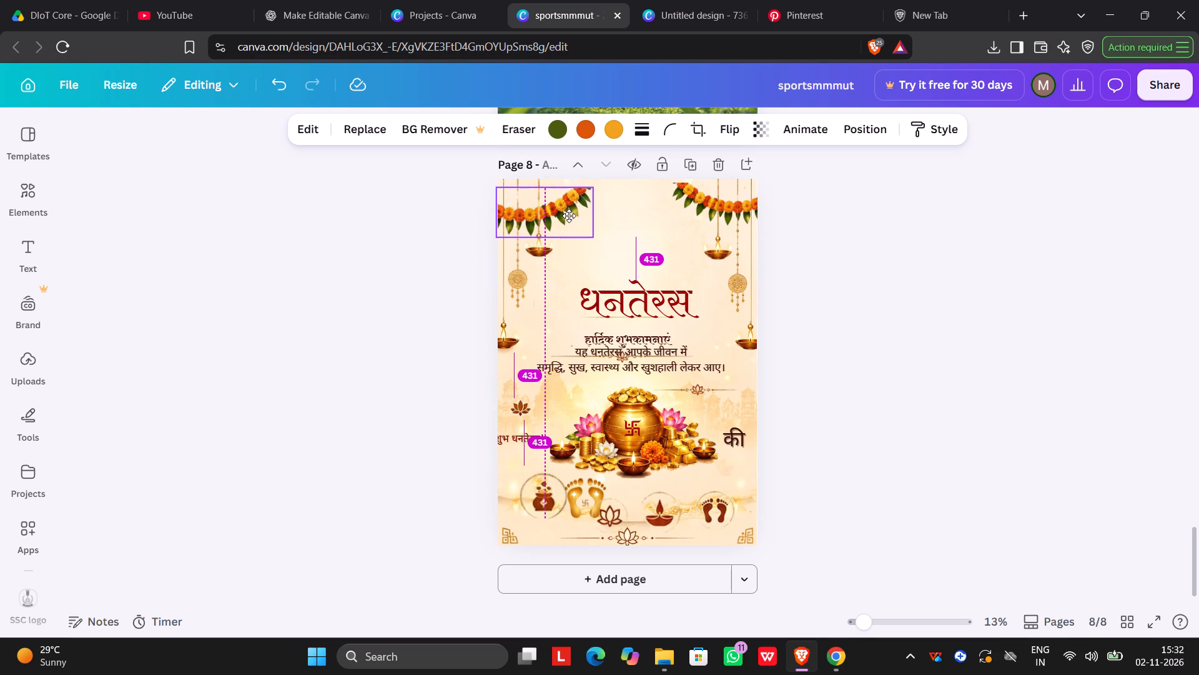
{"action": "left_click_drag", "start_coordinate": [569, 216], "coordinate": [536, 183]}
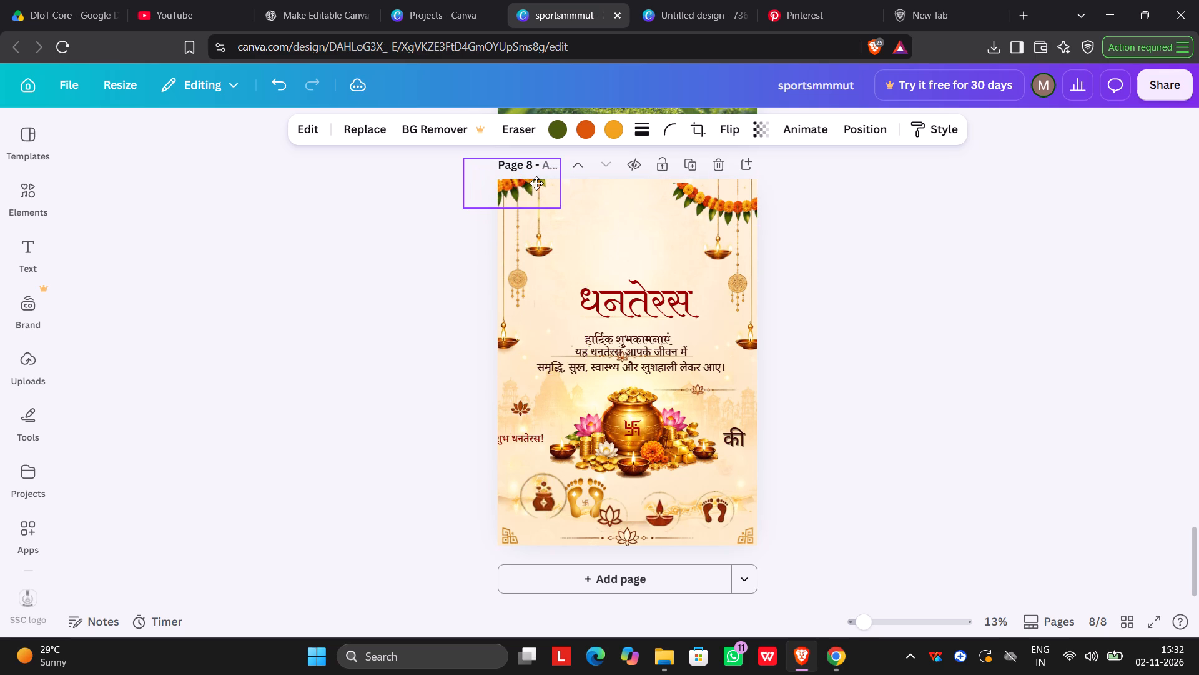
{"action": "left_click_drag", "start_coordinate": [536, 183], "coordinate": [541, 181]}
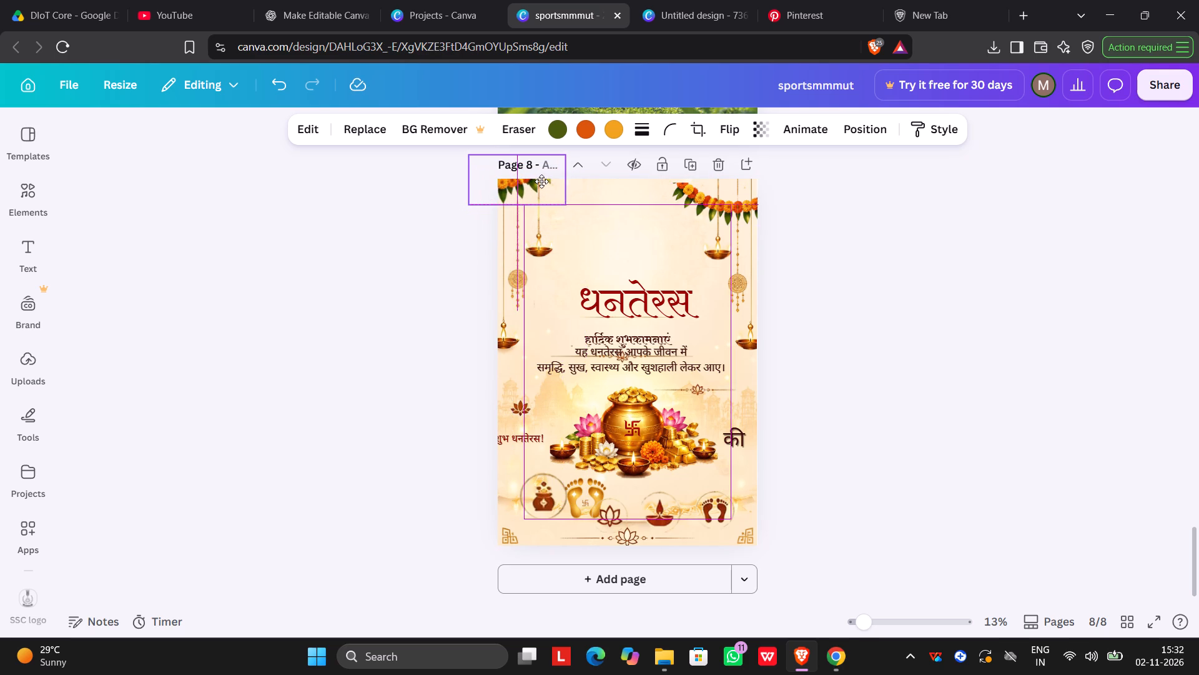
{"action": "left_click_drag", "start_coordinate": [541, 181], "coordinate": [548, 191]}
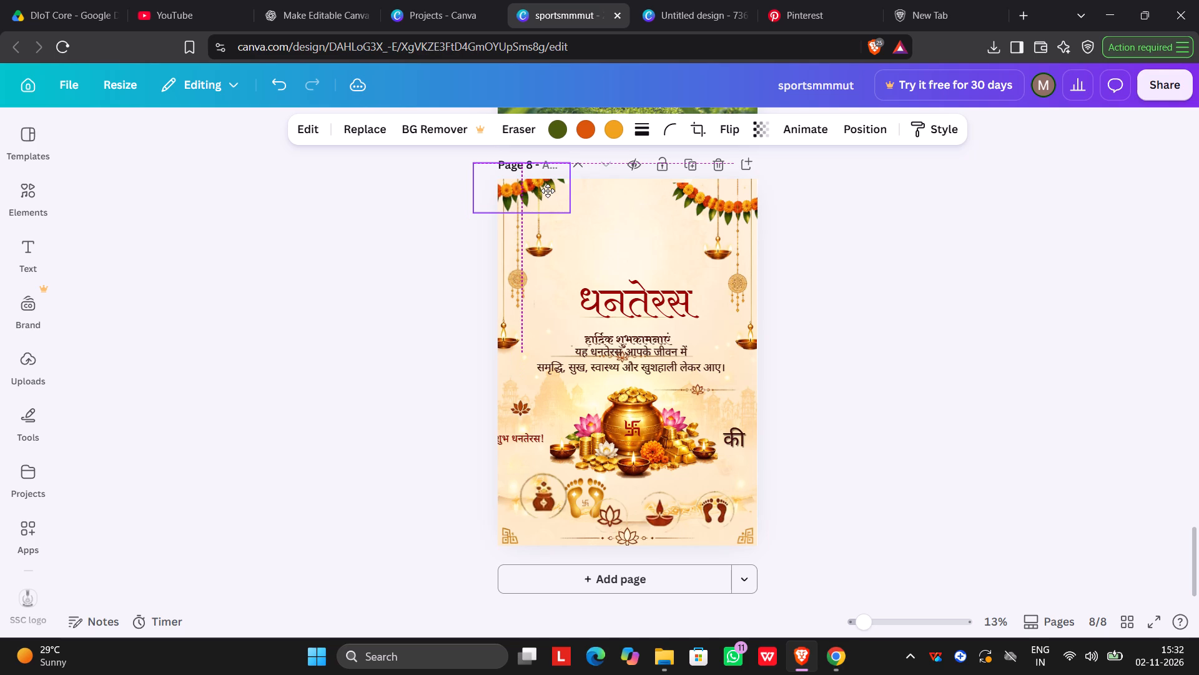
{"action": "left_click_drag", "start_coordinate": [548, 191], "coordinate": [544, 197]}
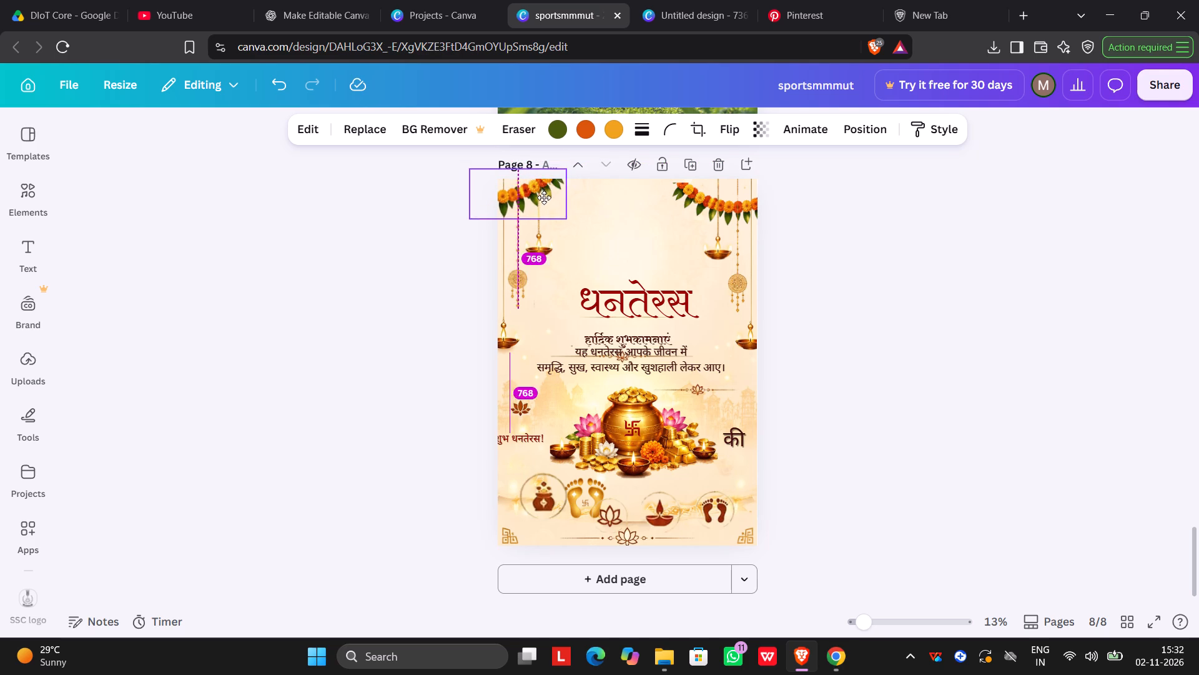
{"action": "left_click_drag", "start_coordinate": [544, 197], "coordinate": [514, 181]}
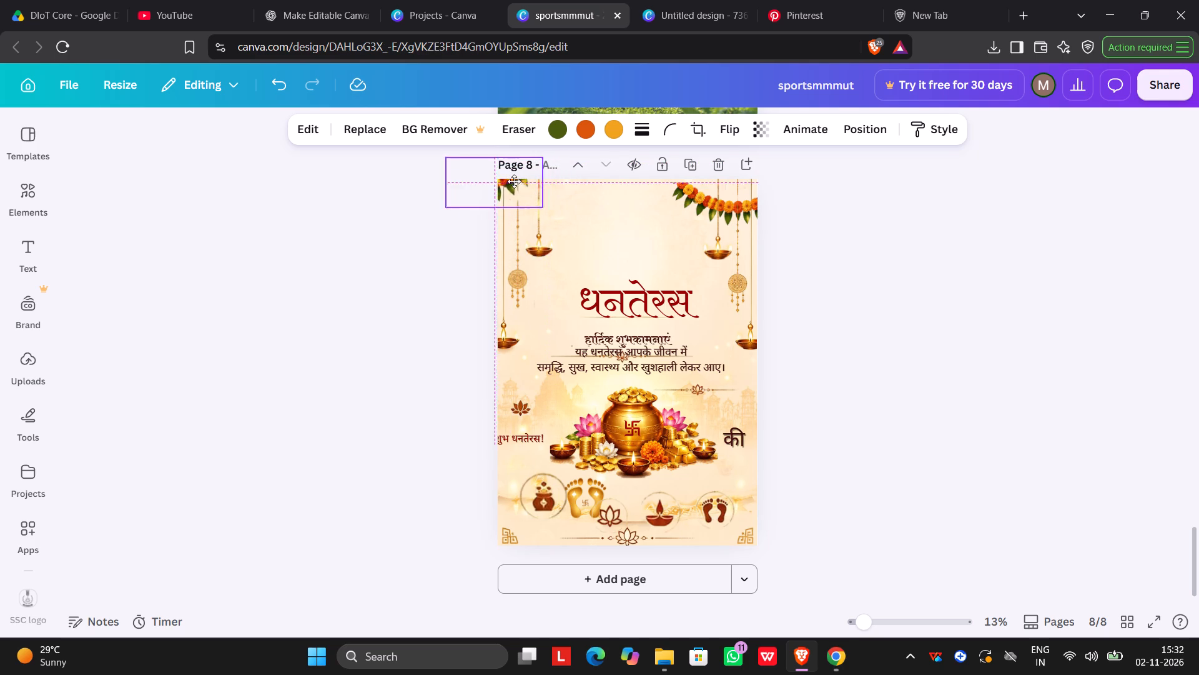
{"action": "left_click_drag", "start_coordinate": [514, 181], "coordinate": [473, 201]}
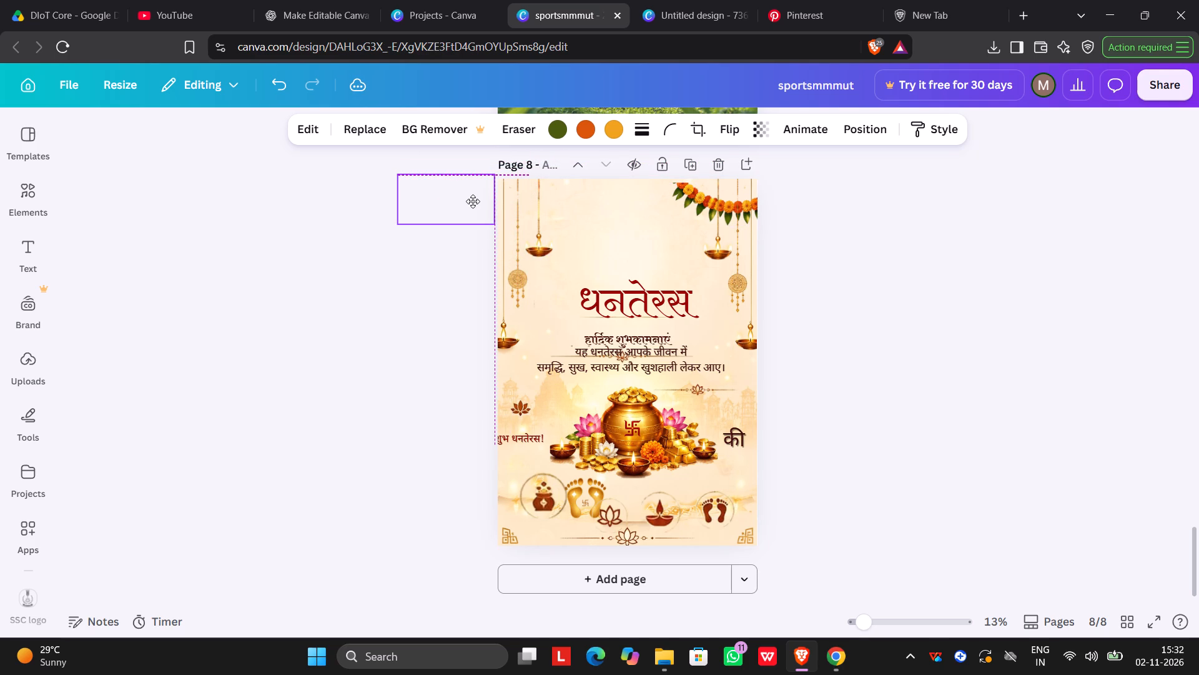
{"action": "left_click_drag", "start_coordinate": [473, 201], "coordinate": [599, 205]}
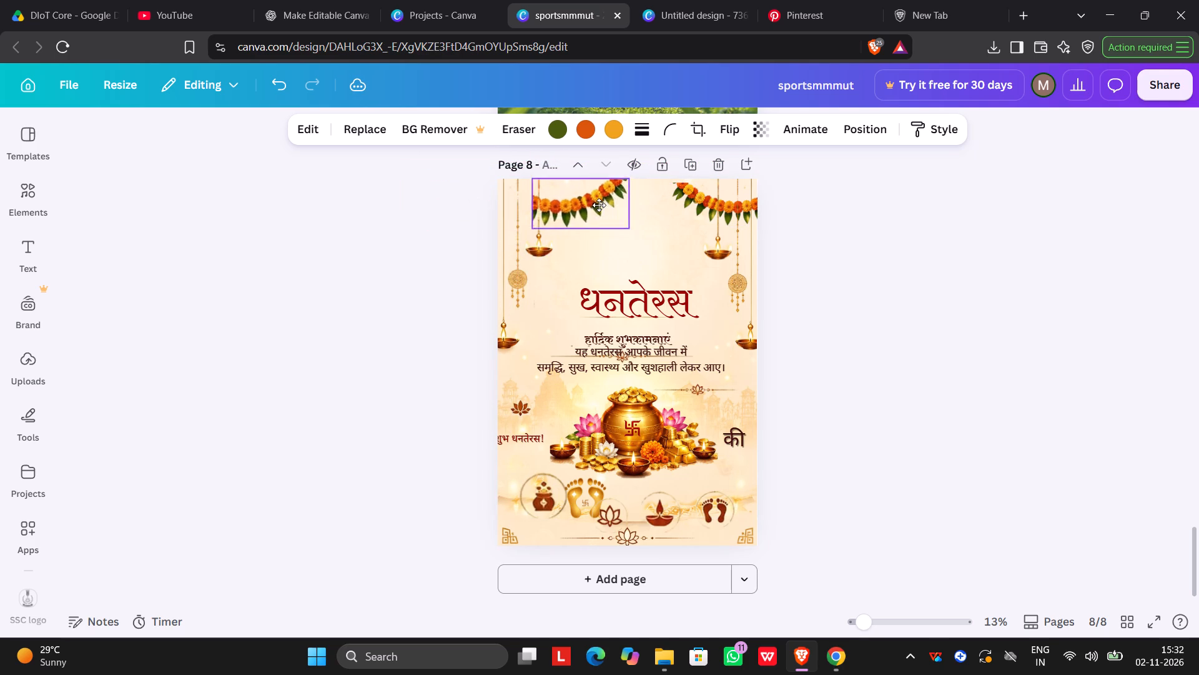
{"action": "left_click_drag", "start_coordinate": [599, 205], "coordinate": [552, 216]}
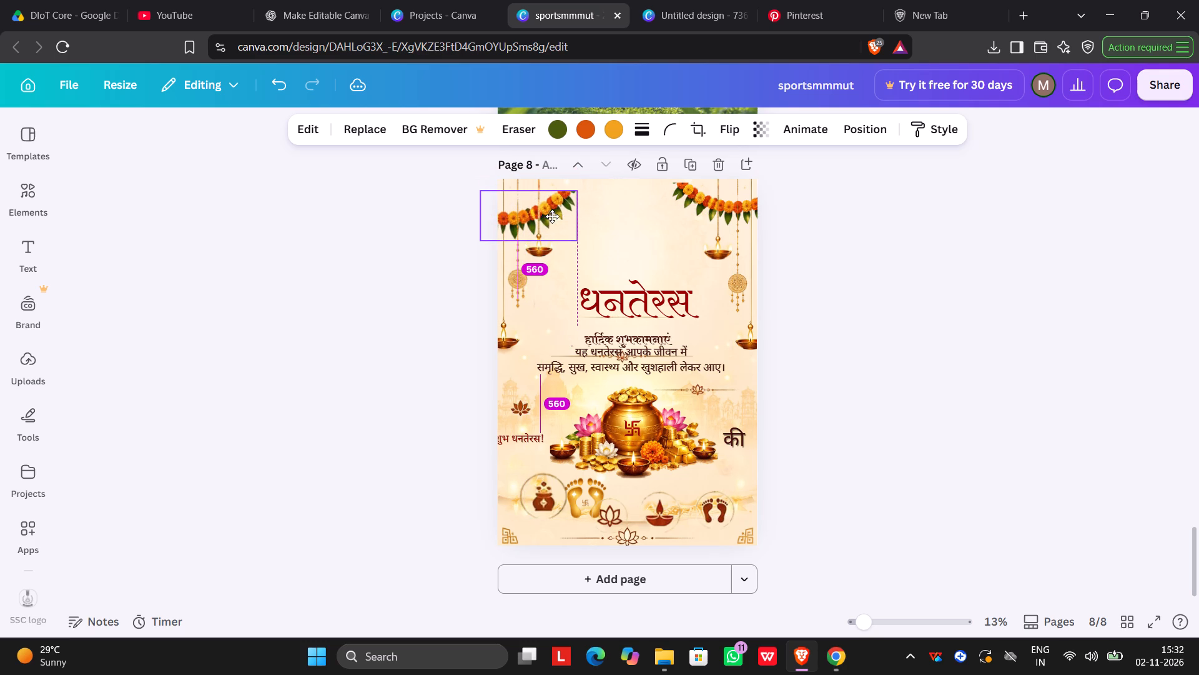
{"action": "left_click_drag", "start_coordinate": [552, 216], "coordinate": [551, 202]}
Shift the right marigold garland outward so it runs past the poster's right edge, mirroring the left garland.
{"action": "left_click_drag", "start_coordinate": [687, 198], "coordinate": [699, 193]}
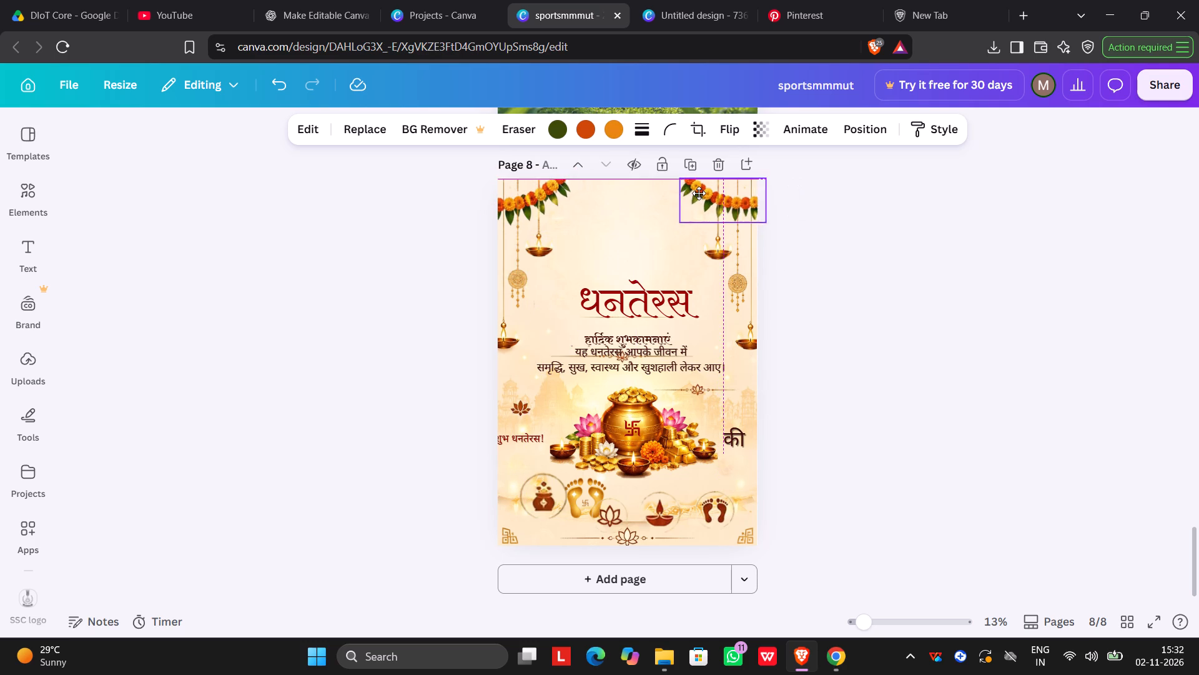
{"action": "left_click_drag", "start_coordinate": [699, 193], "coordinate": [699, 201]}
Copy the SPORTS SUB COUNCIL header text together with its two logos from page 1.
{"action": "scroll", "coordinate": [616, 232], "scroll_direction": "up", "scroll_amount": 3}
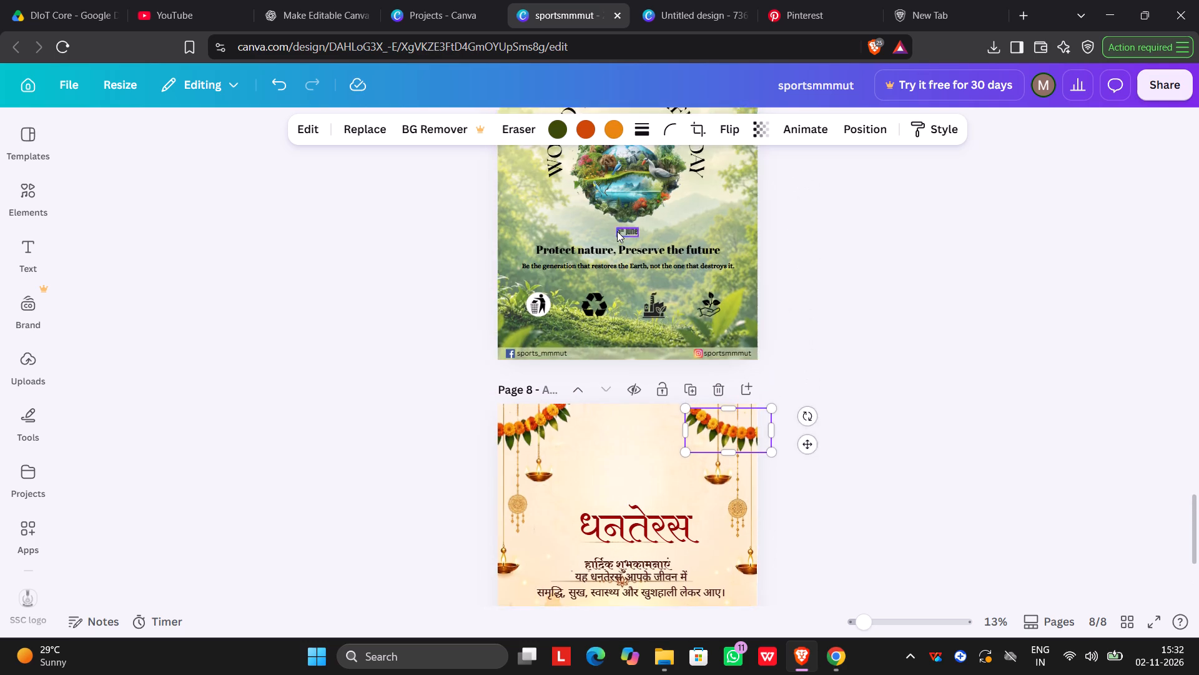
{"action": "scroll", "coordinate": [618, 231], "scroll_direction": "up", "scroll_amount": 4}
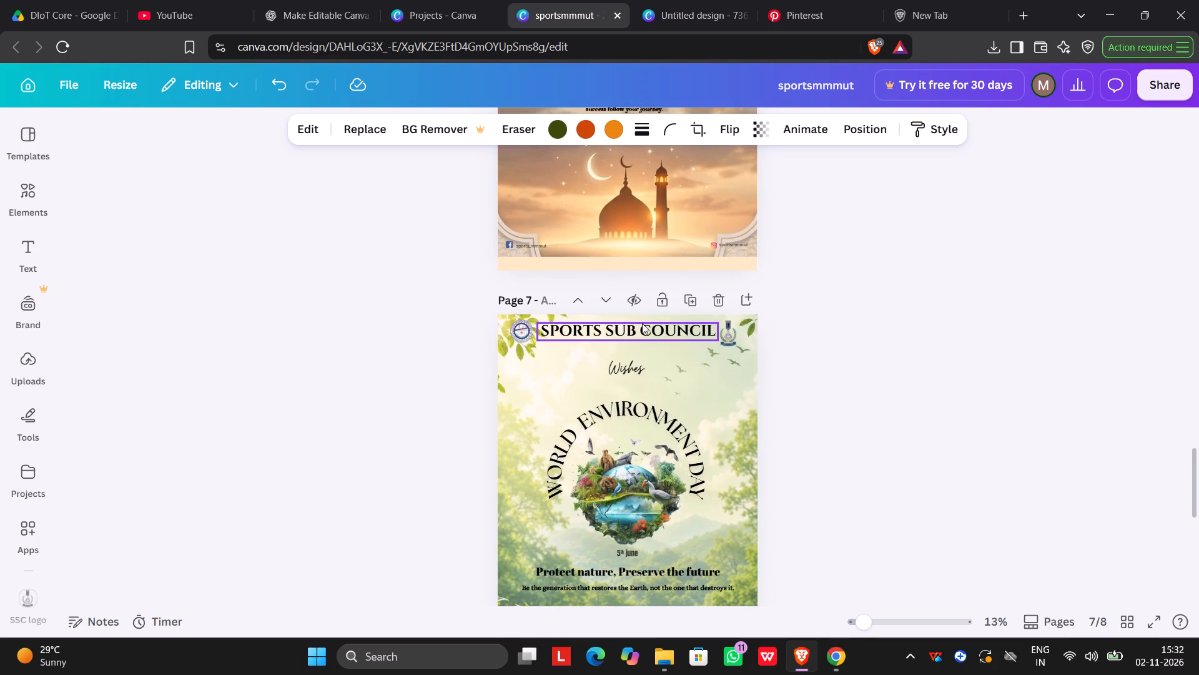
{"action": "scroll", "coordinate": [642, 323], "scroll_direction": "up", "scroll_amount": 6}
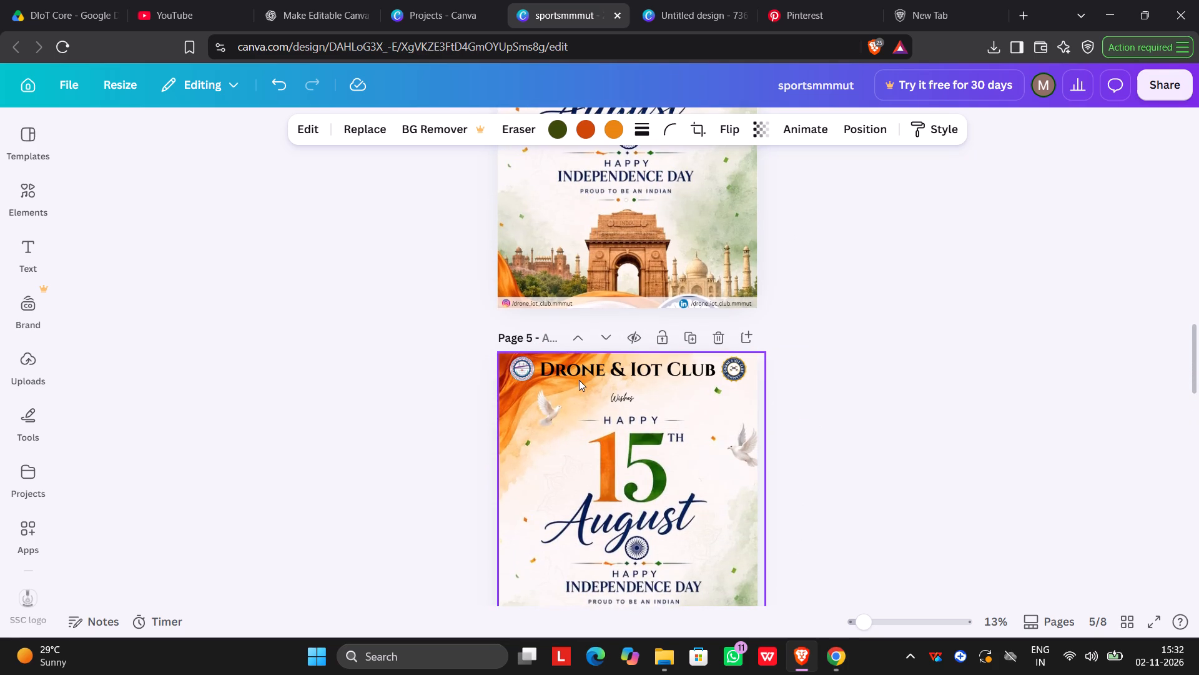
{"action": "scroll", "coordinate": [580, 377], "scroll_direction": "up", "scroll_amount": 9}
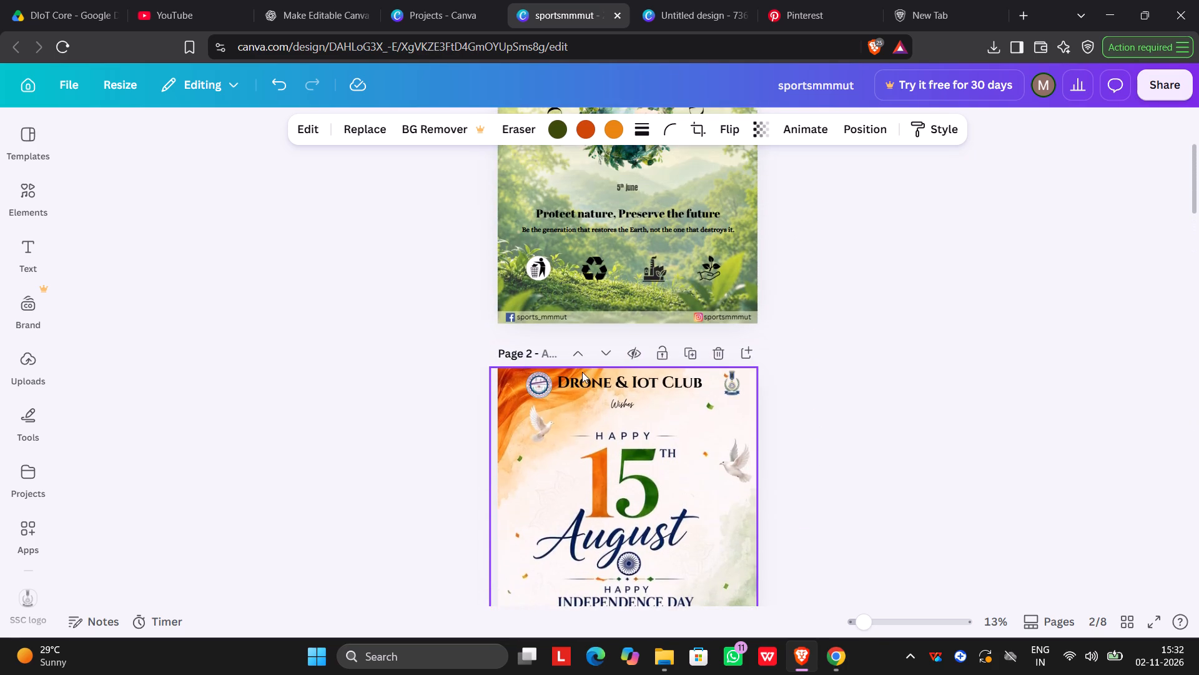
{"action": "scroll", "coordinate": [582, 372], "scroll_direction": "up", "scroll_amount": 8}
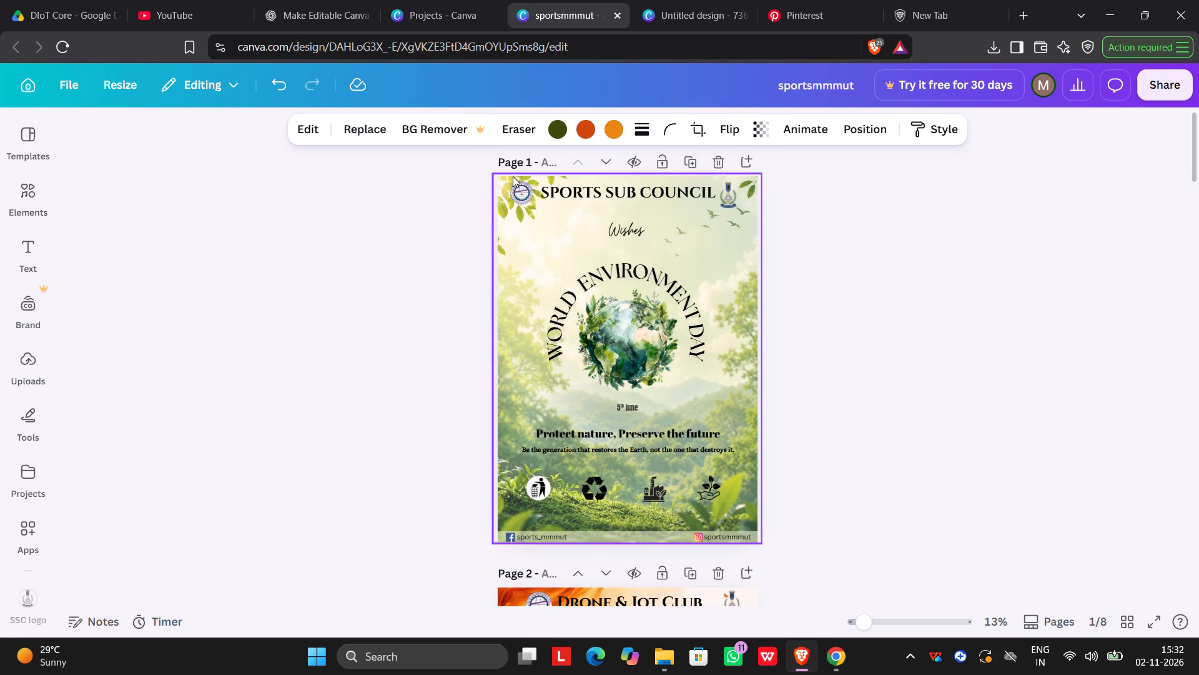
{"action": "scroll", "coordinate": [588, 187], "scroll_direction": "up", "scroll_amount": 6}
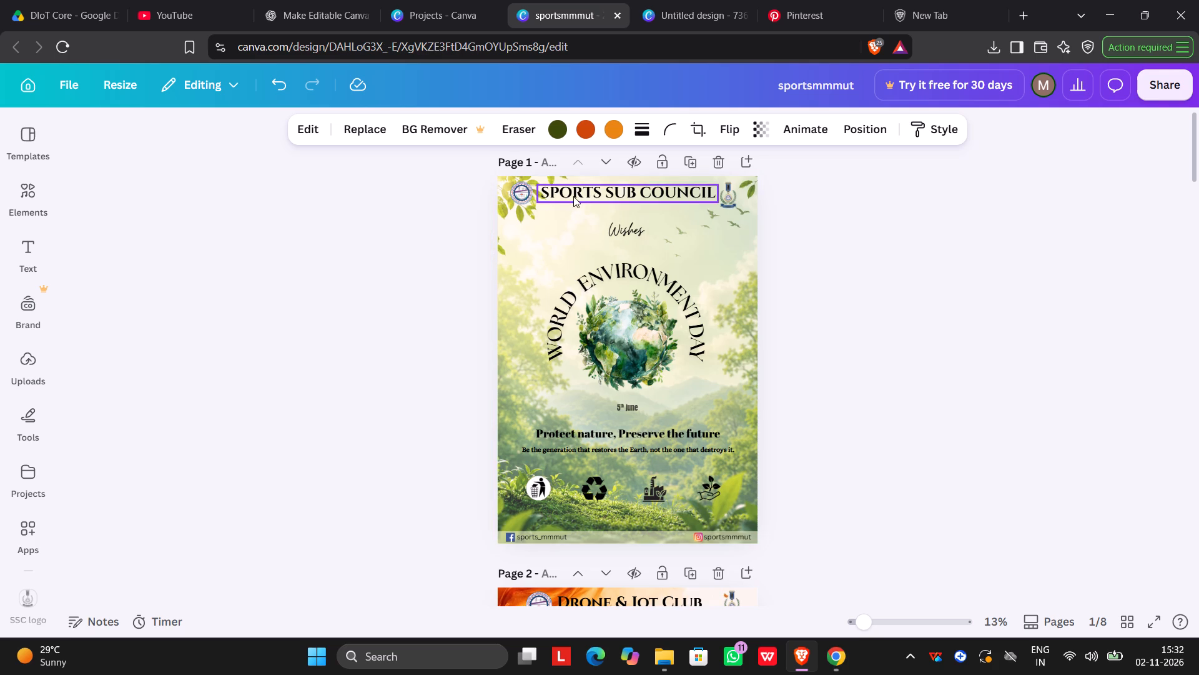
{"action": "left_click_drag", "start_coordinate": [501, 182], "coordinate": [563, 205]}
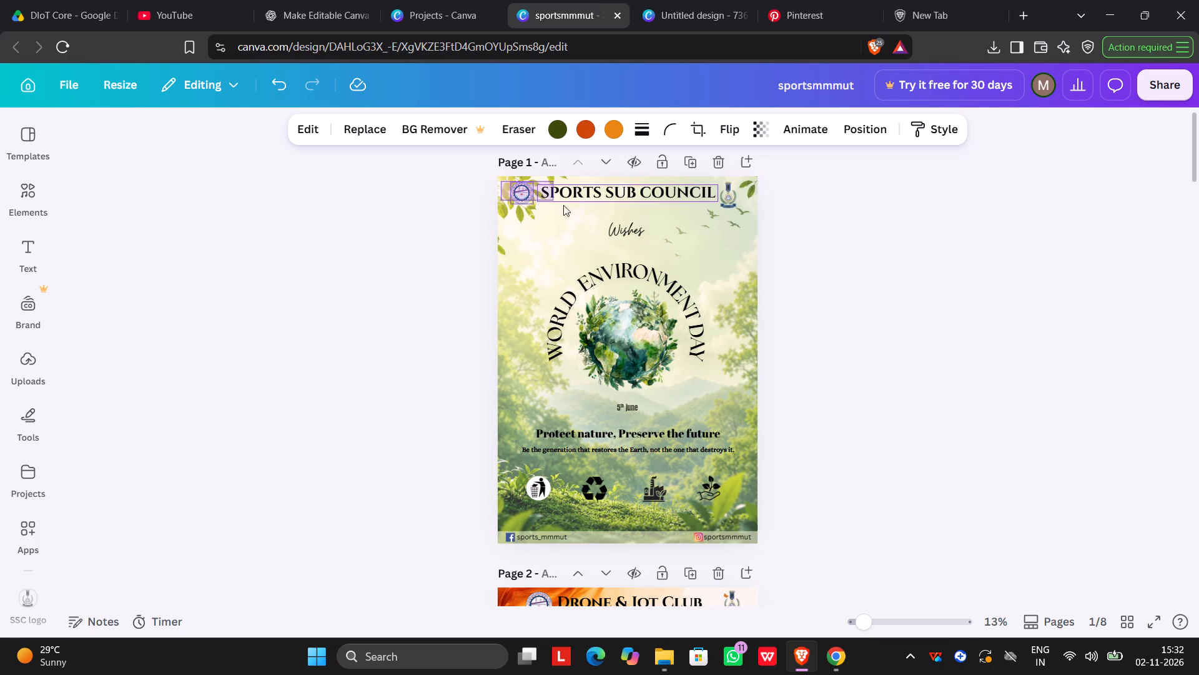
{"action": "left_click_drag", "start_coordinate": [563, 205], "coordinate": [737, 213]}
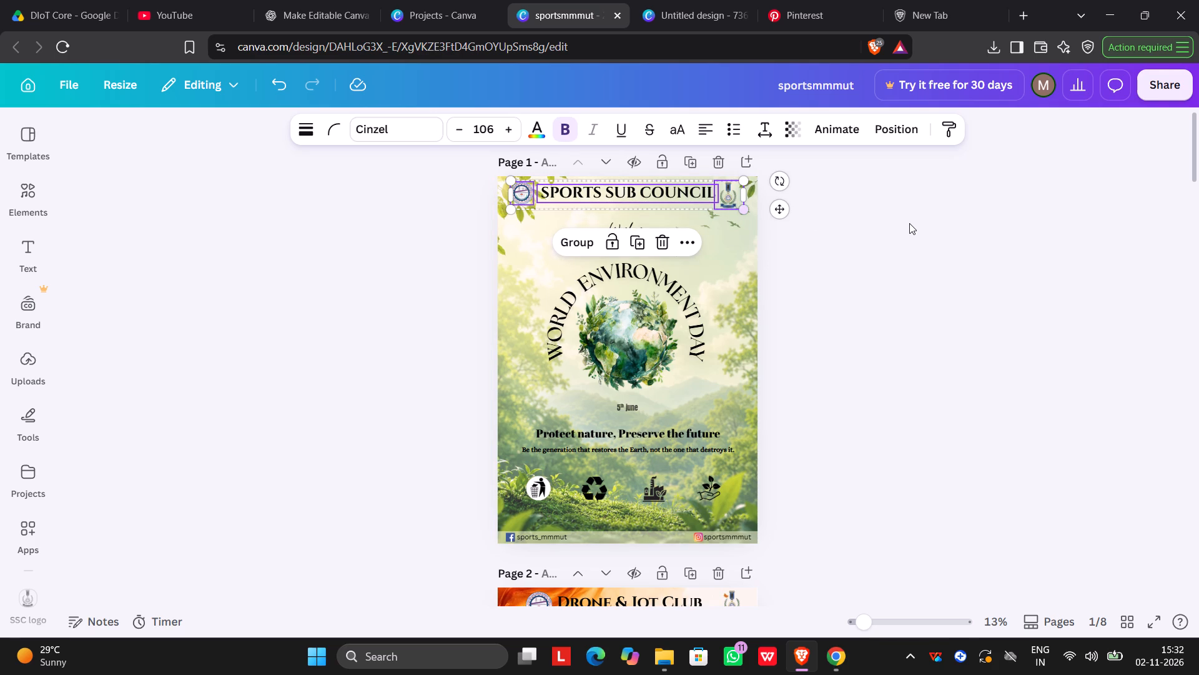
{"action": "key", "text": "ctrl+c"}
Paste the copied header text and logos at the top of the Dhanteras poster on page 8.
{"action": "scroll", "coordinate": [748, 317], "scroll_direction": "up", "scroll_amount": 2}
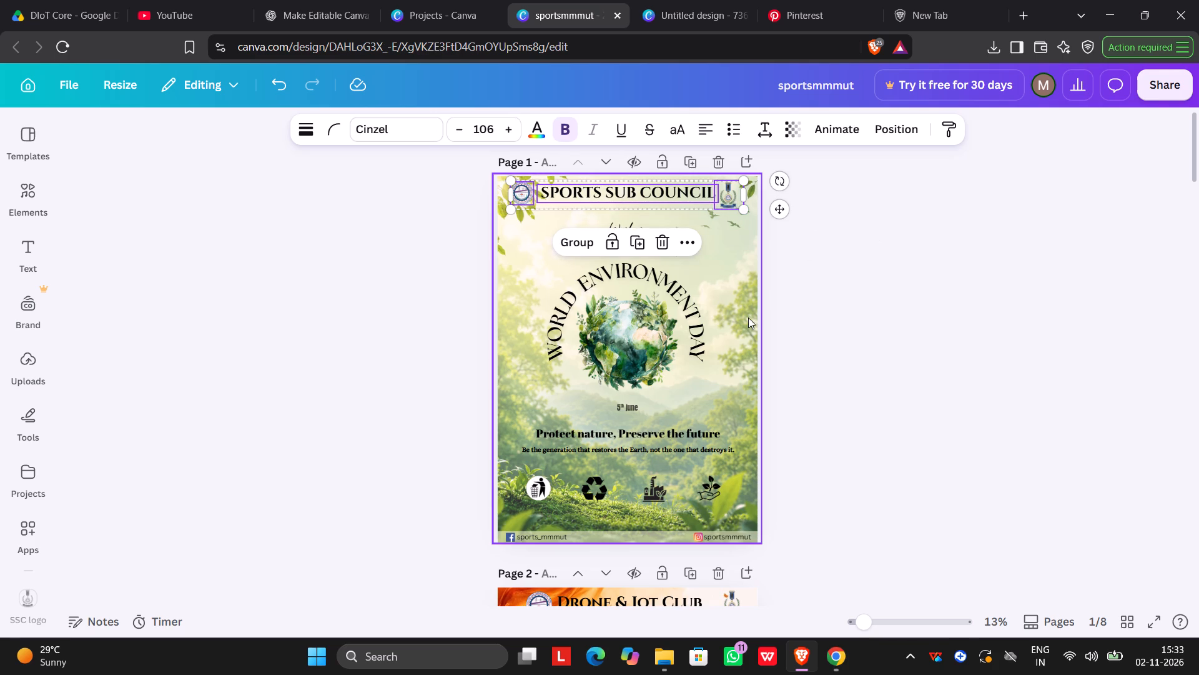
{"action": "scroll", "coordinate": [748, 317], "scroll_direction": "up", "scroll_amount": 2}
{"action": "scroll", "coordinate": [748, 313], "scroll_direction": "down", "scroll_amount": 20}
{"action": "scroll", "coordinate": [748, 313], "scroll_direction": "down", "scroll_amount": 9}
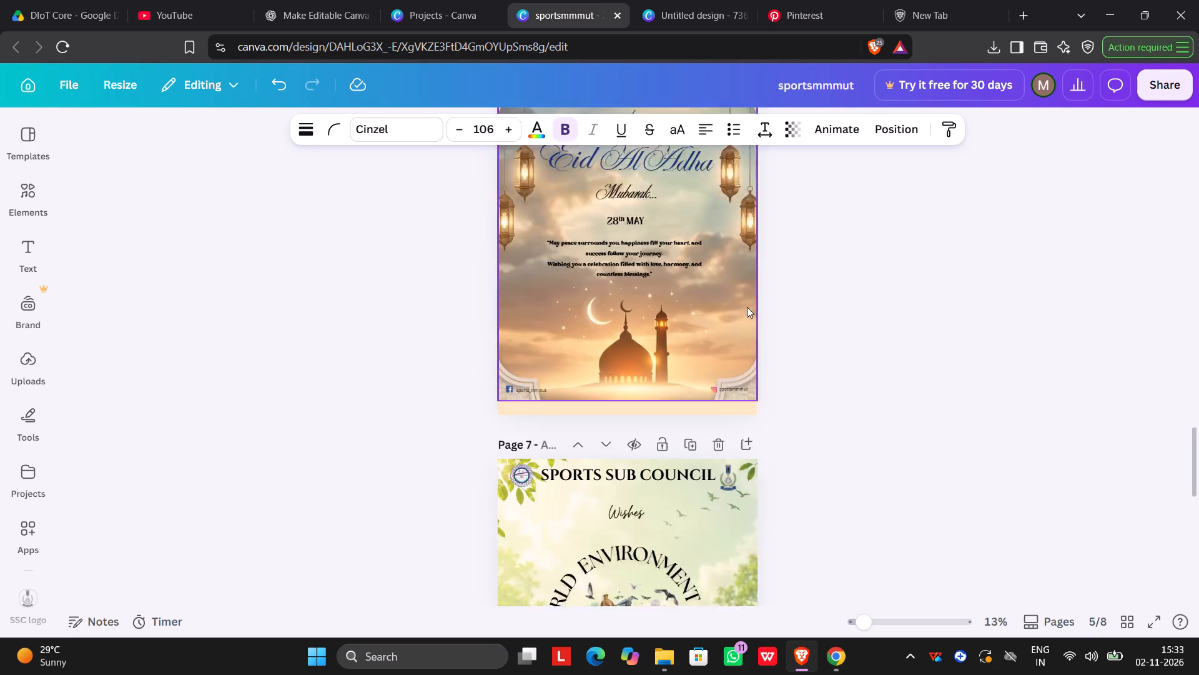
{"action": "scroll", "coordinate": [747, 307], "scroll_direction": "down", "scroll_amount": 14}
{"action": "left_click", "coordinate": [642, 227]}
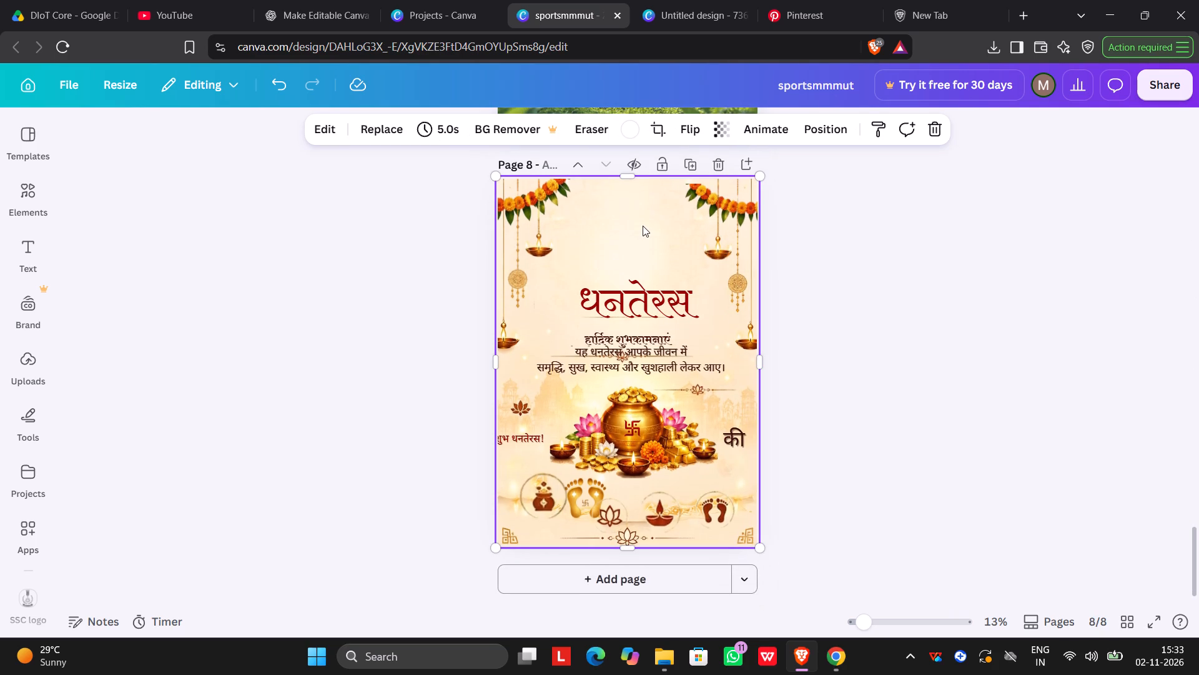
{"action": "key", "text": "ctrl+v"}
{"action": "left_click", "coordinate": [643, 226], "text": "ctrl"}
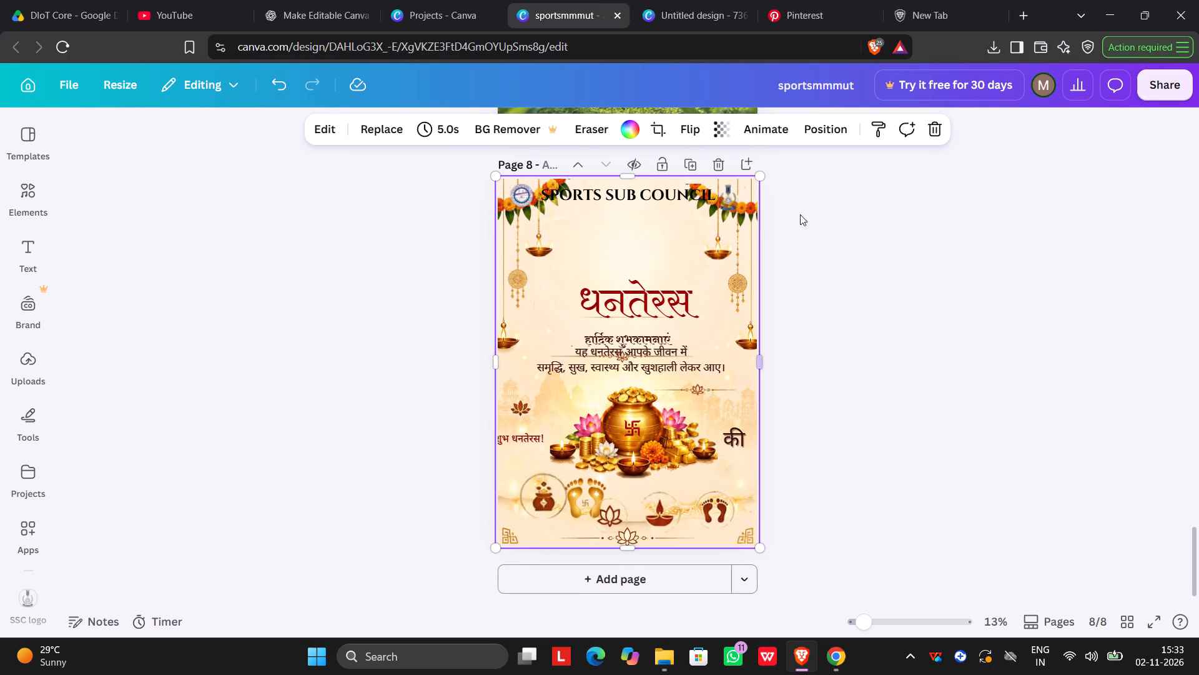
{"action": "left_click", "coordinate": [856, 216]}
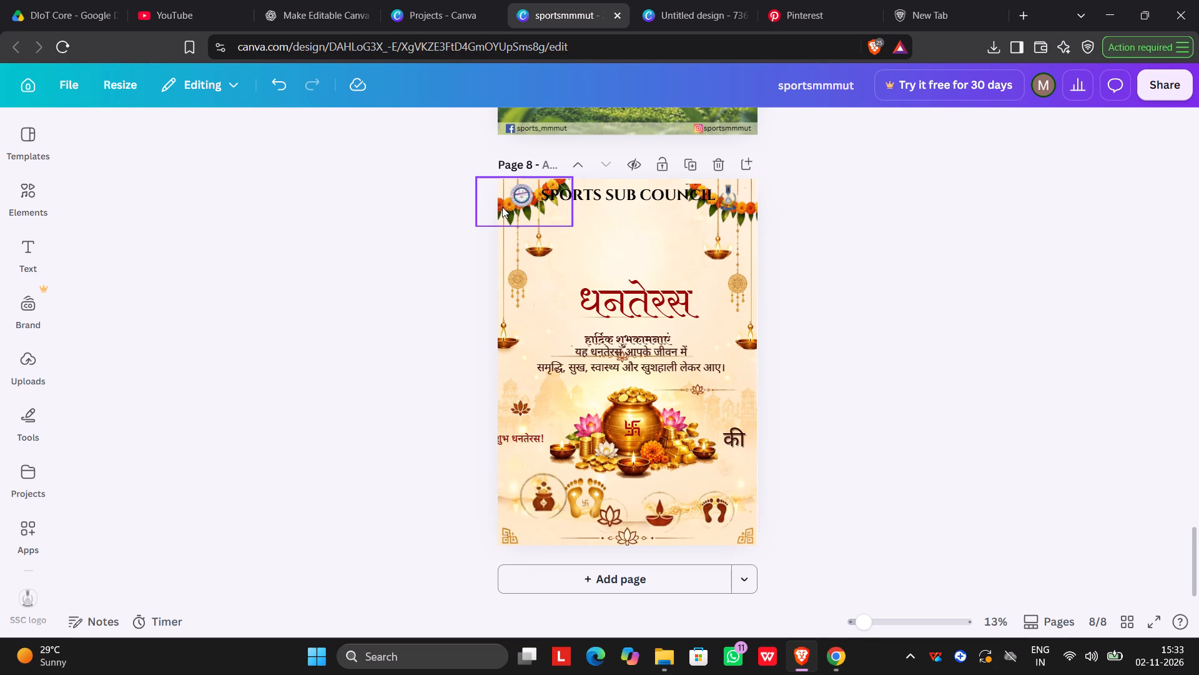
Move both marigold garlands down from the poster's top corners to either side of the धनतेरस title.
{"action": "left_click_drag", "start_coordinate": [502, 207], "coordinate": [516, 306]}
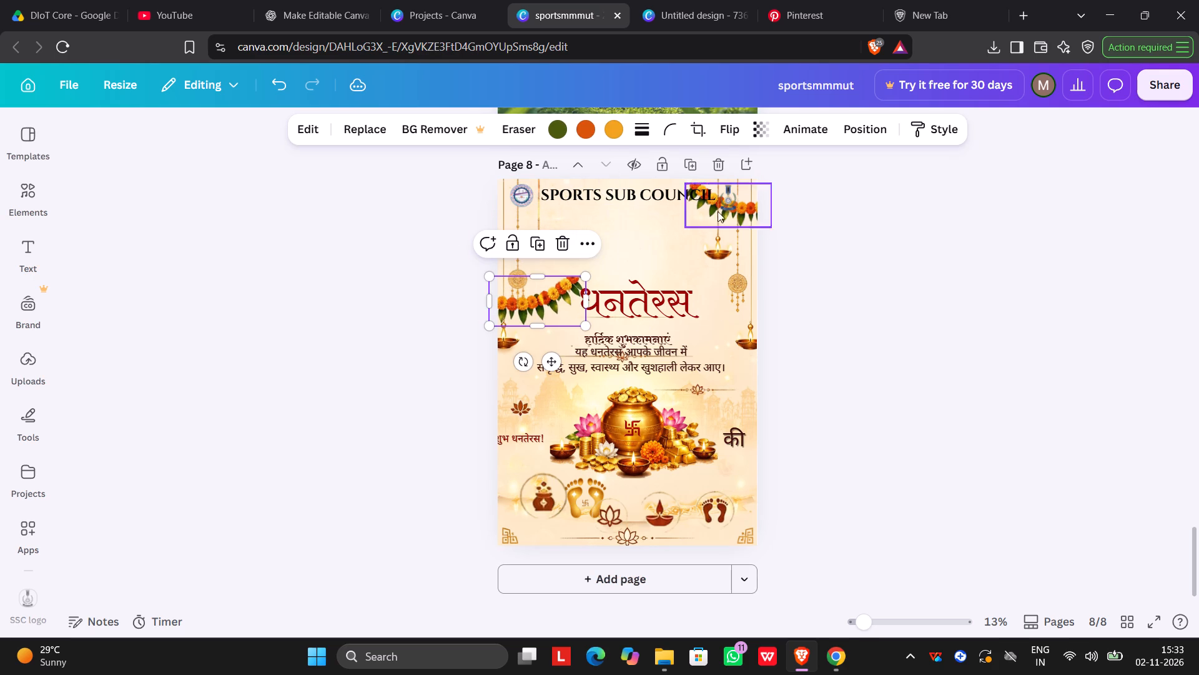
{"action": "left_click_drag", "start_coordinate": [754, 207], "coordinate": [752, 314]}
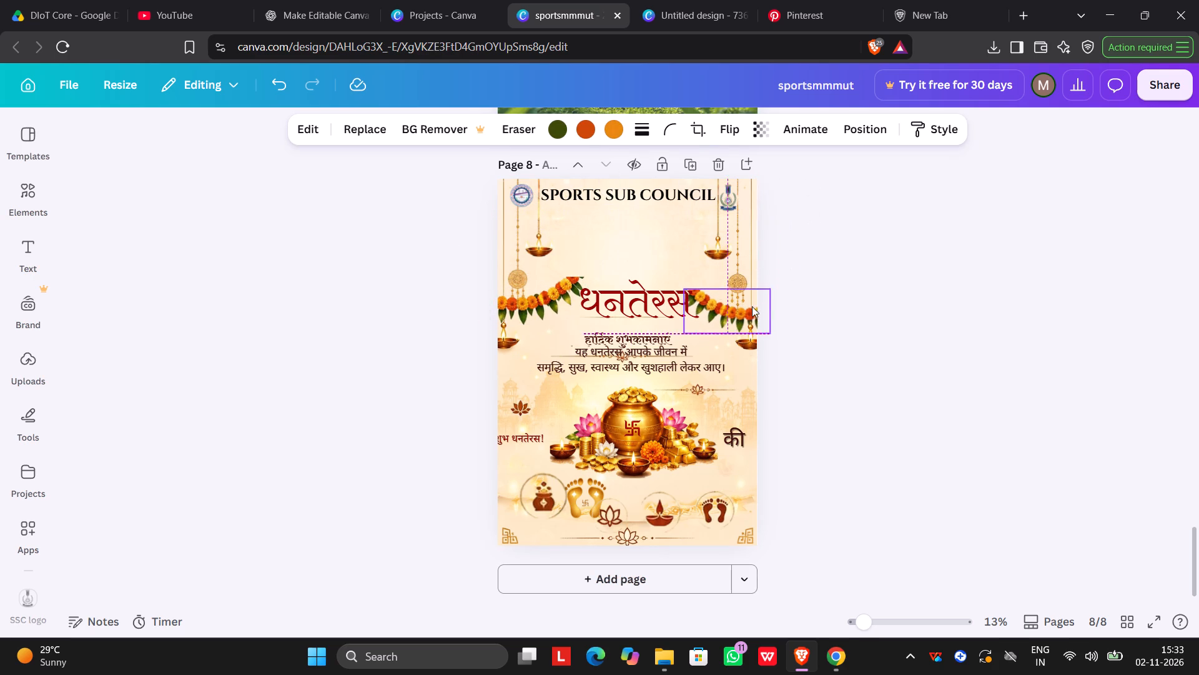
Nudge the header text and the right-hand logo slightly toward the poster's right edge, and enlarge that logo to about 345 × 345.
{"action": "left_click", "coordinate": [646, 196]}
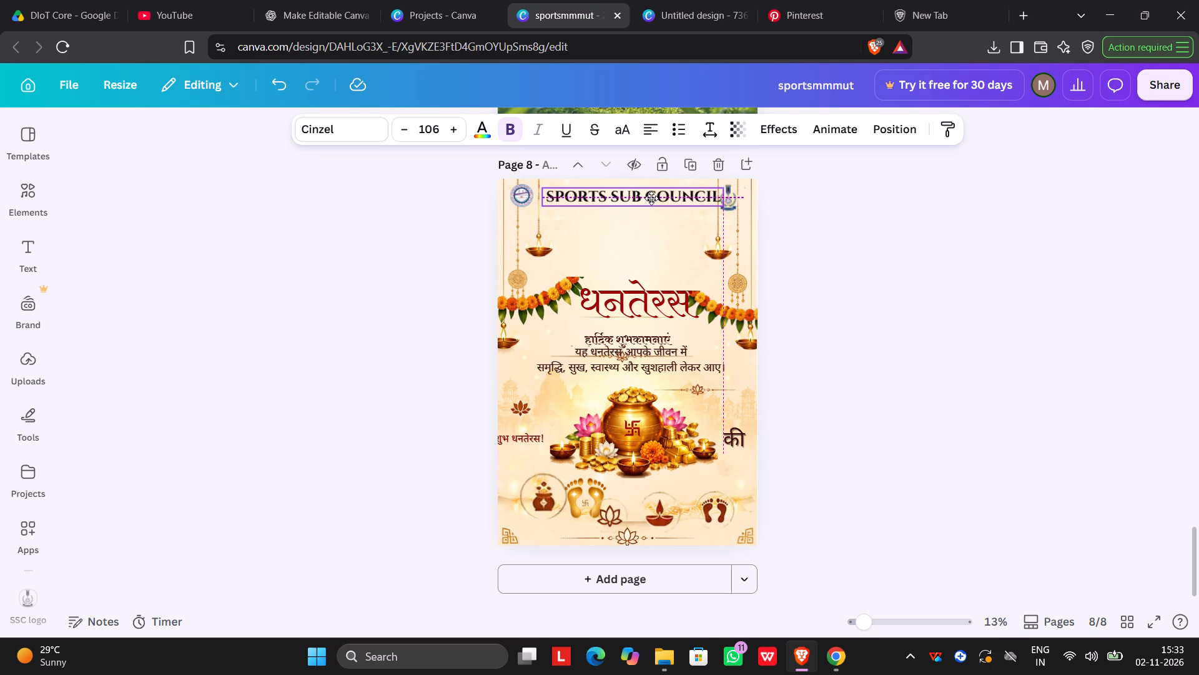
{"action": "left_click_drag", "start_coordinate": [739, 206], "coordinate": [747, 210]}
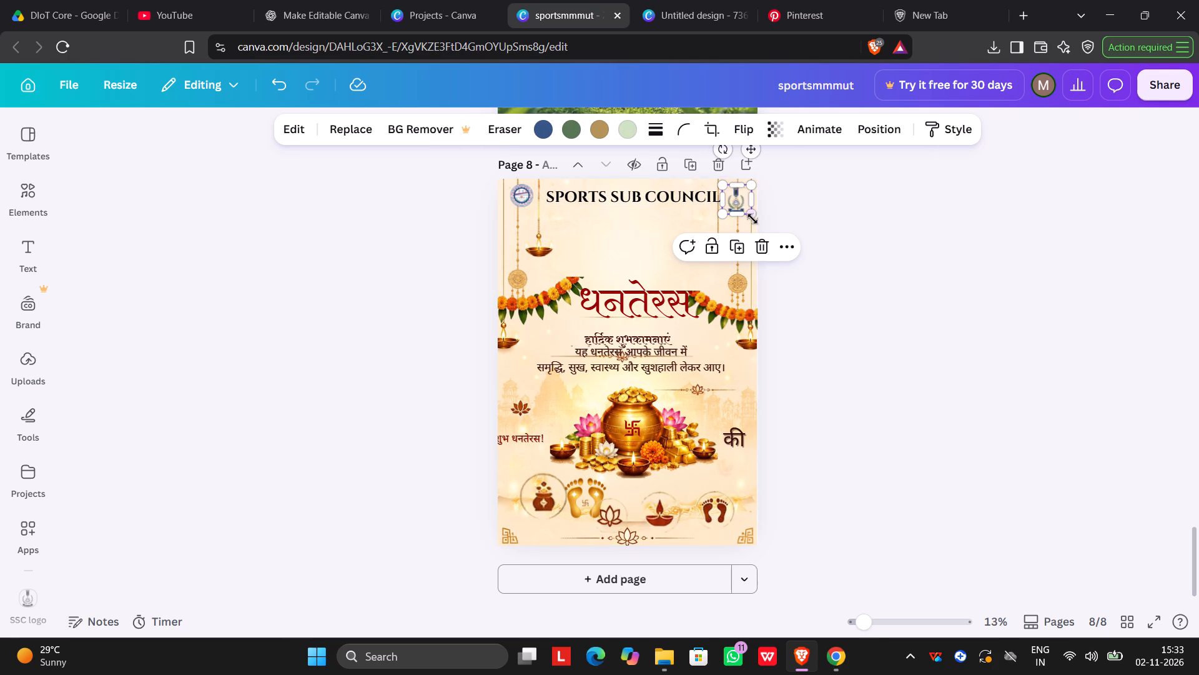
{"action": "left_click_drag", "start_coordinate": [752, 214], "coordinate": [771, 232]}
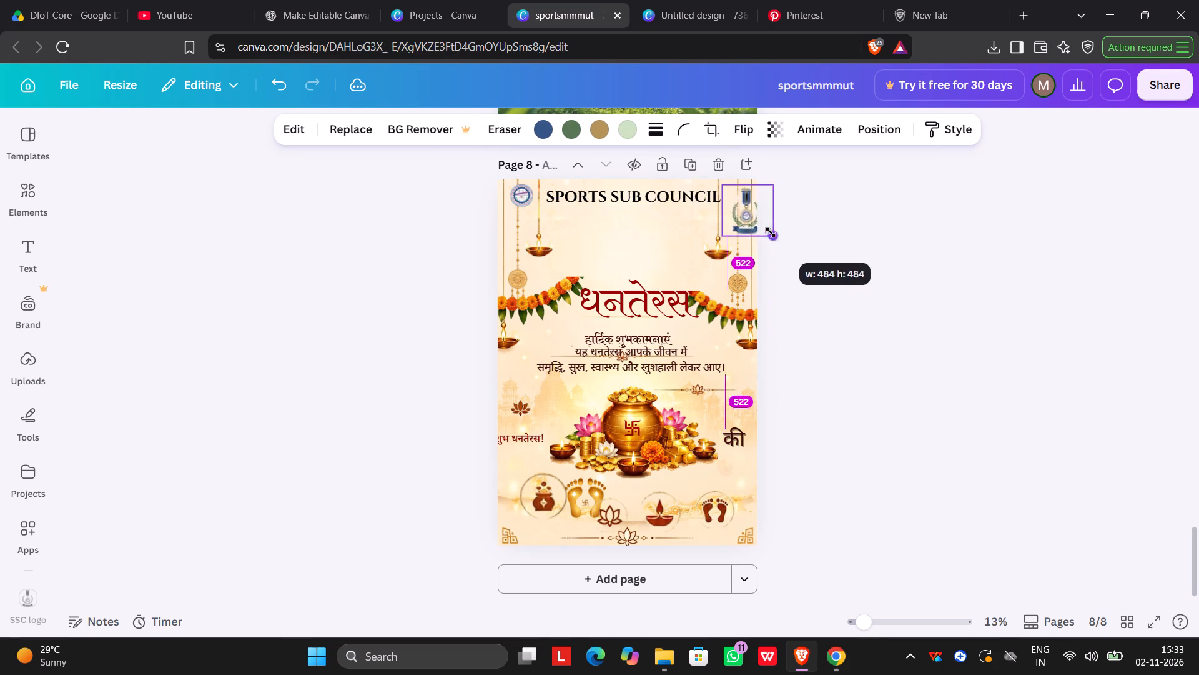
{"action": "left_click_drag", "start_coordinate": [771, 232], "coordinate": [827, 274]}
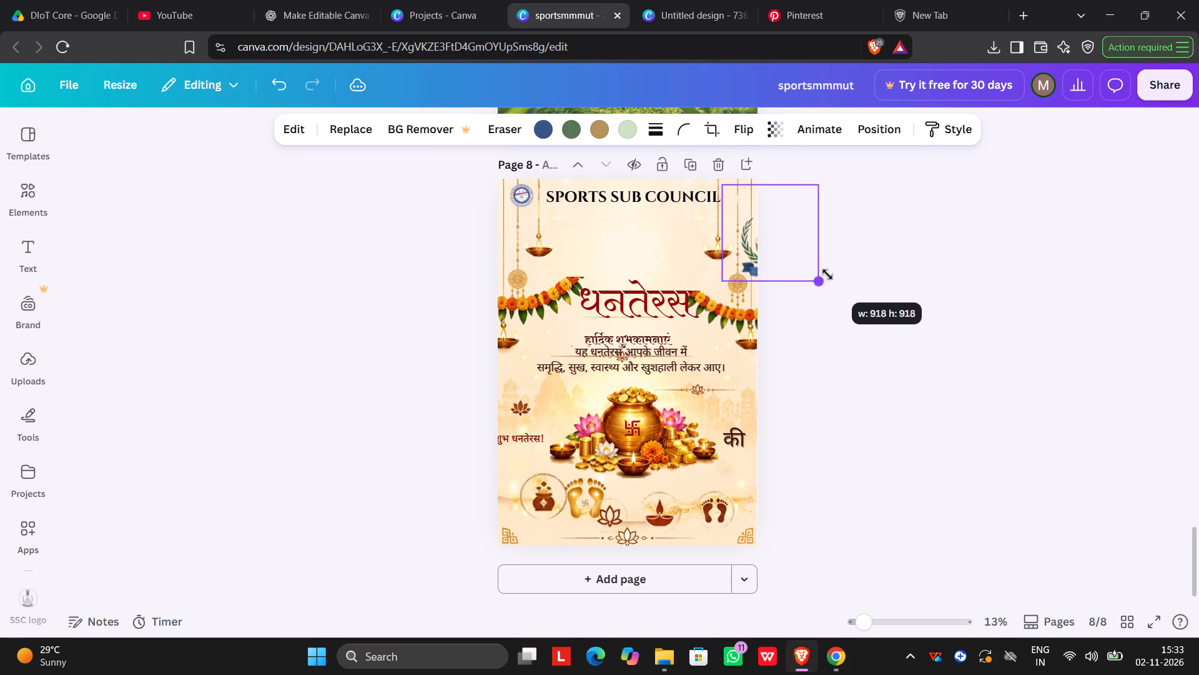
{"action": "left_click_drag", "start_coordinate": [827, 274], "coordinate": [746, 239]}
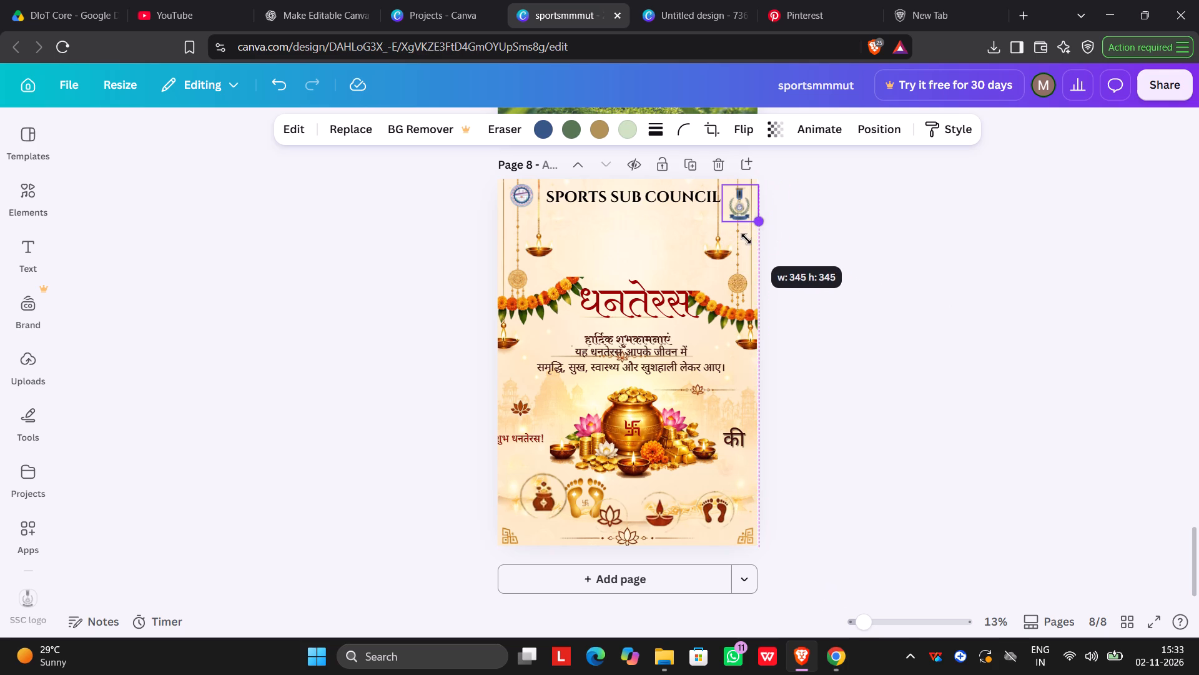
{"action": "left_click_drag", "start_coordinate": [746, 239], "coordinate": [756, 228]}
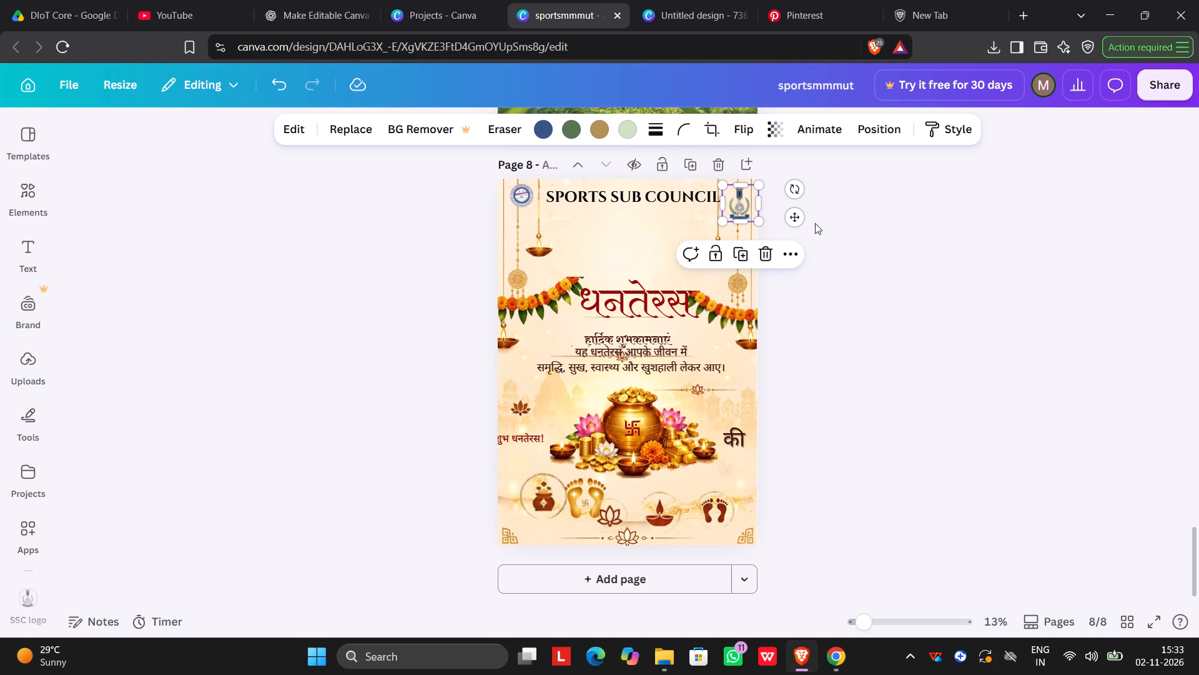
Enlarge the SPORTS SUB COUNCIL text to about size 133 and reposition it slightly lower across the top of the poster.
{"action": "left_click", "coordinate": [639, 201]}
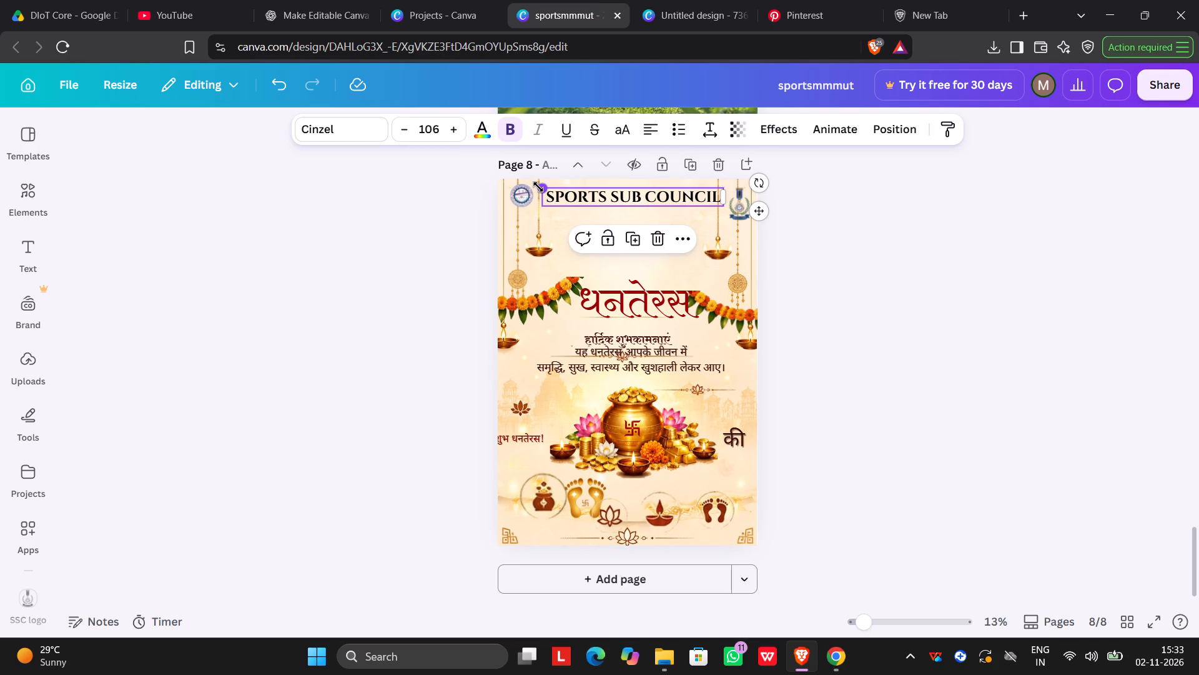
{"action": "left_click_drag", "start_coordinate": [538, 187], "coordinate": [490, 198]}
{"action": "left_click_drag", "start_coordinate": [987, 220], "coordinate": [952, 224]}
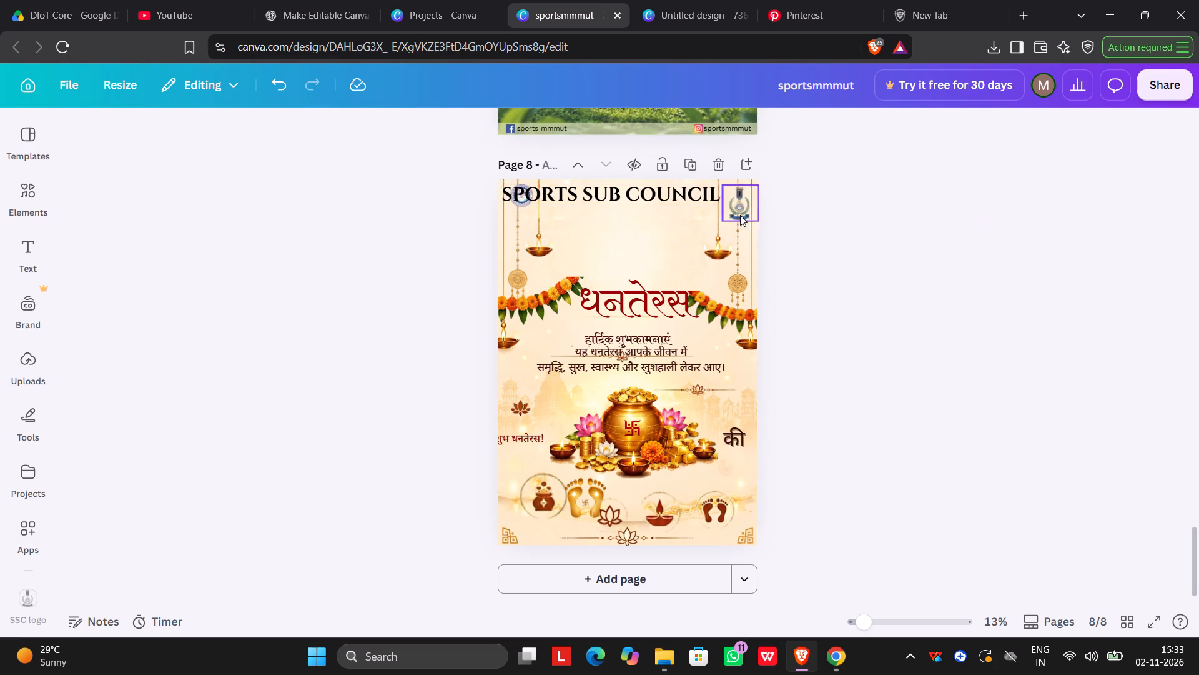
{"action": "left_click_drag", "start_coordinate": [627, 199], "coordinate": [650, 201]}
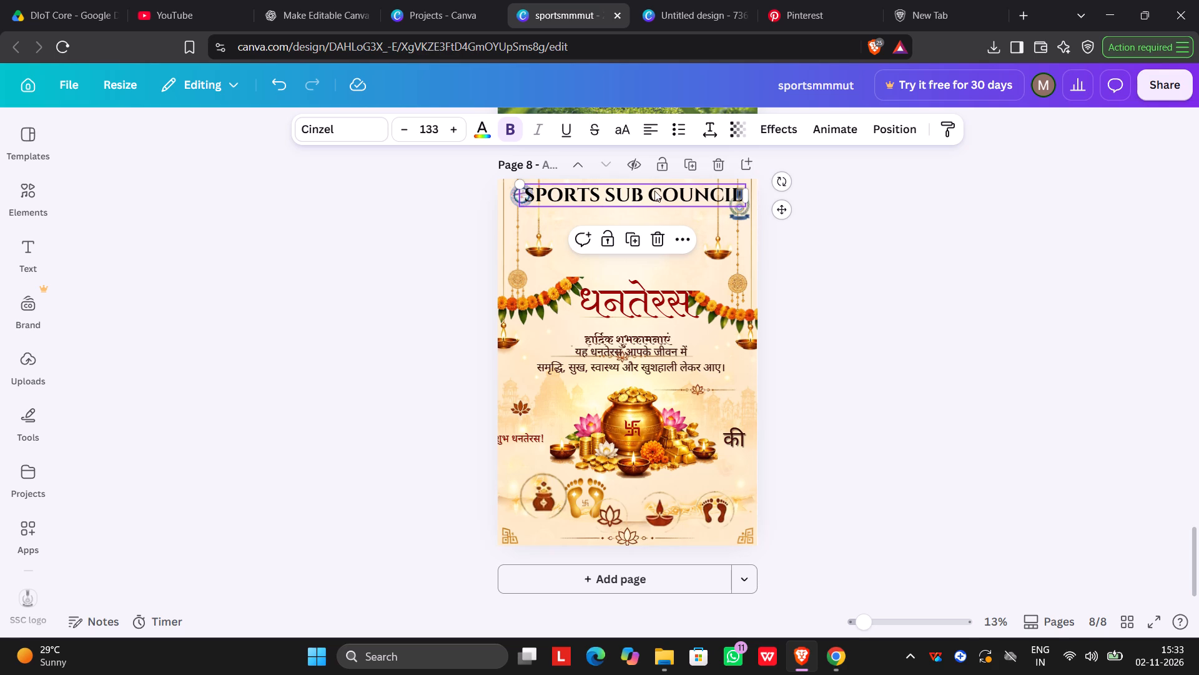
{"action": "left_click_drag", "start_coordinate": [638, 192], "coordinate": [625, 202]}
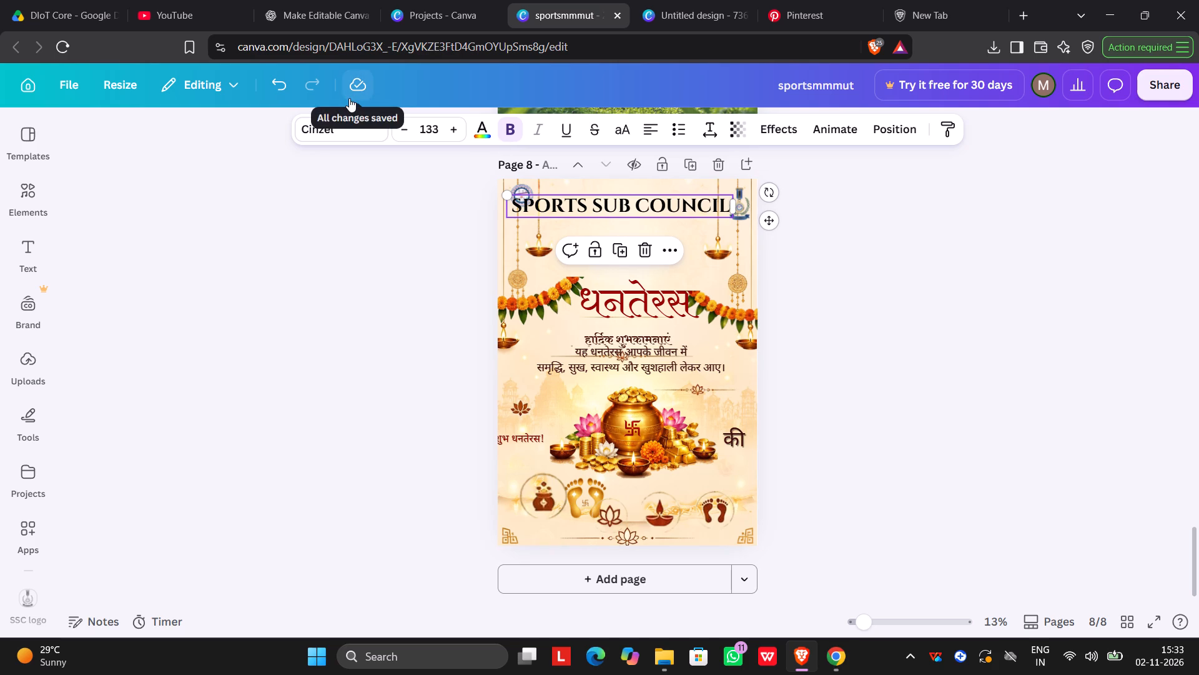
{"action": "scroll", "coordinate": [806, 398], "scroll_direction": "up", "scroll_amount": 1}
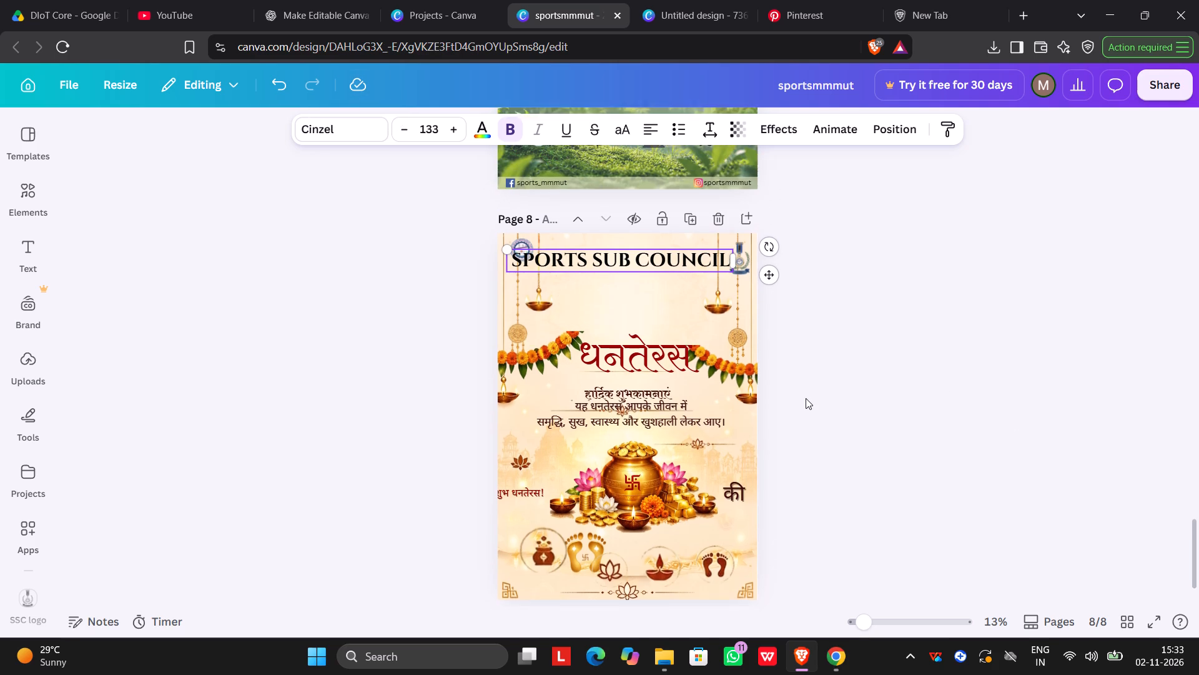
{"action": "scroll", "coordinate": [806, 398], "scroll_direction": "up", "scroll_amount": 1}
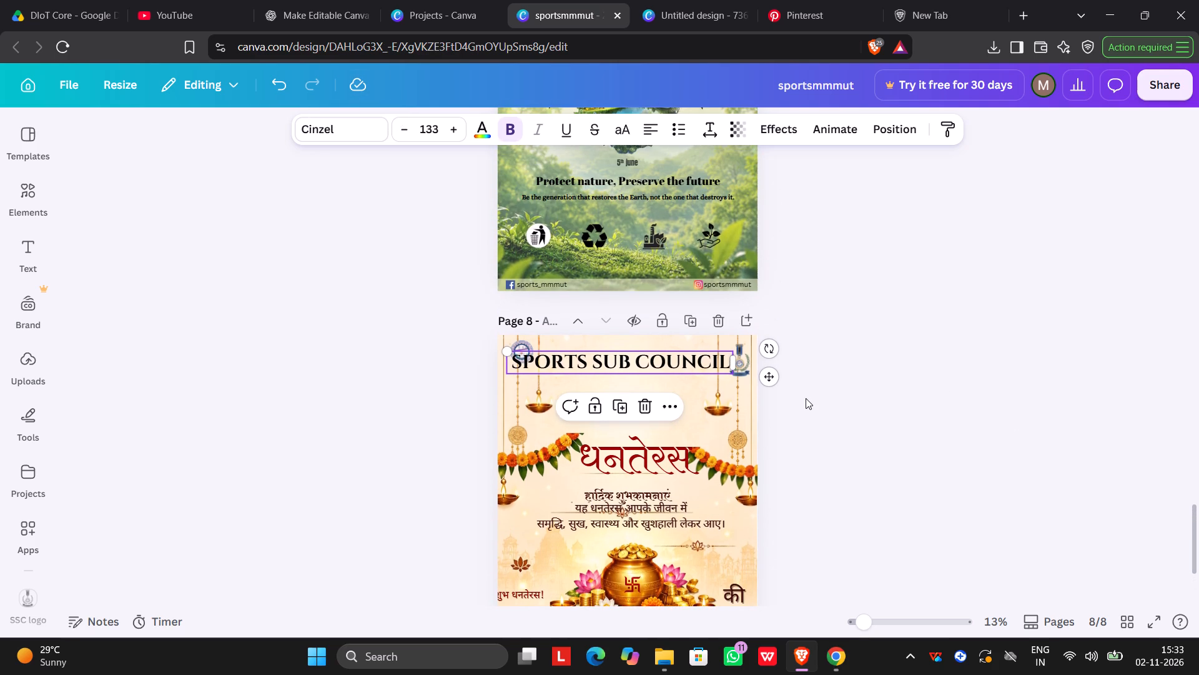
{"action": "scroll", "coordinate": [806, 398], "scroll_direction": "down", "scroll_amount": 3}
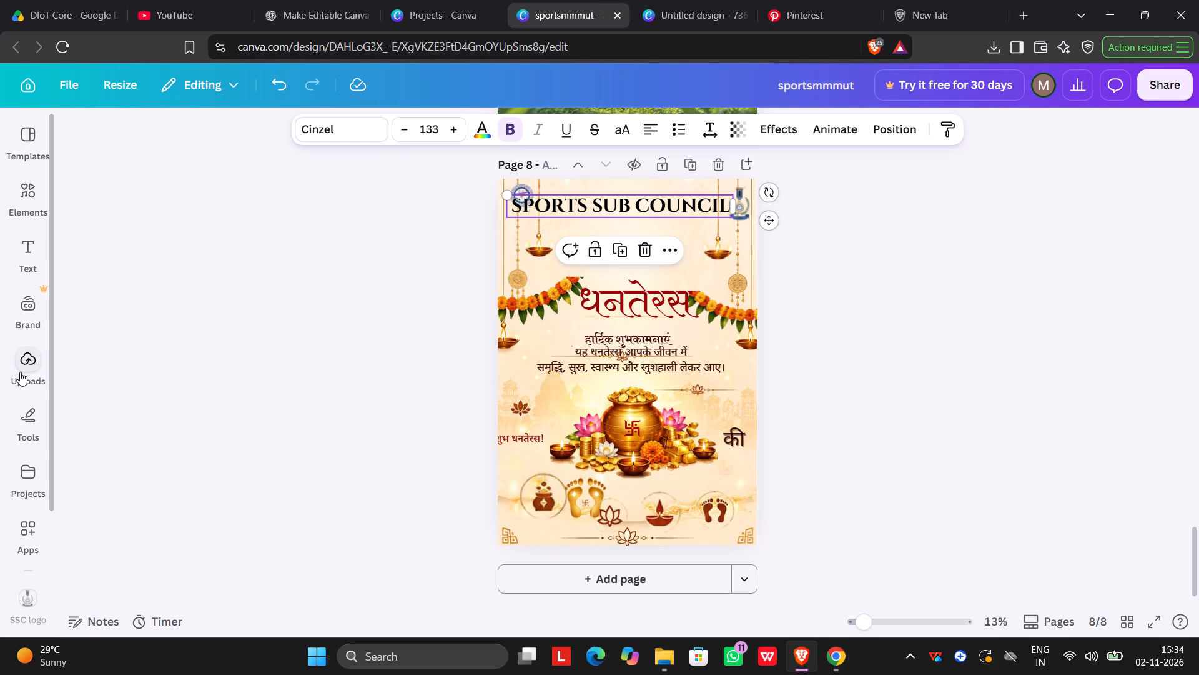
Search the elements library for "red strip" and look over the results in all categories.
{"action": "left_click", "coordinate": [30, 190]}
{"action": "left_click", "coordinate": [147, 138]}
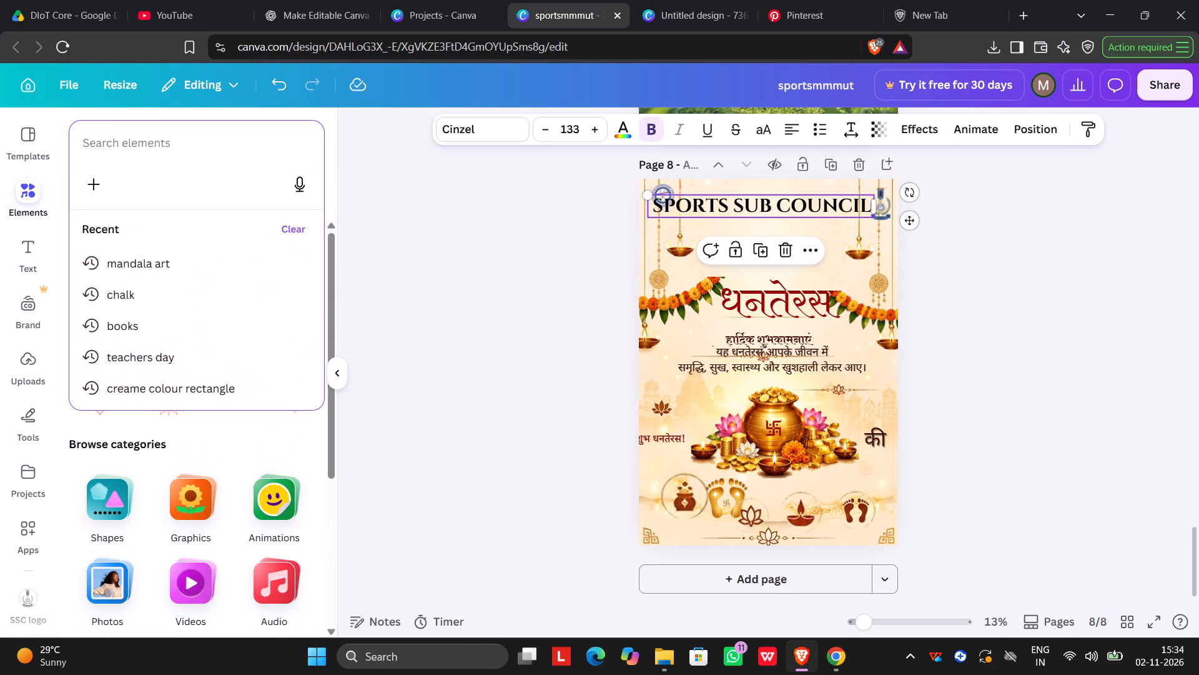
{"action": "type", "text": "red"}
{"action": "key", "text": "space"}
{"action": "type", "text": "strip"}
{"action": "key", "text": "Return"}
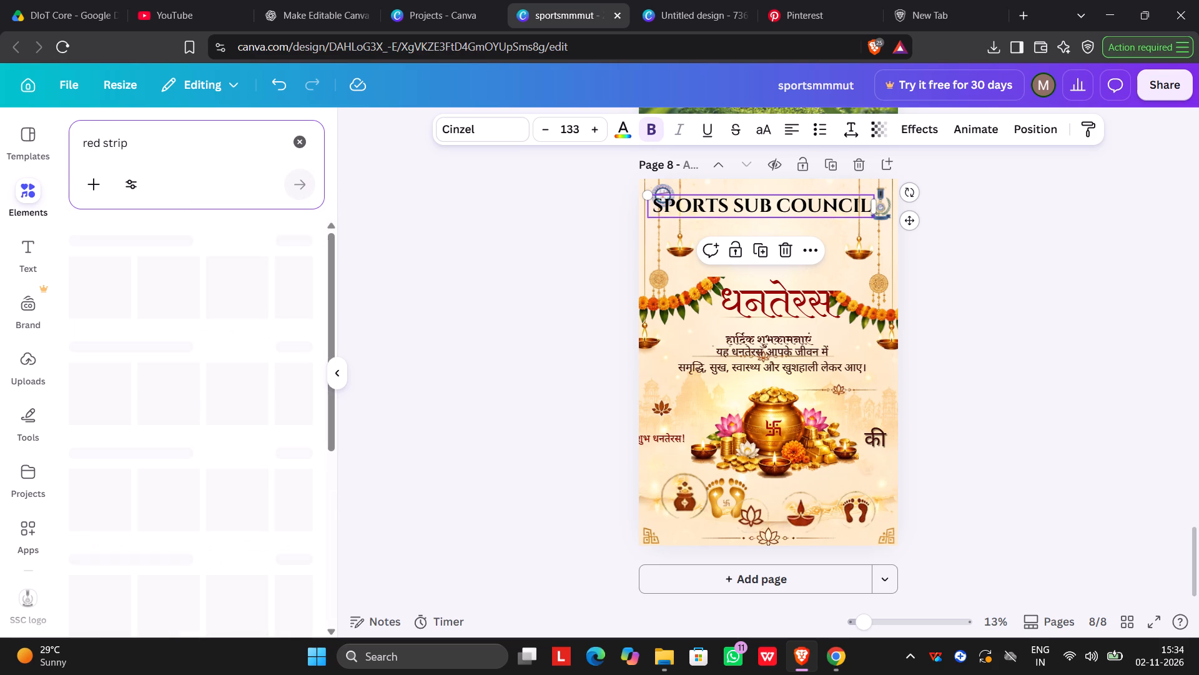
{"action": "scroll", "coordinate": [127, 313], "scroll_direction": "down", "scroll_amount": 1}
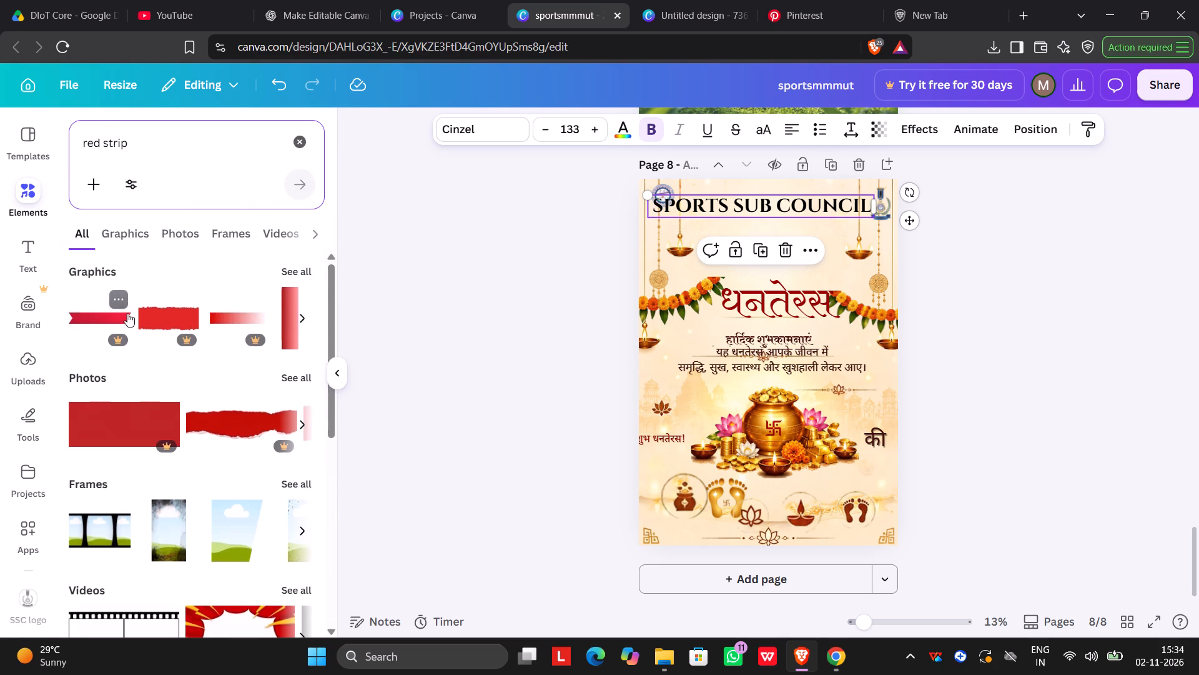
{"action": "scroll", "coordinate": [127, 313], "scroll_direction": "down", "scroll_amount": 3}
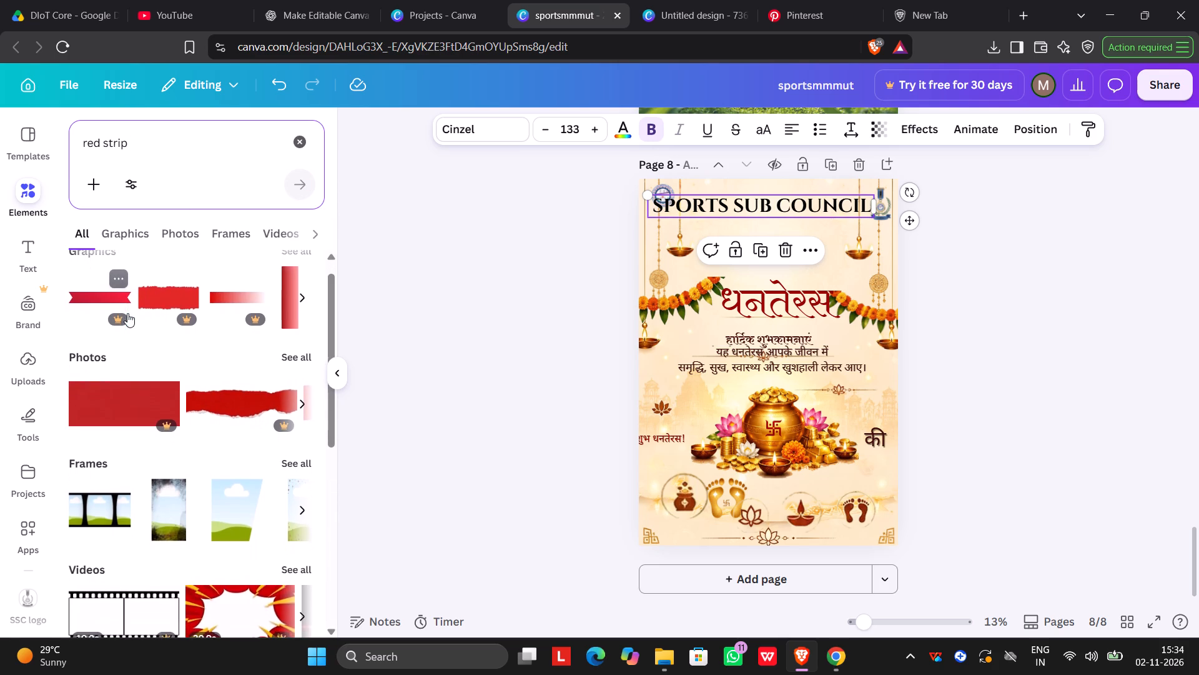
{"action": "scroll", "coordinate": [127, 313], "scroll_direction": "down", "scroll_amount": 3}
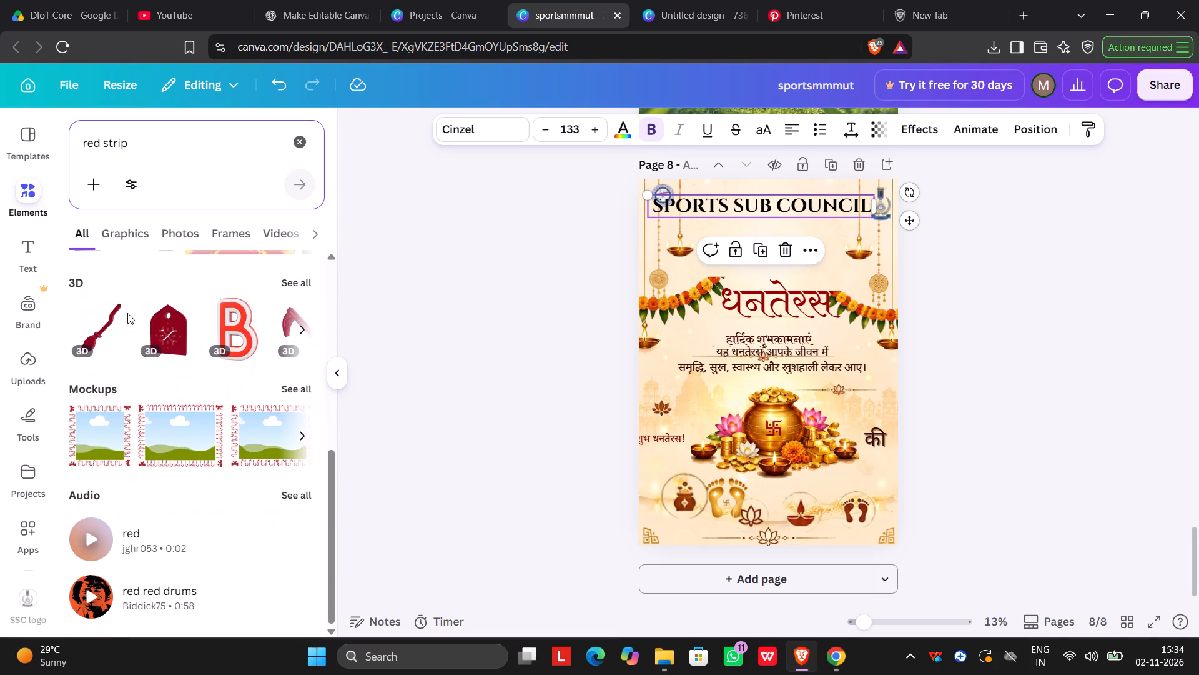
{"action": "scroll", "coordinate": [127, 313], "scroll_direction": "down", "scroll_amount": 1}
{"action": "scroll", "coordinate": [127, 313], "scroll_direction": "up", "scroll_amount": 9}
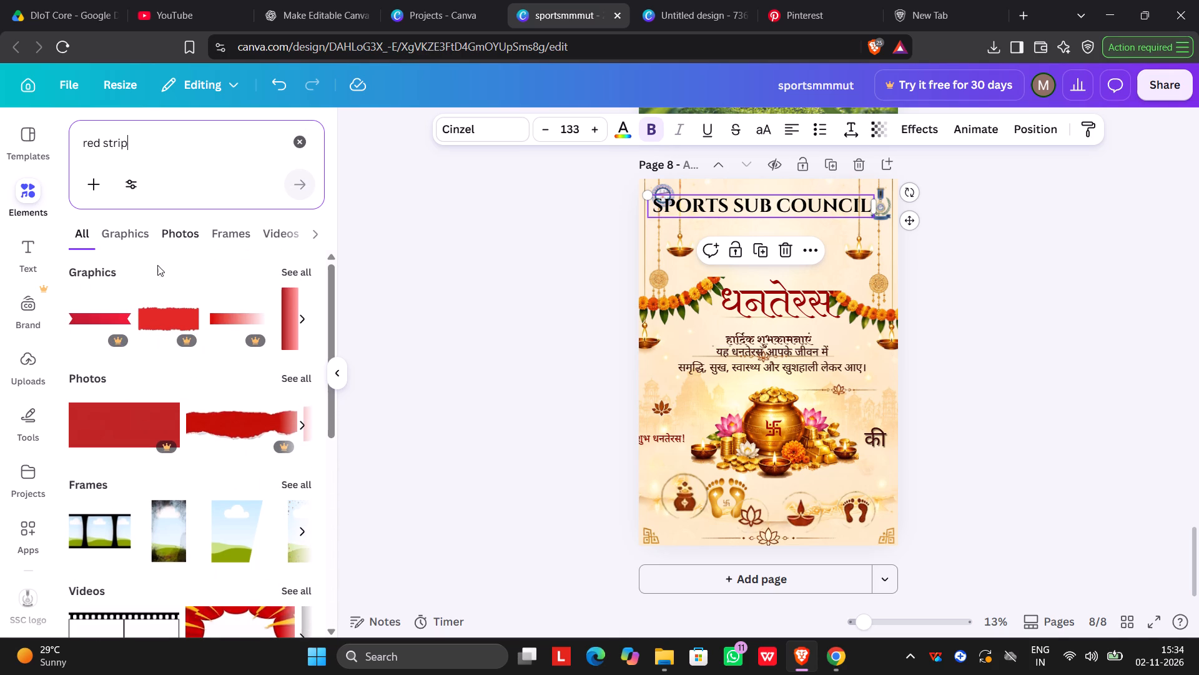
{"action": "scroll", "coordinate": [159, 329], "scroll_direction": "down", "scroll_amount": 1}
{"action": "scroll", "coordinate": [167, 409], "scroll_direction": "up", "scroll_amount": 2}
Show all graphics results for "red strip" and examine them for a strip that suits the Dhanteras poster.
{"action": "left_click", "coordinate": [300, 267]}
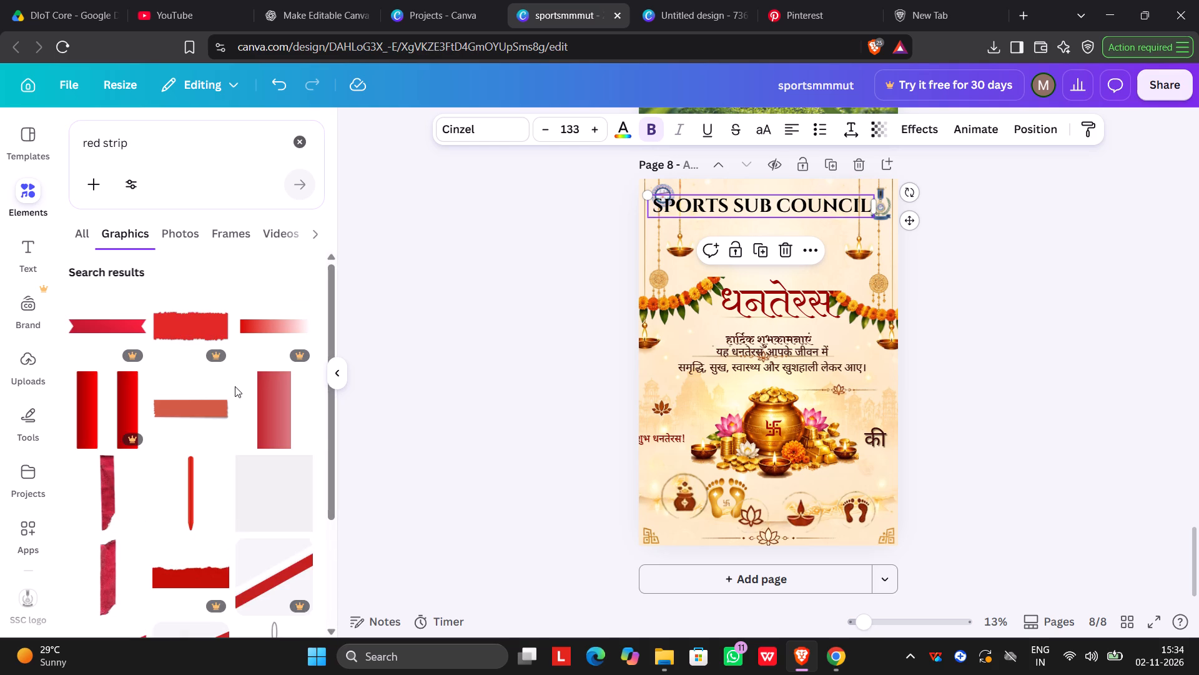
{"action": "scroll", "coordinate": [235, 386], "scroll_direction": "down", "scroll_amount": 4}
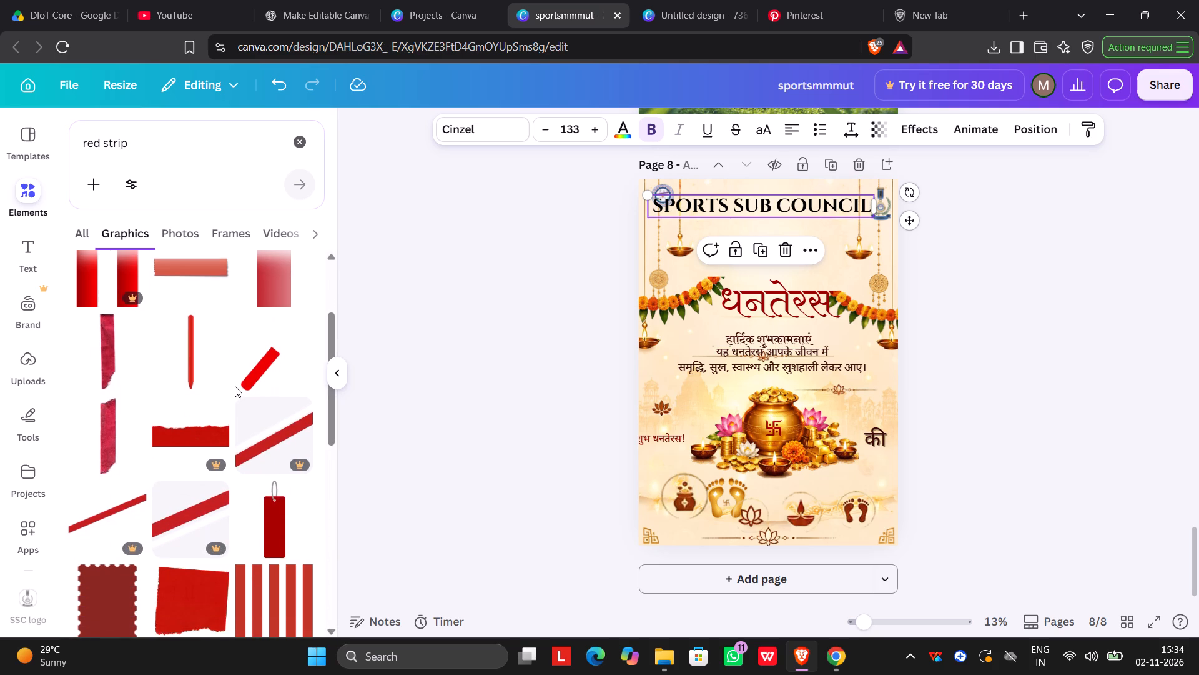
{"action": "scroll", "coordinate": [235, 386], "scroll_direction": "down", "scroll_amount": 3}
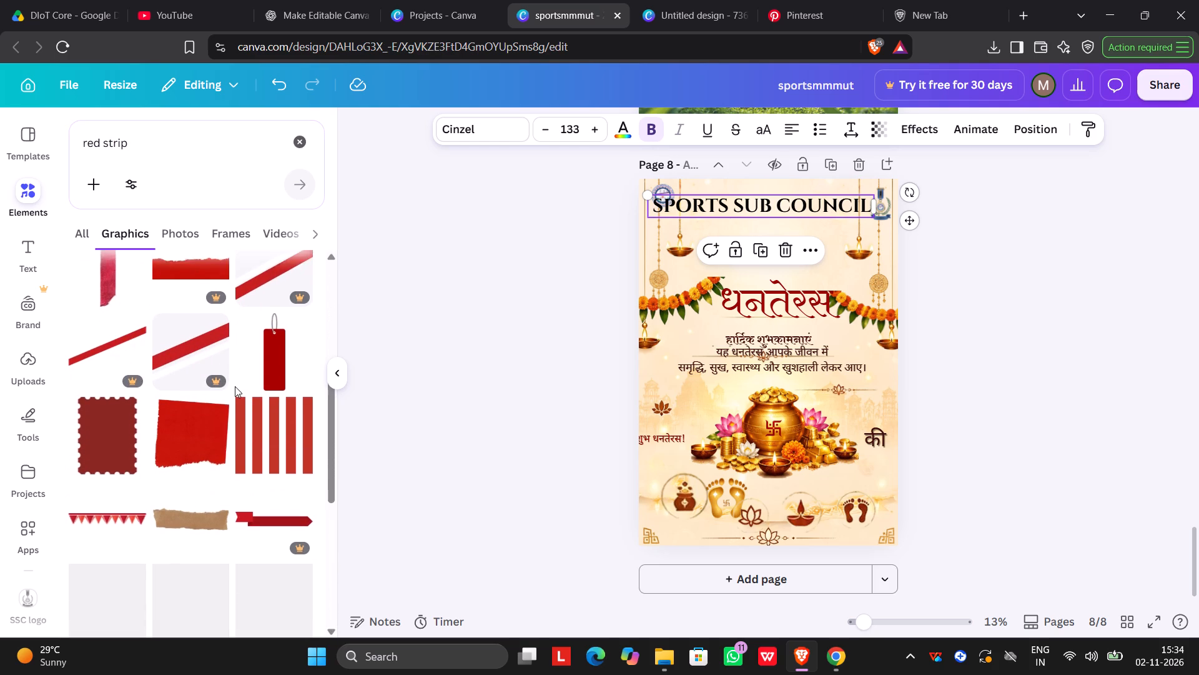
{"action": "scroll", "coordinate": [235, 386], "scroll_direction": "down", "scroll_amount": 2}
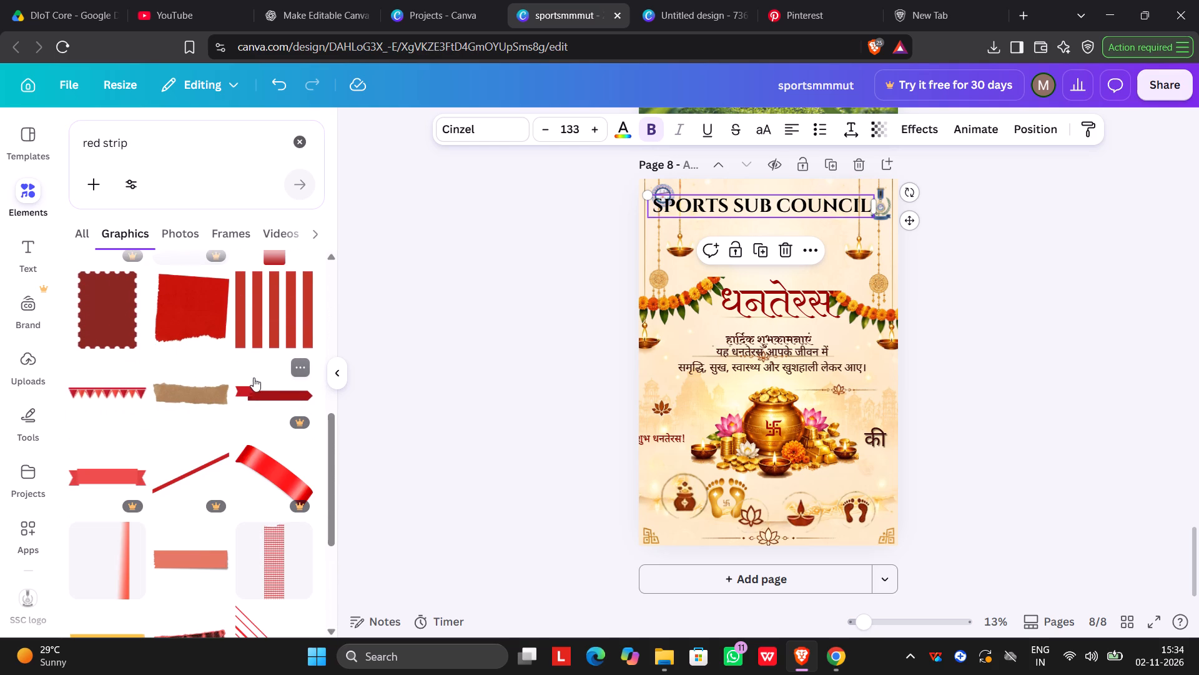
{"action": "scroll", "coordinate": [199, 456], "scroll_direction": "down", "scroll_amount": 2}
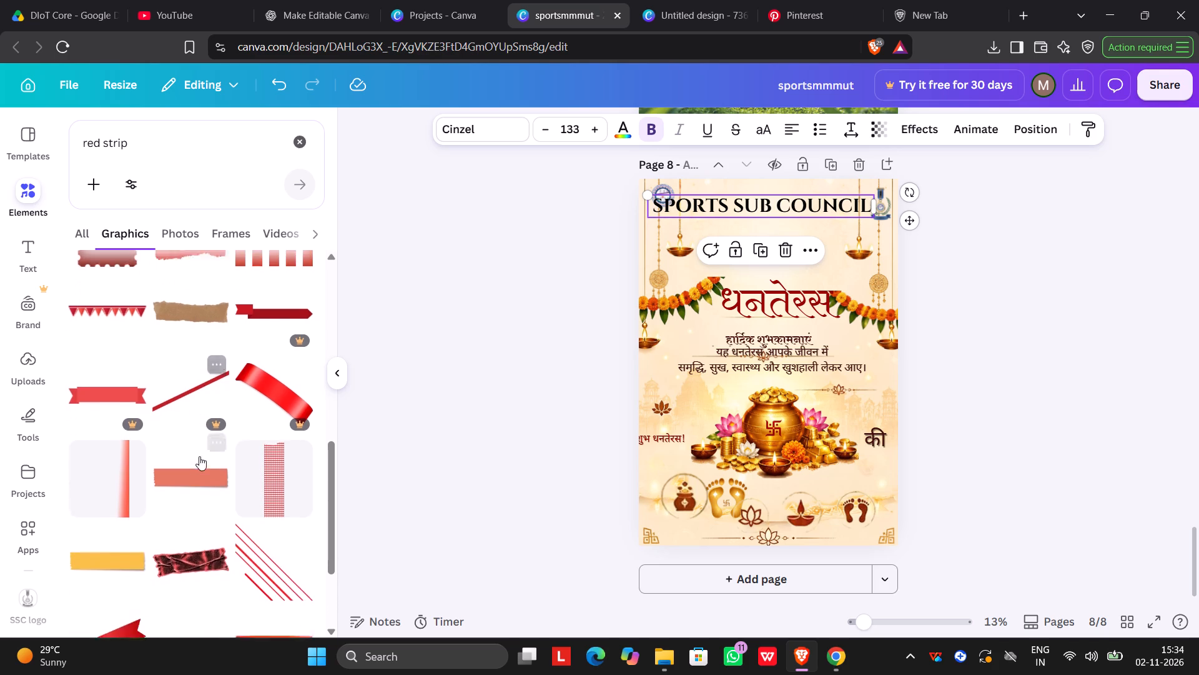
{"action": "scroll", "coordinate": [199, 456], "scroll_direction": "down", "scroll_amount": 2}
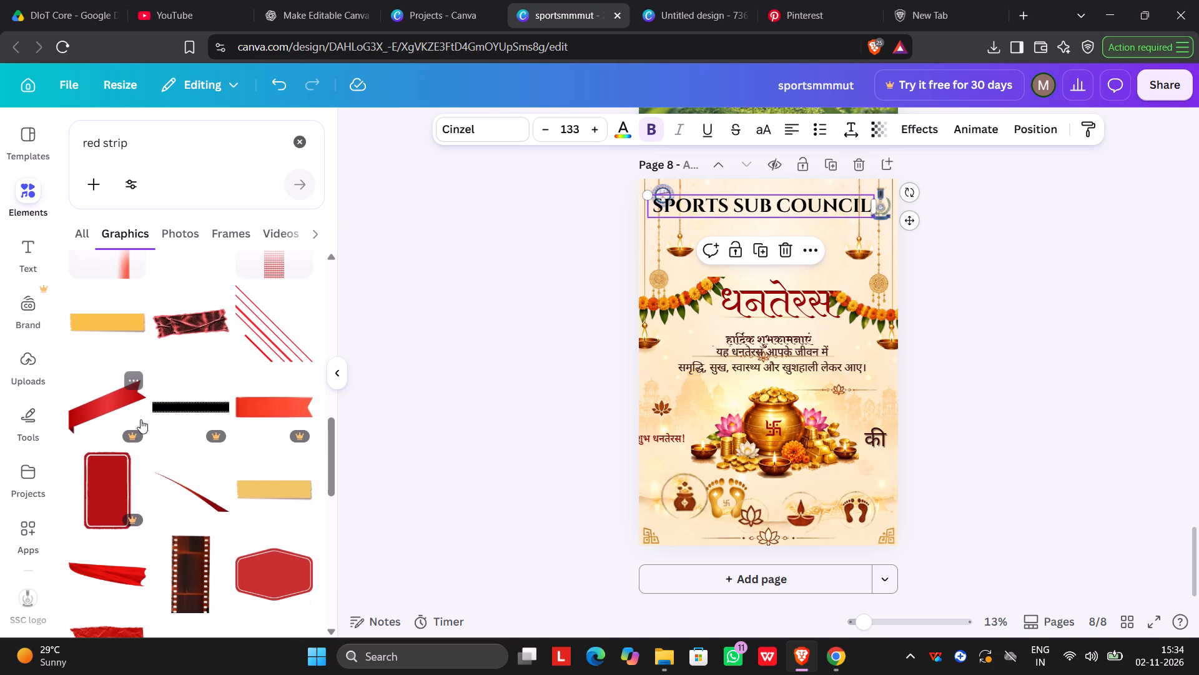
{"action": "scroll", "coordinate": [141, 419], "scroll_direction": "down", "scroll_amount": 5}
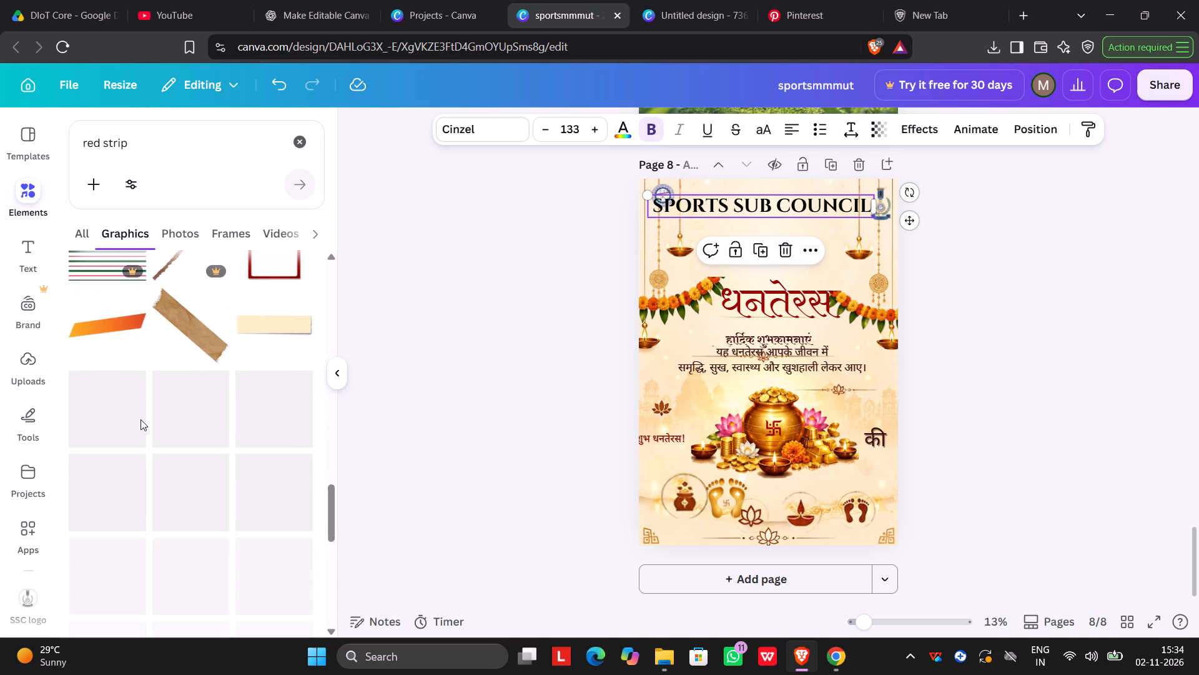
{"action": "scroll", "coordinate": [141, 419], "scroll_direction": "up", "scroll_amount": 13}
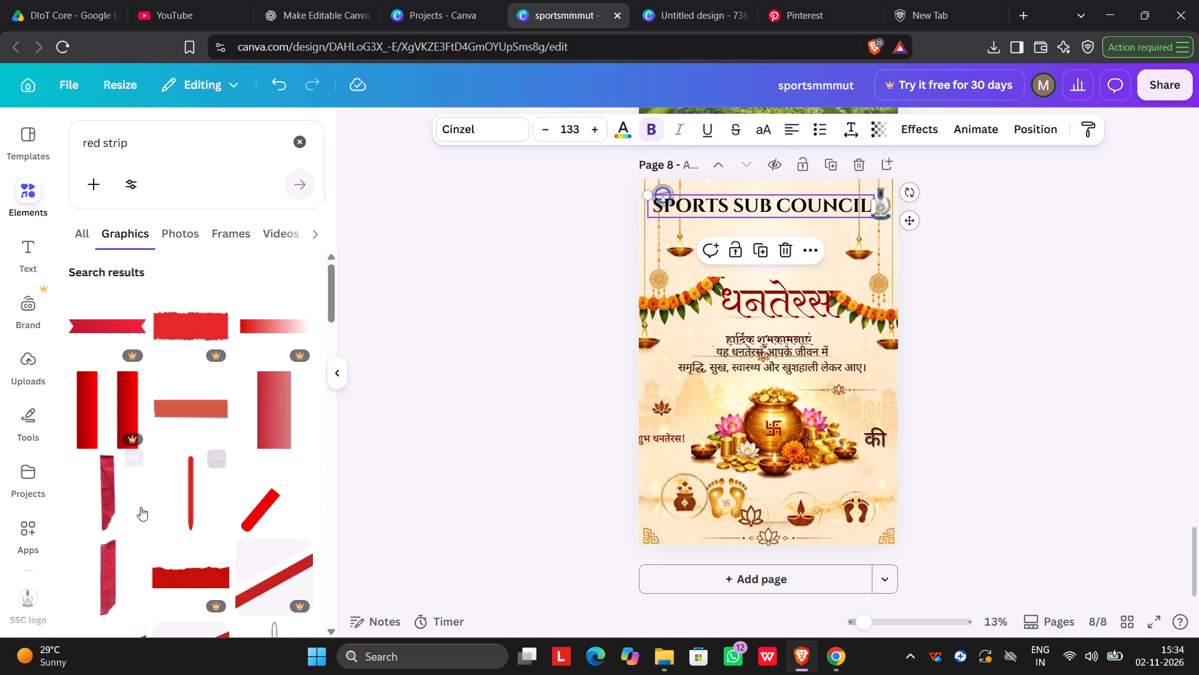
{"action": "scroll", "coordinate": [141, 507], "scroll_direction": "down", "scroll_amount": 8}
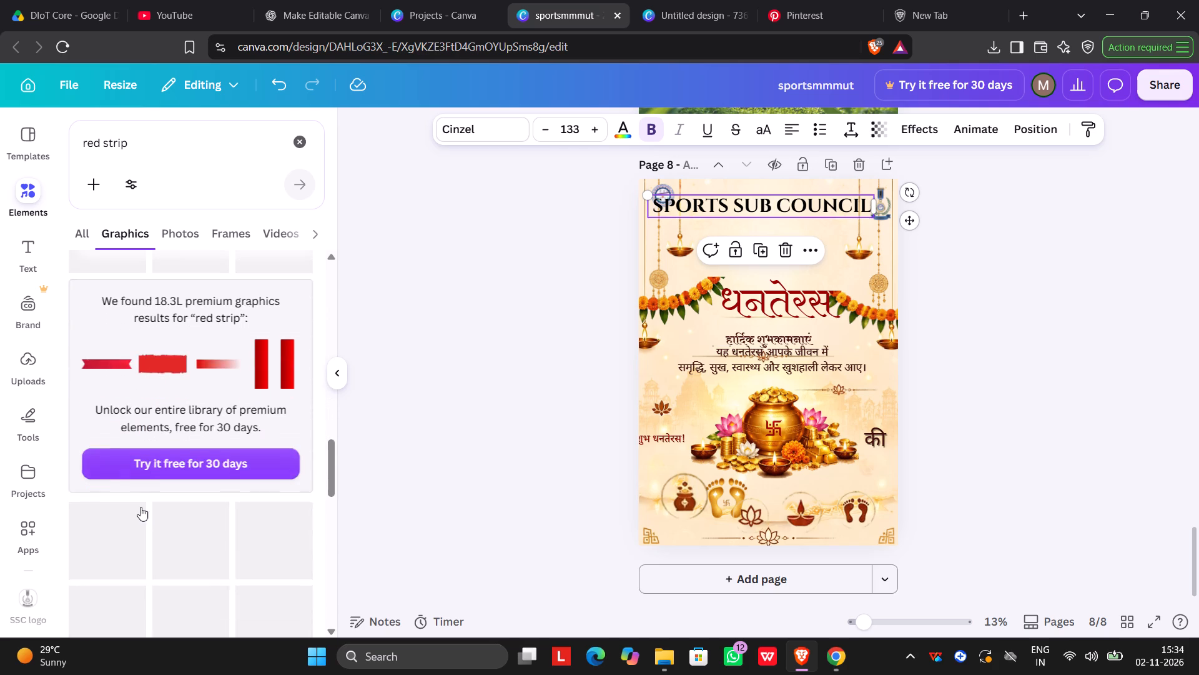
{"action": "scroll", "coordinate": [141, 507], "scroll_direction": "down", "scroll_amount": 4}
{"action": "scroll", "coordinate": [141, 507], "scroll_direction": "up", "scroll_amount": 3}
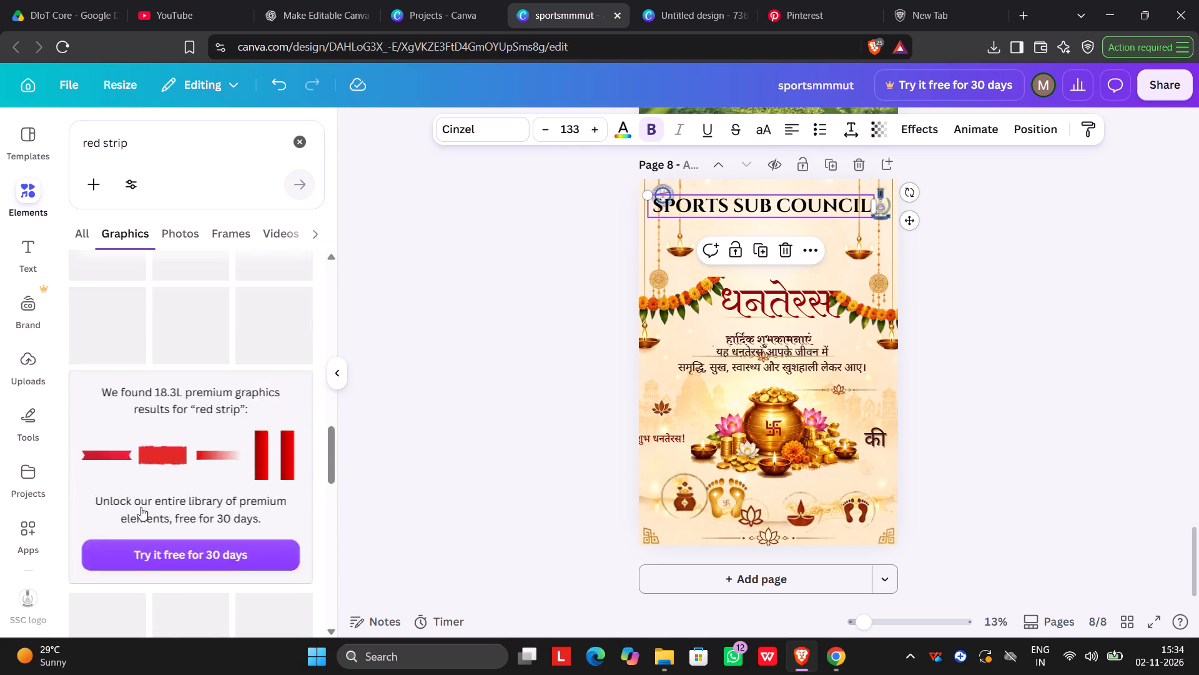
{"action": "scroll", "coordinate": [141, 507], "scroll_direction": "up", "scroll_amount": 8}
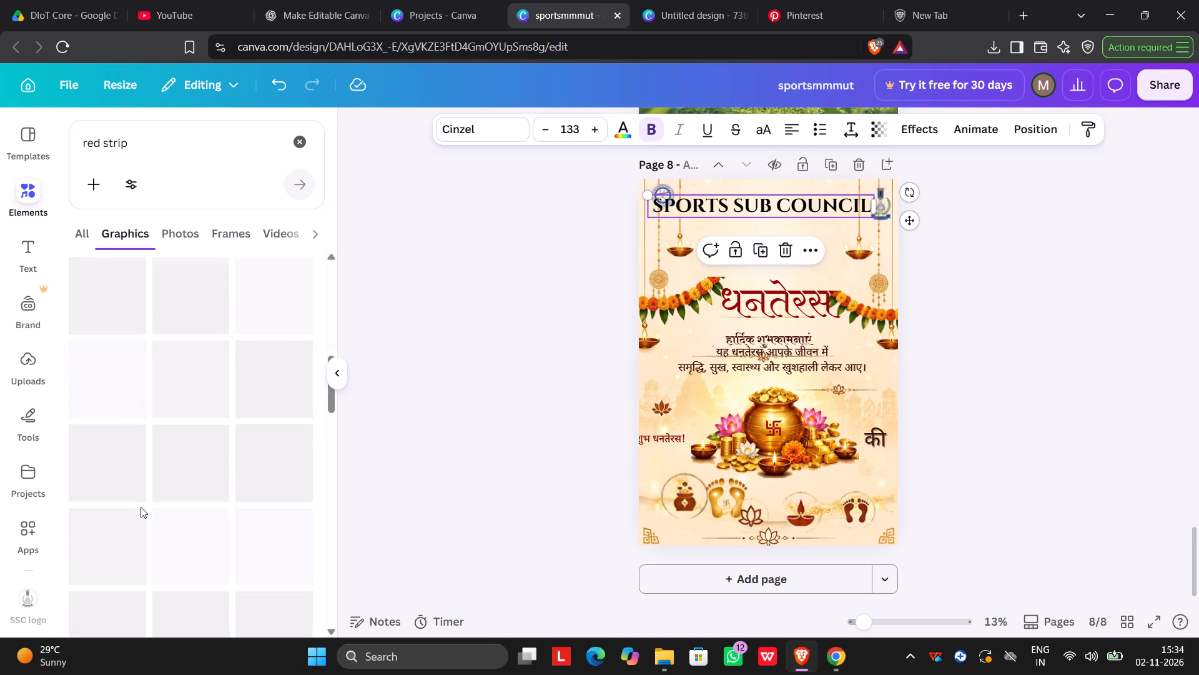
{"action": "scroll", "coordinate": [141, 507], "scroll_direction": "up", "scroll_amount": 3}
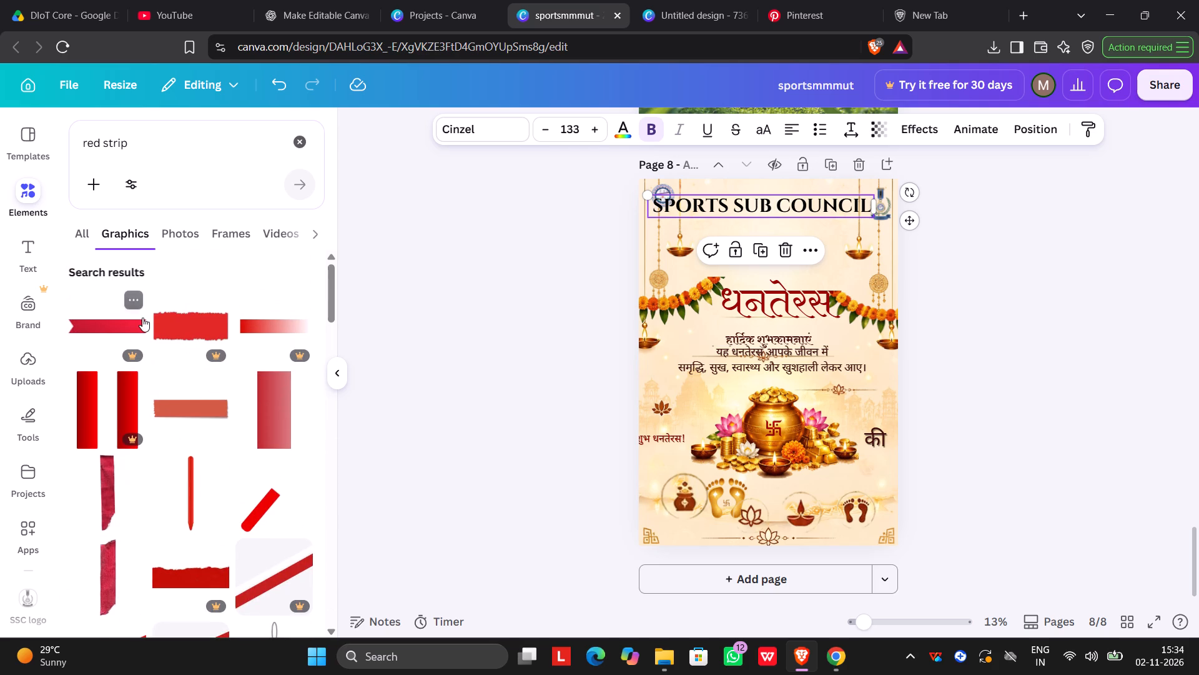
{"action": "scroll", "coordinate": [174, 387], "scroll_direction": "down", "scroll_amount": 1}
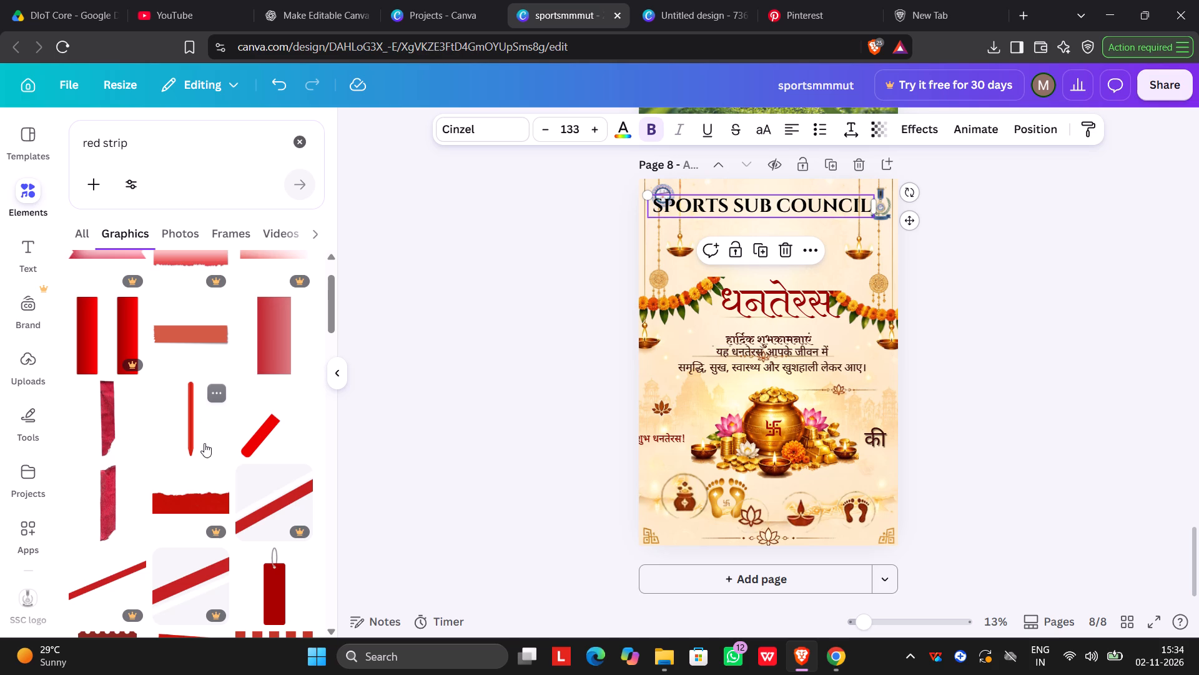
{"action": "scroll", "coordinate": [204, 443], "scroll_direction": "down", "scroll_amount": 1}
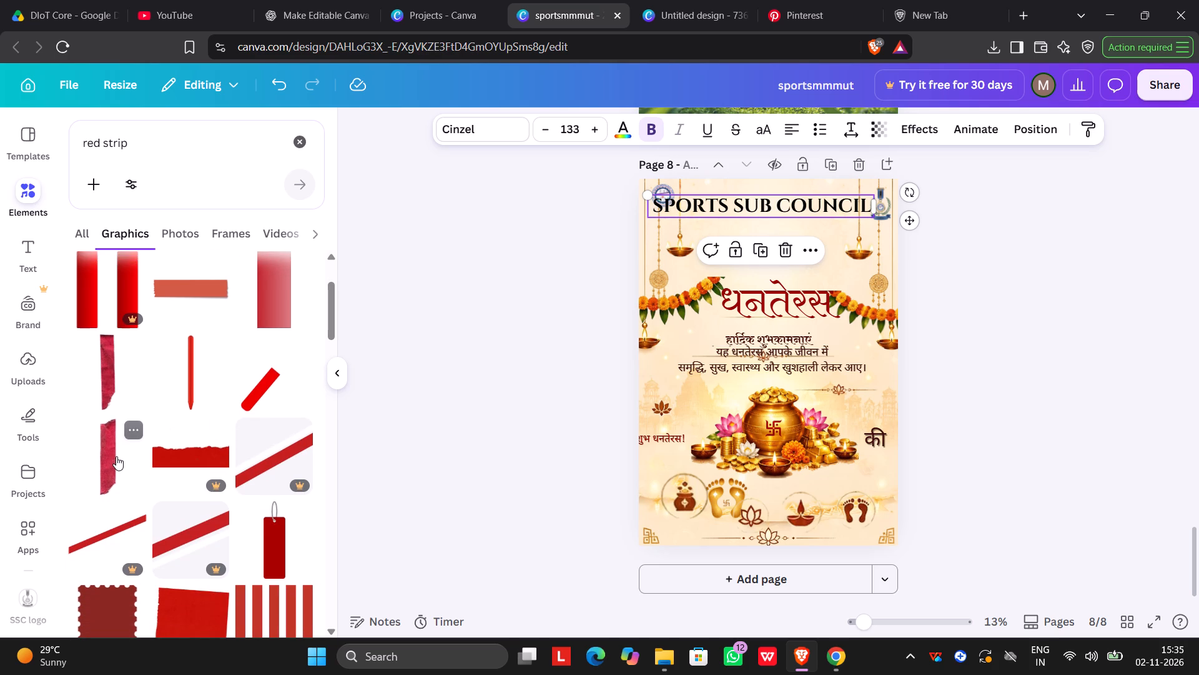
{"action": "scroll", "coordinate": [217, 452], "scroll_direction": "down", "scroll_amount": 1}
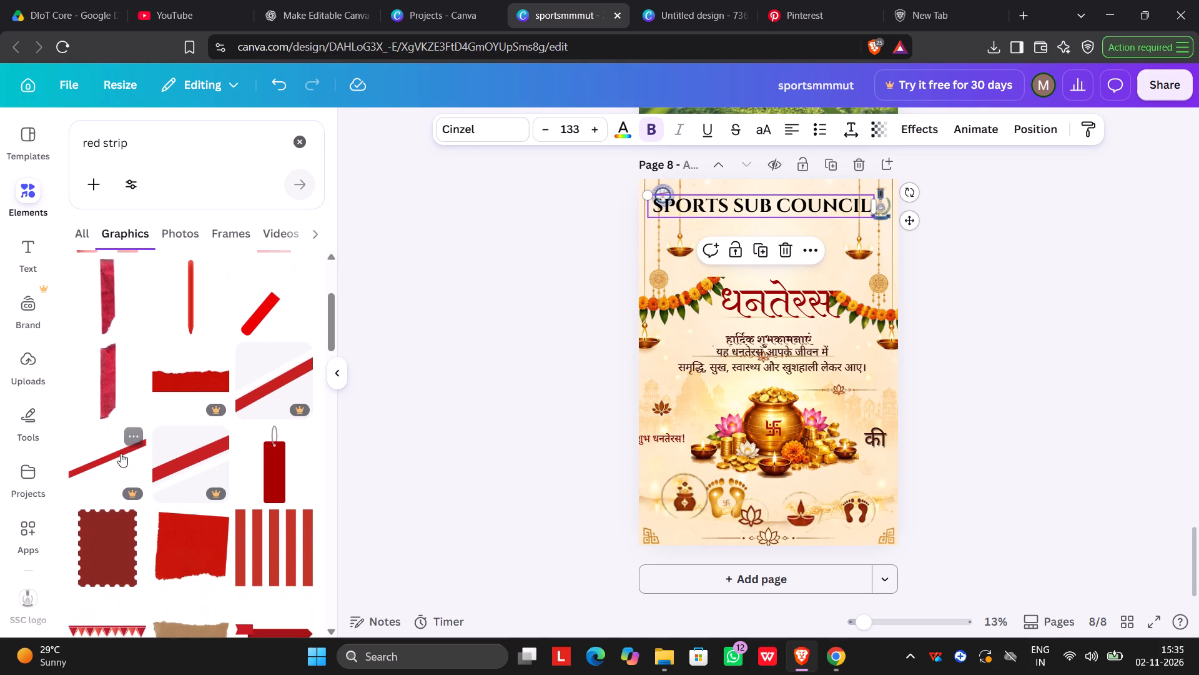
{"action": "scroll", "coordinate": [202, 452], "scroll_direction": "down", "scroll_amount": 3}
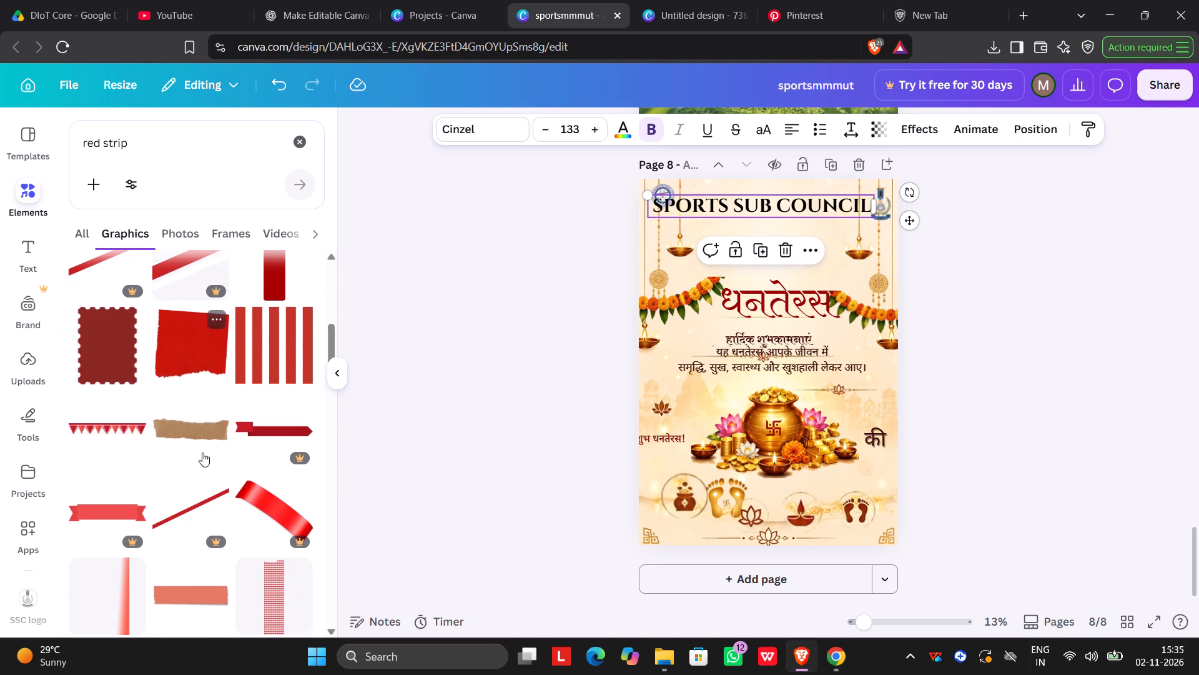
{"action": "scroll", "coordinate": [221, 445], "scroll_direction": "down", "scroll_amount": 1}
{"action": "scroll", "coordinate": [152, 492], "scroll_direction": "down", "scroll_amount": 1}
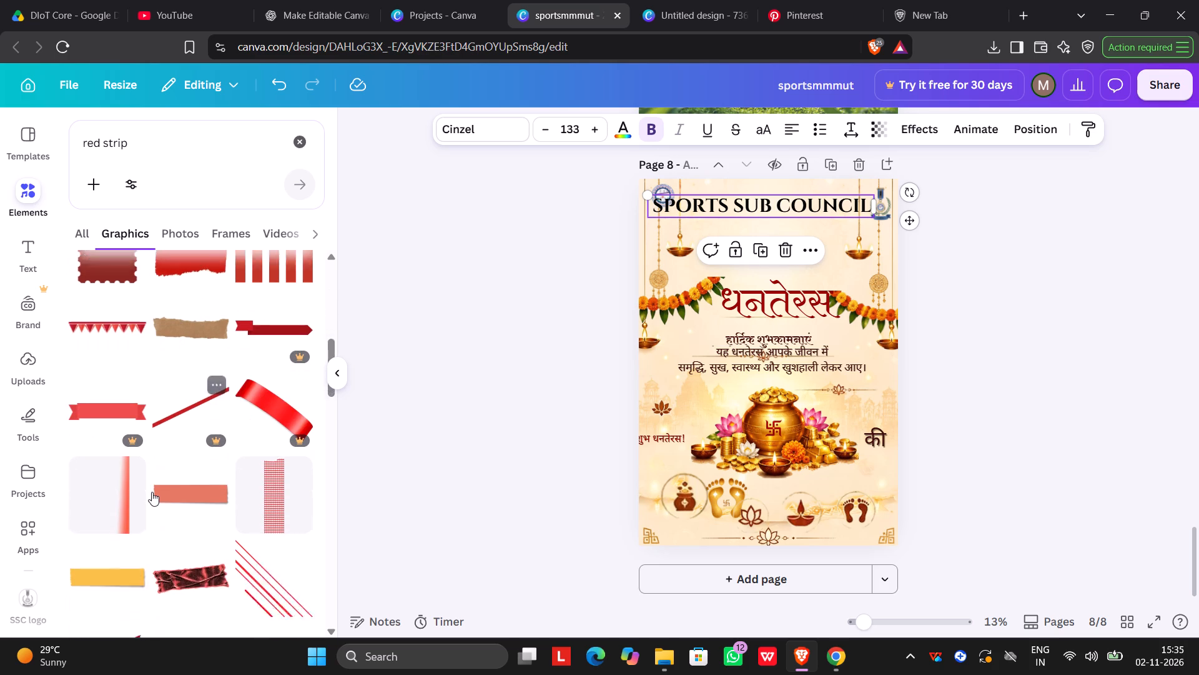
{"action": "scroll", "coordinate": [152, 492], "scroll_direction": "down", "scroll_amount": 5}
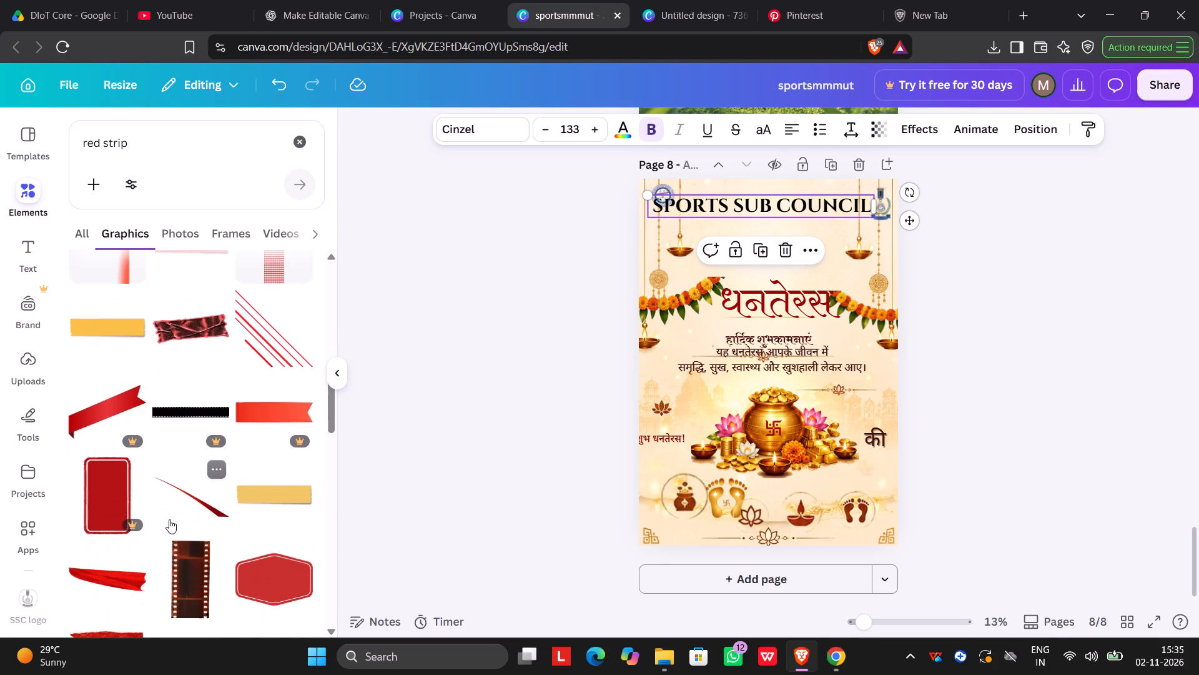
{"action": "scroll", "coordinate": [169, 519], "scroll_direction": "down", "scroll_amount": 5}
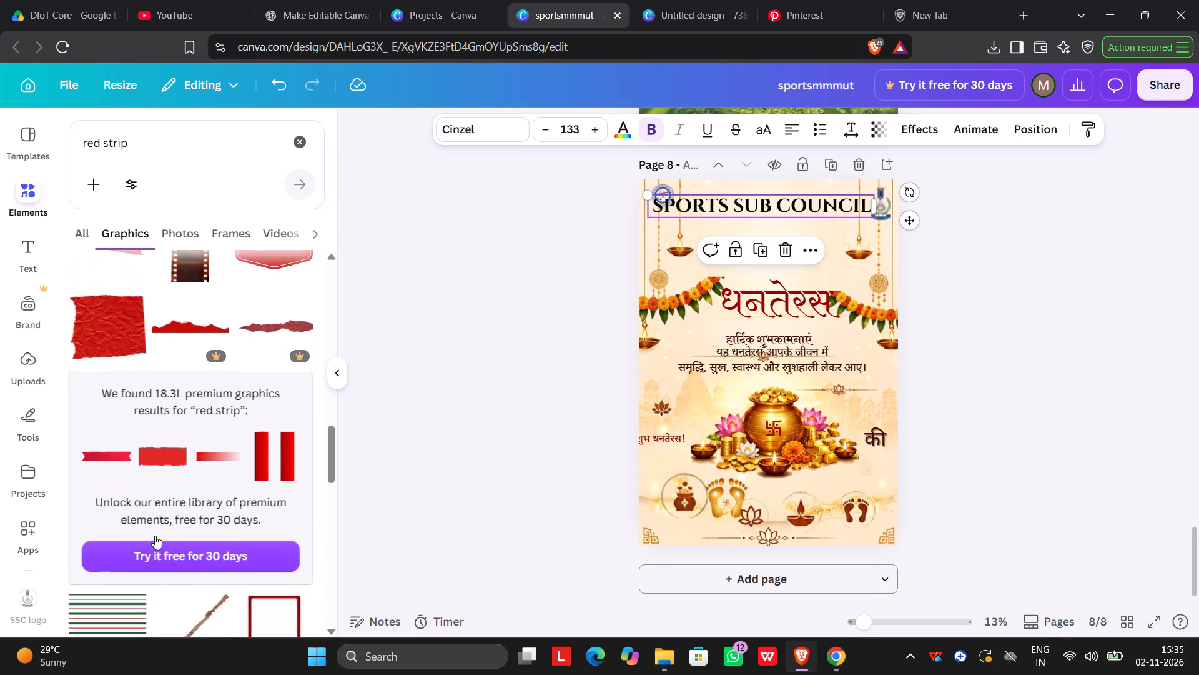
{"action": "scroll", "coordinate": [155, 536], "scroll_direction": "down", "scroll_amount": 1}
{"action": "scroll", "coordinate": [155, 536], "scroll_direction": "up", "scroll_amount": 2}
{"action": "scroll", "coordinate": [155, 536], "scroll_direction": "down", "scroll_amount": 1}
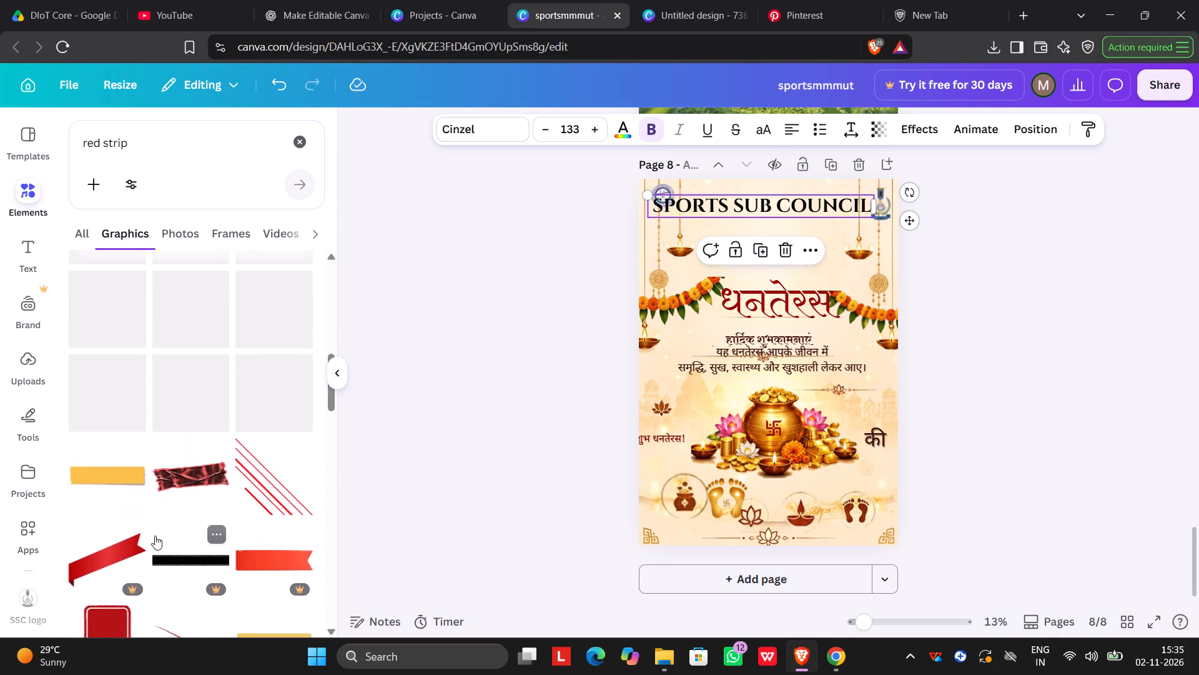
{"action": "scroll", "coordinate": [155, 536], "scroll_direction": "down", "scroll_amount": 1}
{"action": "scroll", "coordinate": [149, 478], "scroll_direction": "down", "scroll_amount": 3}
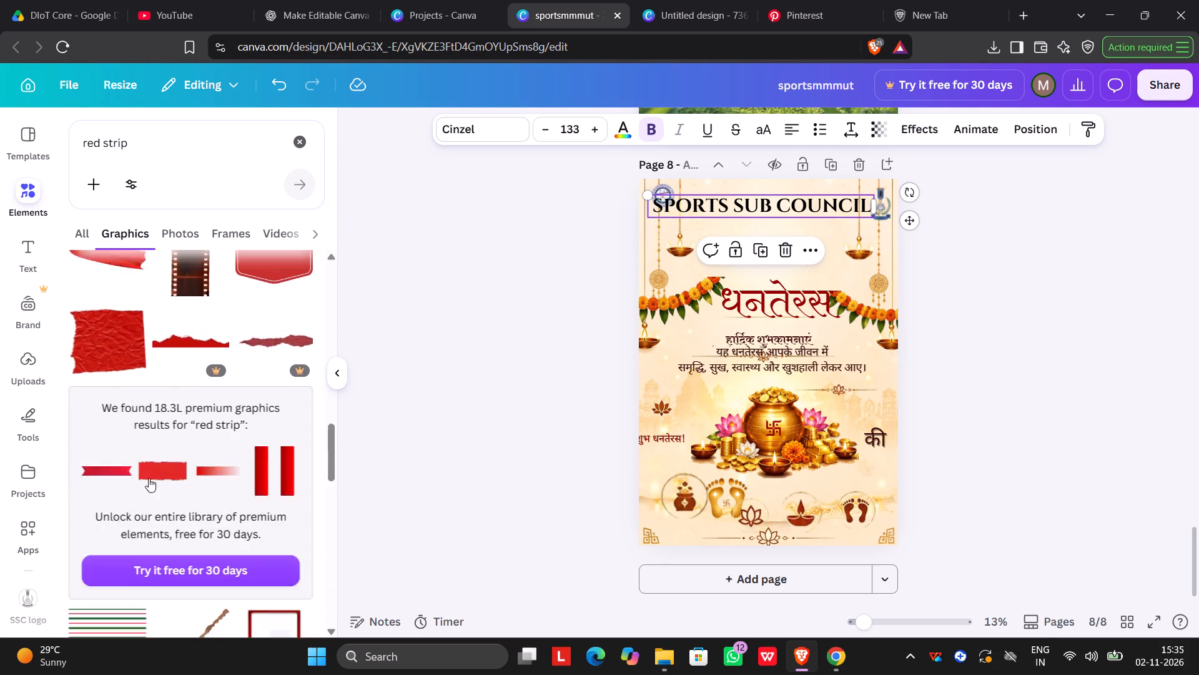
{"action": "scroll", "coordinate": [149, 478], "scroll_direction": "down", "scroll_amount": 7}
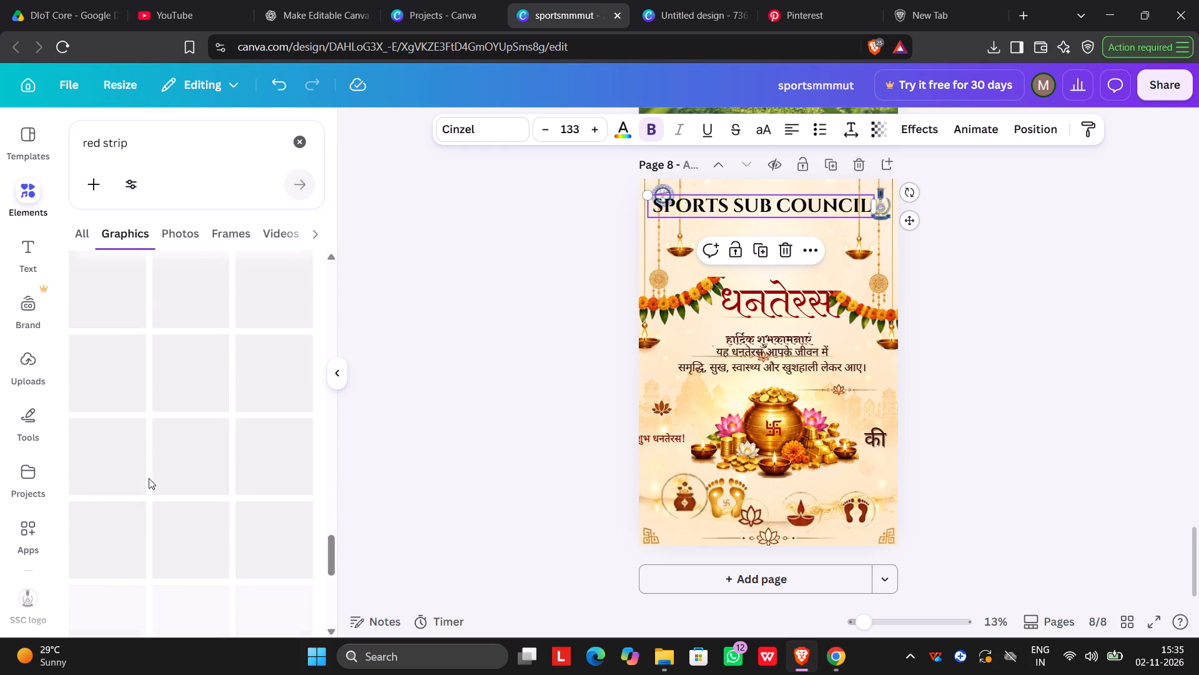
{"action": "scroll", "coordinate": [149, 478], "scroll_direction": "left", "scroll_amount": 1}
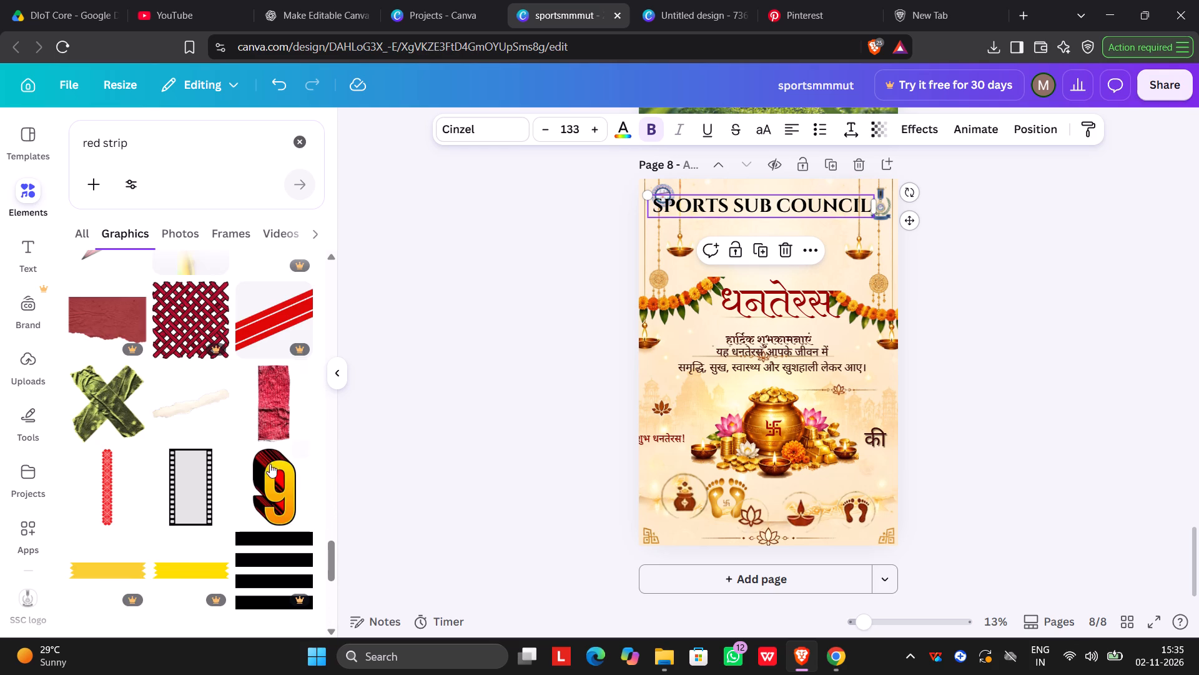
{"action": "scroll", "coordinate": [202, 352], "scroll_direction": "up", "scroll_amount": 4}
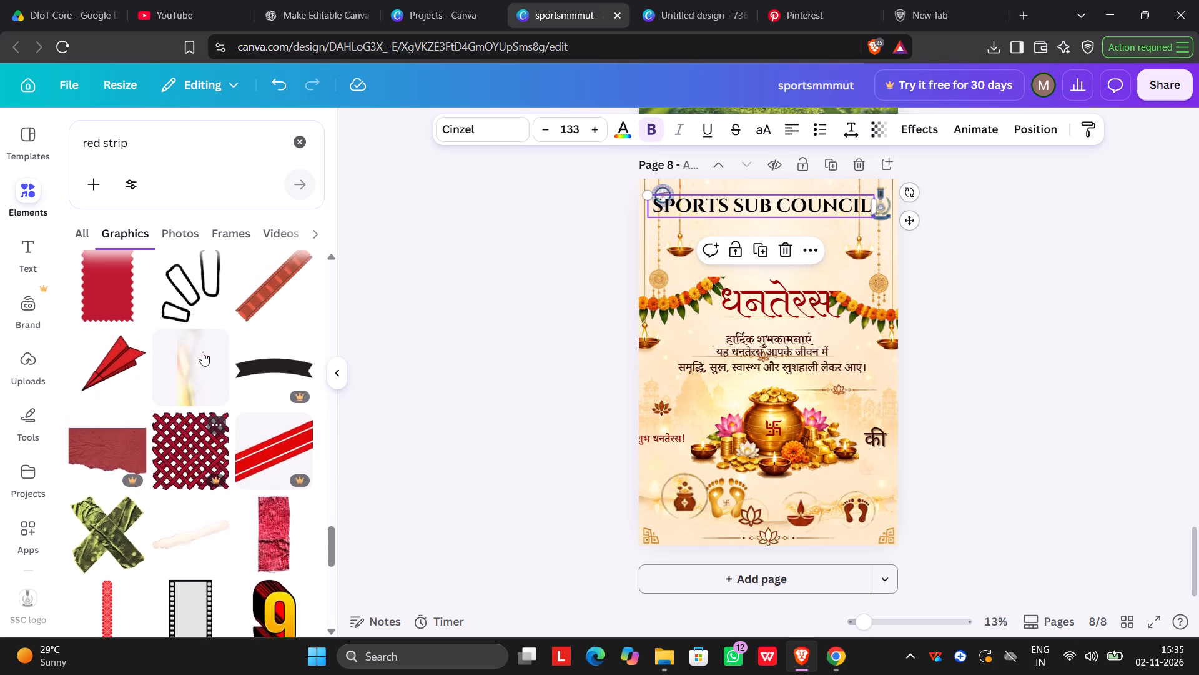
{"action": "scroll", "coordinate": [202, 352], "scroll_direction": "up", "scroll_amount": 7}
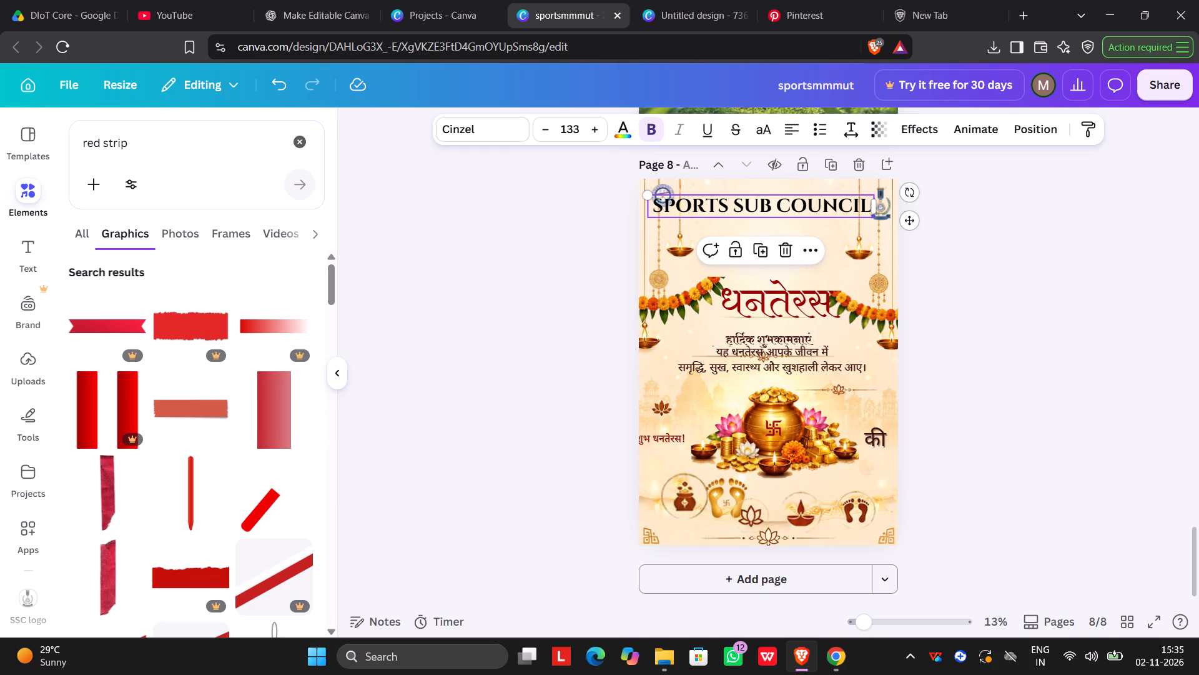
Replace the elements search with "orange strip".
{"action": "left_click", "coordinate": [300, 139]}
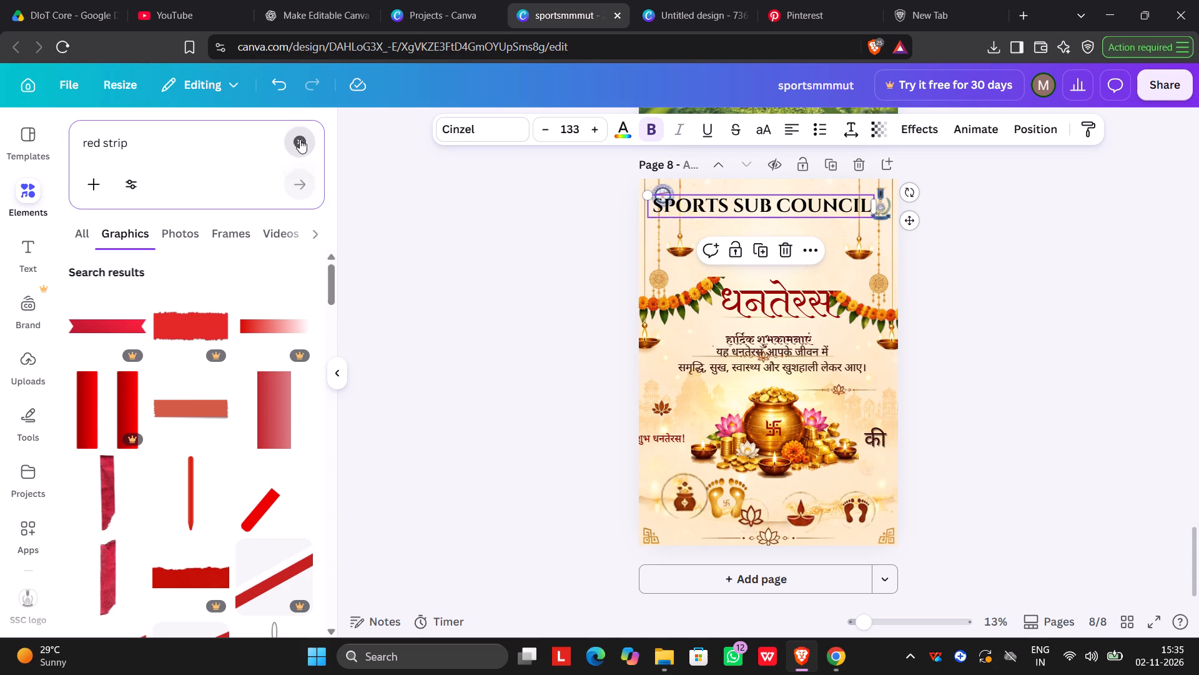
{"action": "type", "text": "ora"}
{"action": "key", "text": "n"}
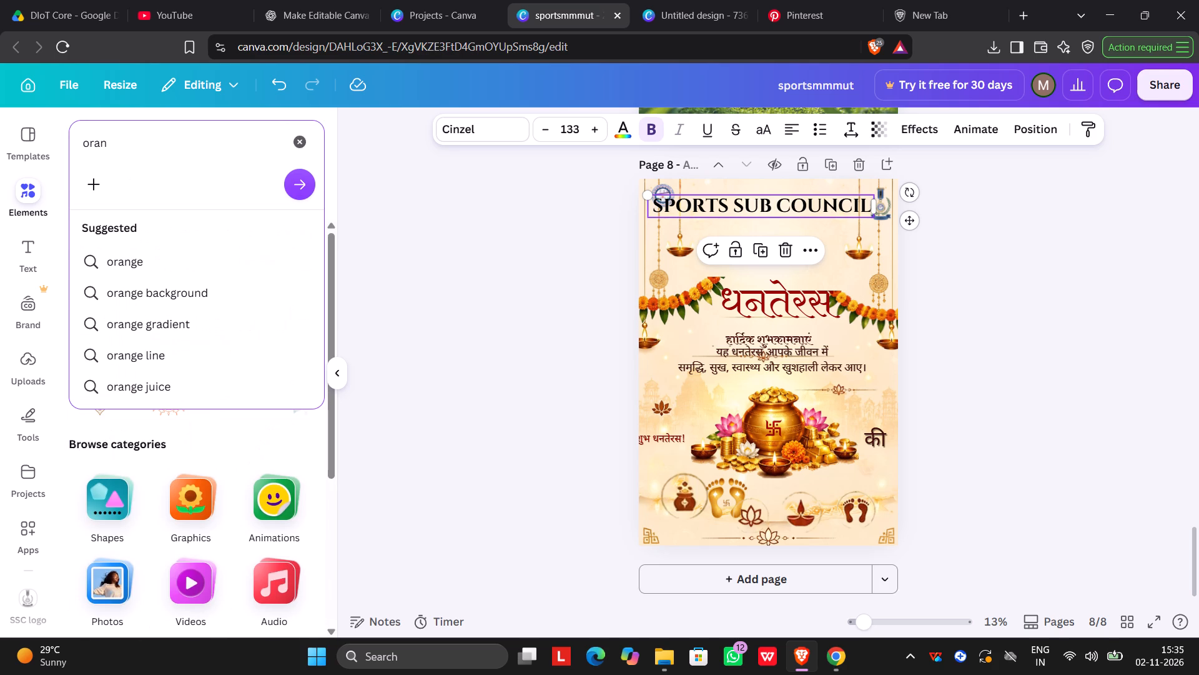
{"action": "type", "text": "ge strip"}
{"action": "key", "text": "Return"}
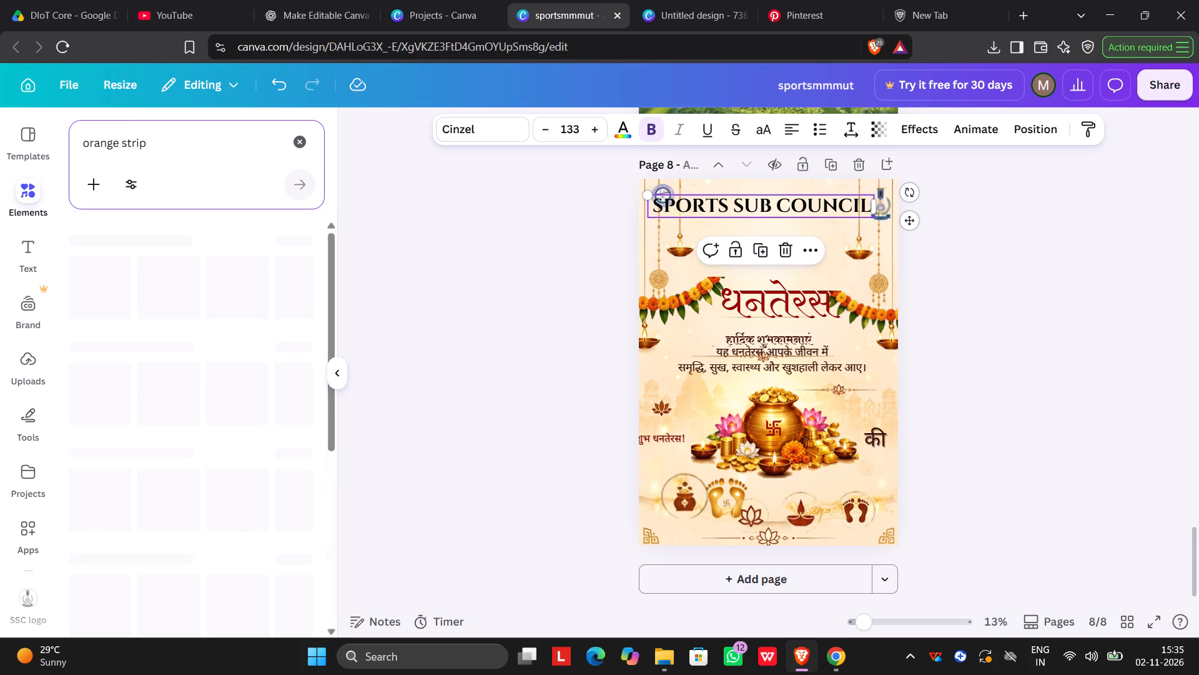
Browse all graphics results for "orange strip" and add the vertical orange-to-red gradient strip to page 8.
{"action": "scroll", "coordinate": [149, 359], "scroll_direction": "down", "scroll_amount": 1}
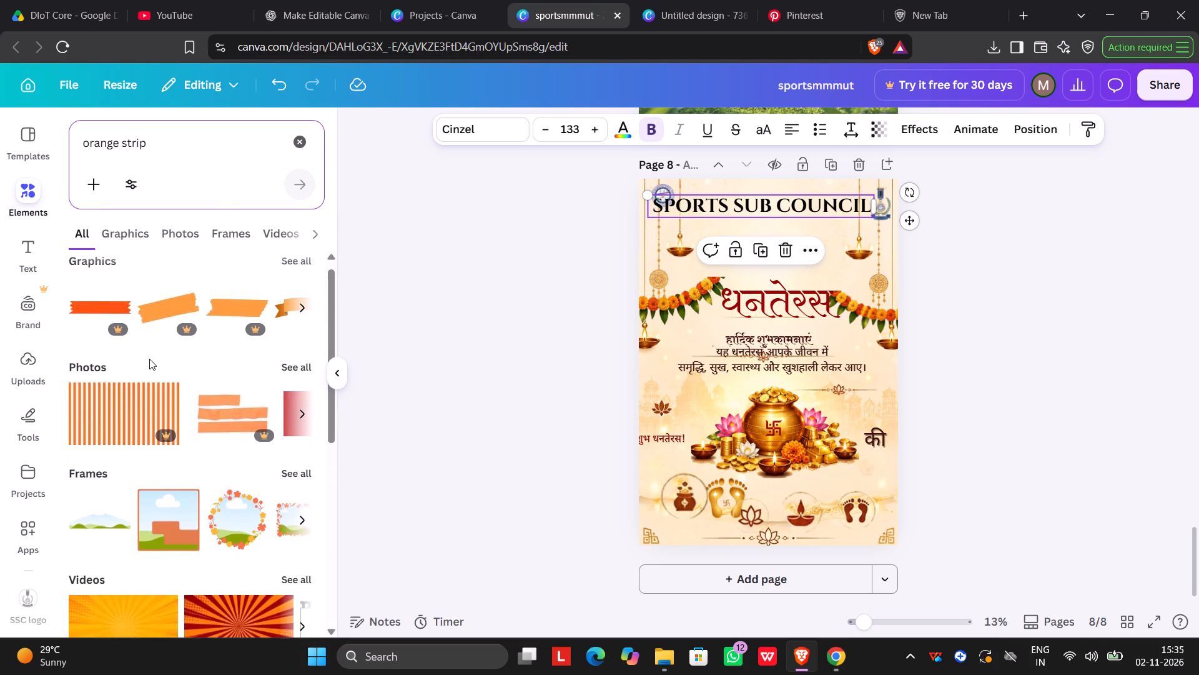
{"action": "scroll", "coordinate": [149, 359], "scroll_direction": "down", "scroll_amount": 1}
{"action": "scroll", "coordinate": [286, 265], "scroll_direction": "up", "scroll_amount": 1}
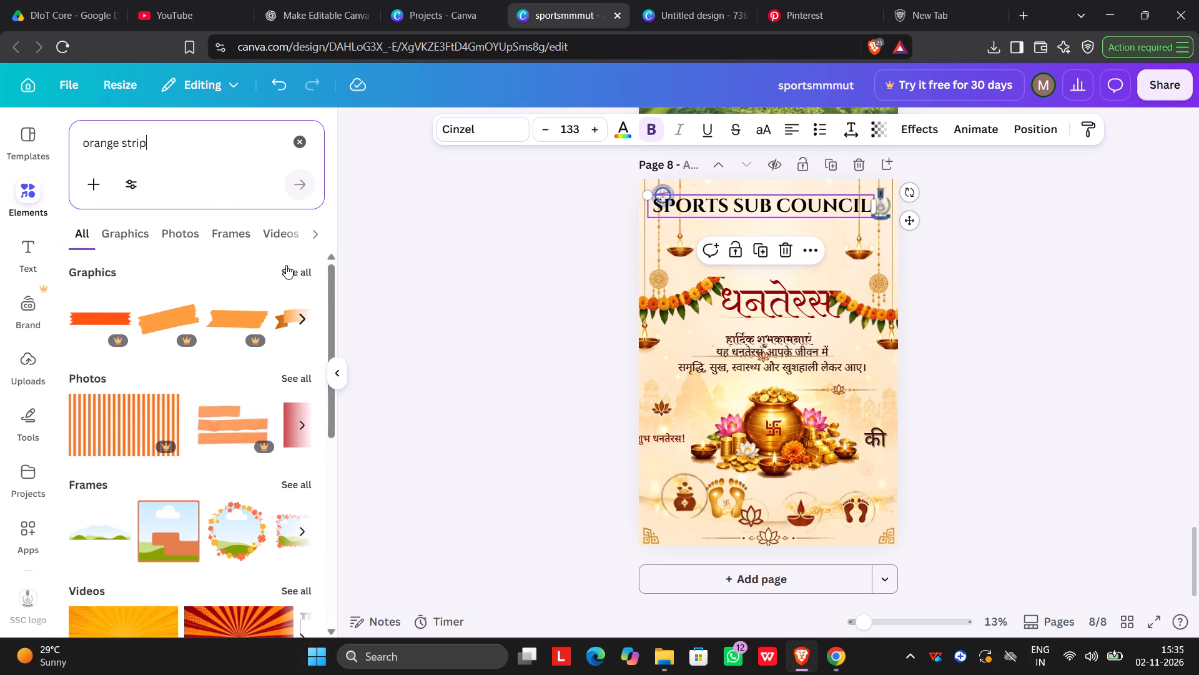
{"action": "scroll", "coordinate": [286, 265], "scroll_direction": "up", "scroll_amount": 1}
{"action": "left_click", "coordinate": [300, 266]}
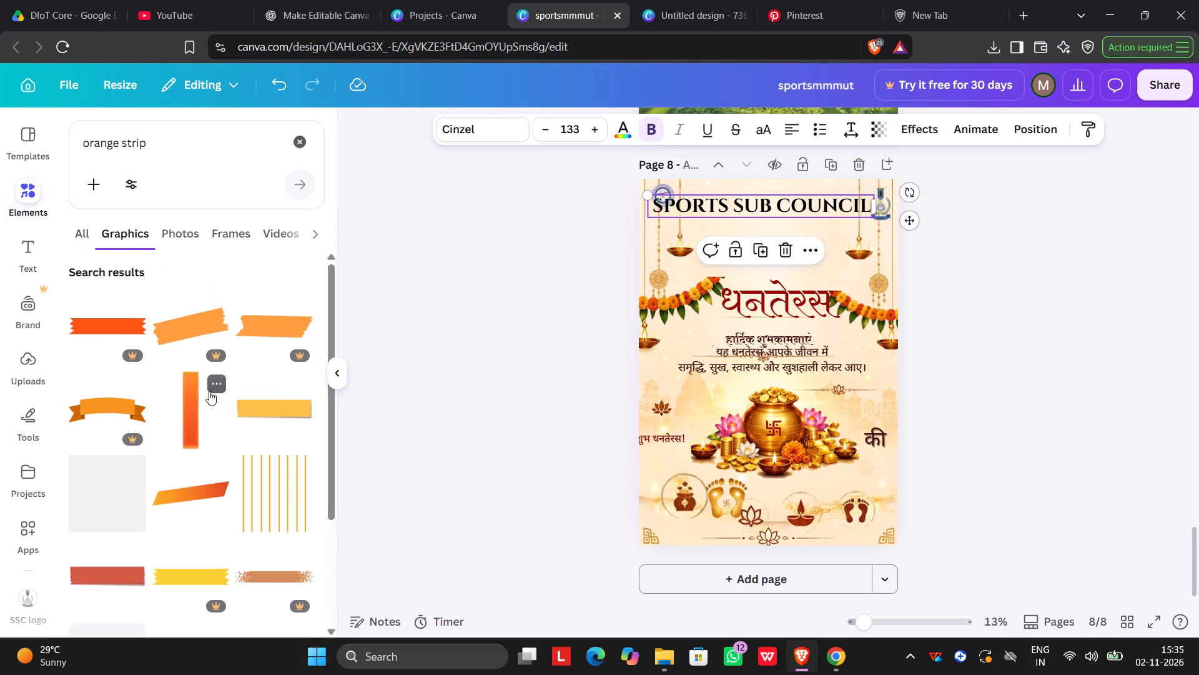
{"action": "scroll", "coordinate": [209, 391], "scroll_direction": "down", "scroll_amount": 3}
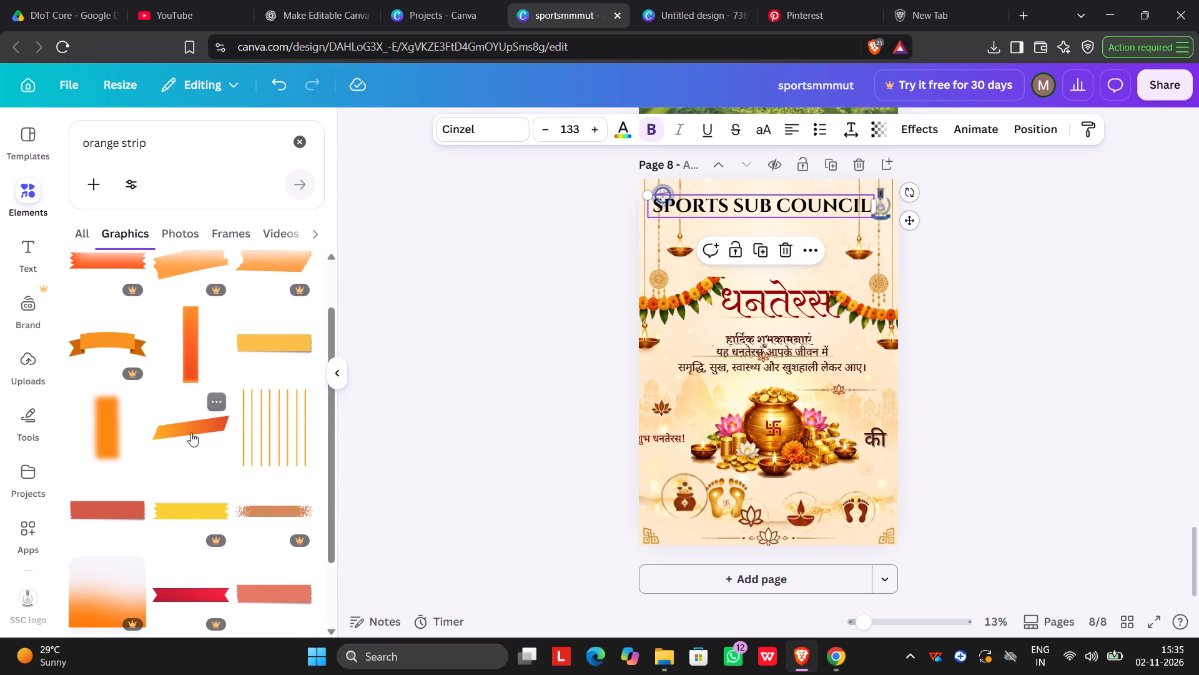
{"action": "scroll", "coordinate": [191, 432], "scroll_direction": "down", "scroll_amount": 3}
{"action": "scroll", "coordinate": [191, 432], "scroll_direction": "up", "scroll_amount": 1}
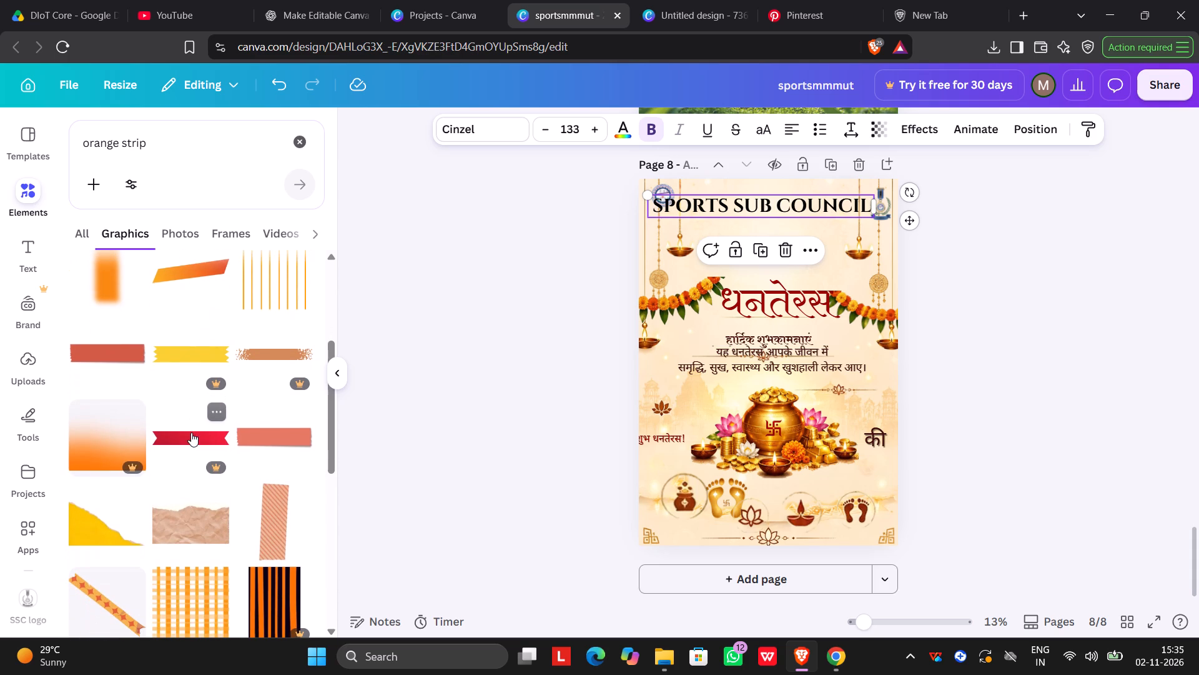
{"action": "scroll", "coordinate": [191, 432], "scroll_direction": "up", "scroll_amount": 1}
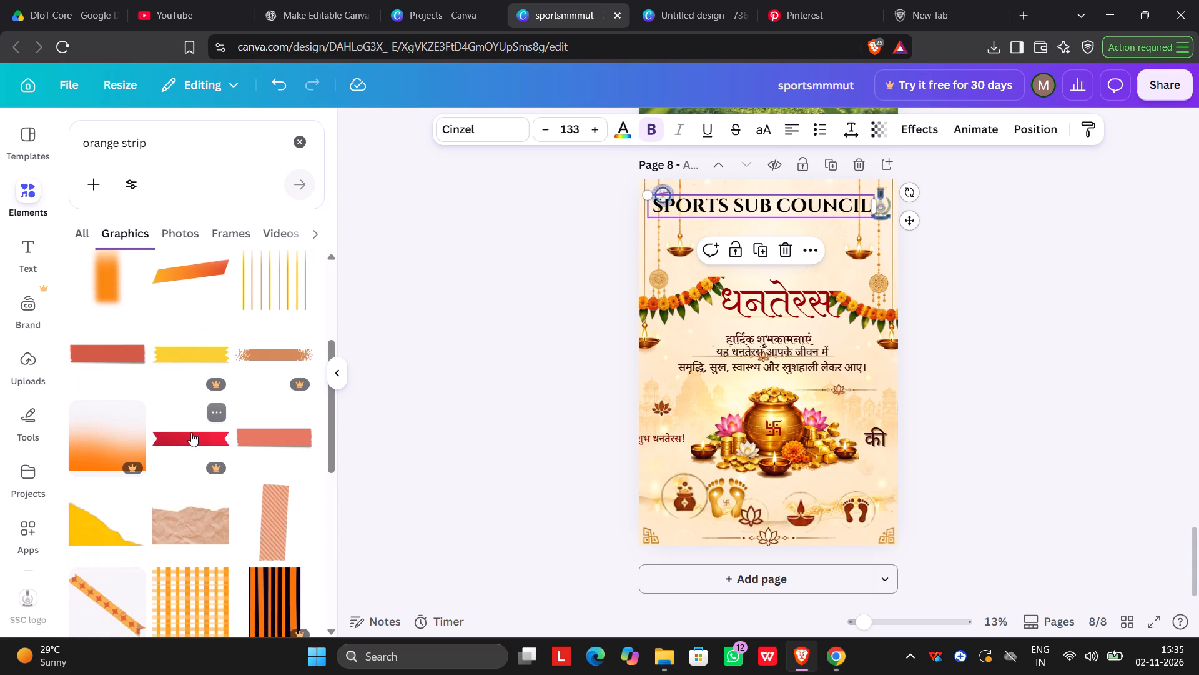
{"action": "scroll", "coordinate": [191, 432], "scroll_direction": "up", "scroll_amount": 1}
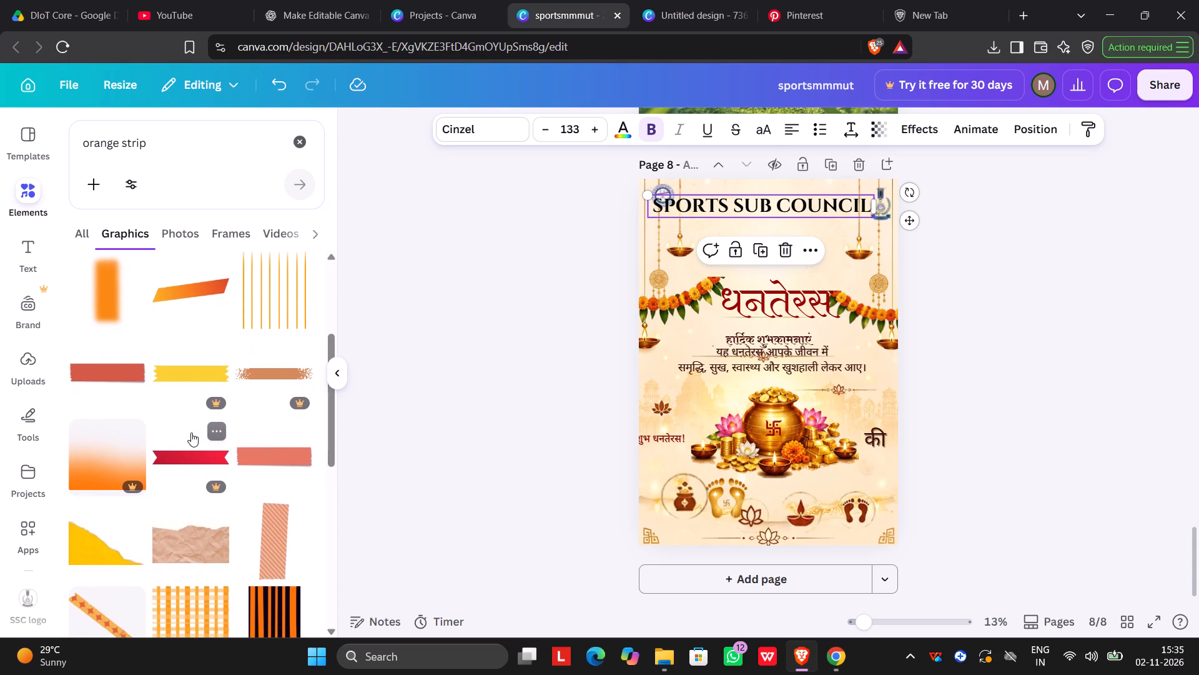
{"action": "scroll", "coordinate": [191, 432], "scroll_direction": "up", "scroll_amount": 1}
{"action": "scroll", "coordinate": [191, 432], "scroll_direction": "down", "scroll_amount": 1}
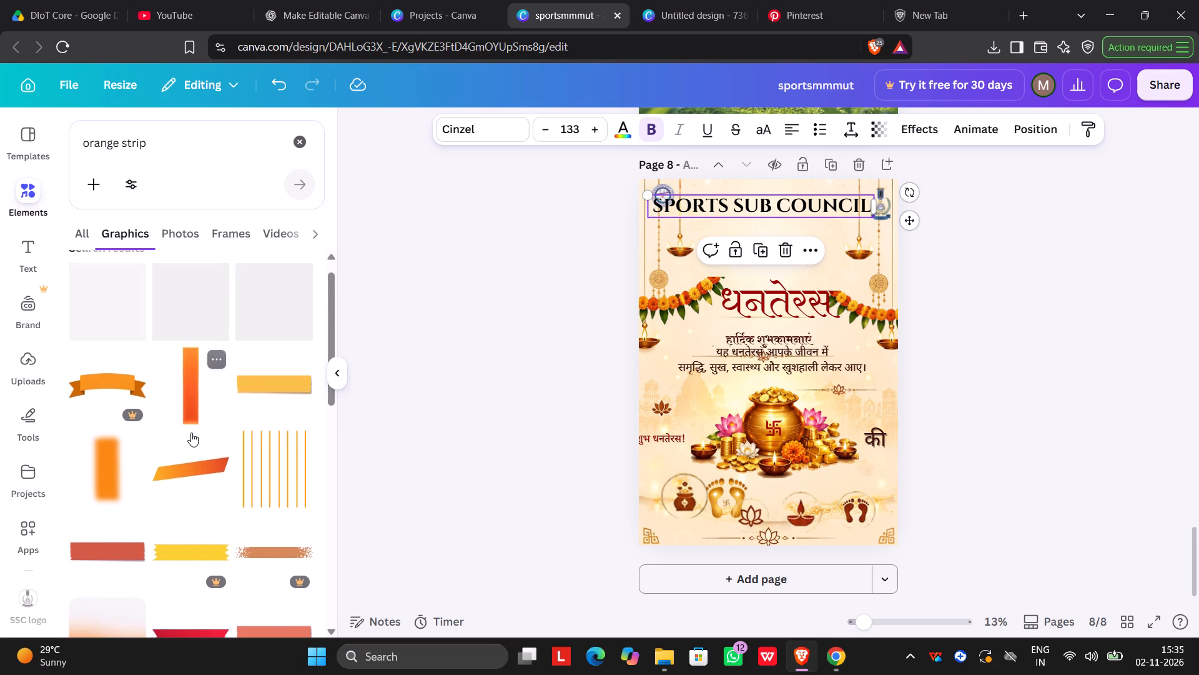
{"action": "scroll", "coordinate": [191, 432], "scroll_direction": "down", "scroll_amount": 1}
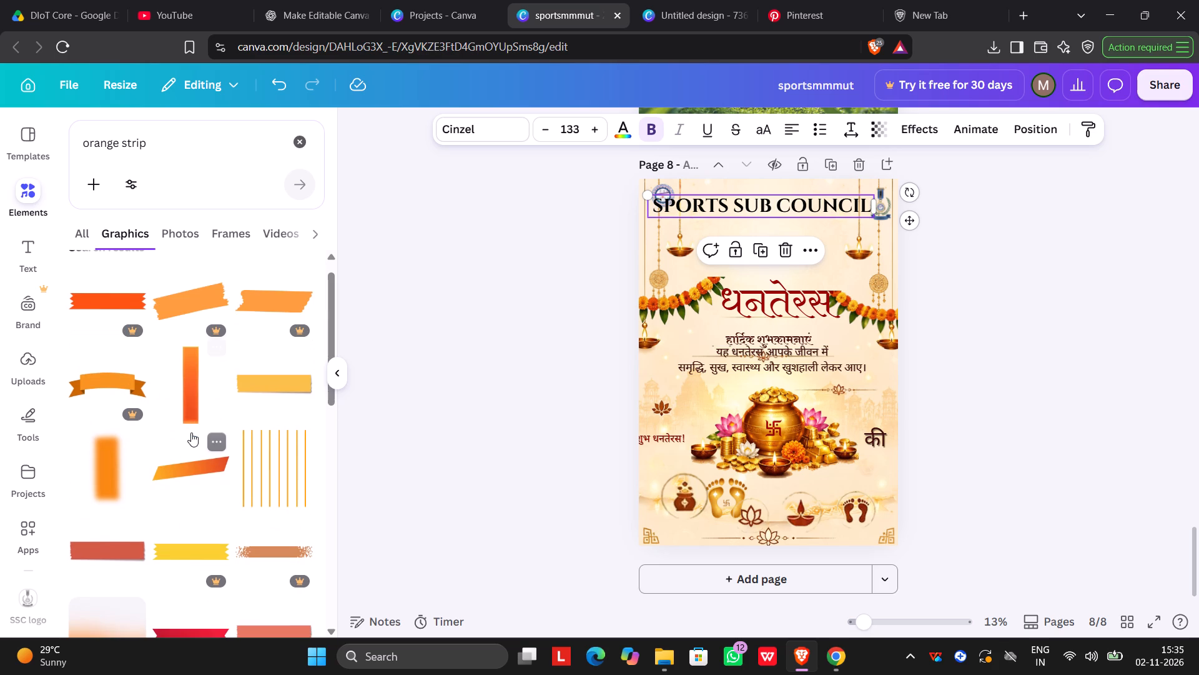
{"action": "scroll", "coordinate": [191, 432], "scroll_direction": "down", "scroll_amount": 1}
{"action": "left_click", "coordinate": [192, 409]}
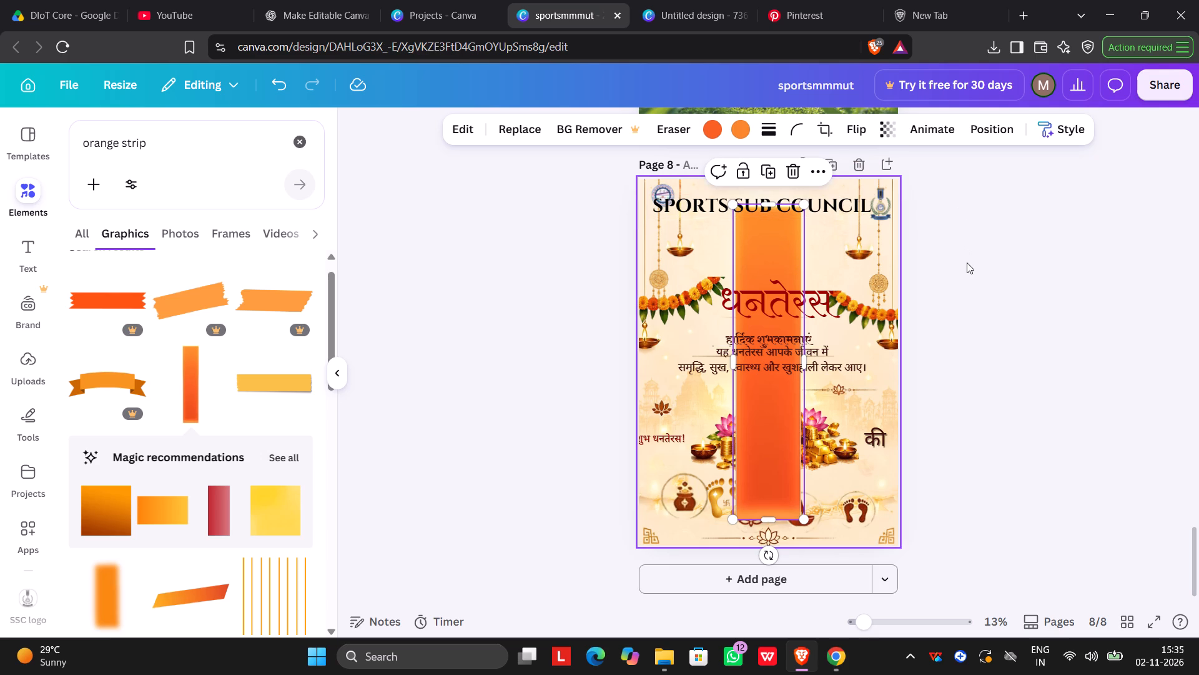
Move the gradient strip up the poster and rotate it to lie horizontally below the SPORTS SUB COUNCIL text.
{"action": "left_click_drag", "start_coordinate": [779, 485], "coordinate": [768, 382]}
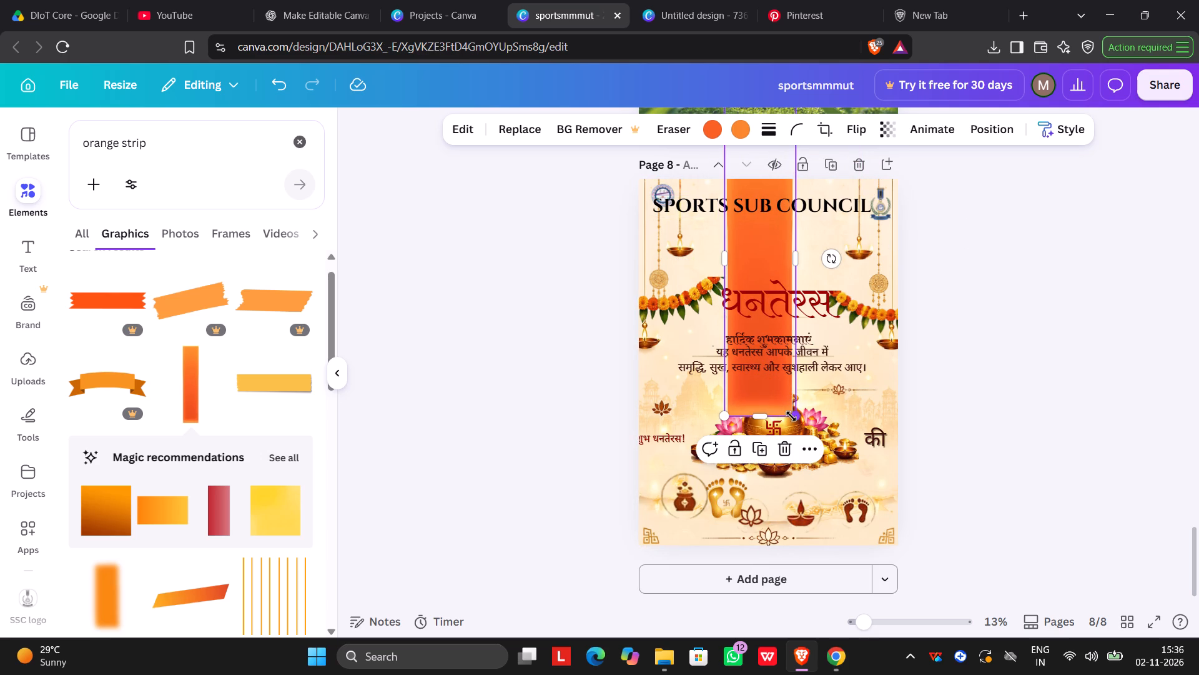
{"action": "left_click", "coordinate": [771, 379]}
{"action": "left_click", "coordinate": [780, 247]}
{"action": "left_click_drag", "start_coordinate": [826, 254], "coordinate": [571, 87]}
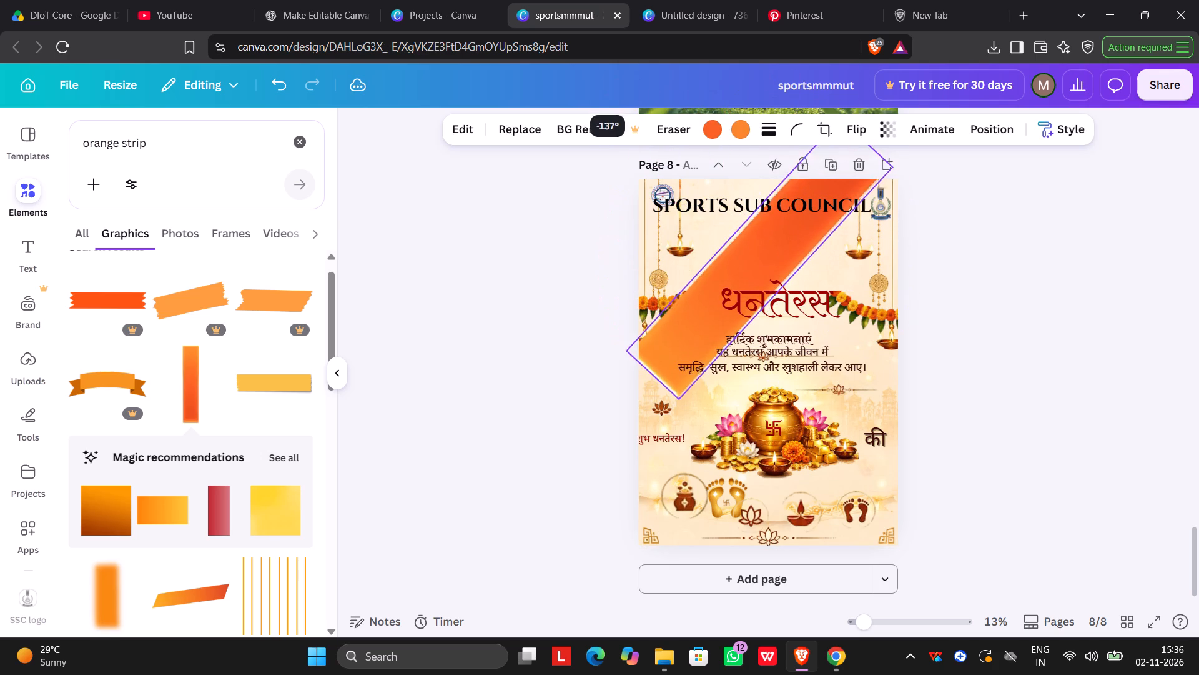
{"action": "left_click_drag", "start_coordinate": [571, 87], "coordinate": [758, 206]}
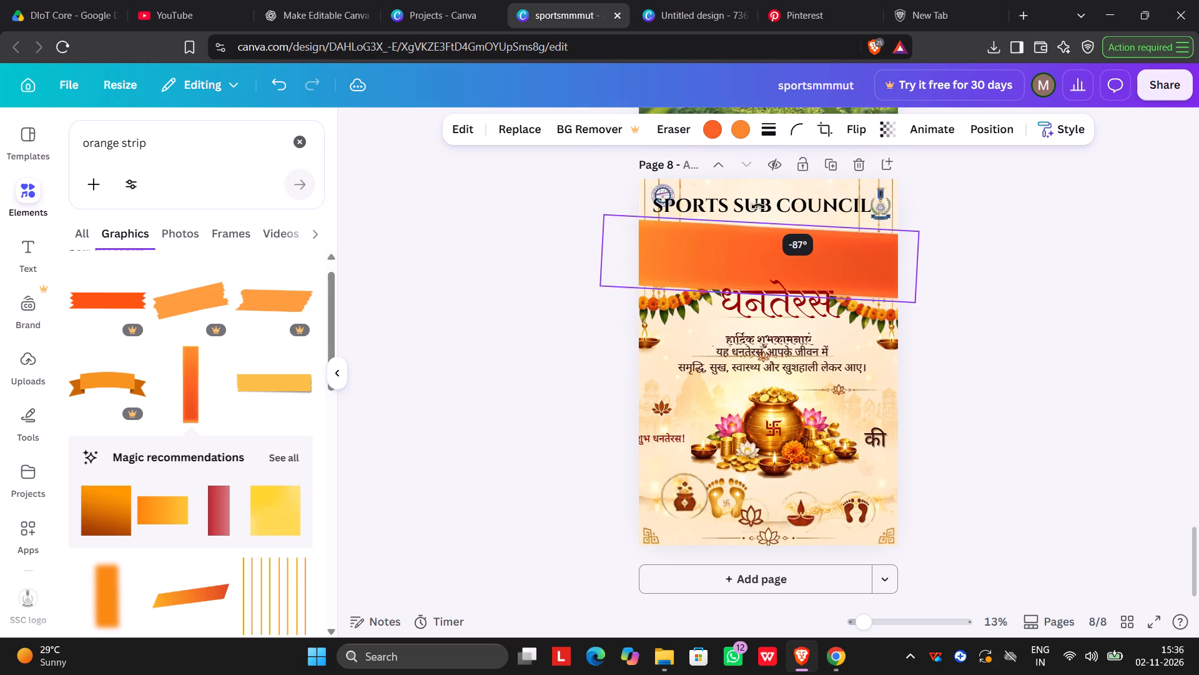
{"action": "left_click_drag", "start_coordinate": [758, 206], "coordinate": [754, 178]}
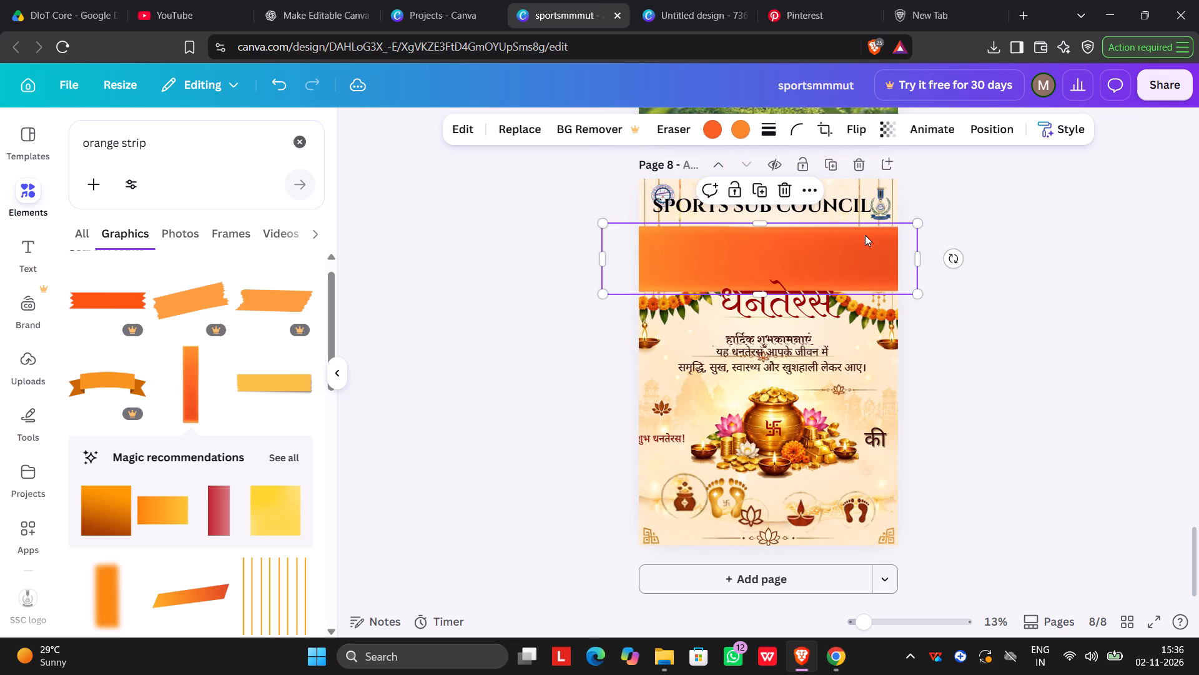
Reduce the horizontal strip to a thin band and place it behind the SPORTS SUB COUNCIL text.
{"action": "left_click_drag", "start_coordinate": [761, 292], "coordinate": [761, 264]}
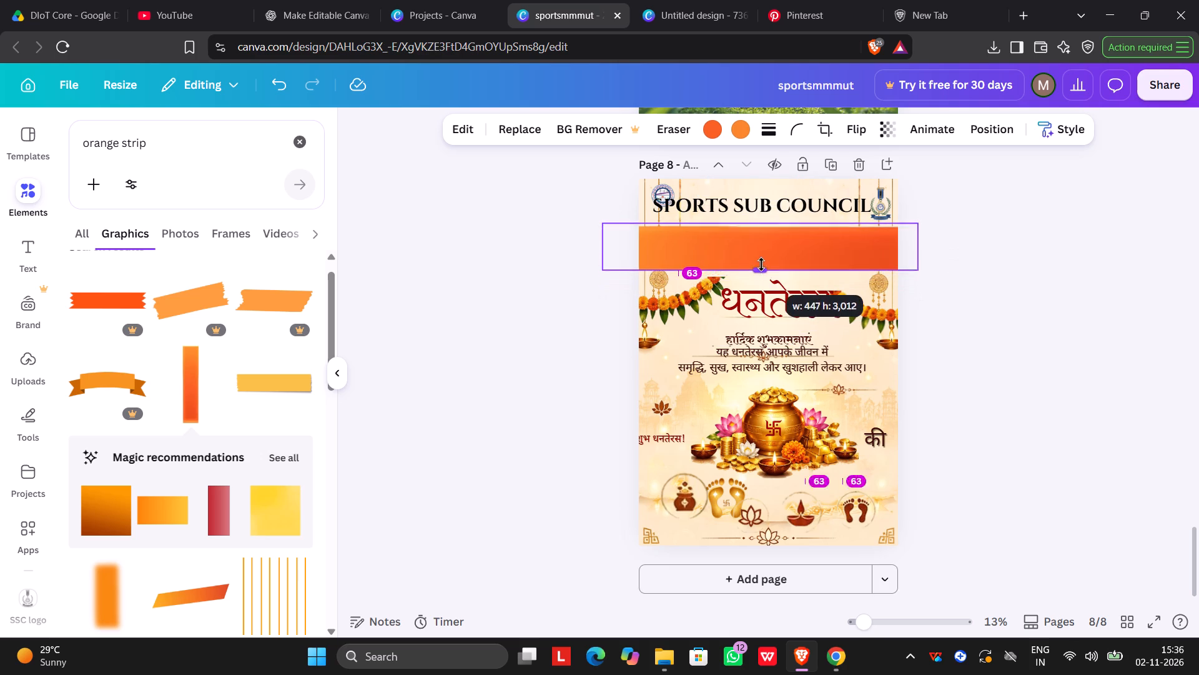
{"action": "left_click_drag", "start_coordinate": [761, 264], "coordinate": [764, 245]}
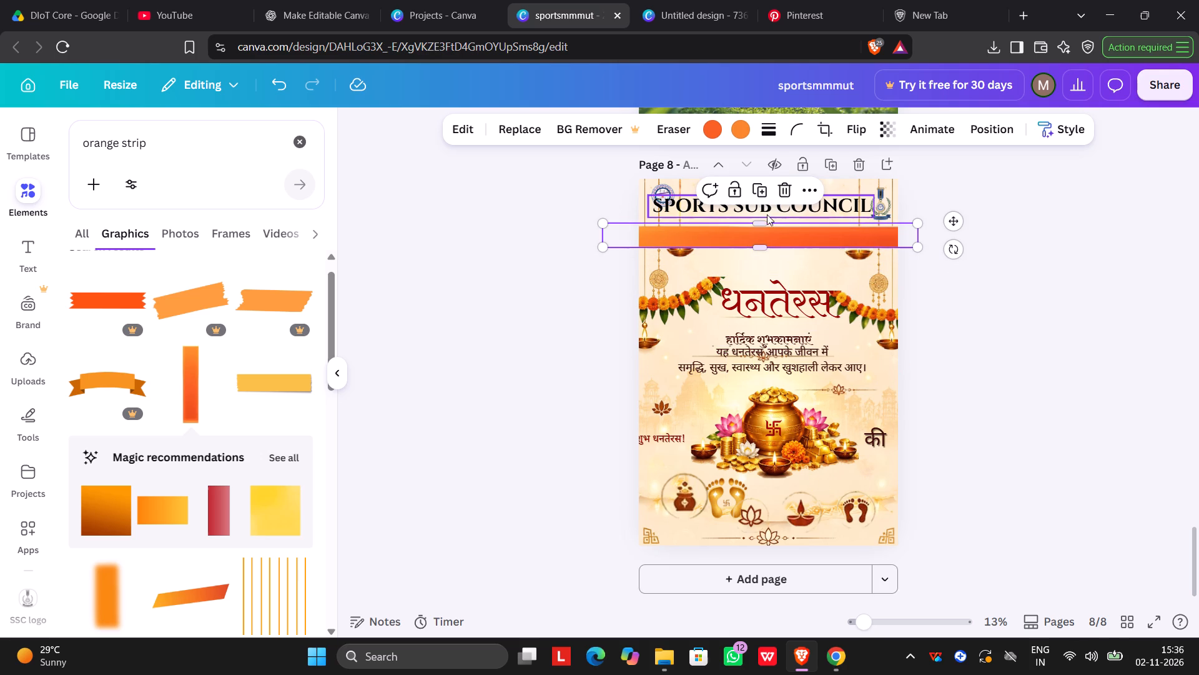
{"action": "left_click", "coordinate": [1024, 217]}
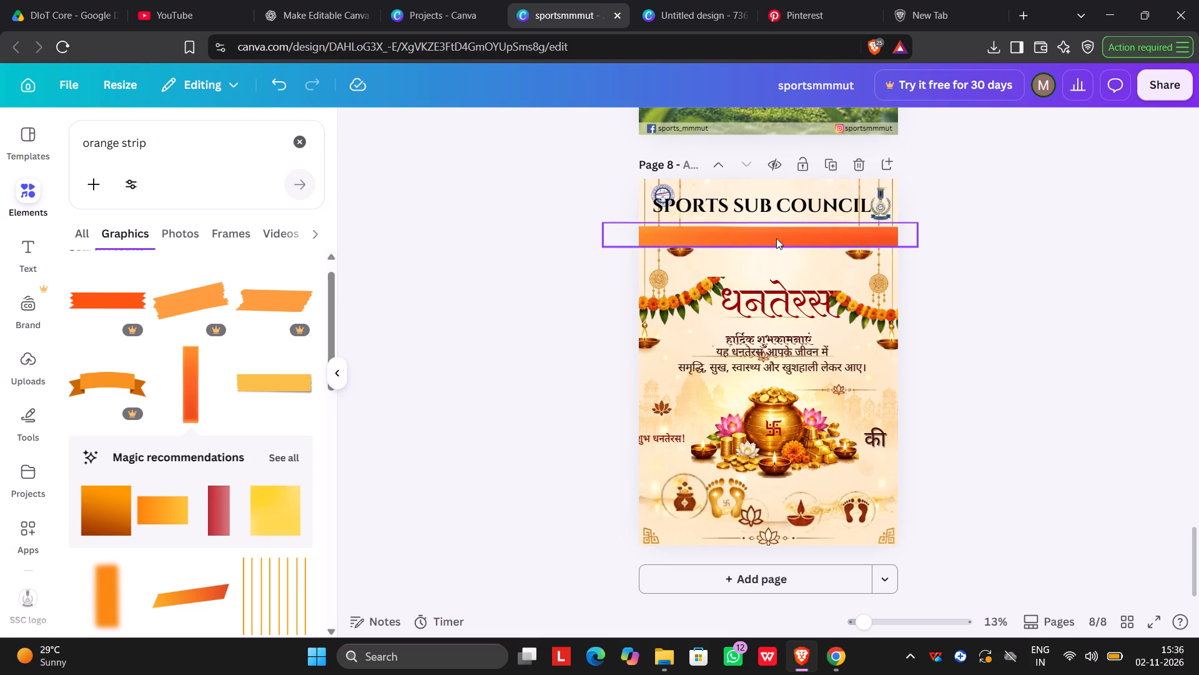
{"action": "left_click_drag", "start_coordinate": [772, 232], "coordinate": [773, 202]}
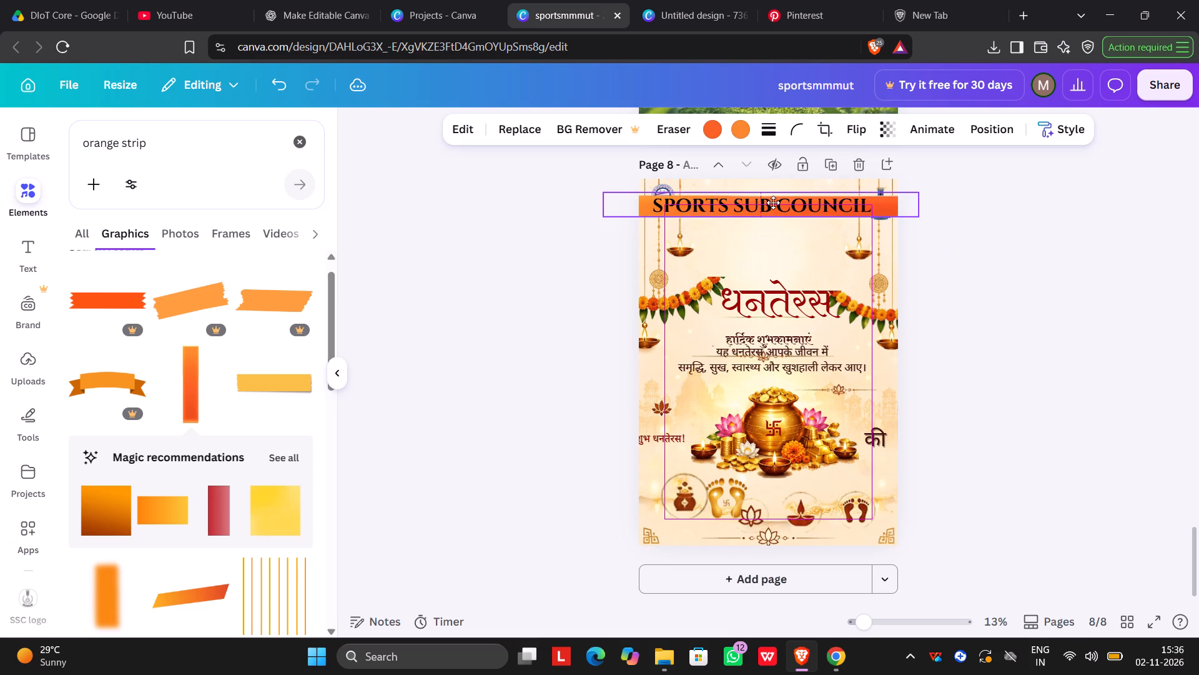
{"action": "left_click_drag", "start_coordinate": [773, 202], "coordinate": [769, 201]}
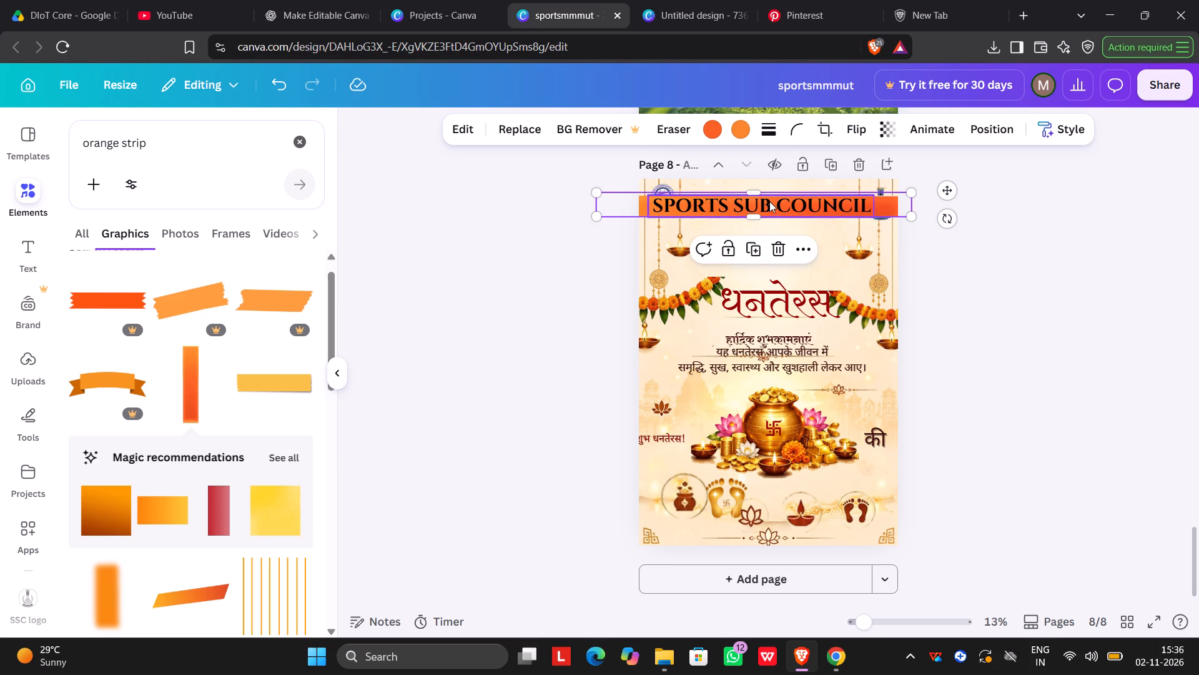
{"action": "left_click", "coordinate": [995, 239]}
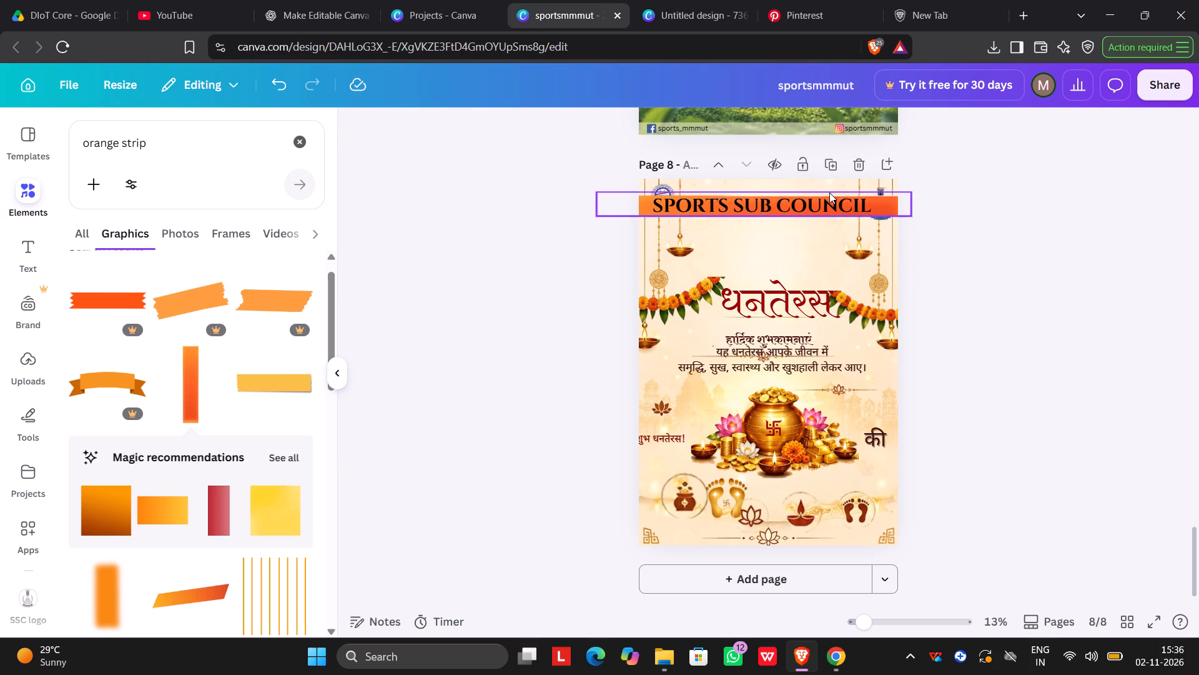
Move the two header logos out from behind the strip and set them side by side above the धनतेरस title.
{"action": "left_click_drag", "start_coordinate": [664, 186], "coordinate": [680, 206]}
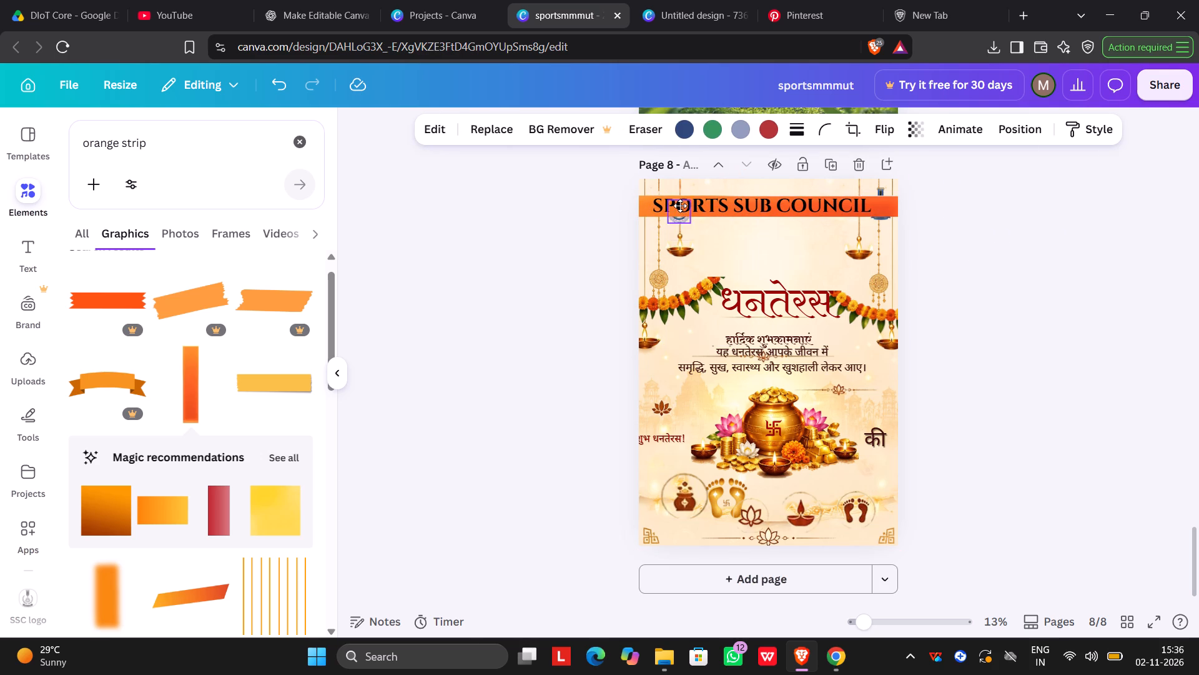
{"action": "left_click_drag", "start_coordinate": [680, 206], "coordinate": [740, 242]}
{"action": "left_click_drag", "start_coordinate": [881, 186], "coordinate": [827, 226]}
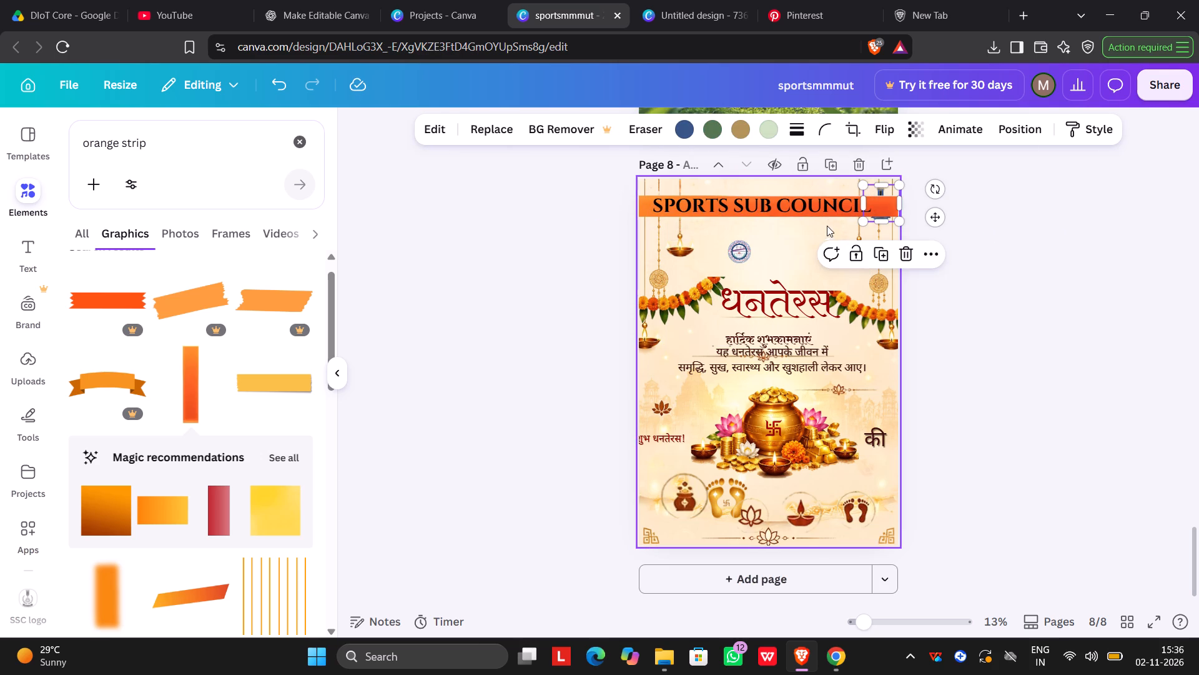
{"action": "left_click_drag", "start_coordinate": [827, 226], "coordinate": [826, 229]}
{"action": "left_click", "coordinate": [980, 218]}
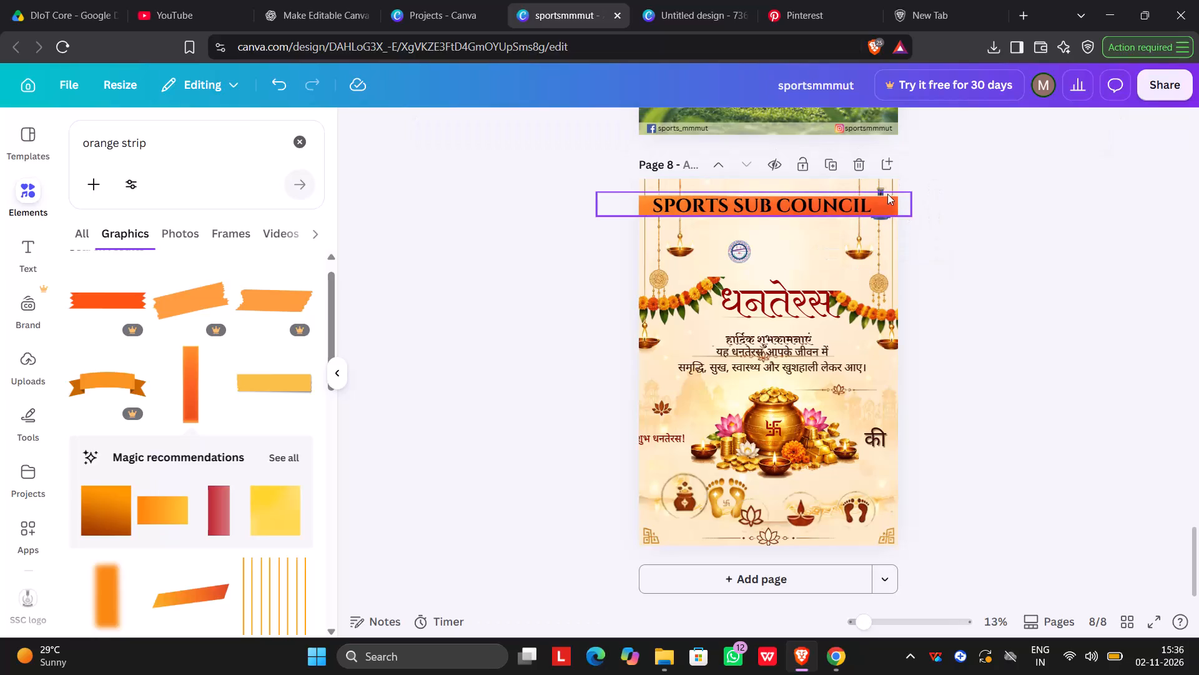
{"action": "left_click_drag", "start_coordinate": [881, 188], "coordinate": [811, 236]}
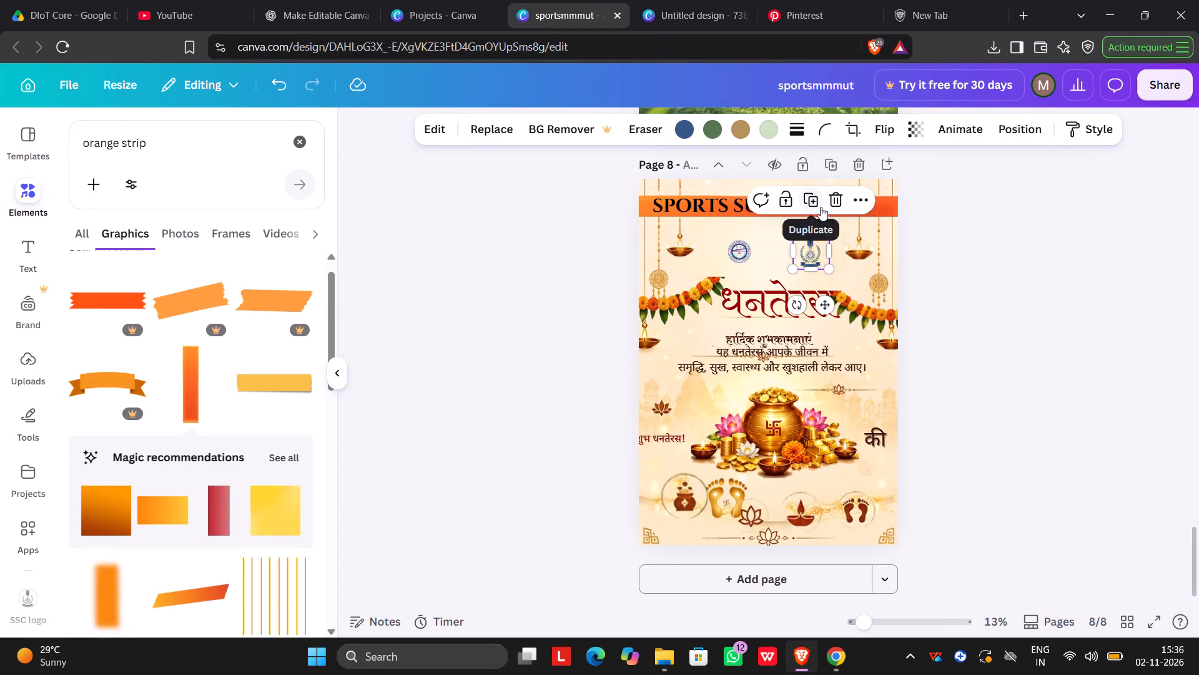
{"action": "left_click", "coordinate": [994, 207]}
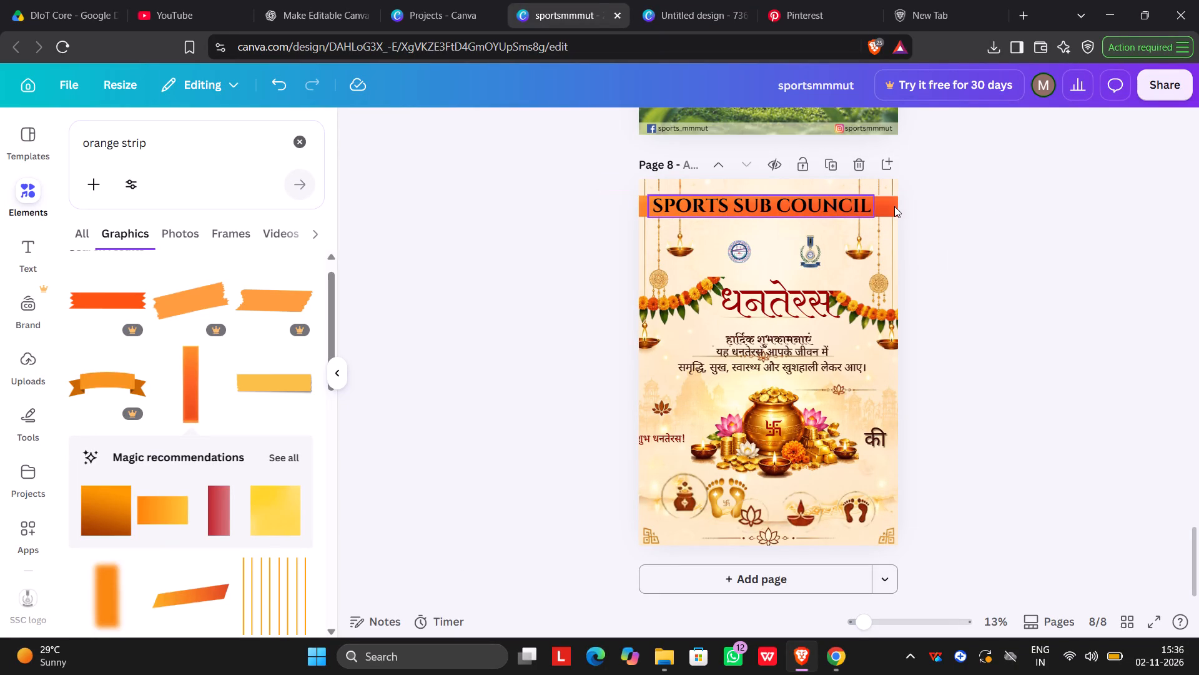
Move the orange strip near the poster's top edge, enlarging and thickening it to span the full page width.
{"action": "left_click_drag", "start_coordinate": [891, 203], "coordinate": [886, 191]}
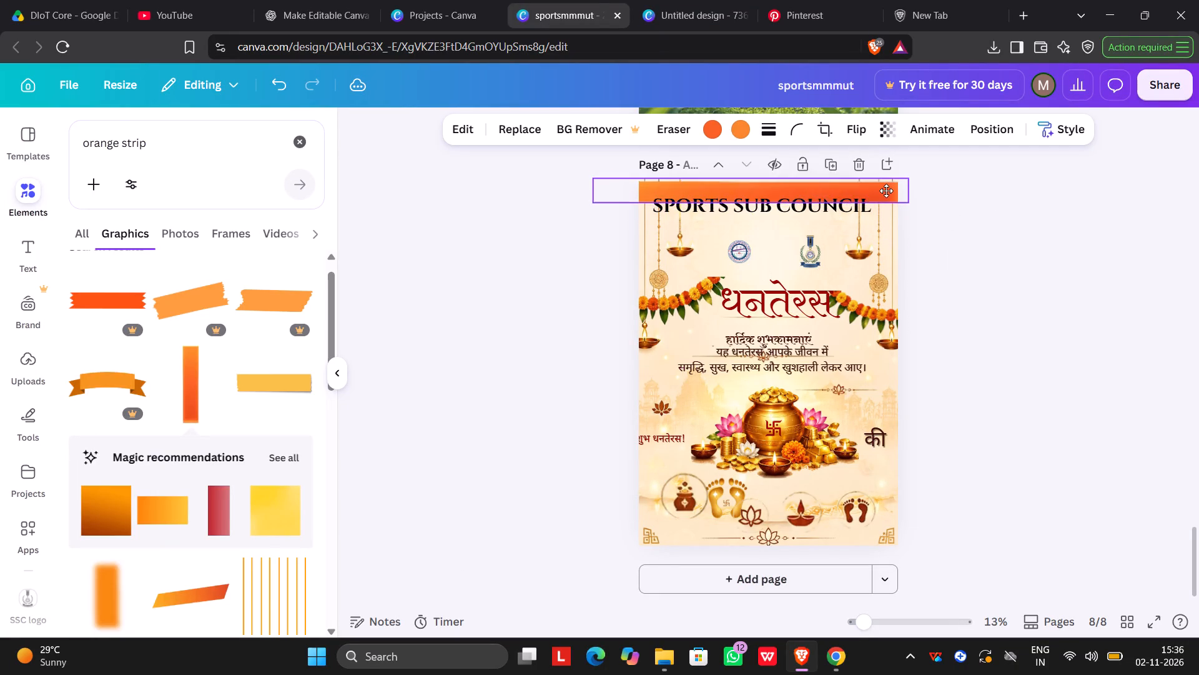
{"action": "left_click_drag", "start_coordinate": [886, 191], "coordinate": [881, 184]}
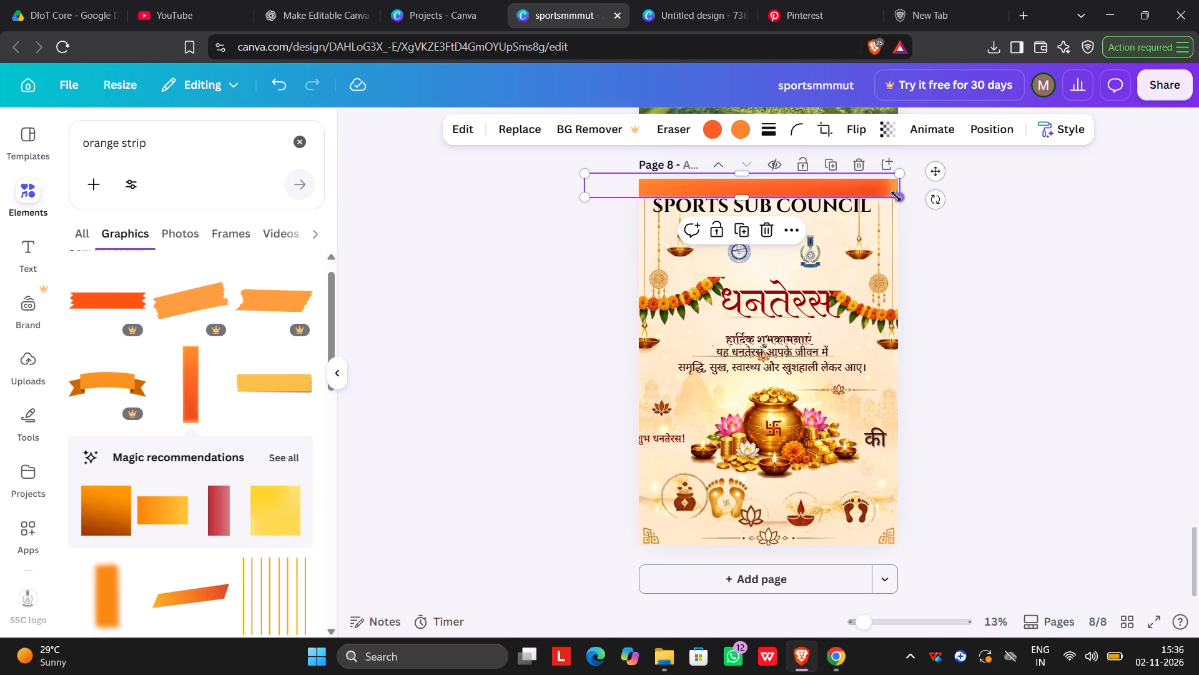
{"action": "left_click_drag", "start_coordinate": [896, 196], "coordinate": [922, 217]}
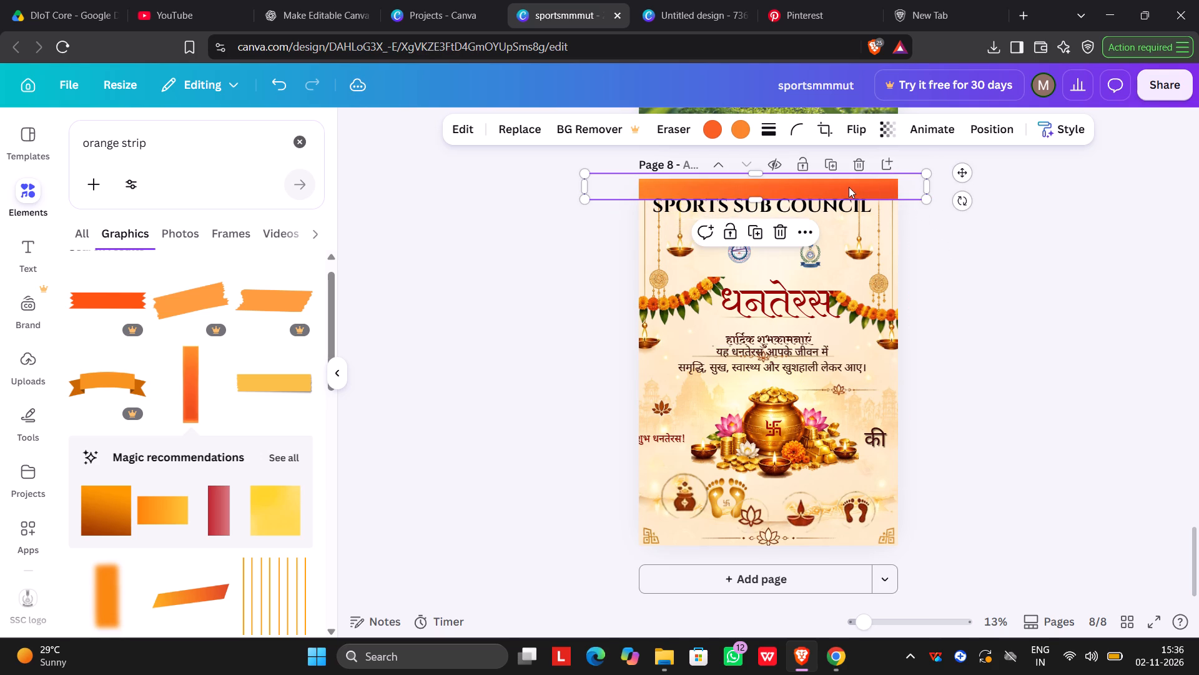
{"action": "left_click_drag", "start_coordinate": [759, 200], "coordinate": [759, 211]}
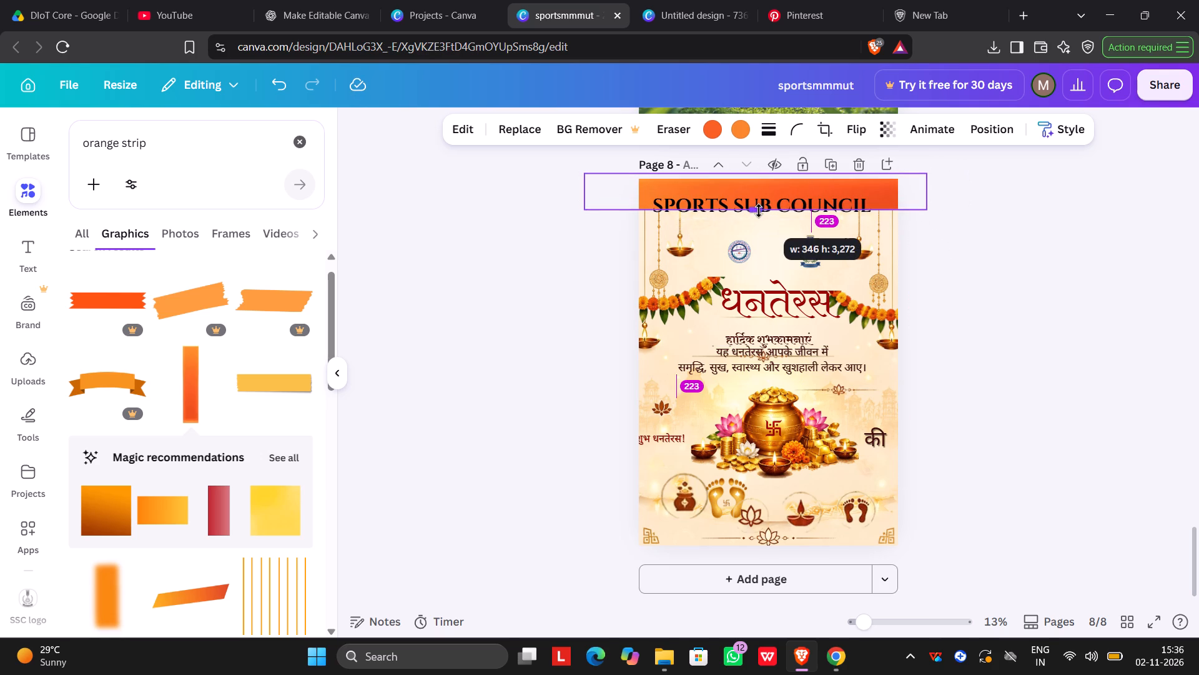
{"action": "left_click_drag", "start_coordinate": [759, 211], "coordinate": [759, 206]}
{"action": "left_click", "coordinate": [978, 249]}
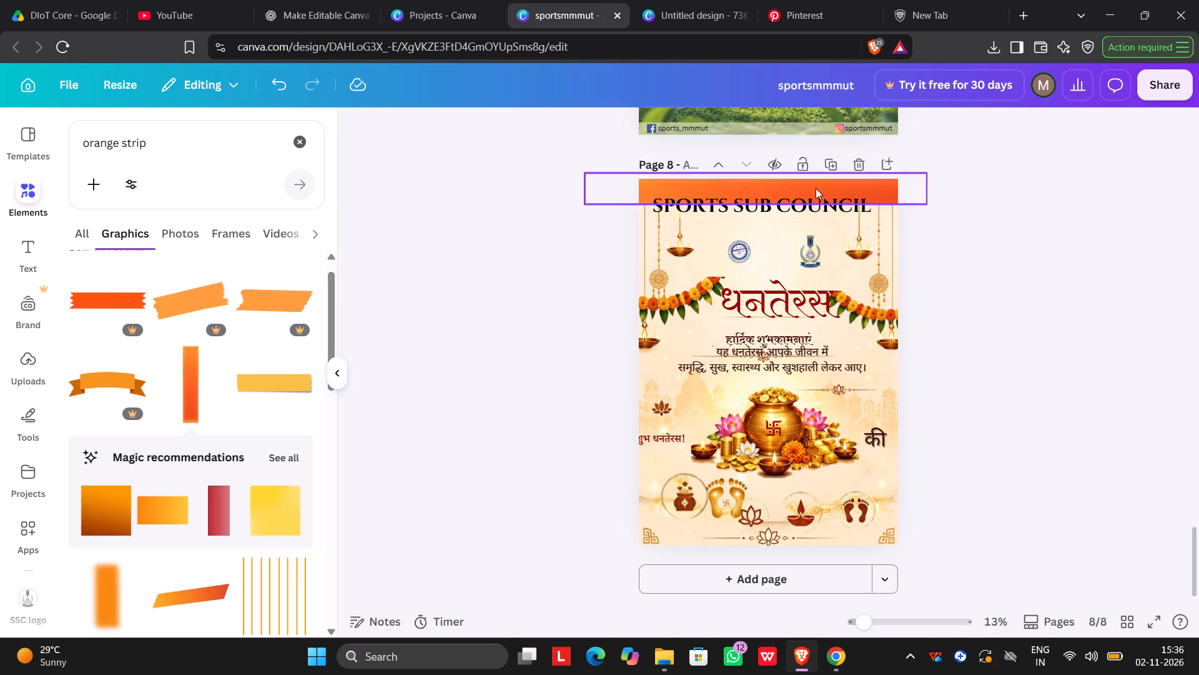
{"action": "left_click_drag", "start_coordinate": [814, 188], "coordinate": [814, 195]}
{"action": "left_click", "coordinate": [1015, 222]}
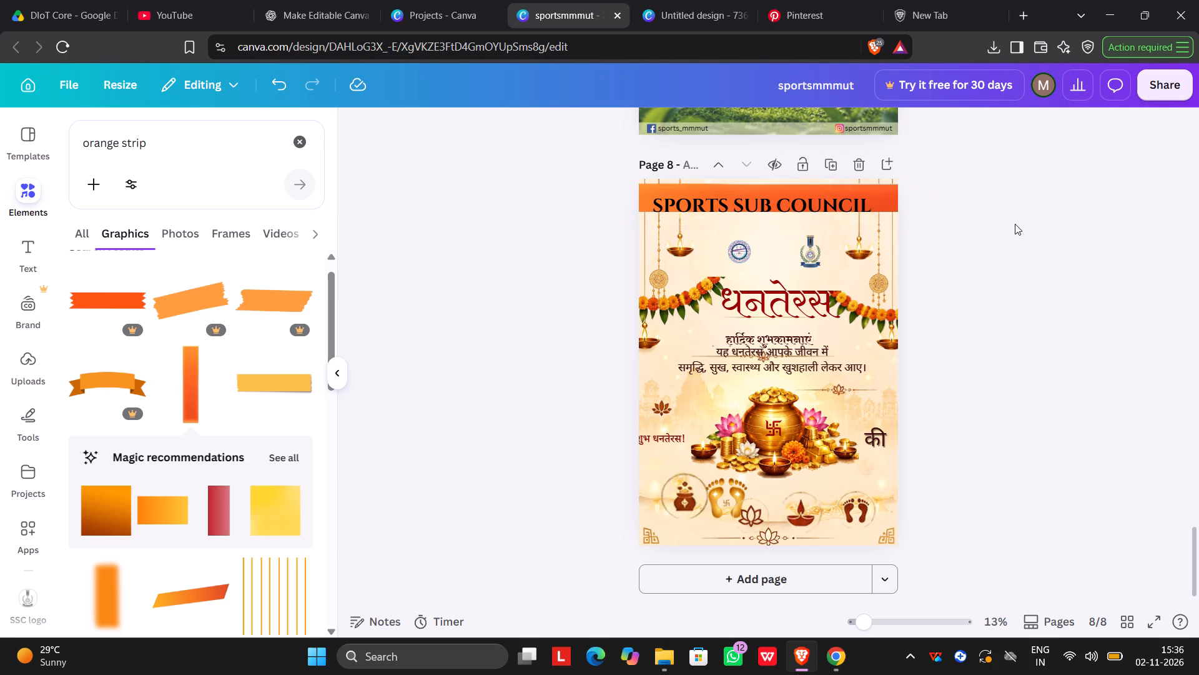
Move the SPORTS SUB COUNCIL text slightly up so it sits within the orange strip.
{"action": "left_click_drag", "start_coordinate": [801, 211], "coordinate": [806, 202]}
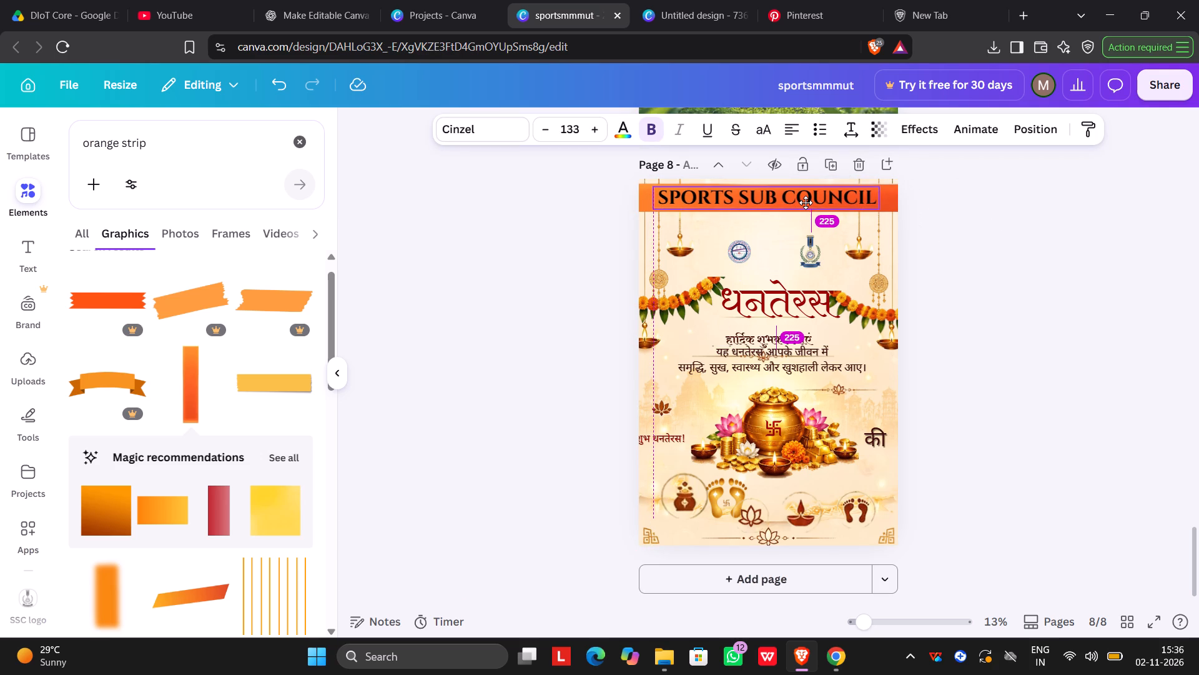
{"action": "left_click_drag", "start_coordinate": [806, 202], "coordinate": [806, 204]}
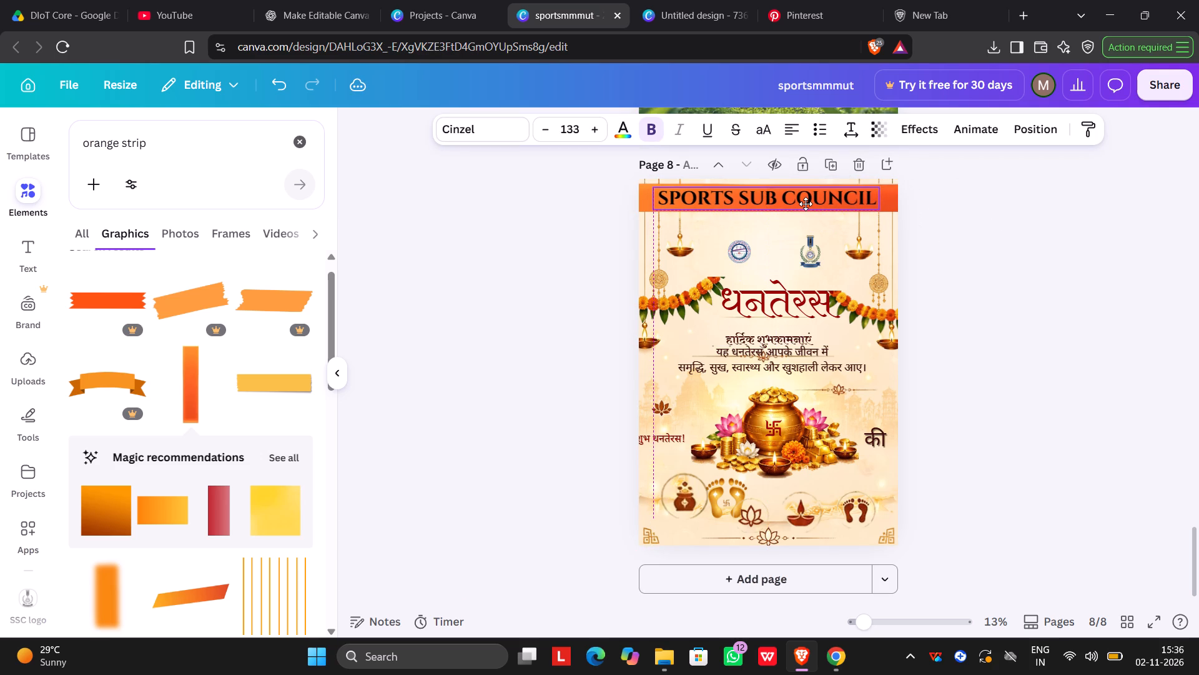
{"action": "left_click_drag", "start_coordinate": [806, 204], "coordinate": [806, 206]}
{"action": "left_click", "coordinate": [986, 209]}
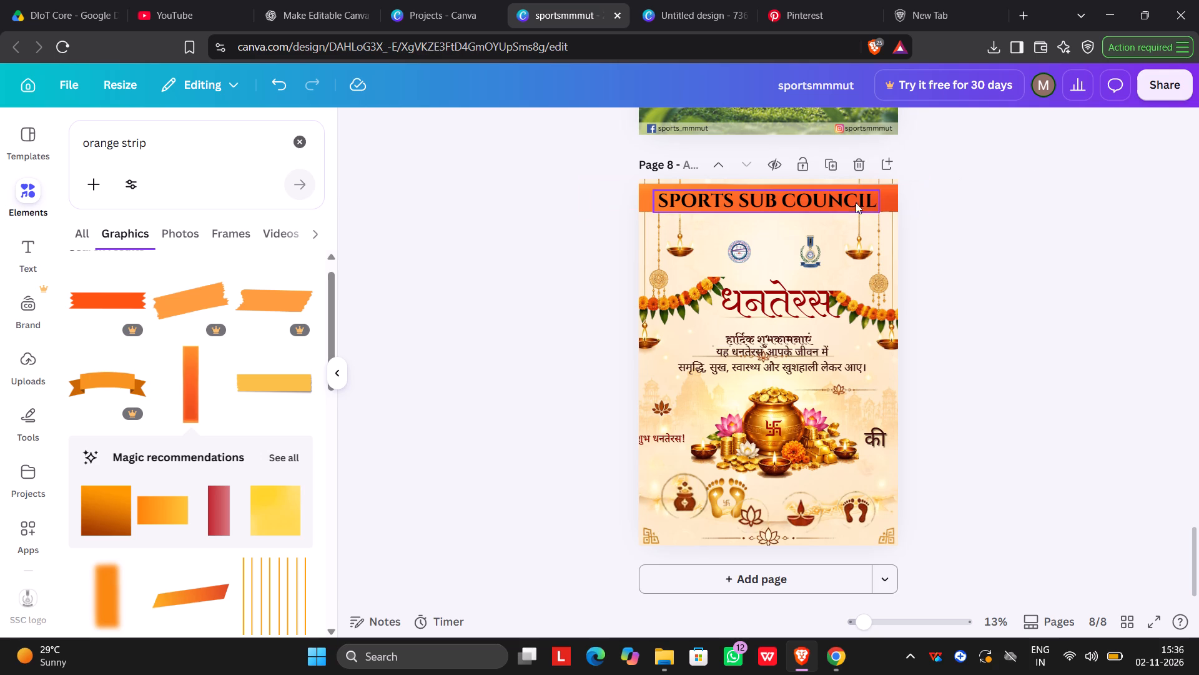
Browse the orange strip graphics results for an alternative header band.
{"action": "scroll", "coordinate": [212, 390], "scroll_direction": "down", "scroll_amount": 3}
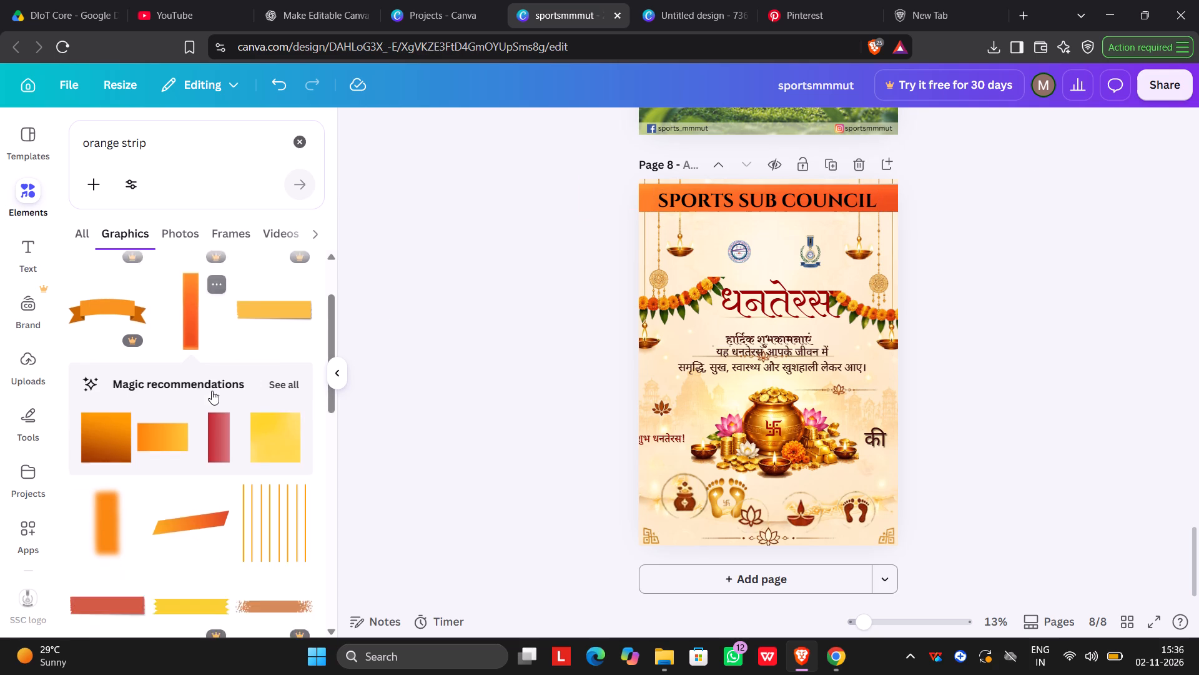
{"action": "scroll", "coordinate": [212, 391], "scroll_direction": "down", "scroll_amount": 3}
{"action": "scroll", "coordinate": [212, 391], "scroll_direction": "up", "scroll_amount": 2}
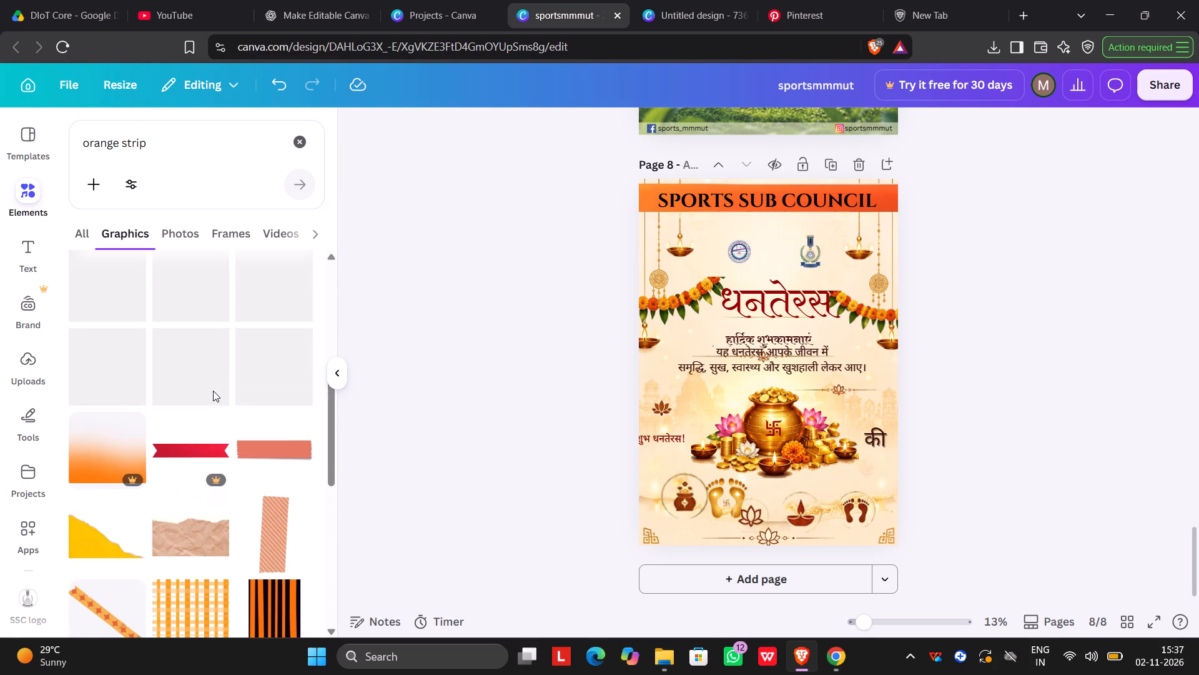
{"action": "scroll", "coordinate": [214, 392], "scroll_direction": "down", "scroll_amount": 2}
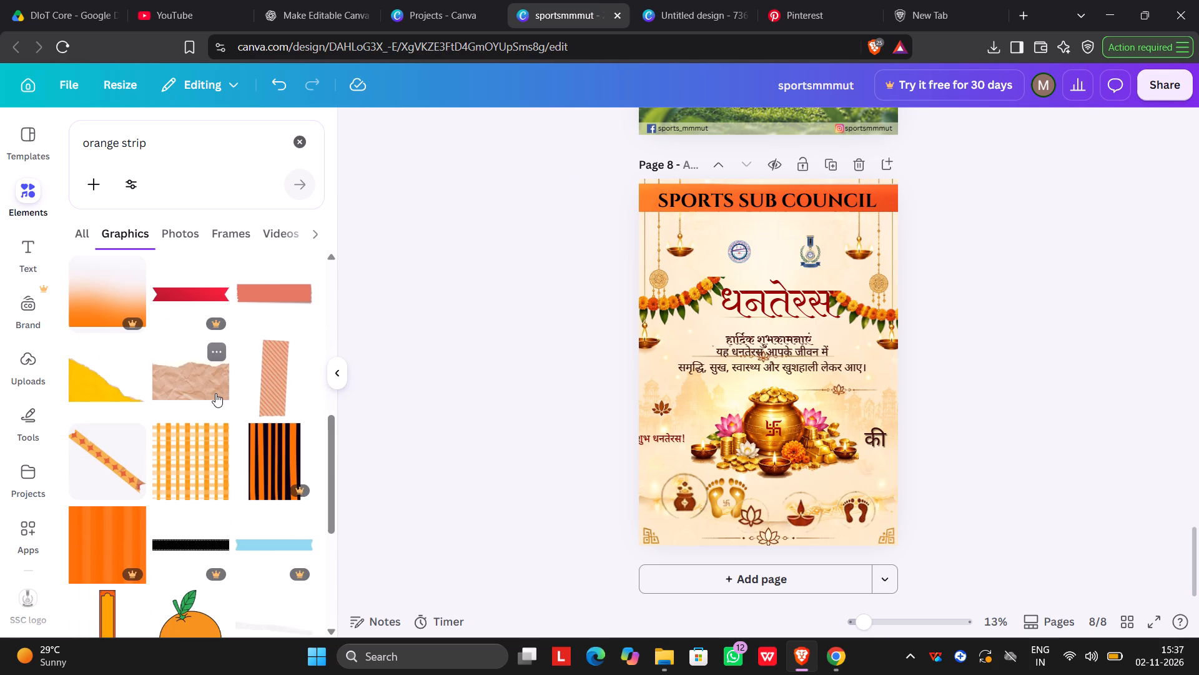
{"action": "scroll", "coordinate": [215, 393], "scroll_direction": "down", "scroll_amount": 8}
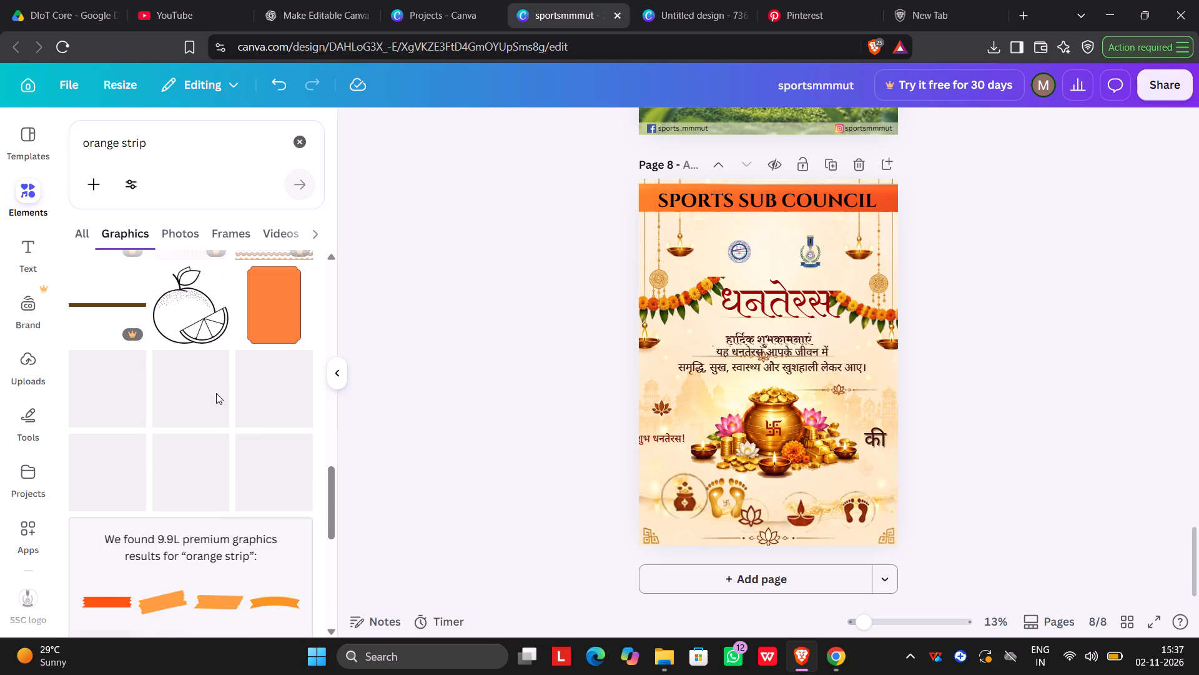
{"action": "scroll", "coordinate": [216, 393], "scroll_direction": "down", "scroll_amount": 4}
{"action": "scroll", "coordinate": [216, 393], "scroll_direction": "up", "scroll_amount": 18}
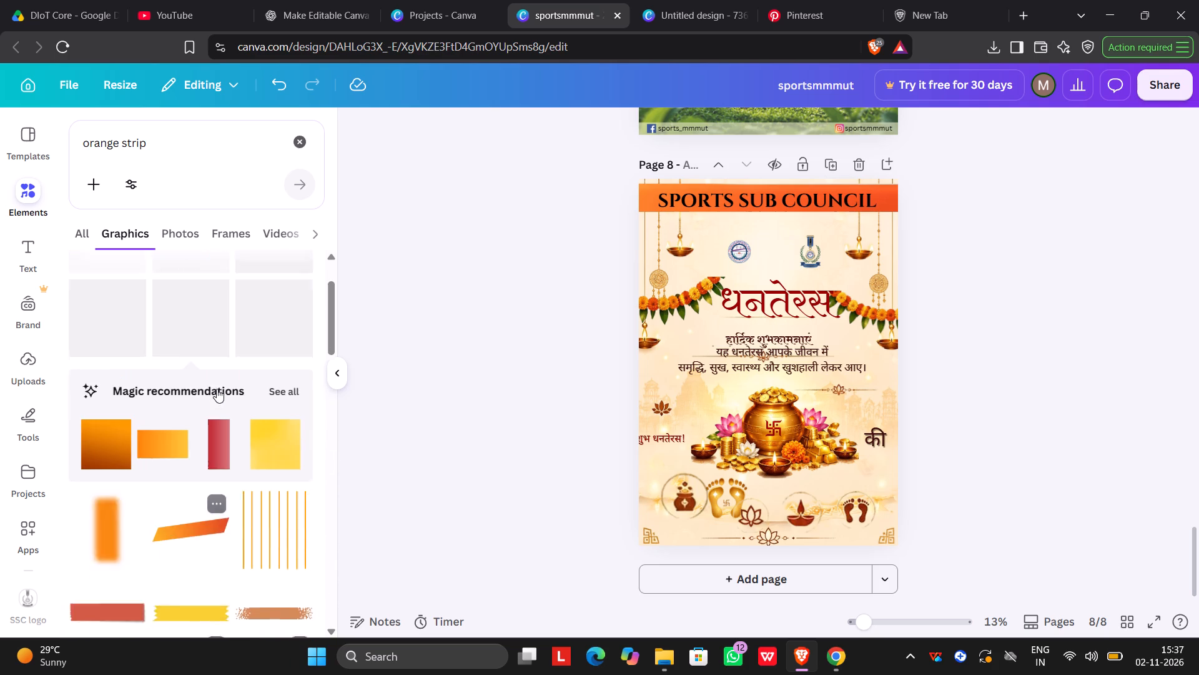
{"action": "scroll", "coordinate": [217, 389], "scroll_direction": "up", "scroll_amount": 9}
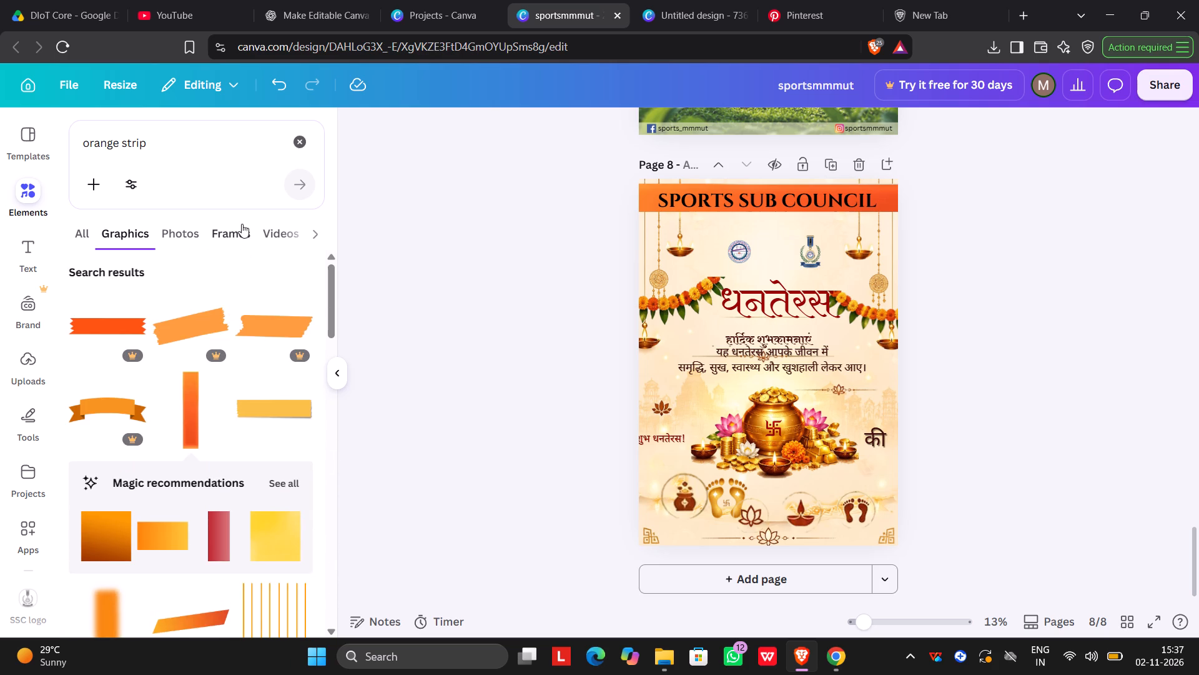
Move the left marigold garland from beside the धनतेरस title to the poster's upper-left corner, just below the orange strip.
{"action": "left_click_drag", "start_coordinate": [681, 306], "coordinate": [659, 239]}
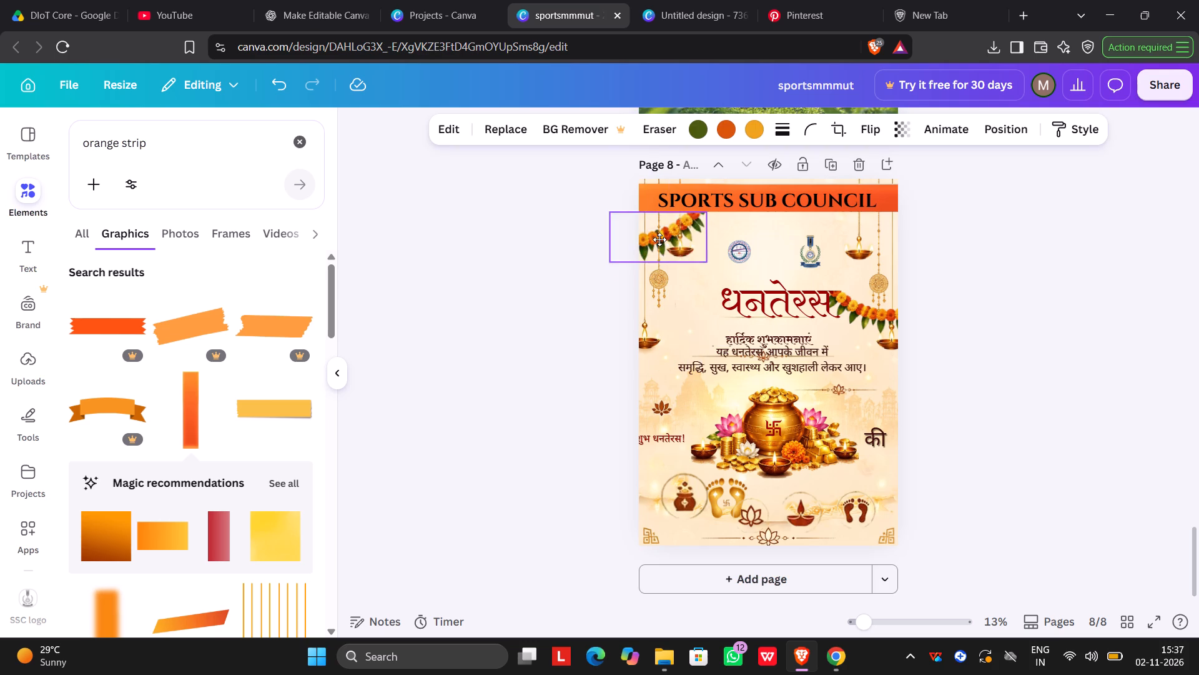
{"action": "left_click_drag", "start_coordinate": [659, 239], "coordinate": [668, 217]}
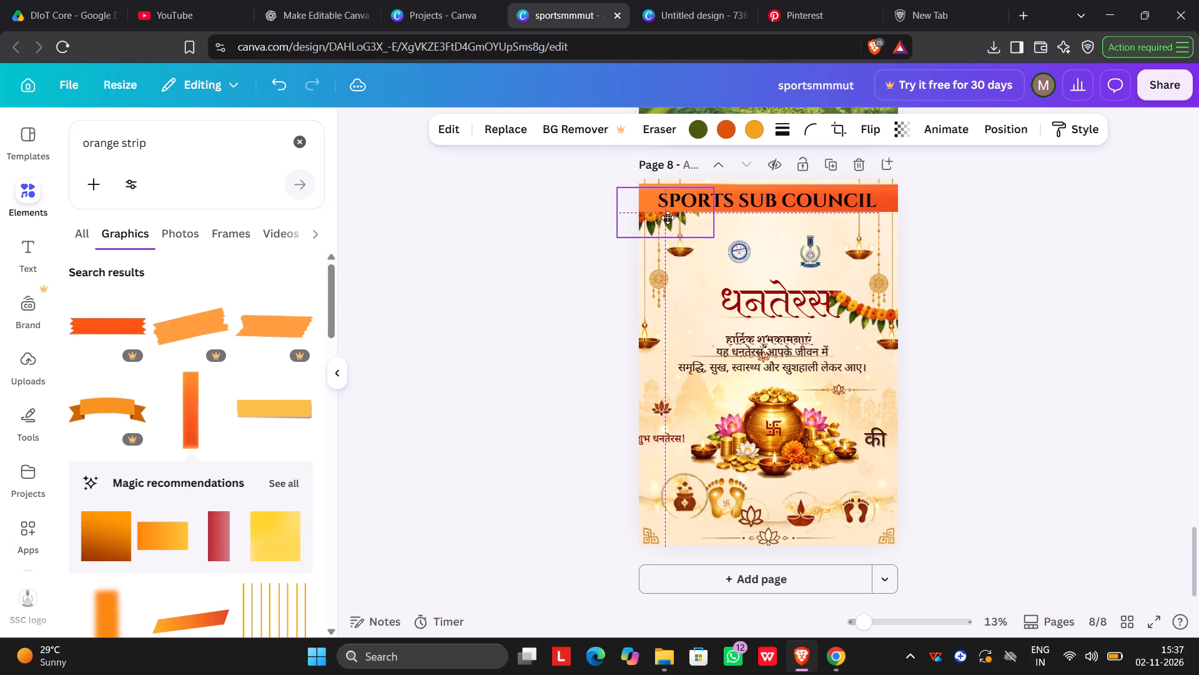
{"action": "left_click_drag", "start_coordinate": [668, 217], "coordinate": [666, 223]}
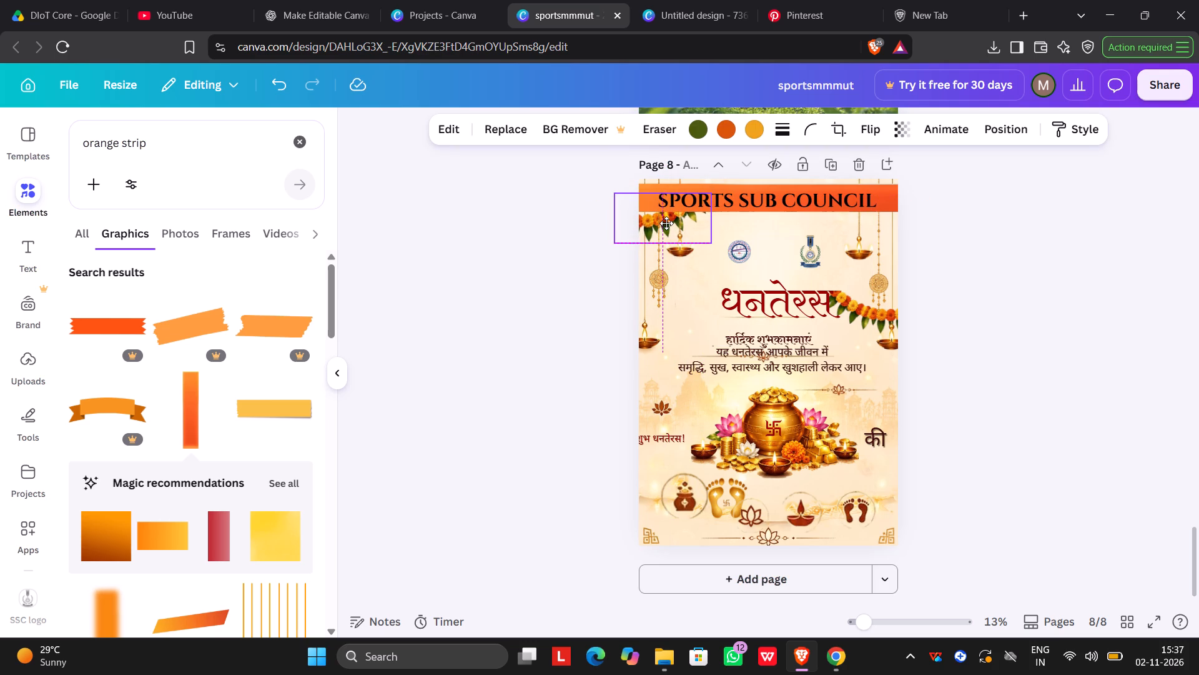
{"action": "left_click_drag", "start_coordinate": [666, 223], "coordinate": [667, 227]}
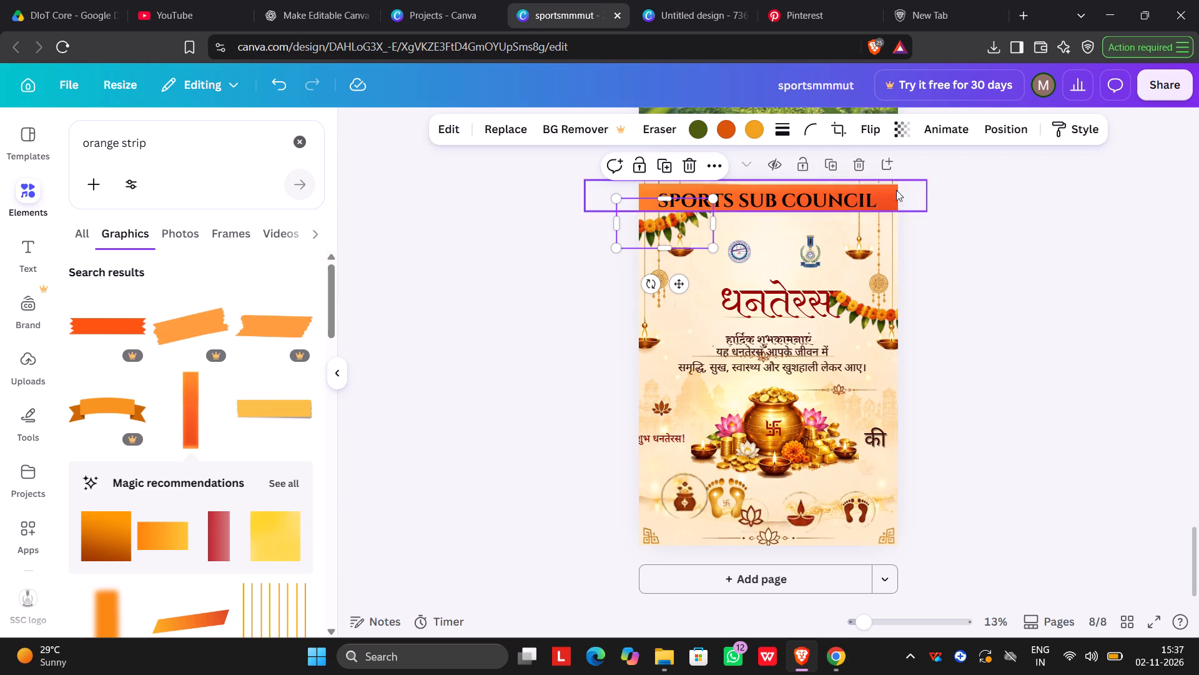
{"action": "left_click", "coordinate": [950, 185]}
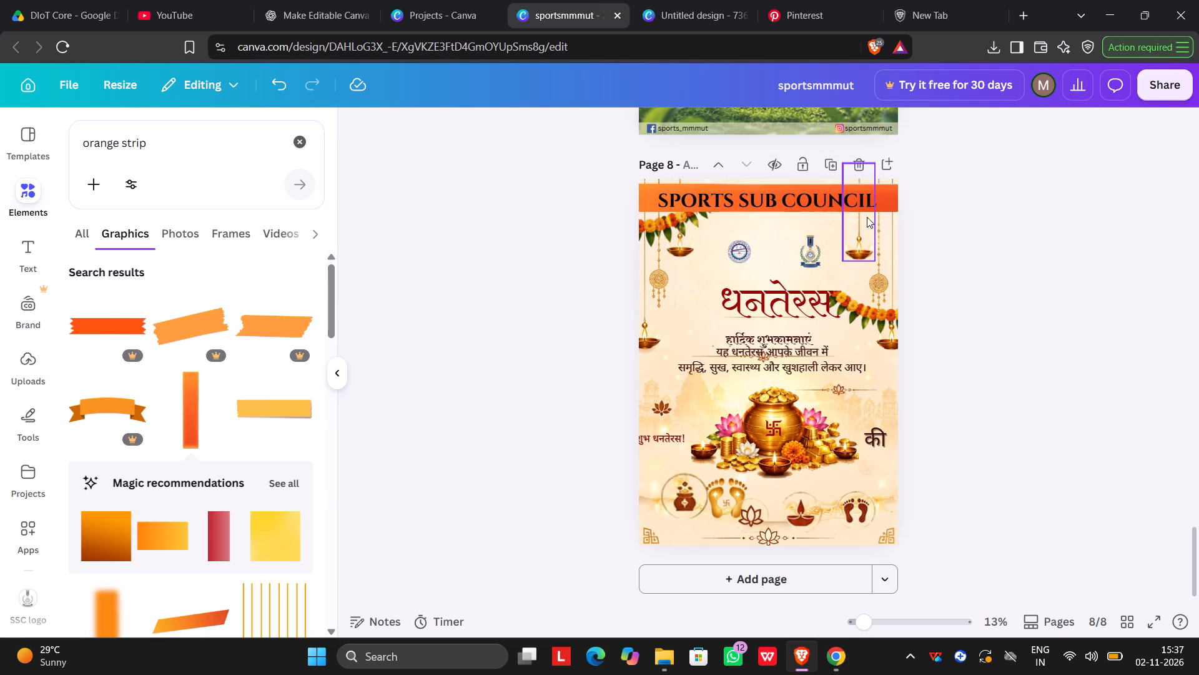
Search the elements for "red strip cloth" and show all the matching graphics.
{"action": "left_click", "coordinate": [302, 142]}
{"action": "type", "text": "red strip"}
{"action": "key", "text": "space"}
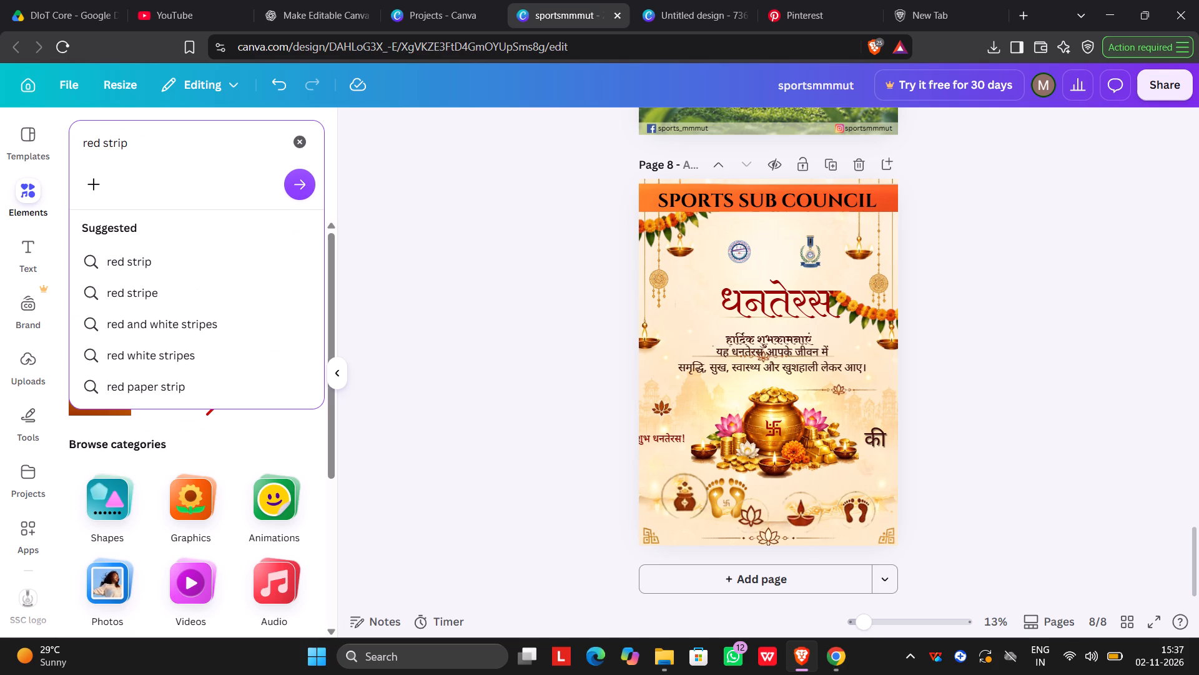
{"action": "type", "text": "cloth"}
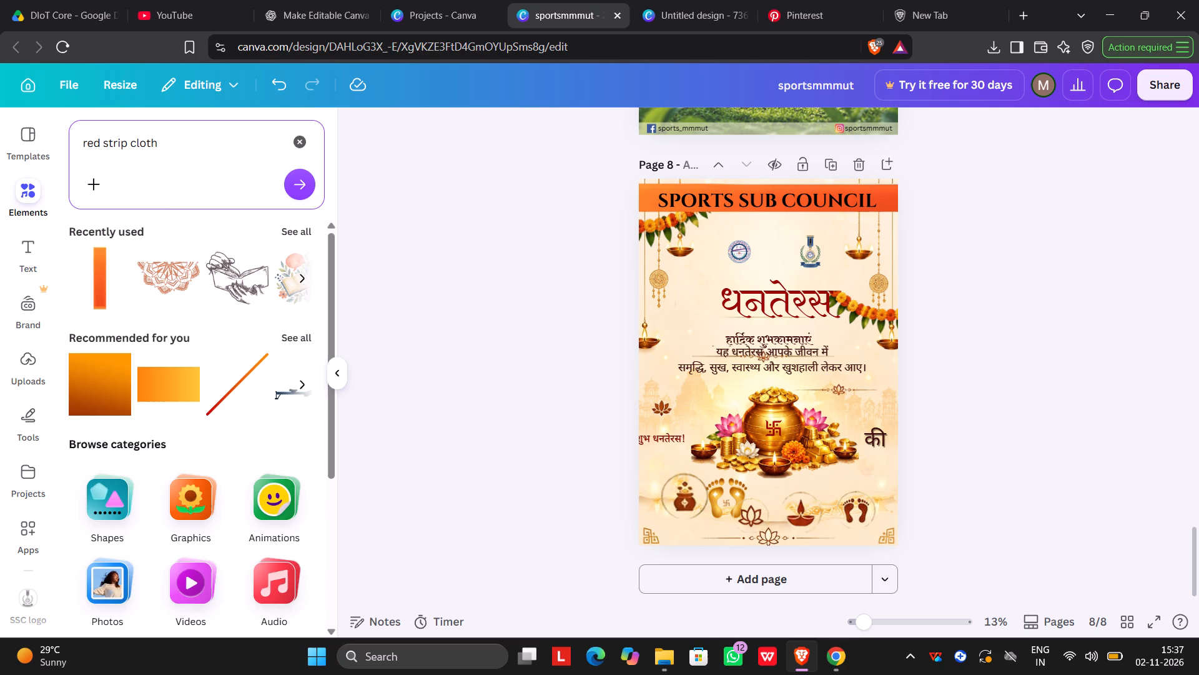
{"action": "key", "text": "Return"}
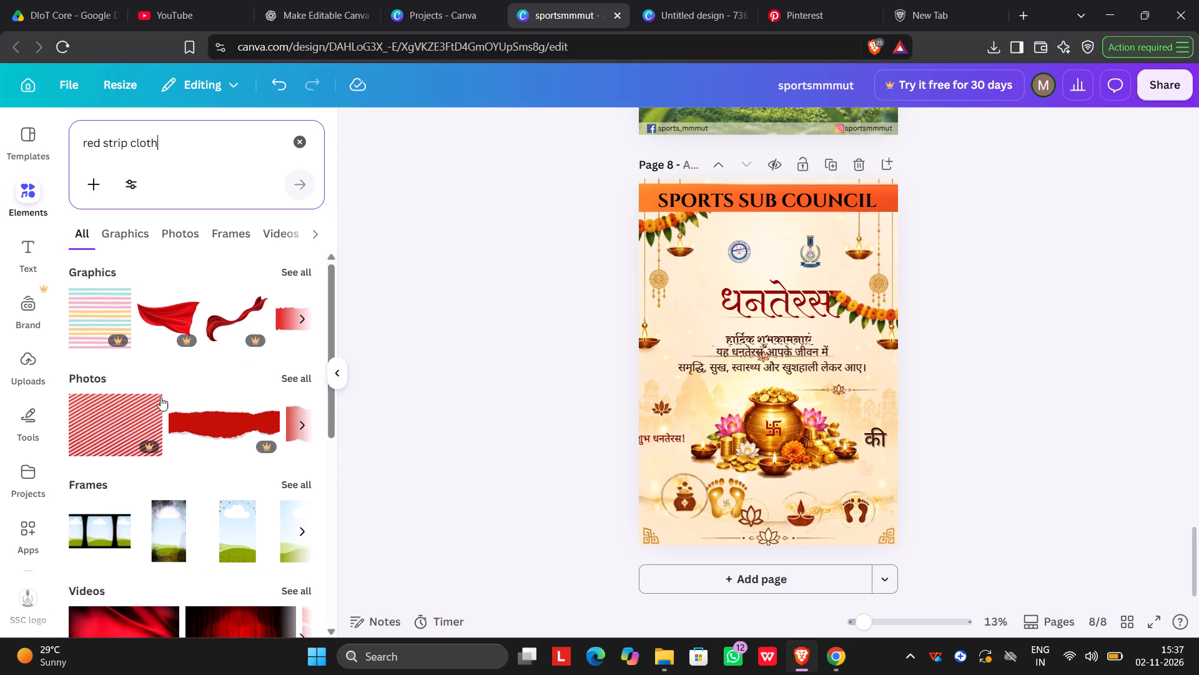
{"action": "scroll", "coordinate": [185, 399], "scroll_direction": "up", "scroll_amount": 2}
{"action": "left_click", "coordinate": [297, 272]}
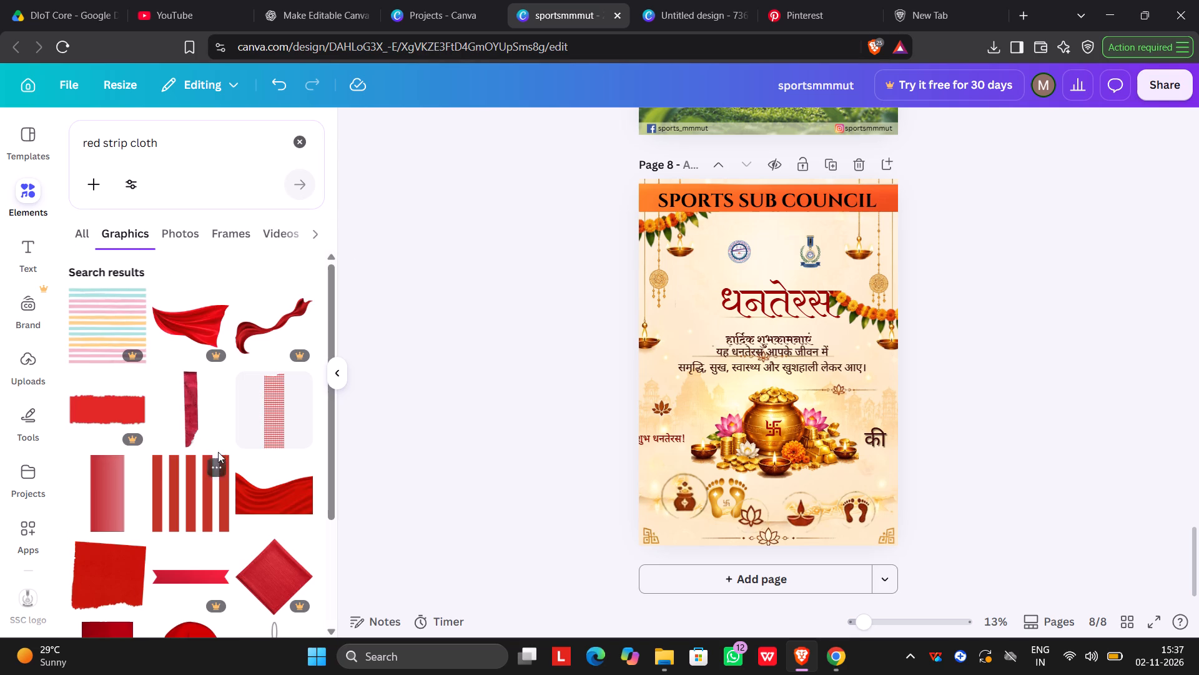
Look through the cloth graphics and add the narrow crimson fabric strip with a torn end to page 8.
{"action": "scroll", "coordinate": [218, 452], "scroll_direction": "up", "scroll_amount": 2}
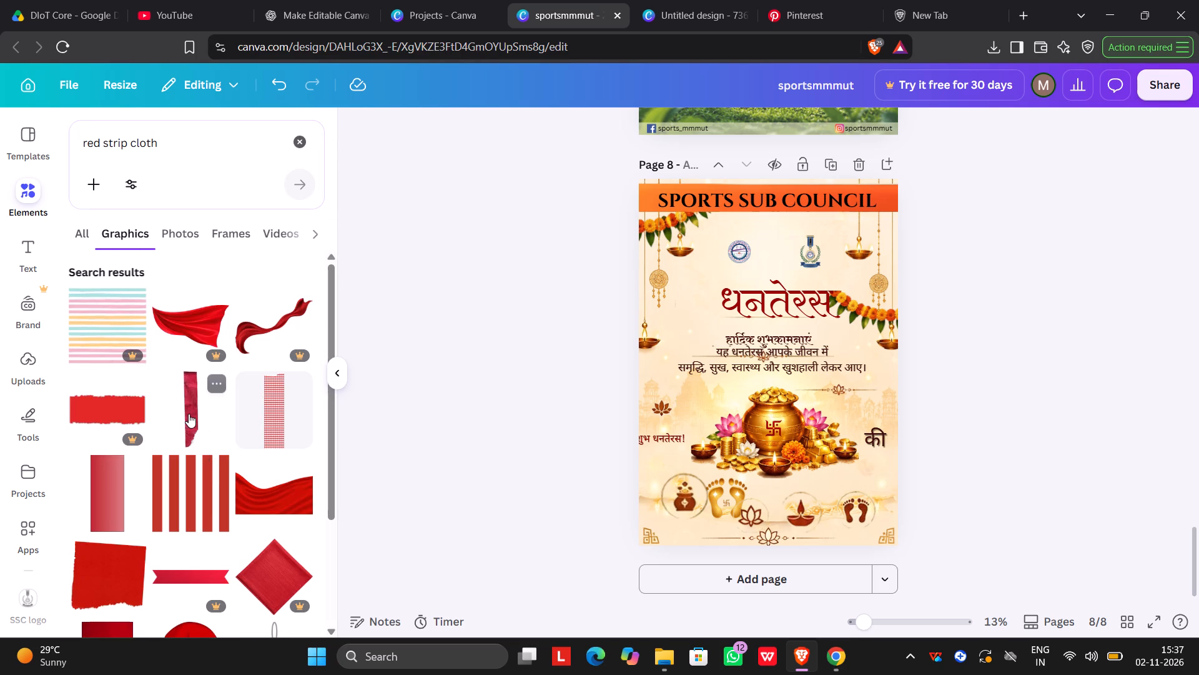
{"action": "scroll", "coordinate": [170, 447], "scroll_direction": "down", "scroll_amount": 3}
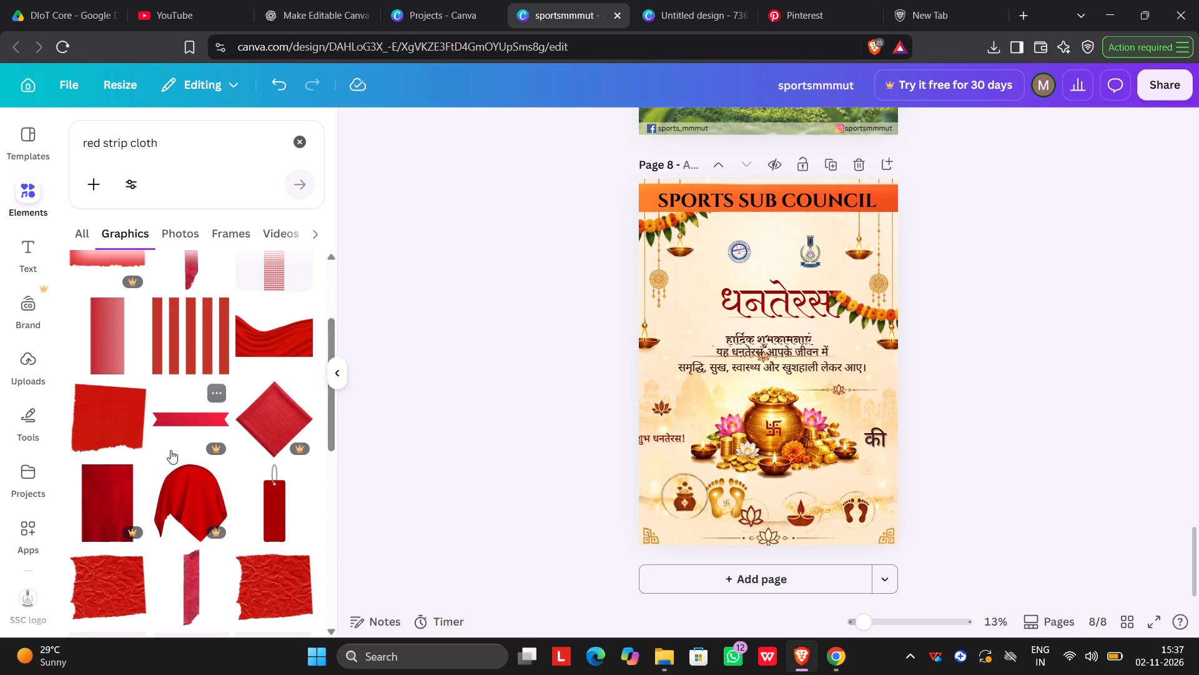
{"action": "scroll", "coordinate": [256, 477], "scroll_direction": "down", "scroll_amount": 5}
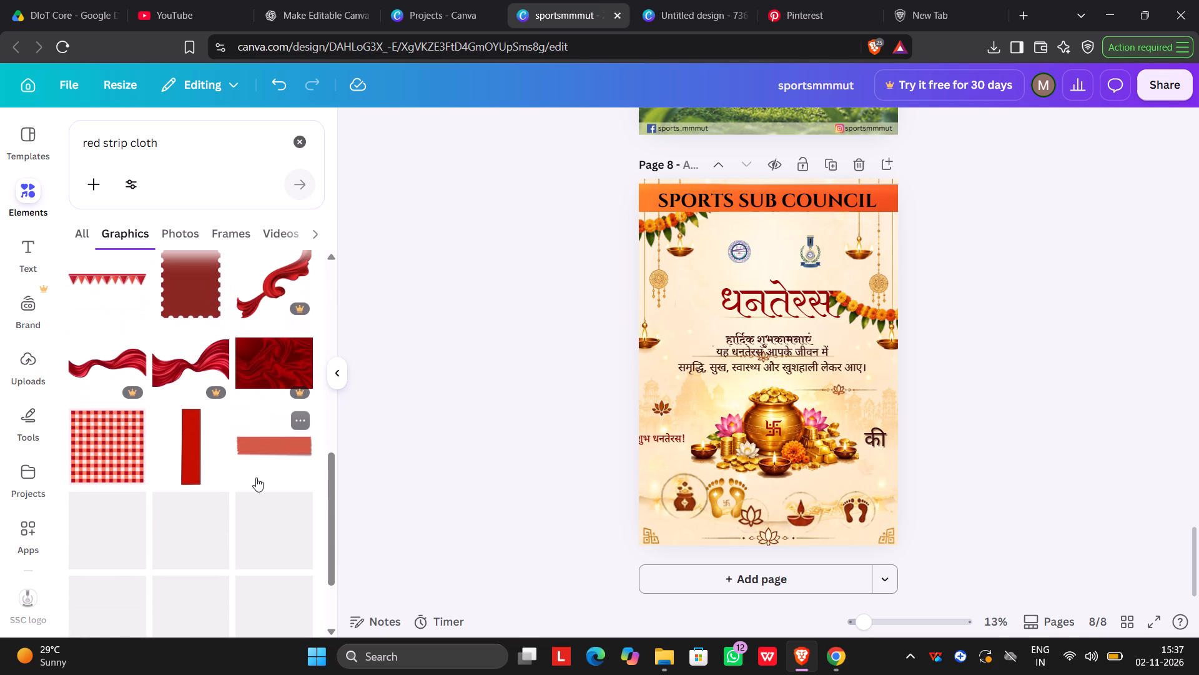
{"action": "scroll", "coordinate": [256, 477], "scroll_direction": "down", "scroll_amount": 2}
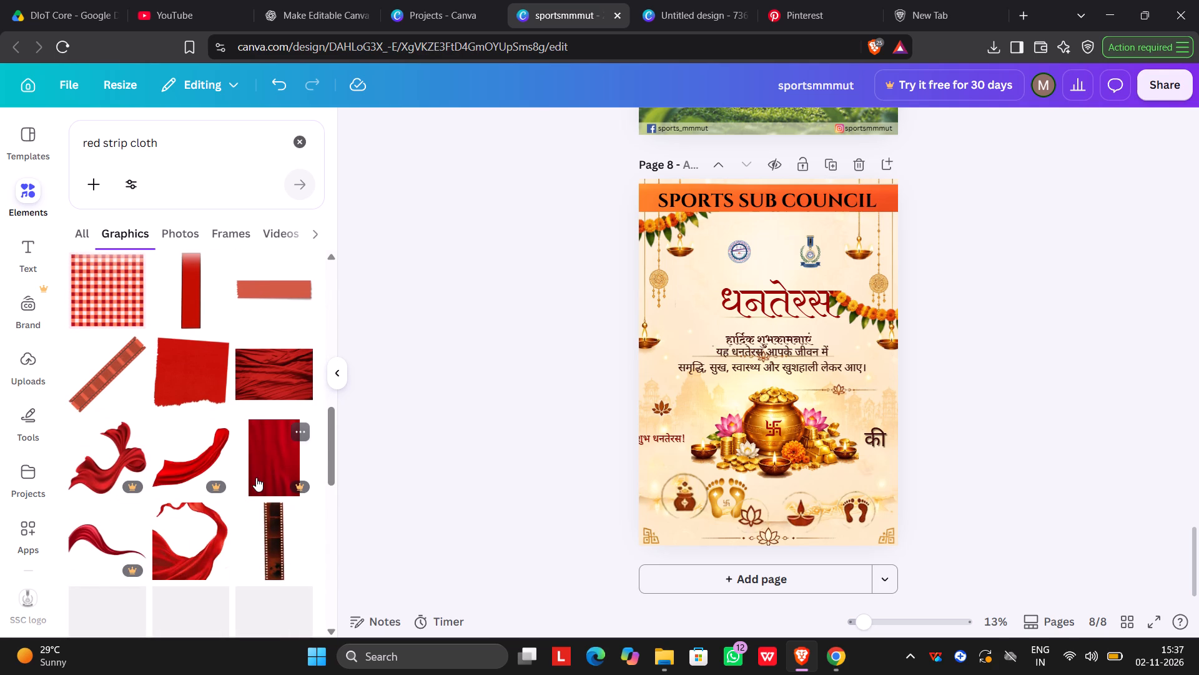
{"action": "scroll", "coordinate": [256, 477], "scroll_direction": "down", "scroll_amount": 4}
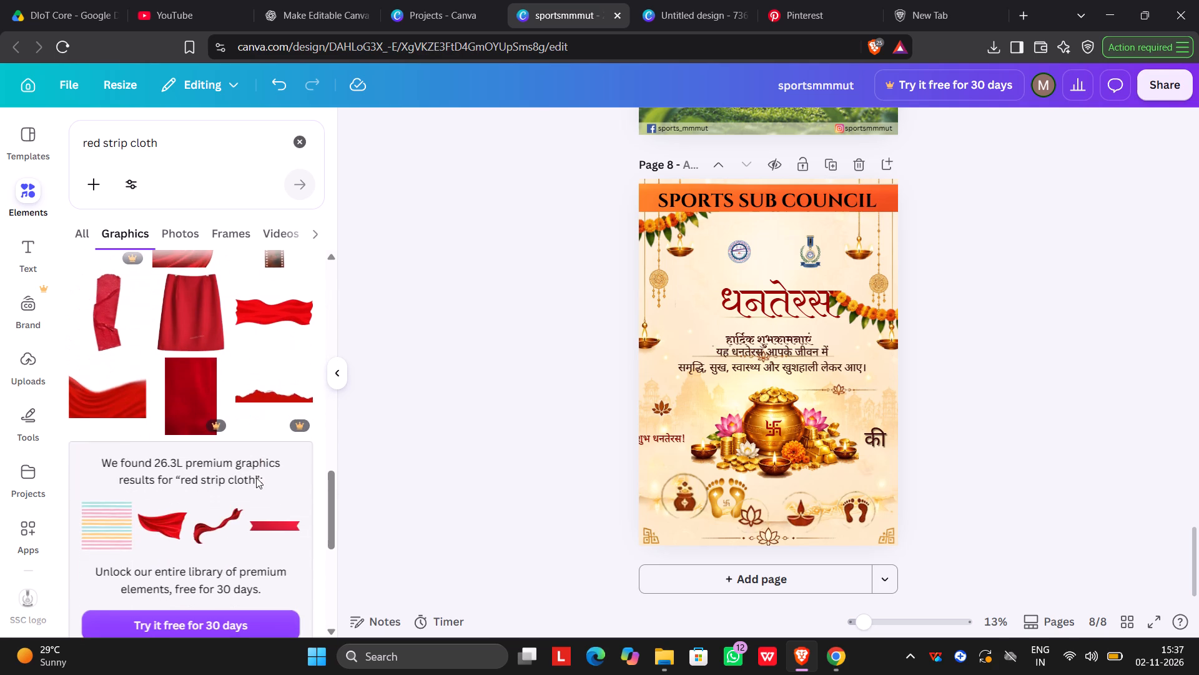
{"action": "scroll", "coordinate": [256, 477], "scroll_direction": "up", "scroll_amount": 18}
{"action": "scroll", "coordinate": [215, 428], "scroll_direction": "up", "scroll_amount": 3}
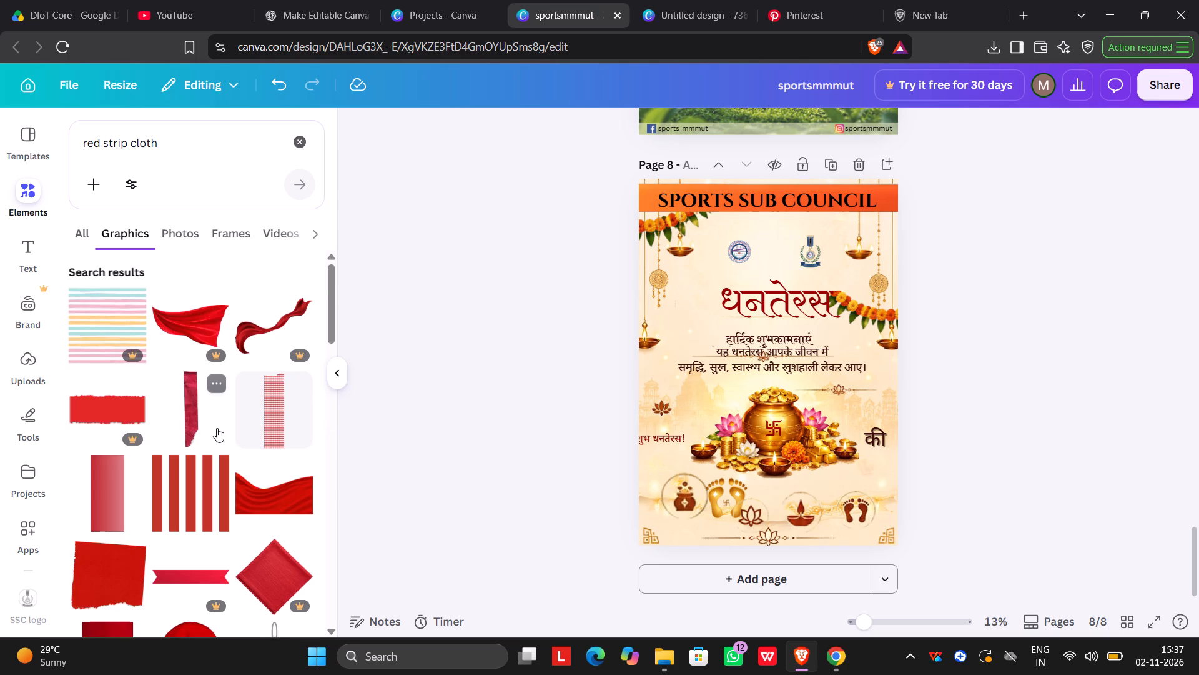
{"action": "left_click", "coordinate": [197, 431]}
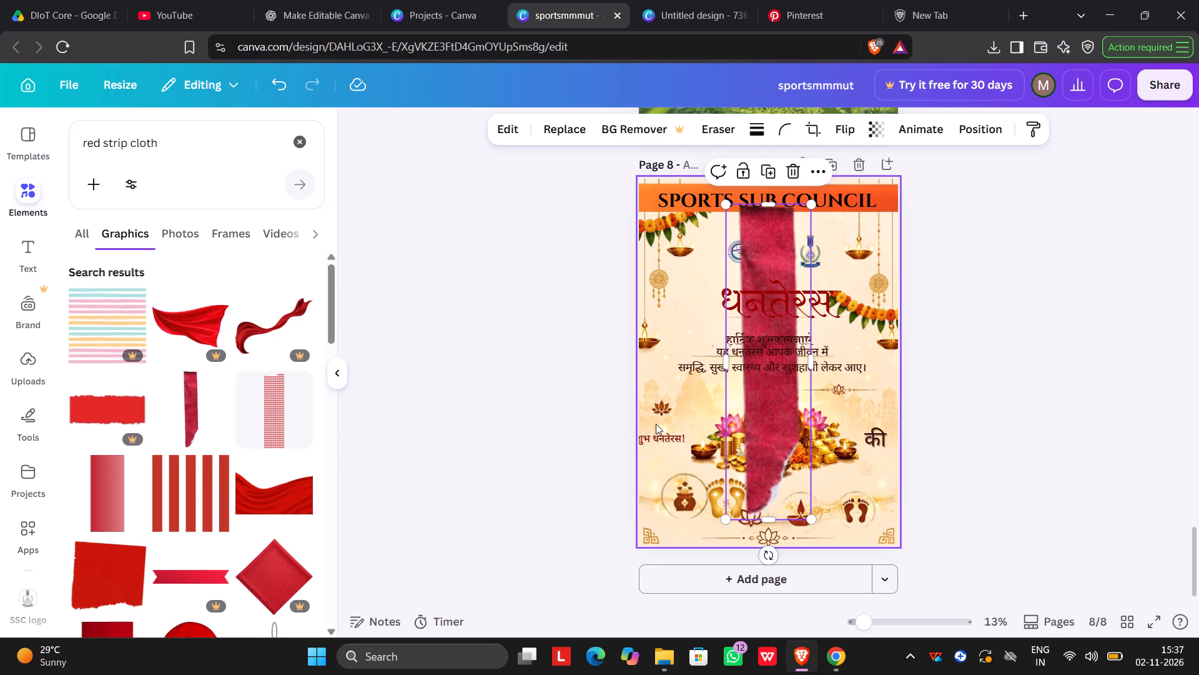
Rotate the crimson fabric strip to nearly horizontal so it lies across the middle of the poster.
{"action": "left_click_drag", "start_coordinate": [751, 461], "coordinate": [757, 493]}
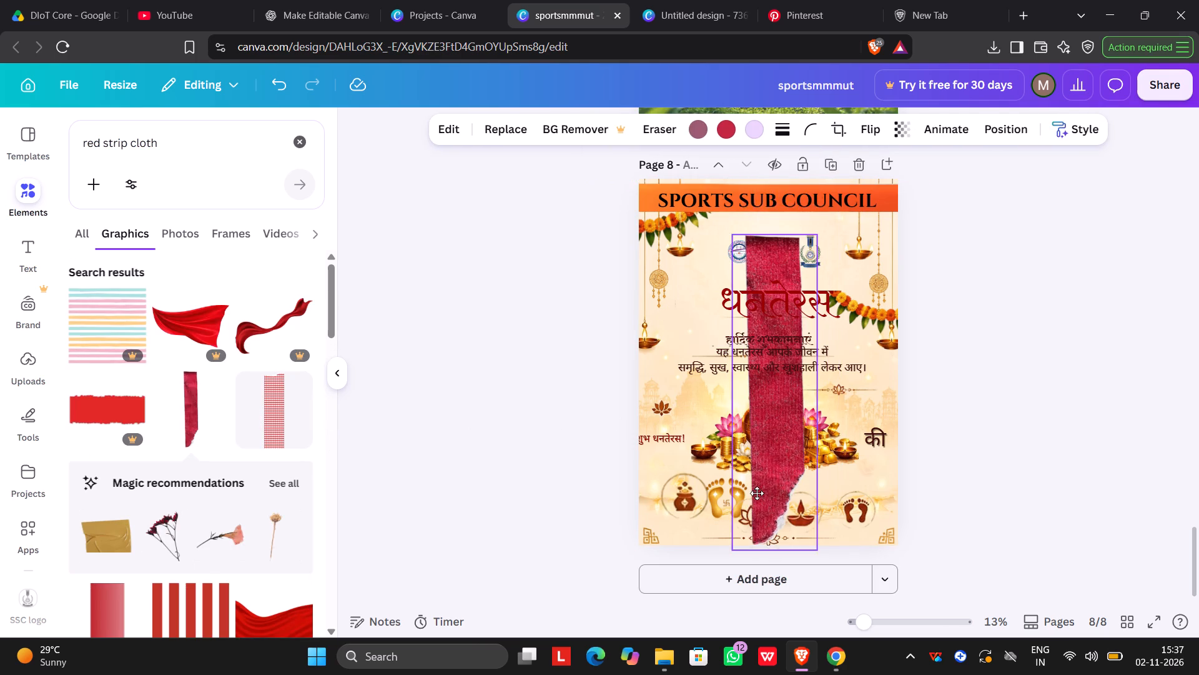
{"action": "left_click_drag", "start_coordinate": [757, 493], "coordinate": [757, 495]}
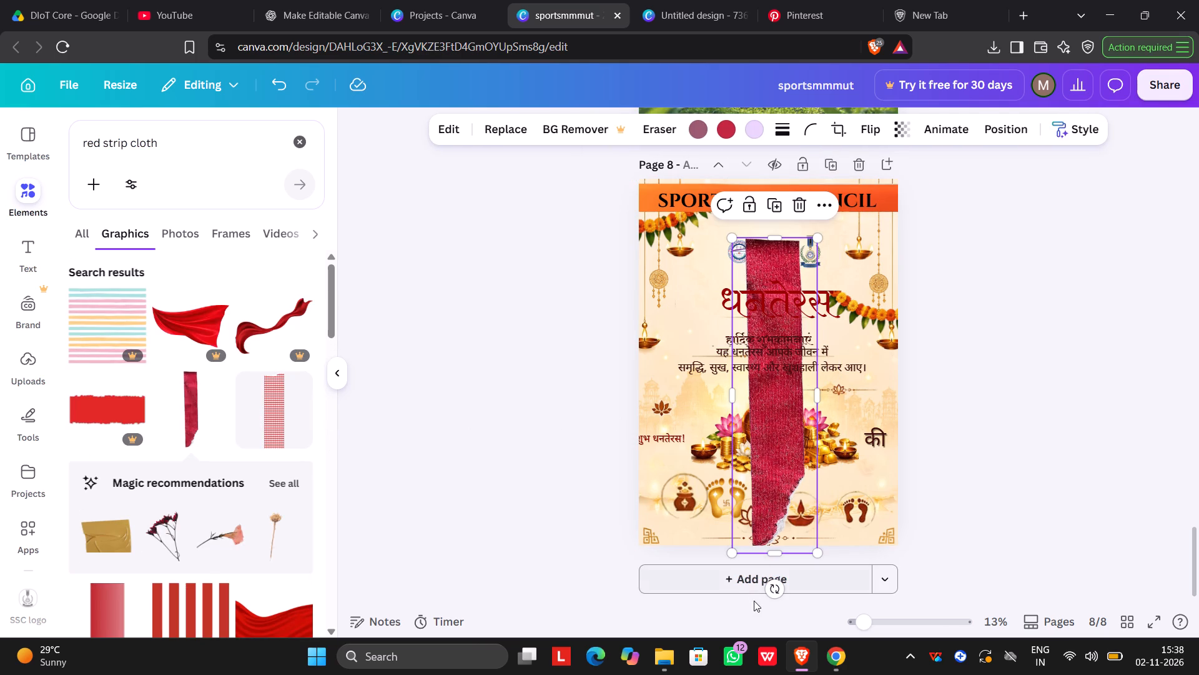
{"action": "left_click_drag", "start_coordinate": [772, 590], "coordinate": [938, 292]}
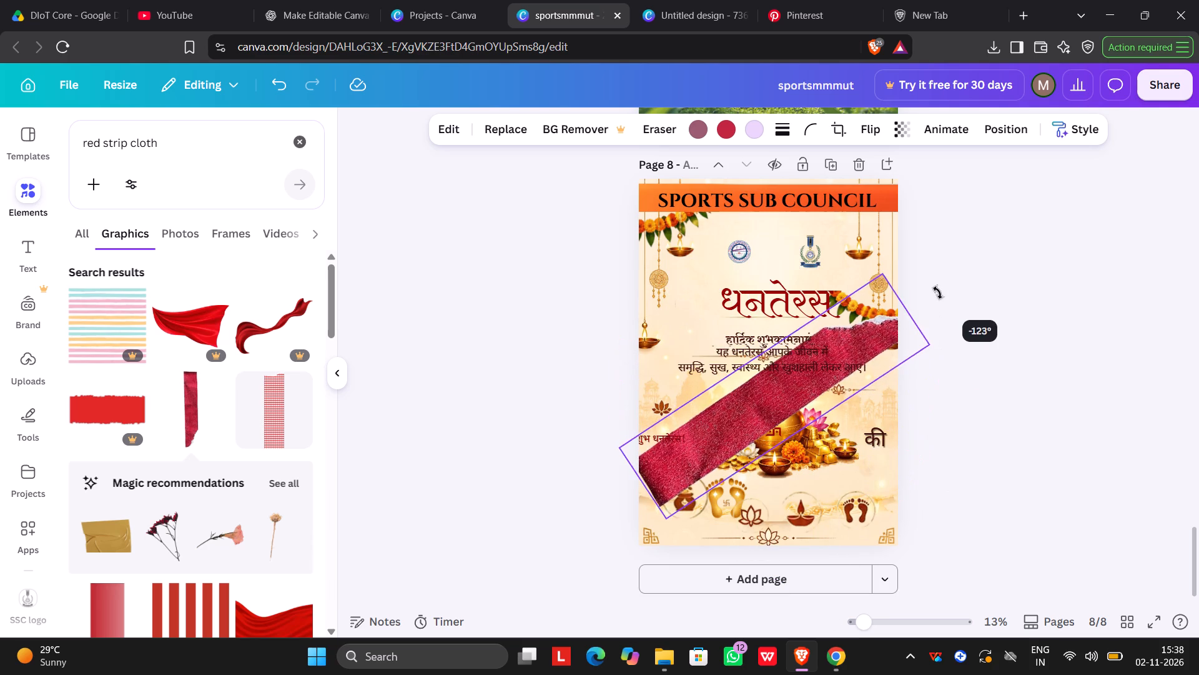
{"action": "left_click_drag", "start_coordinate": [938, 292], "coordinate": [929, 406]}
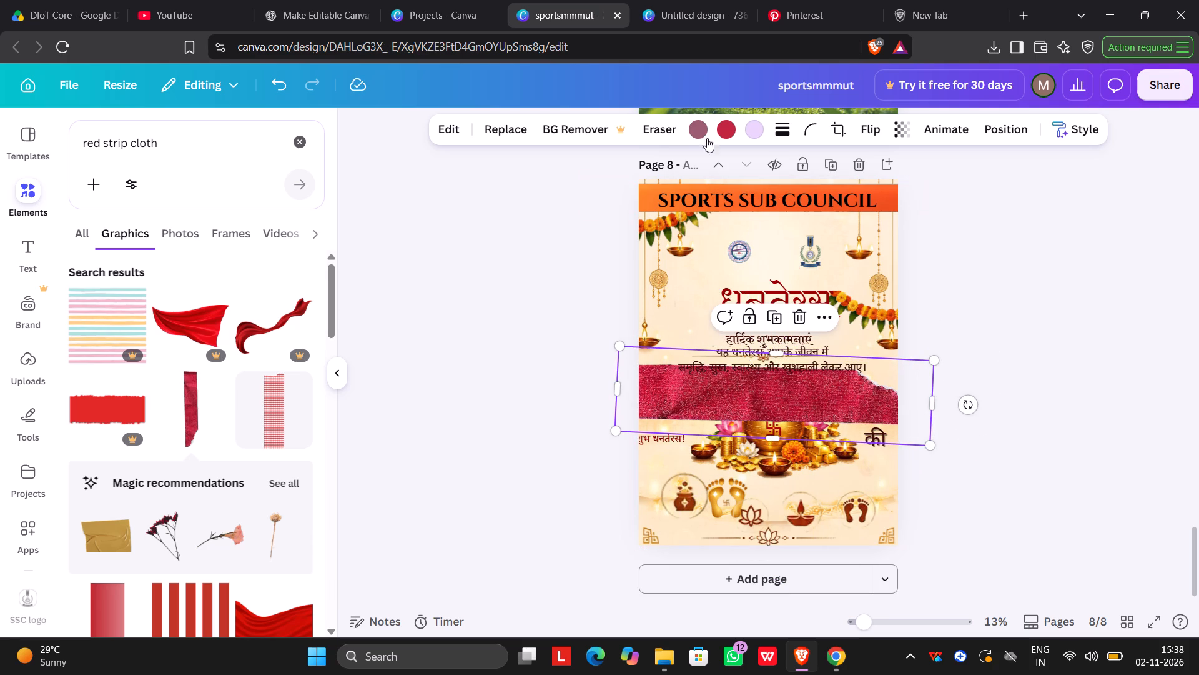
Recolour the fabric strip's crimson to the dark red already used in the design.
{"action": "left_click", "coordinate": [723, 129]}
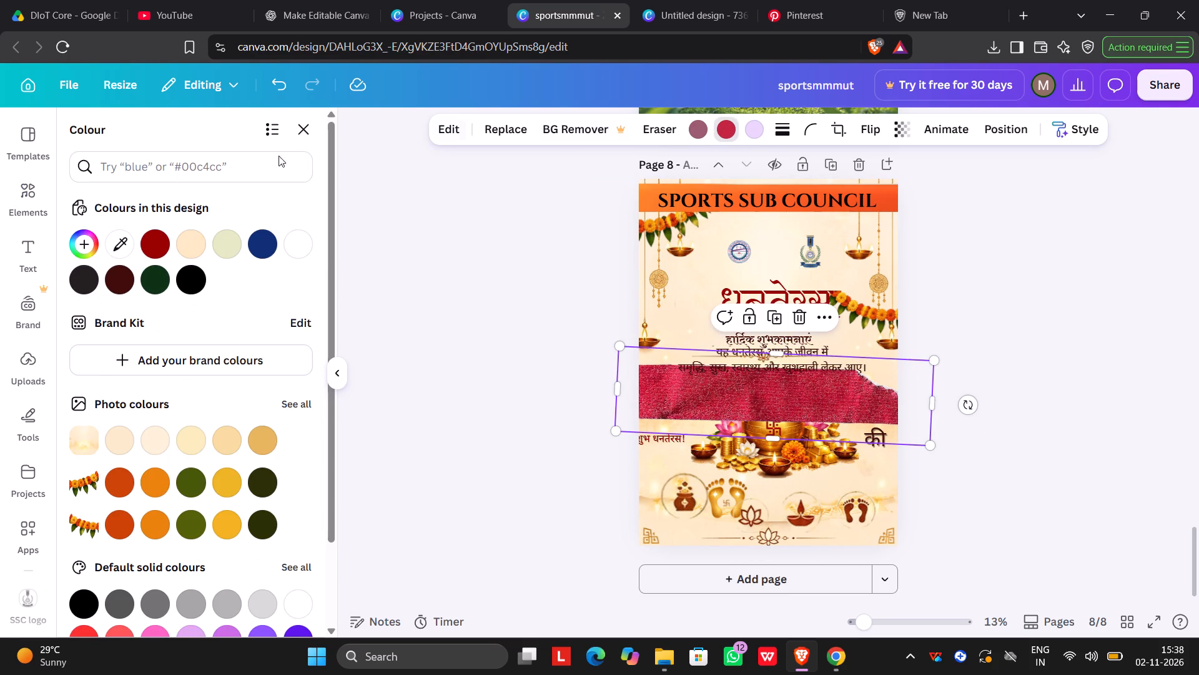
{"action": "left_click", "coordinate": [164, 241]}
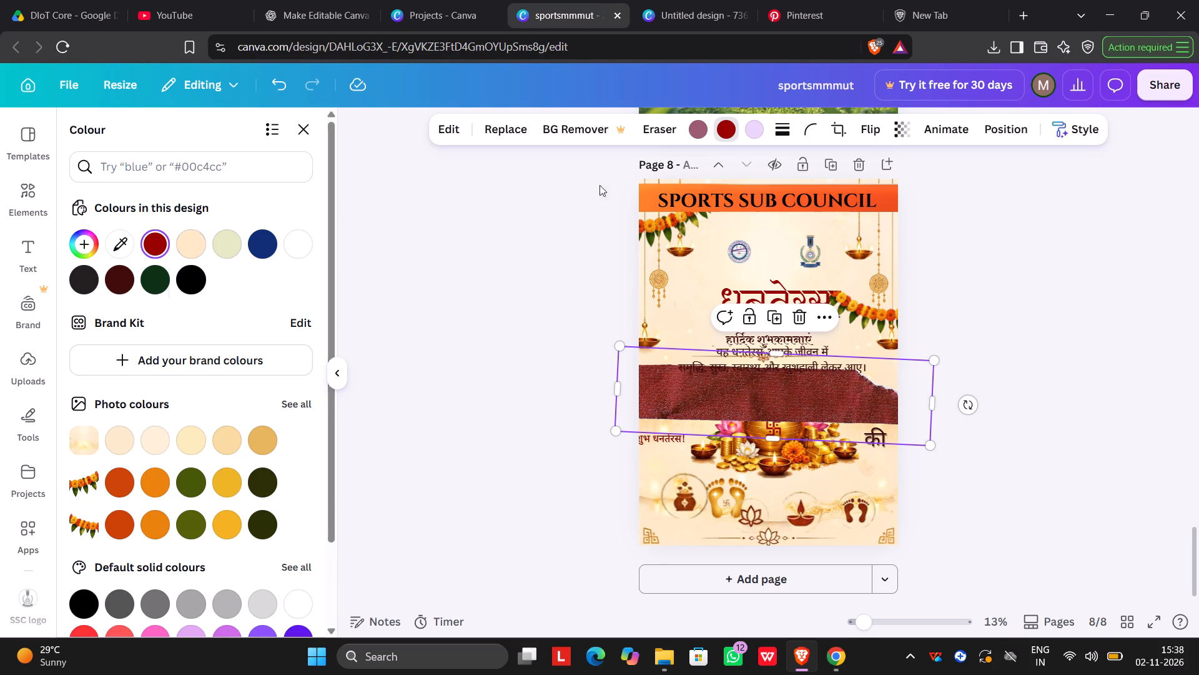
{"action": "left_click", "coordinate": [749, 127]}
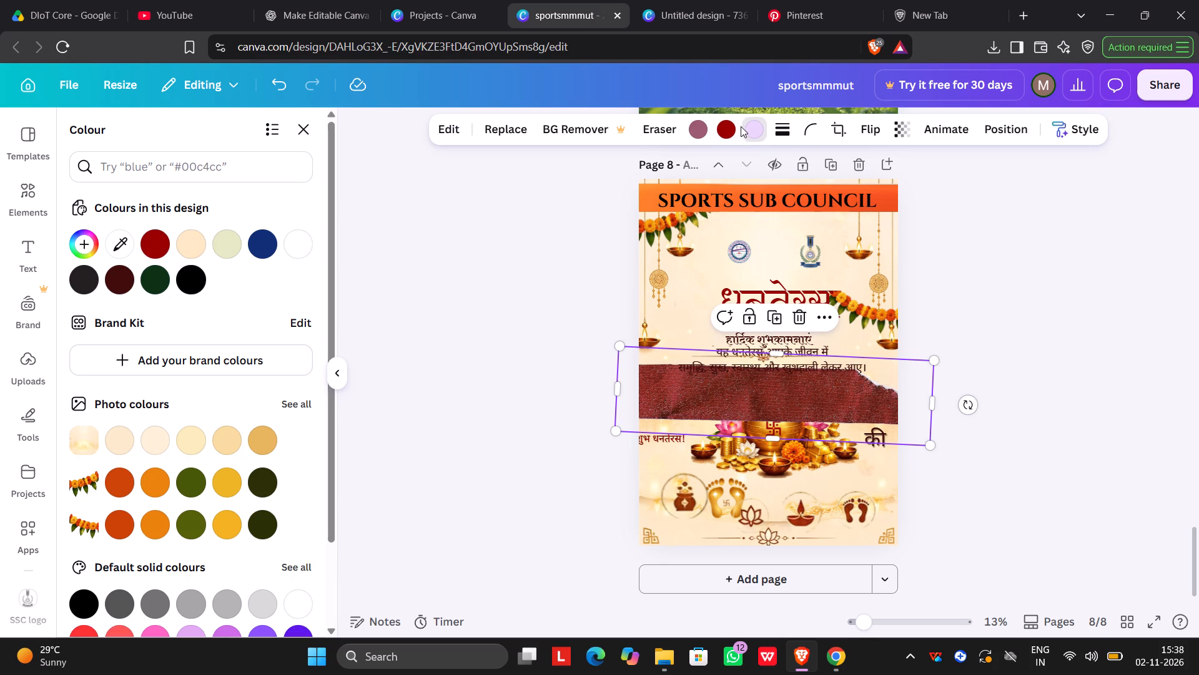
Shift the fabric strip slightly towards the poster's left side.
{"action": "left_click_drag", "start_coordinate": [792, 404], "coordinate": [871, 407]}
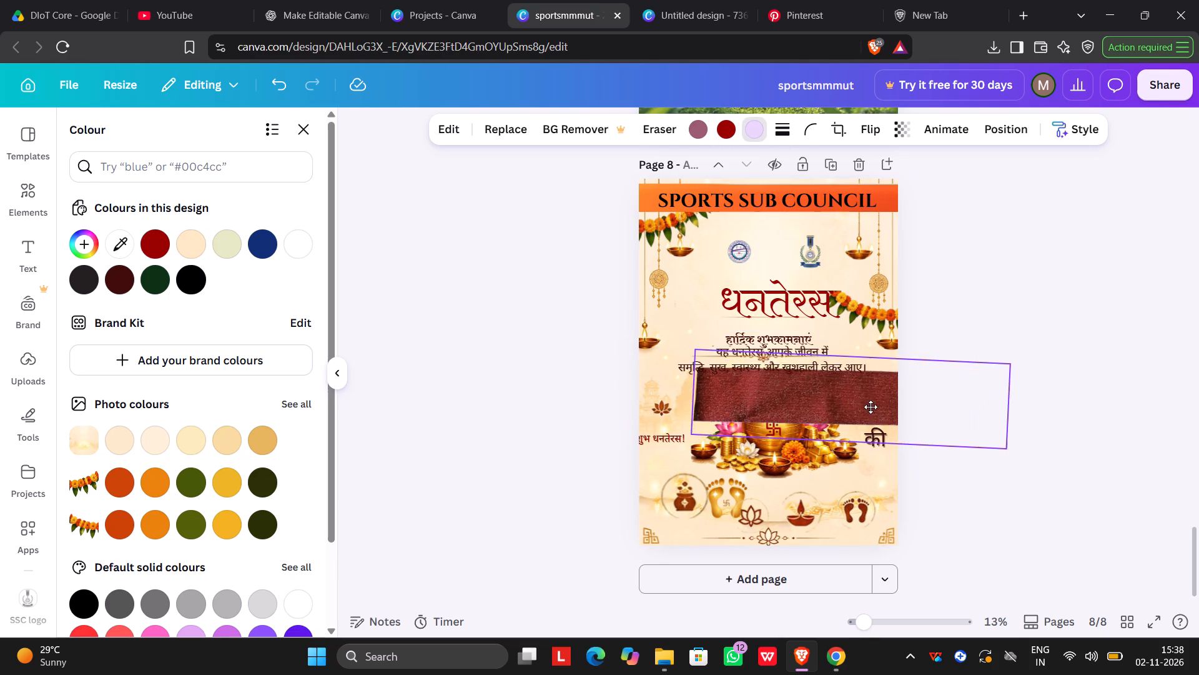
{"action": "left_click_drag", "start_coordinate": [871, 407], "coordinate": [781, 405]}
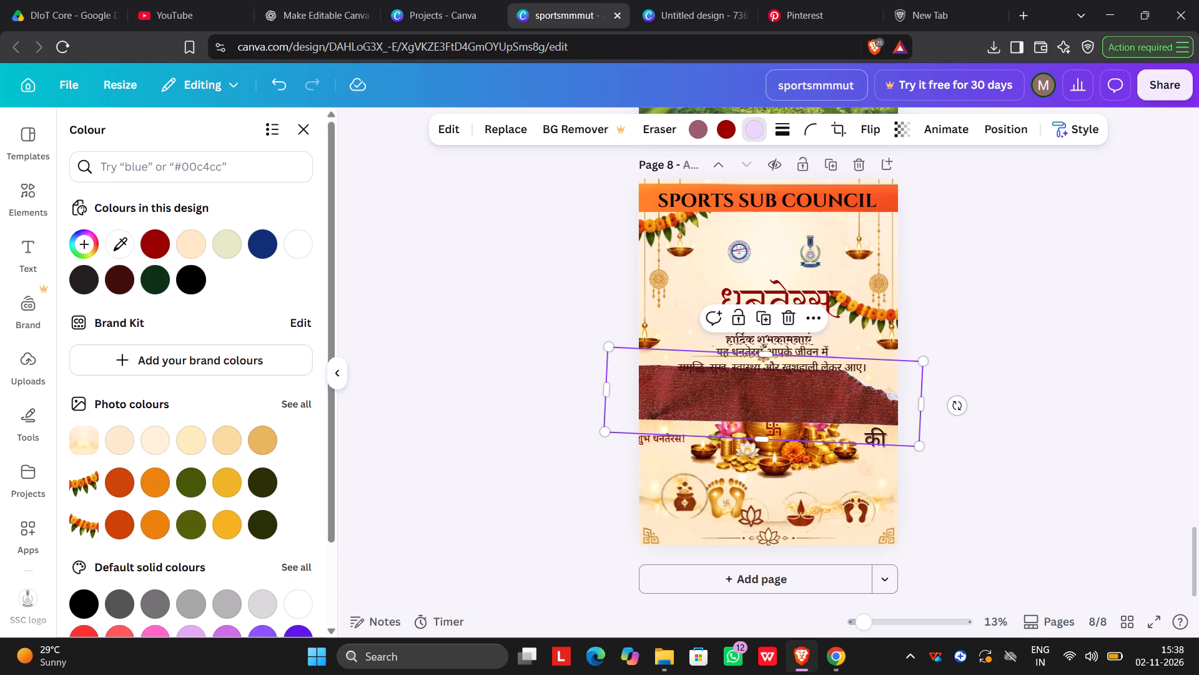
Recolour the fabric strip's pale lilac tone to the orange offered in the marigold garland's photo colours.
{"action": "left_click", "coordinate": [702, 129]}
{"action": "left_click", "coordinate": [699, 131]}
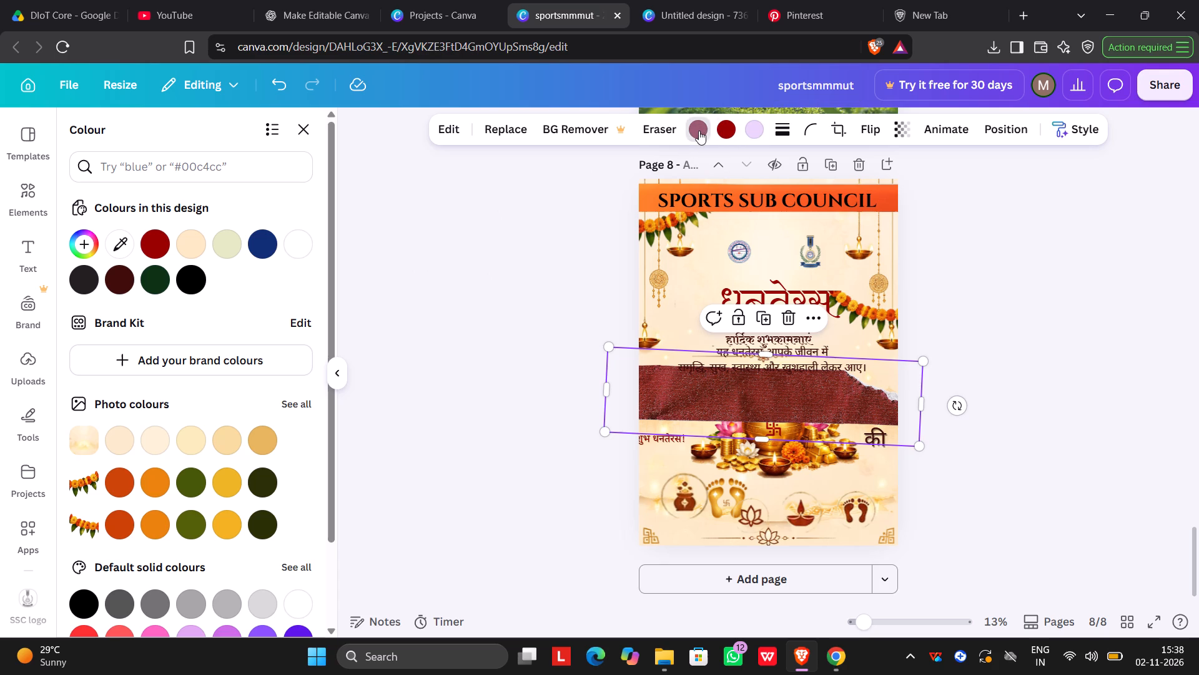
{"action": "left_click", "coordinate": [754, 126]}
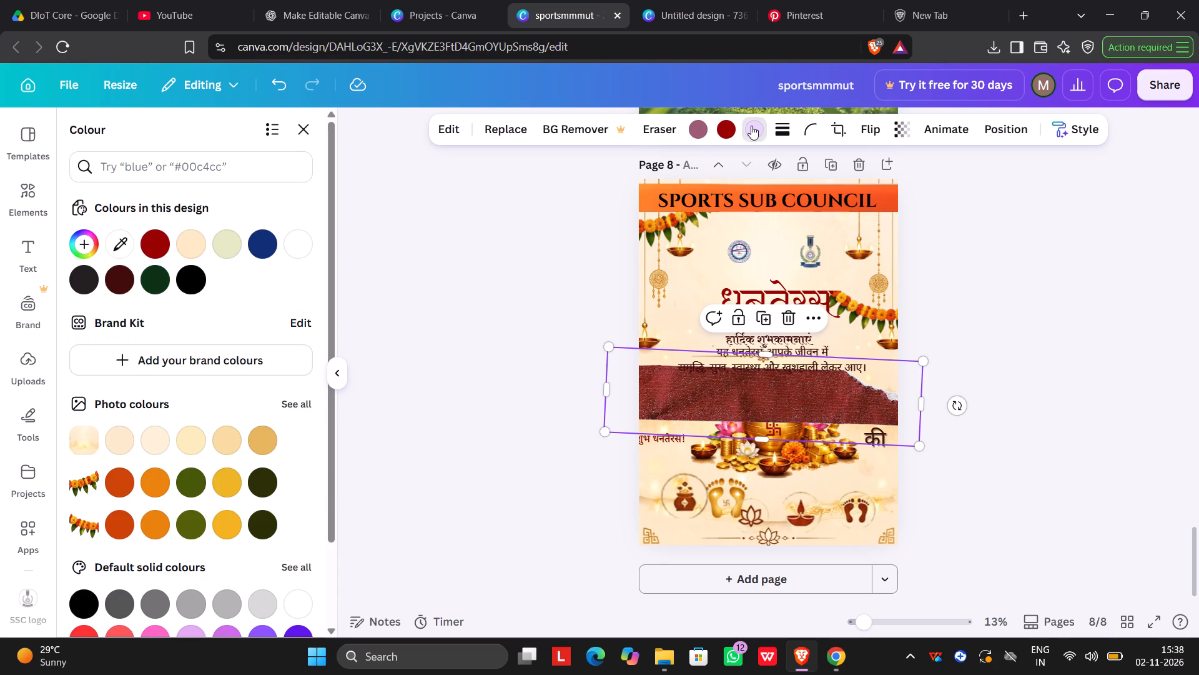
{"action": "scroll", "coordinate": [231, 335], "scroll_direction": "down", "scroll_amount": 2}
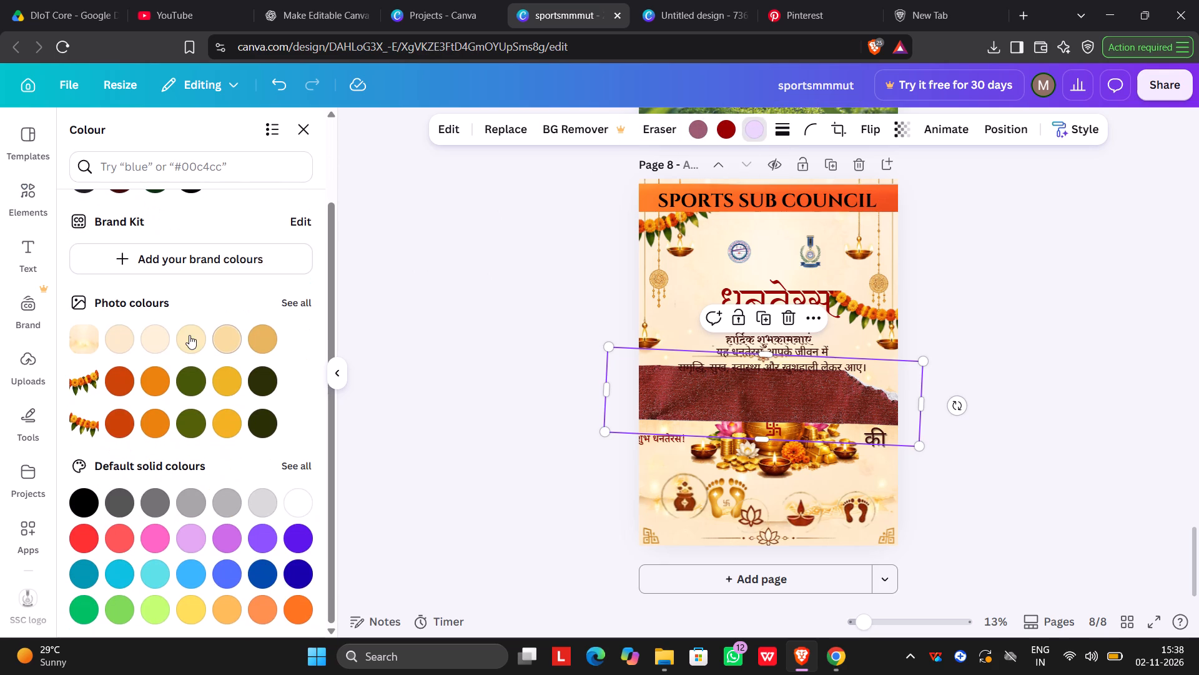
{"action": "scroll", "coordinate": [157, 344], "scroll_direction": "up", "scroll_amount": 2}
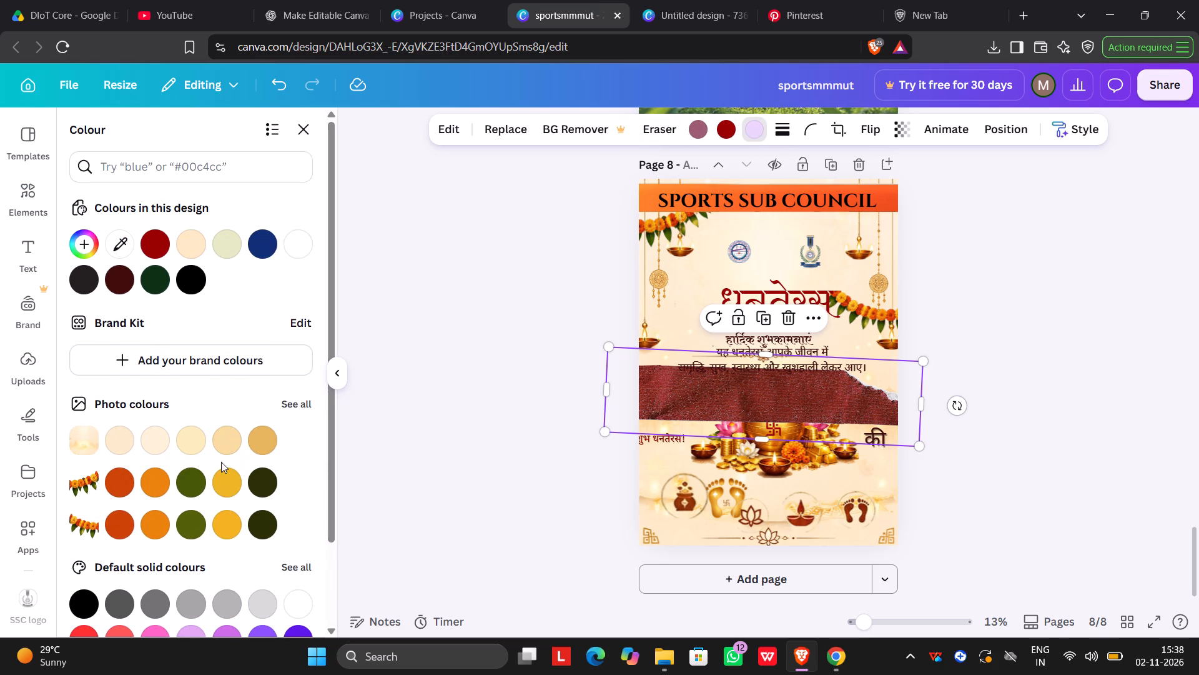
{"action": "left_click", "coordinate": [156, 479]}
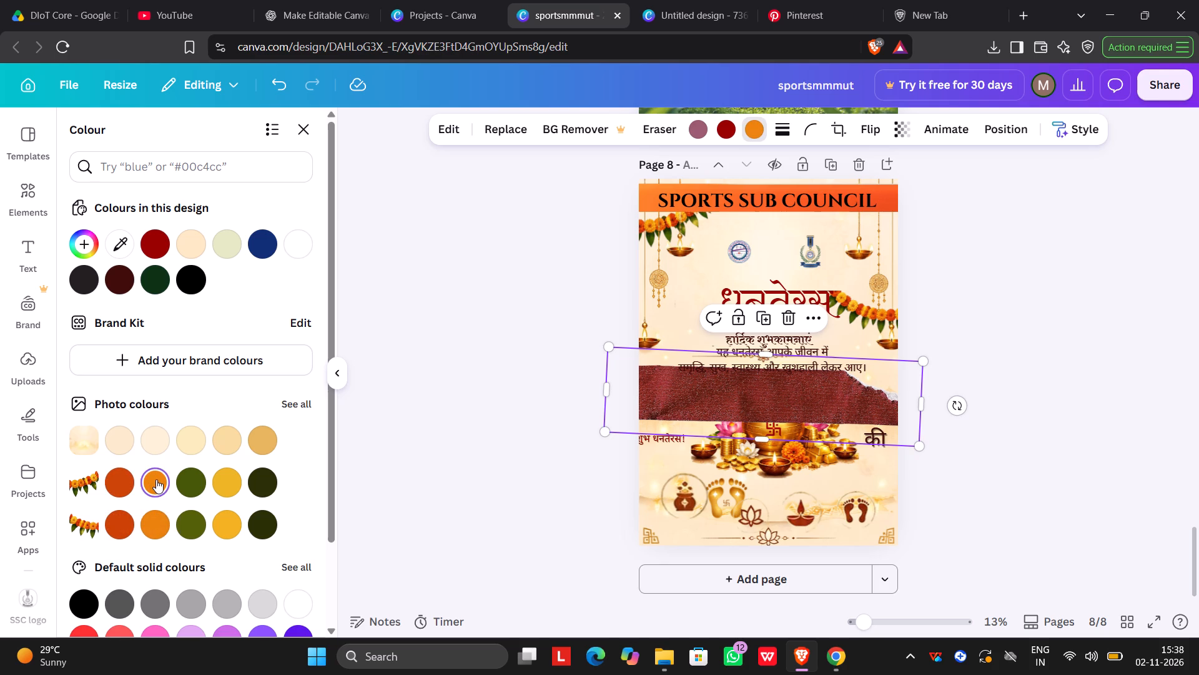
Move the fabric strip slightly lower and further towards the poster's left side.
{"action": "left_click", "coordinate": [771, 392]}
{"action": "left_click_drag", "start_coordinate": [771, 392], "coordinate": [775, 434]}
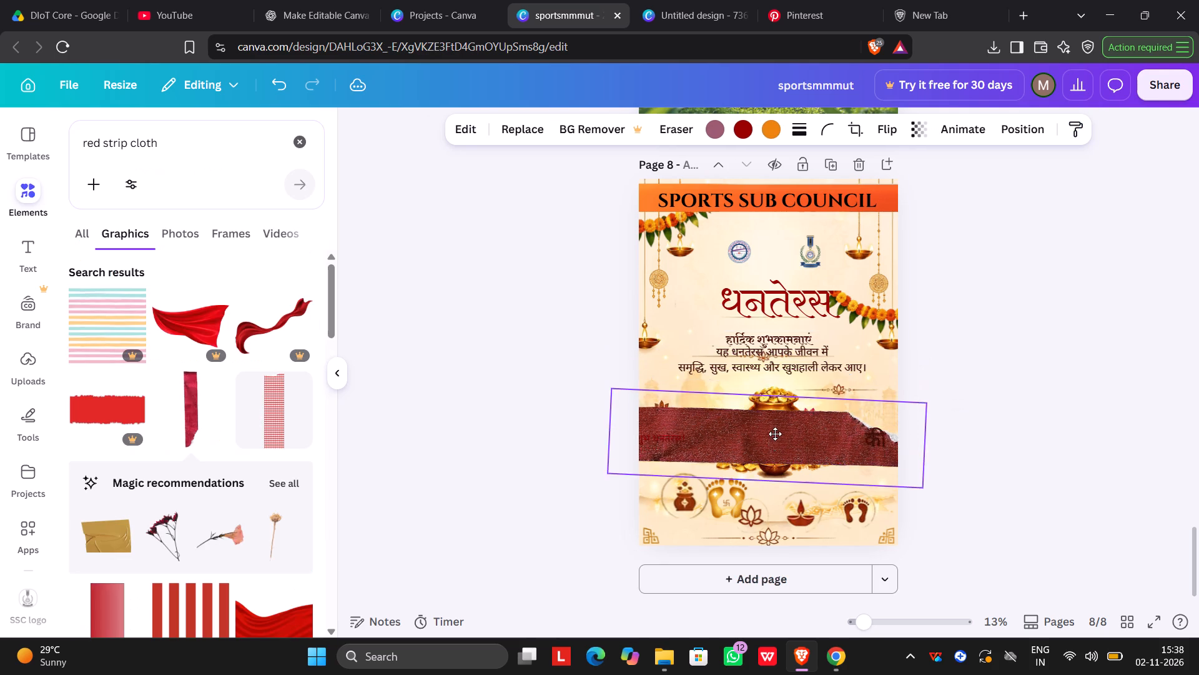
{"action": "left_click_drag", "start_coordinate": [775, 434], "coordinate": [761, 401]}
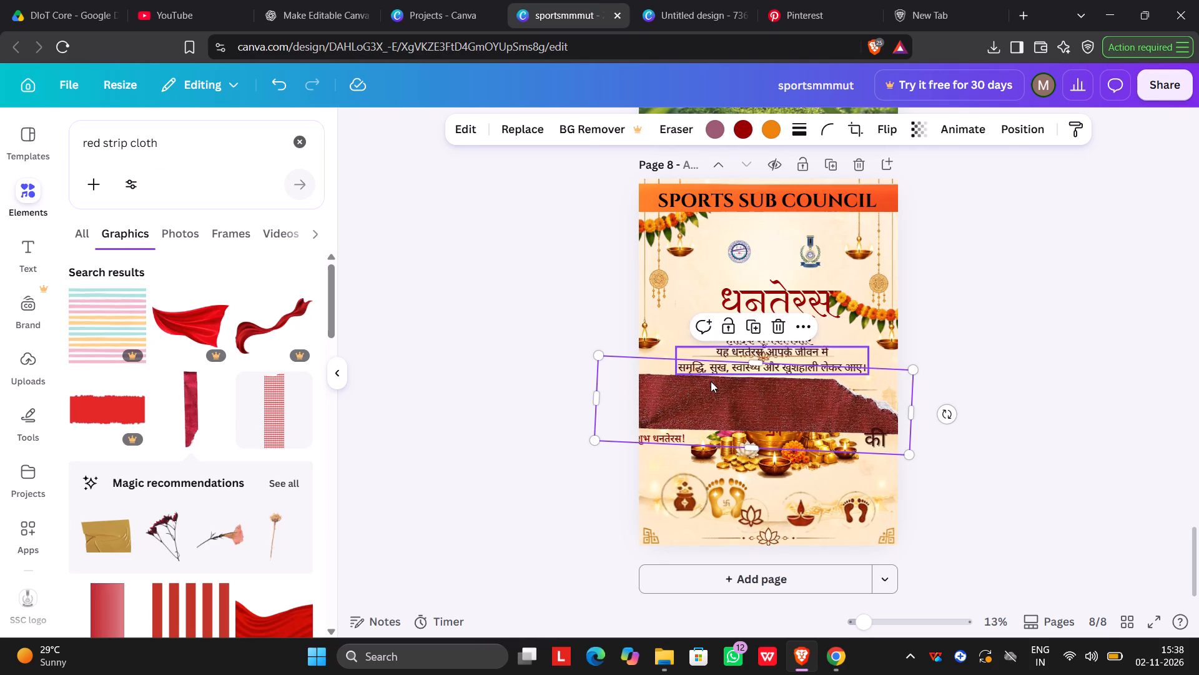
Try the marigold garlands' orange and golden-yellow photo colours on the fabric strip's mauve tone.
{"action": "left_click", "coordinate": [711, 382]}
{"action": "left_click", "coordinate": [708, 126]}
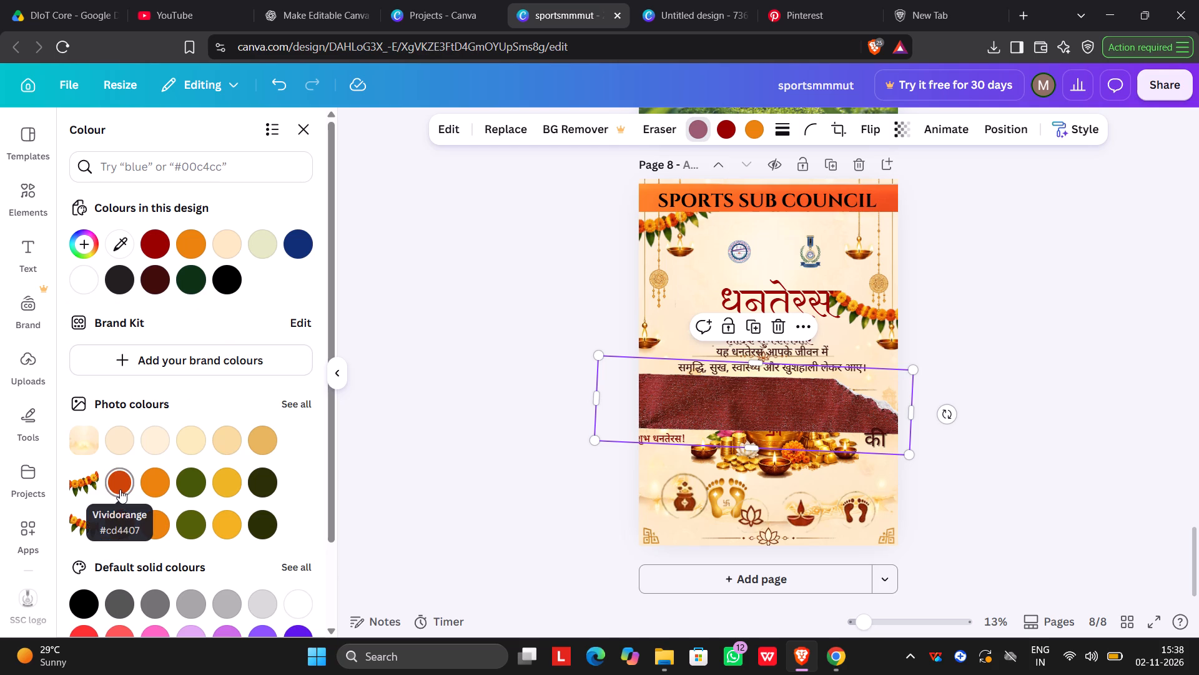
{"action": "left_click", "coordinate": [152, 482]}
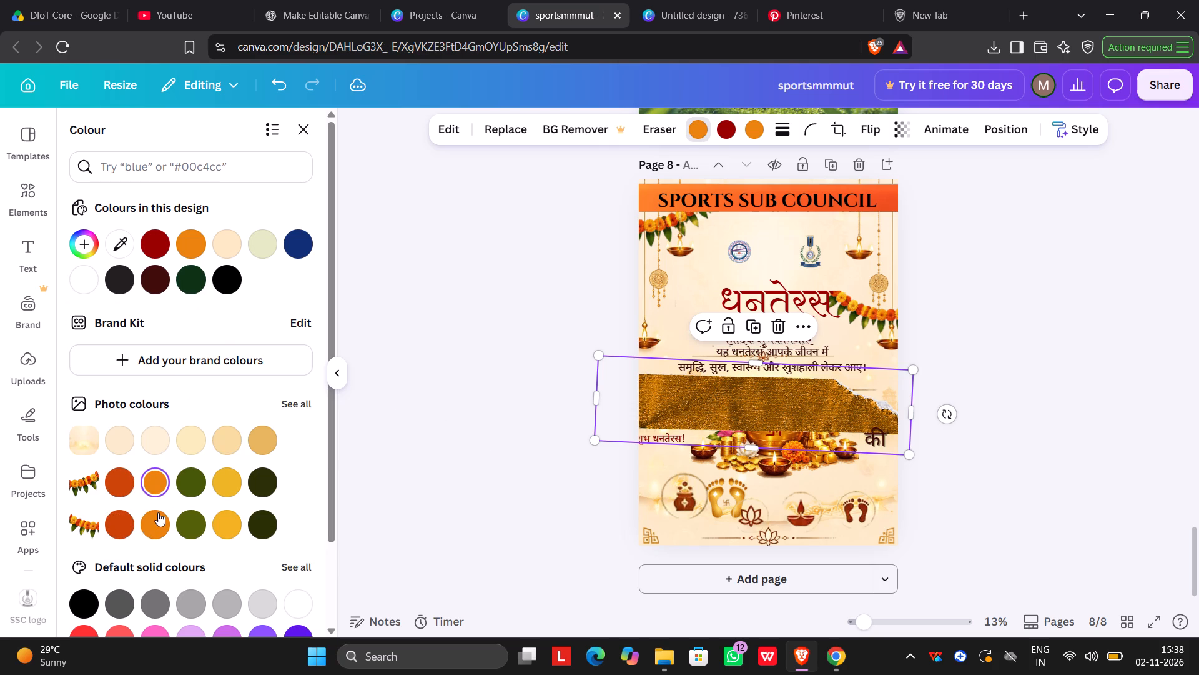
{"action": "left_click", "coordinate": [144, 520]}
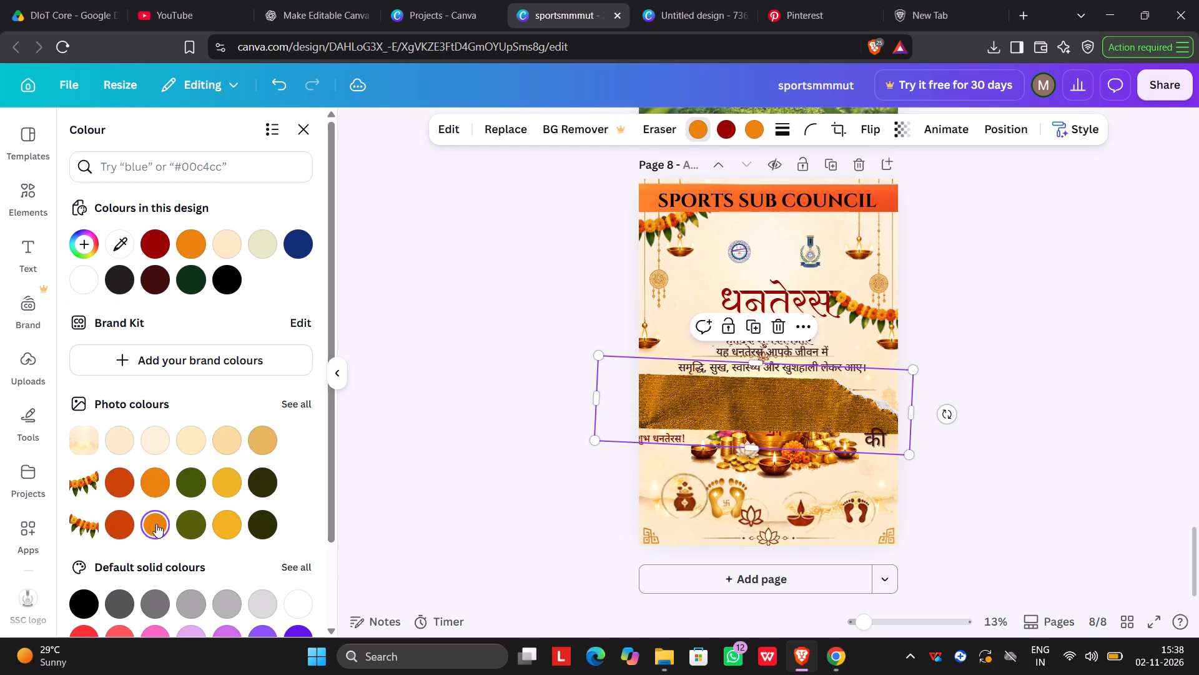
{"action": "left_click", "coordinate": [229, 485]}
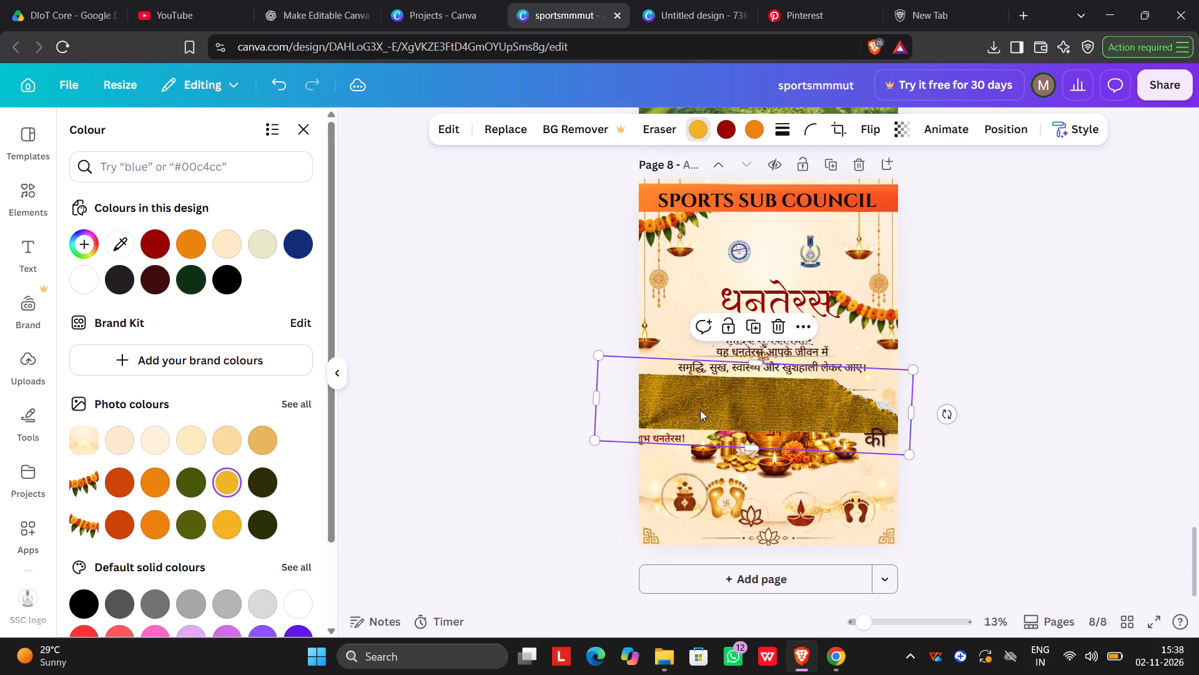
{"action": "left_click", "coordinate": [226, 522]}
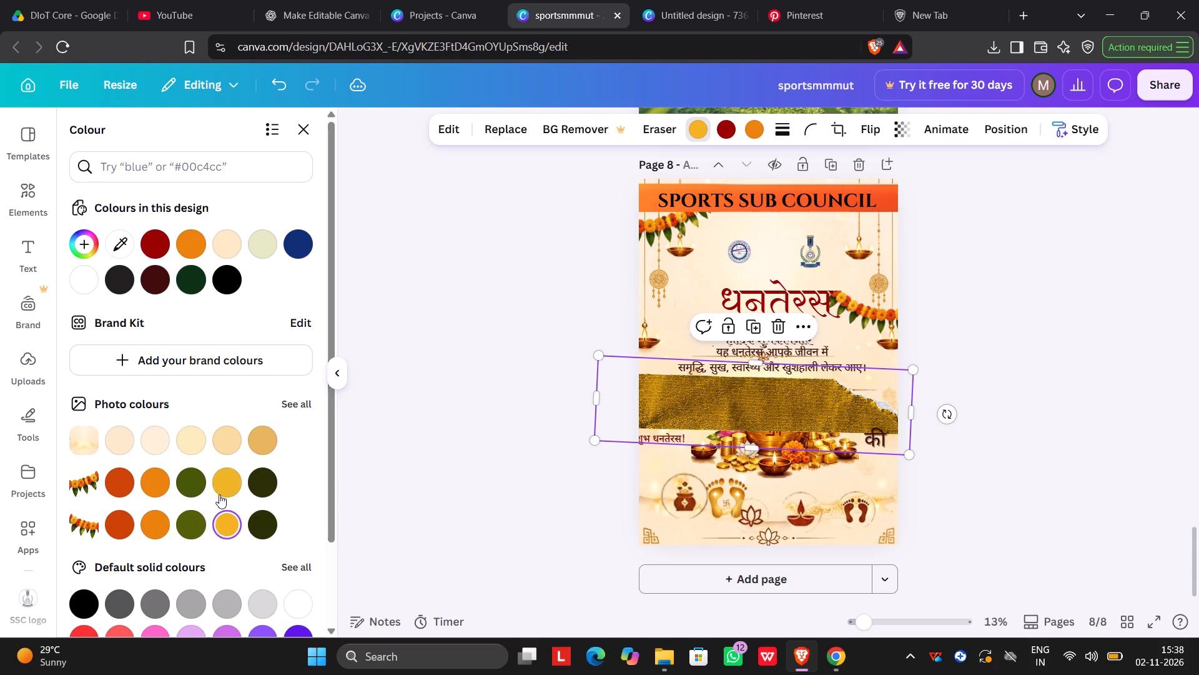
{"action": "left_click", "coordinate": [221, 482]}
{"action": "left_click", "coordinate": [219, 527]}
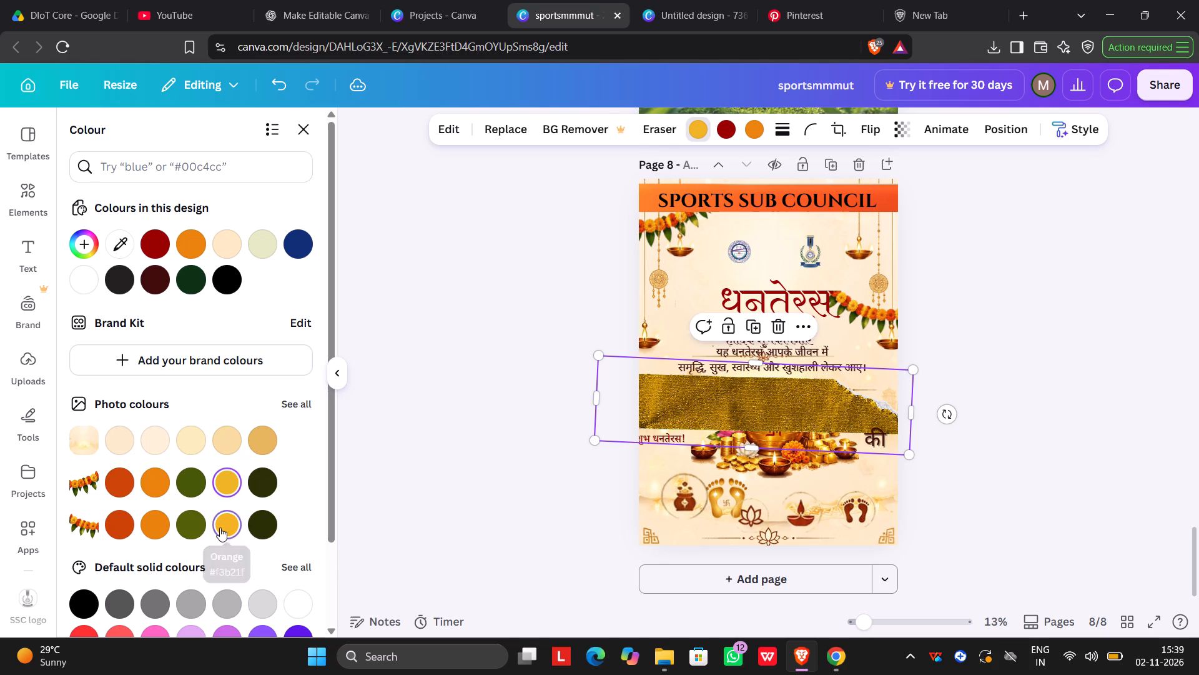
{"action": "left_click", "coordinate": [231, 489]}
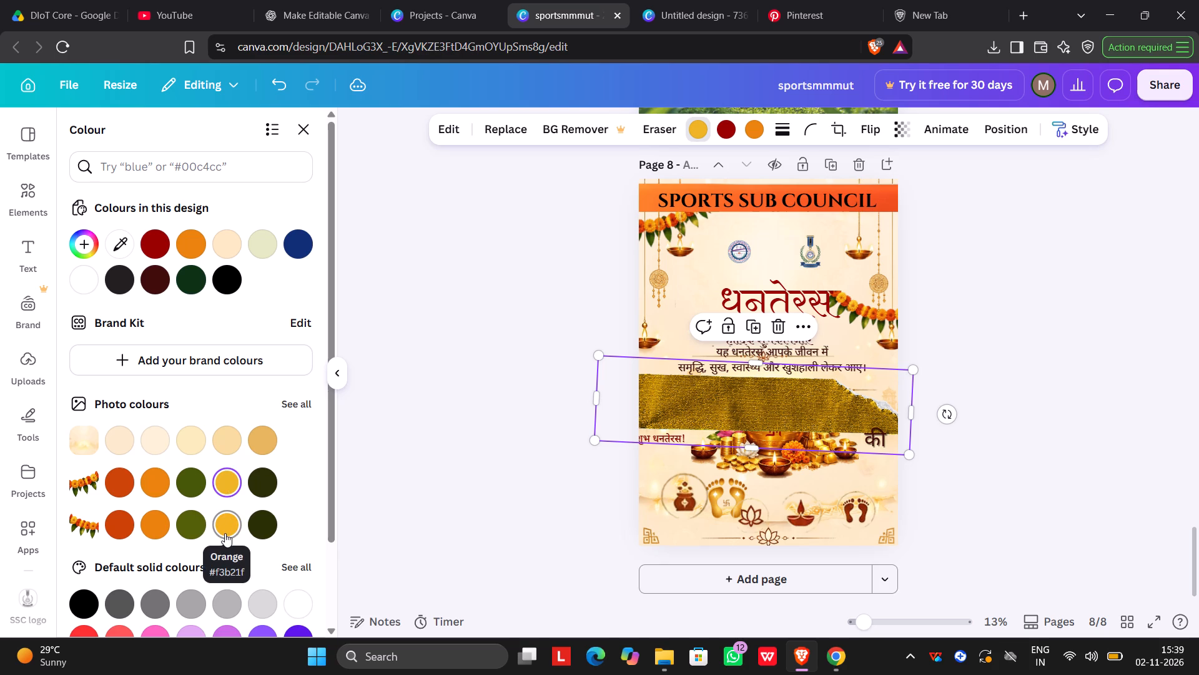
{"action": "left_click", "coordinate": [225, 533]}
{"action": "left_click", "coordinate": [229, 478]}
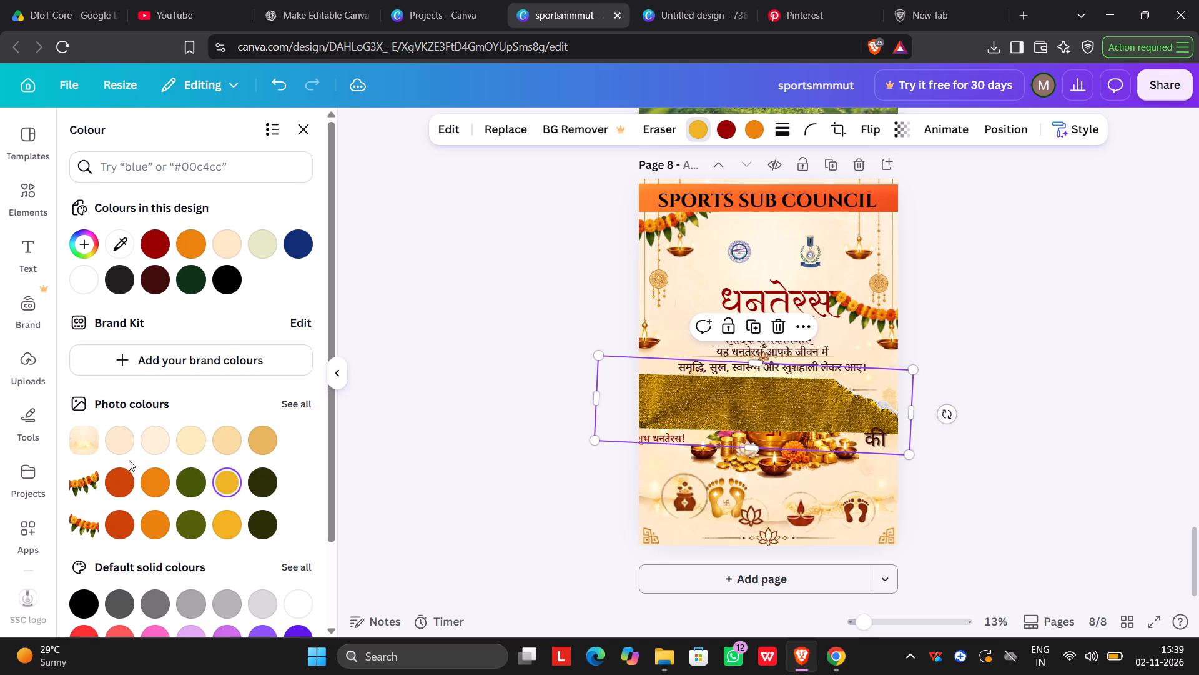
Compare the background's cream and tan shades and dark olive on the strip's same tone, settling on the first pale peach.
{"action": "left_click", "coordinate": [92, 443]}
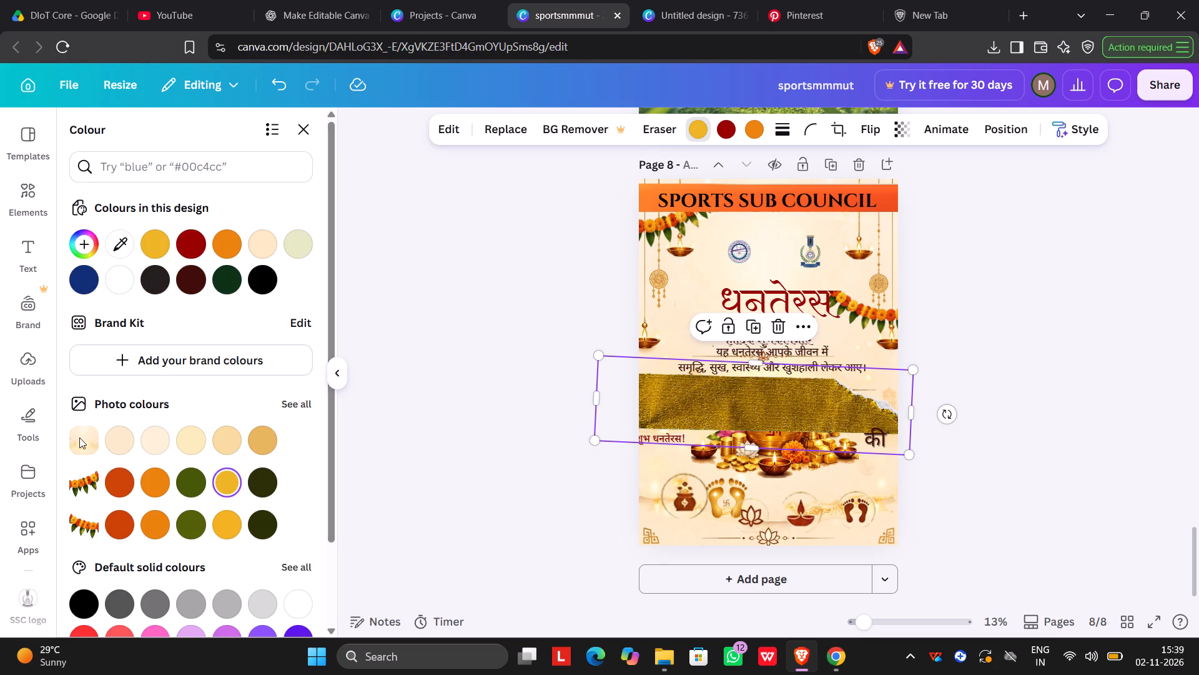
{"action": "left_click", "coordinate": [79, 437]}
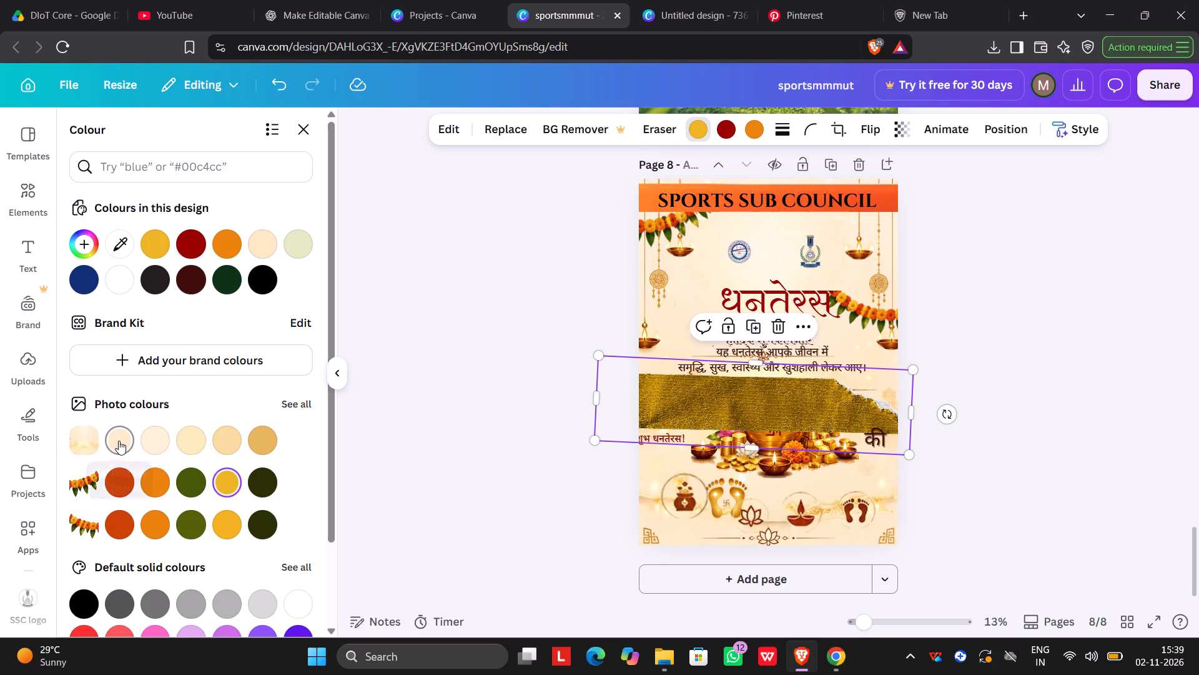
{"action": "left_click", "coordinate": [119, 441]}
{"action": "left_click", "coordinate": [123, 441]}
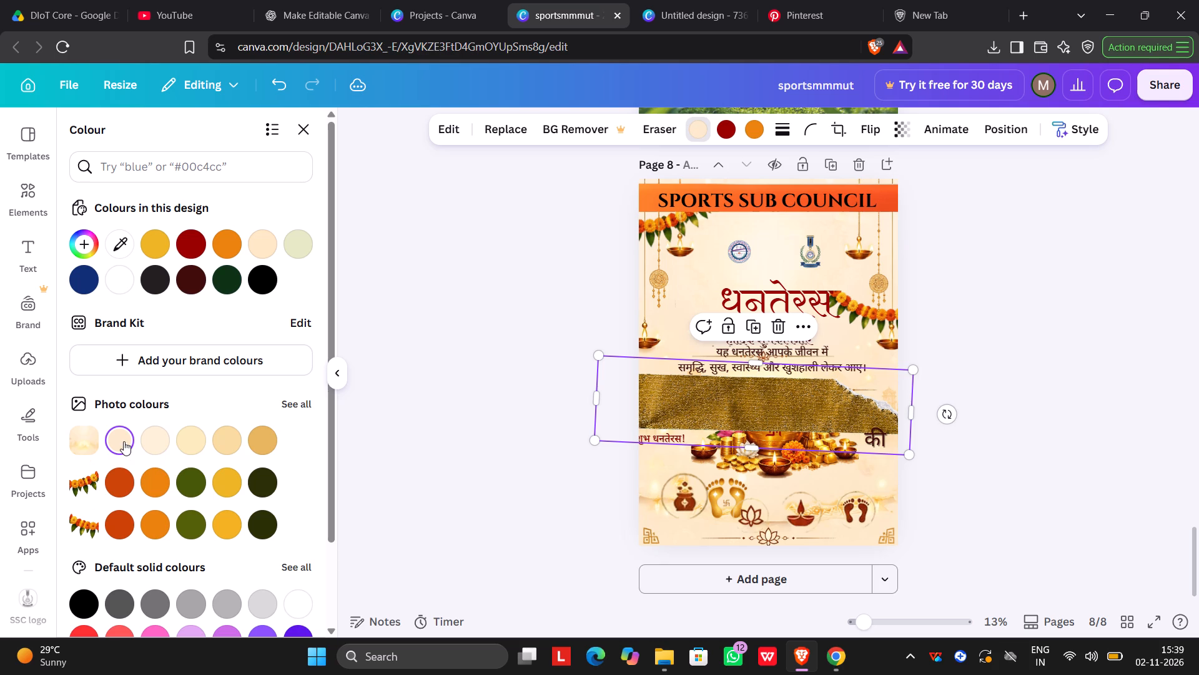
{"action": "left_click", "coordinate": [264, 439]}
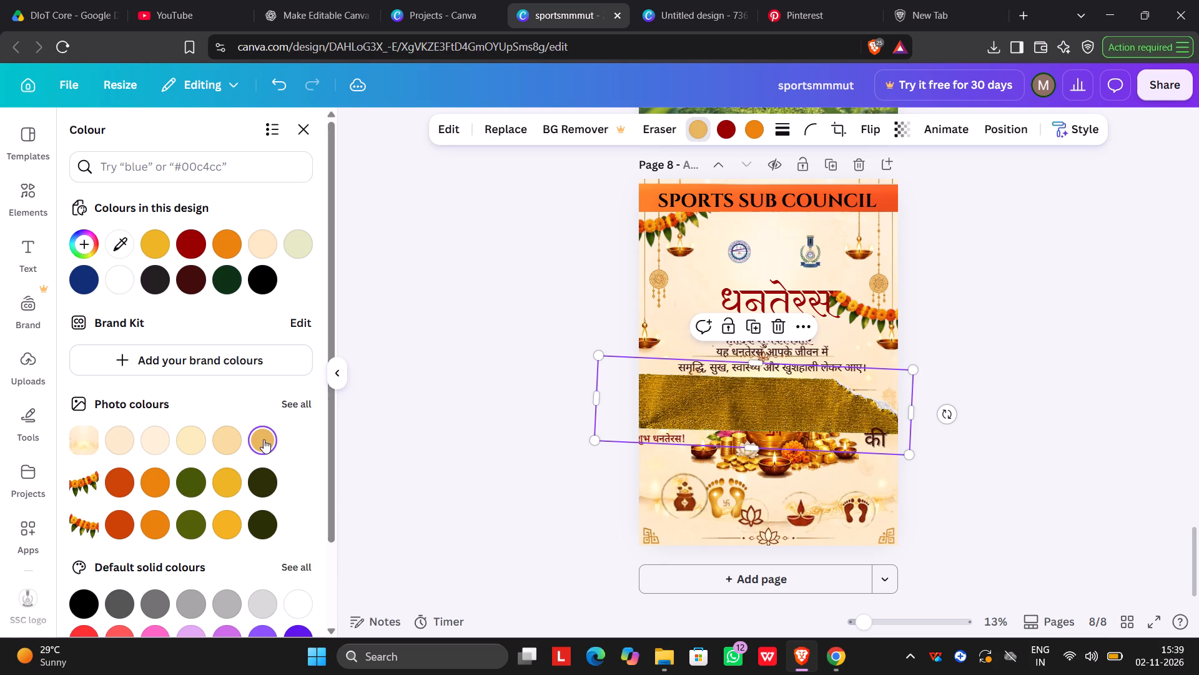
{"action": "left_click", "coordinate": [233, 441]}
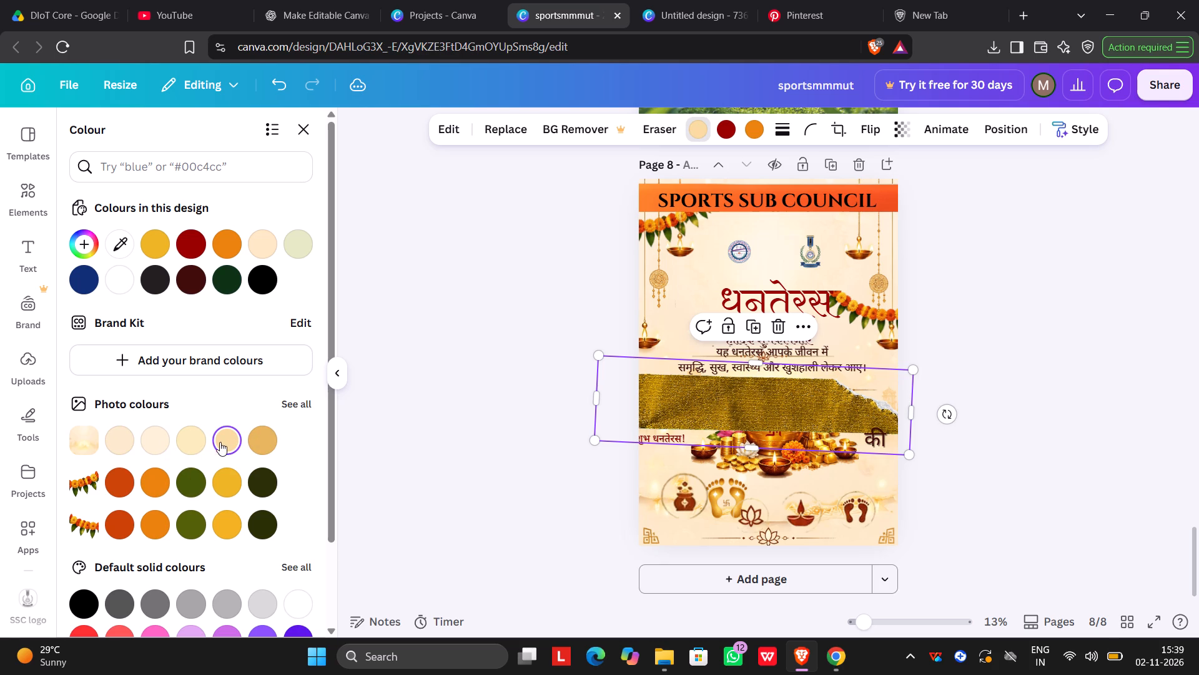
{"action": "left_click", "coordinate": [260, 480]}
{"action": "left_click", "coordinate": [227, 449]}
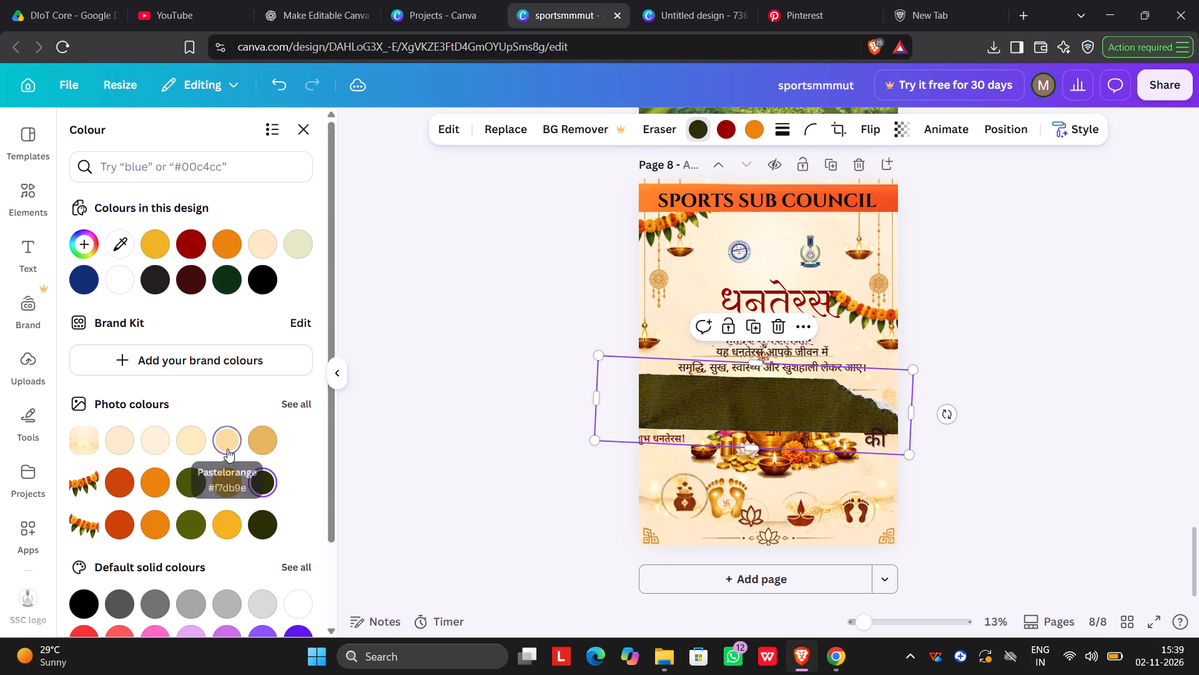
{"action": "left_click", "coordinate": [190, 442]}
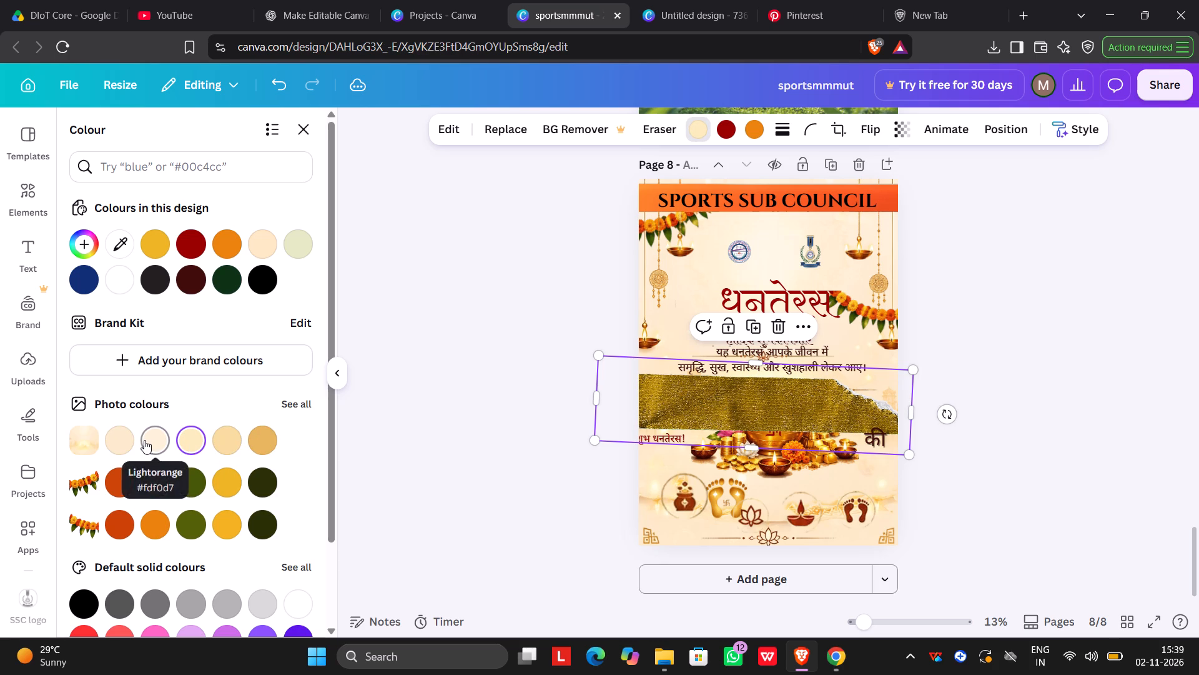
{"action": "left_click", "coordinate": [144, 440]}
{"action": "left_click", "coordinate": [119, 439]}
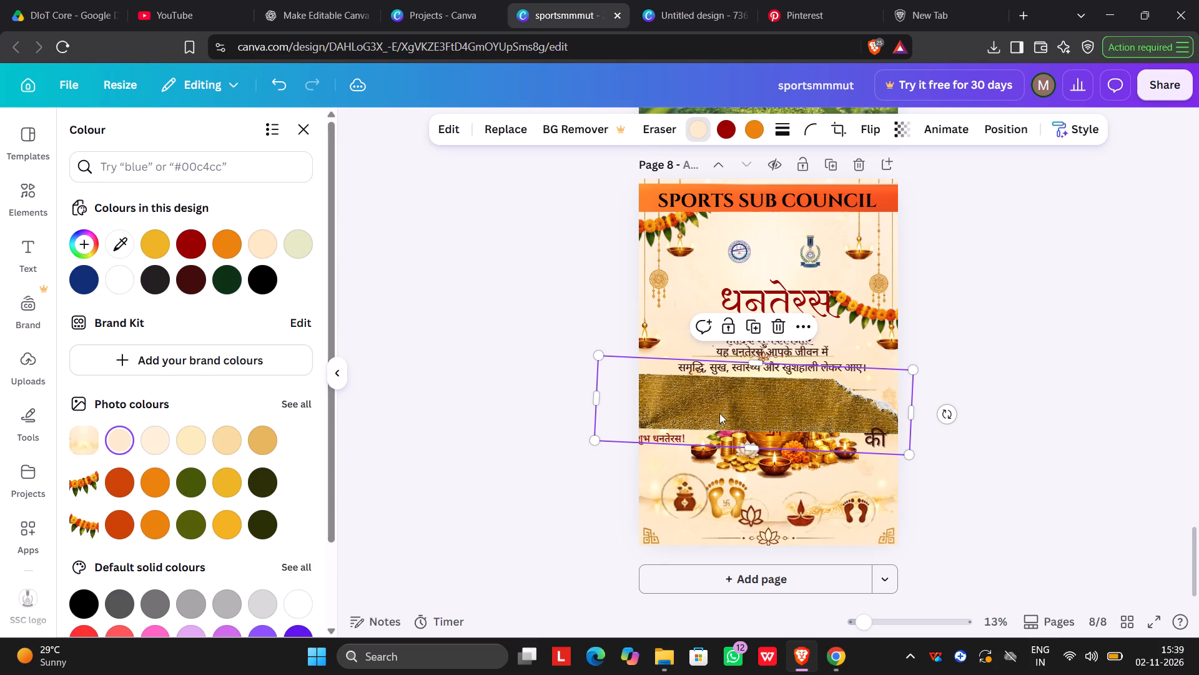
Lengthen the fabric strip past the poster's right edge and rotate it to exactly horizontal.
{"action": "scroll", "coordinate": [793, 341], "scroll_direction": "up", "scroll_amount": 1}
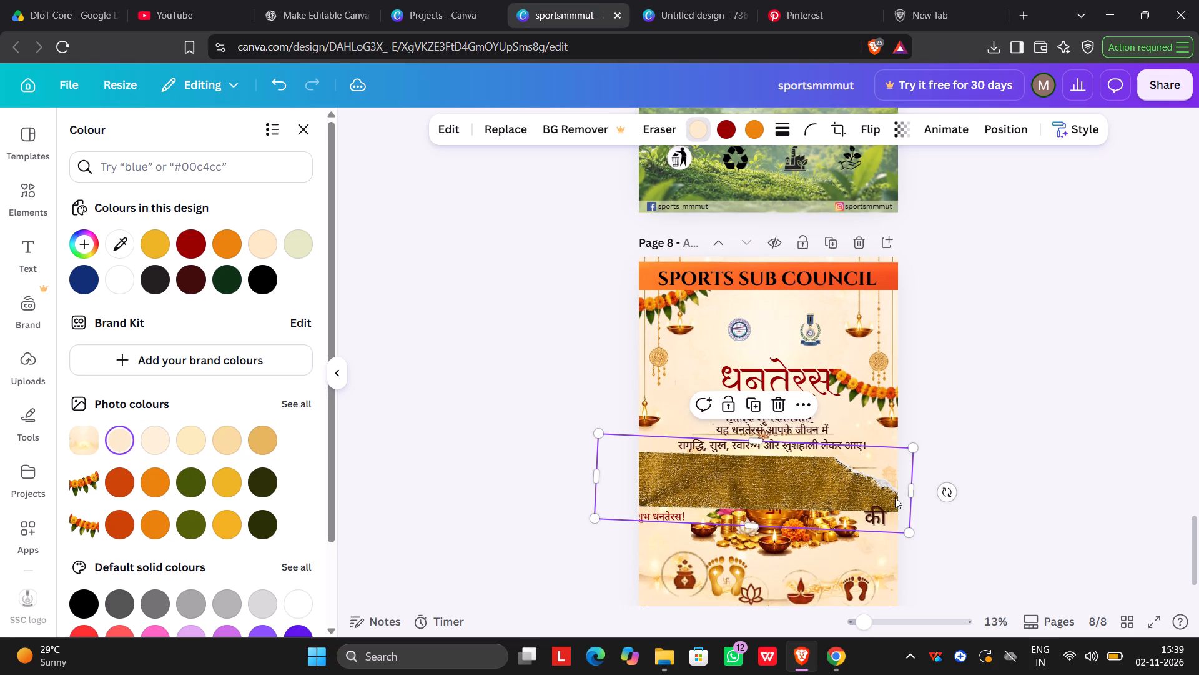
{"action": "left_click_drag", "start_coordinate": [913, 492], "coordinate": [965, 442]}
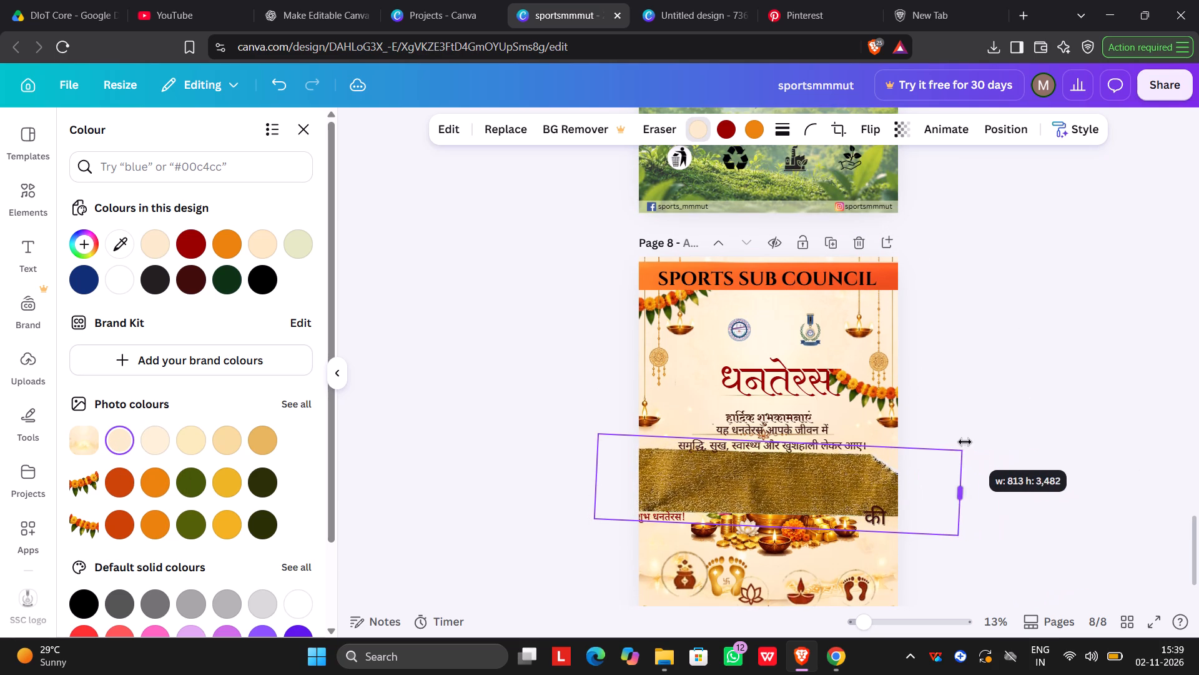
{"action": "left_click_drag", "start_coordinate": [965, 442], "coordinate": [962, 411]}
{"action": "left_click_drag", "start_coordinate": [997, 494], "coordinate": [994, 474]}
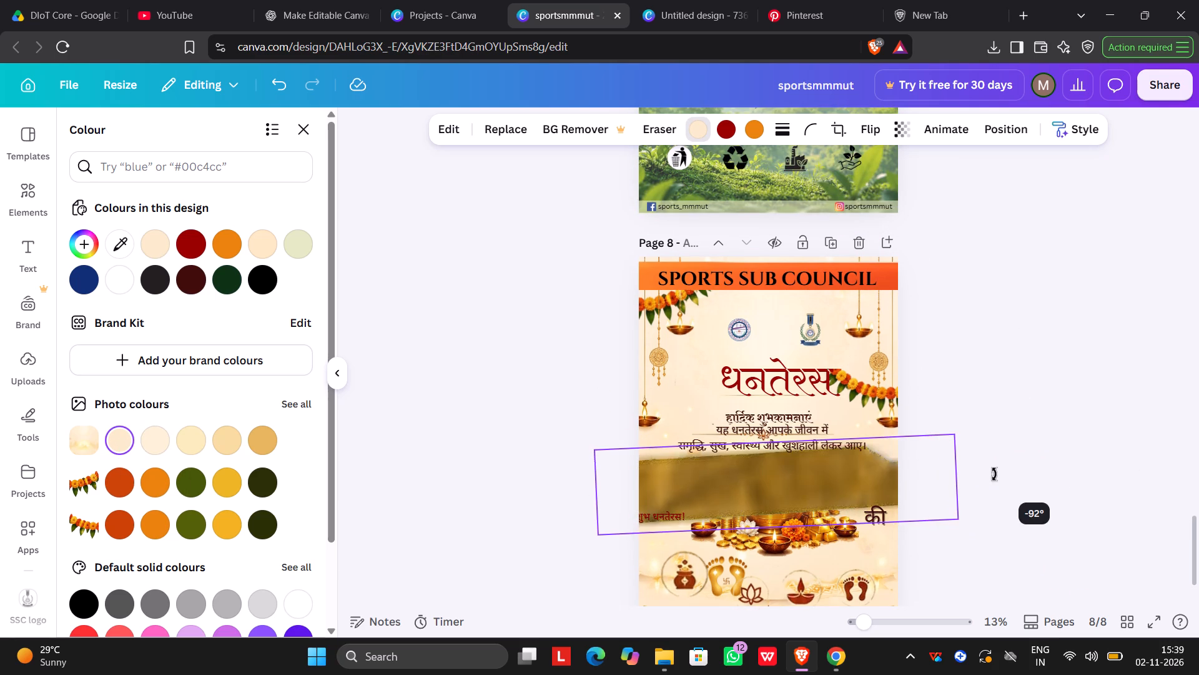
{"action": "left_click_drag", "start_coordinate": [994, 474], "coordinate": [993, 486]}
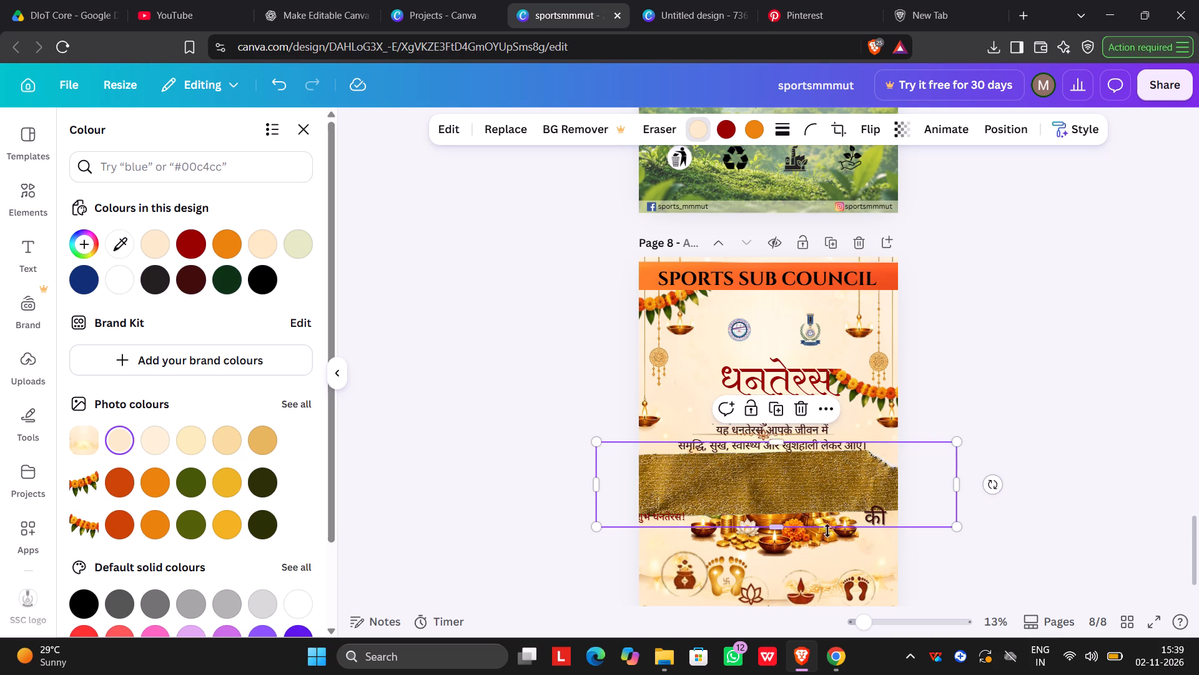
Slim the fabric strip into a thin gold band across the poster at the top of the pot.
{"action": "left_click_drag", "start_coordinate": [771, 524], "coordinate": [767, 494]}
{"action": "left_click_drag", "start_coordinate": [778, 440], "coordinate": [773, 459]}
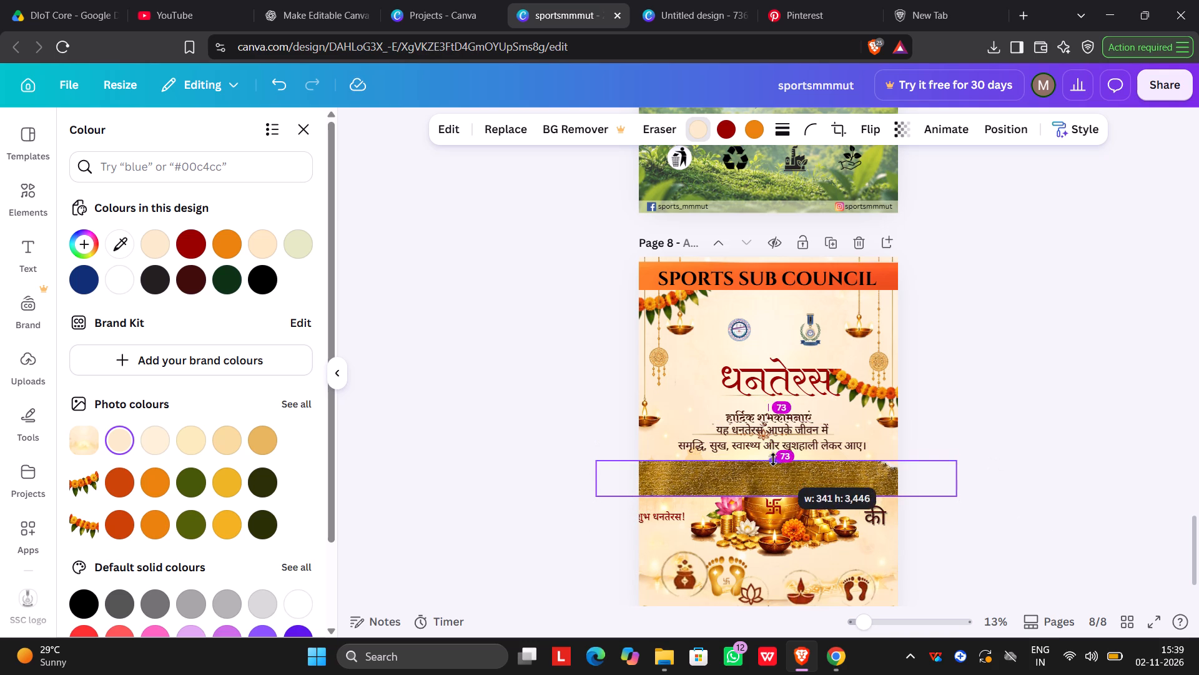
{"action": "left_click_drag", "start_coordinate": [773, 459], "coordinate": [774, 471]}
{"action": "left_click", "coordinate": [1058, 394]}
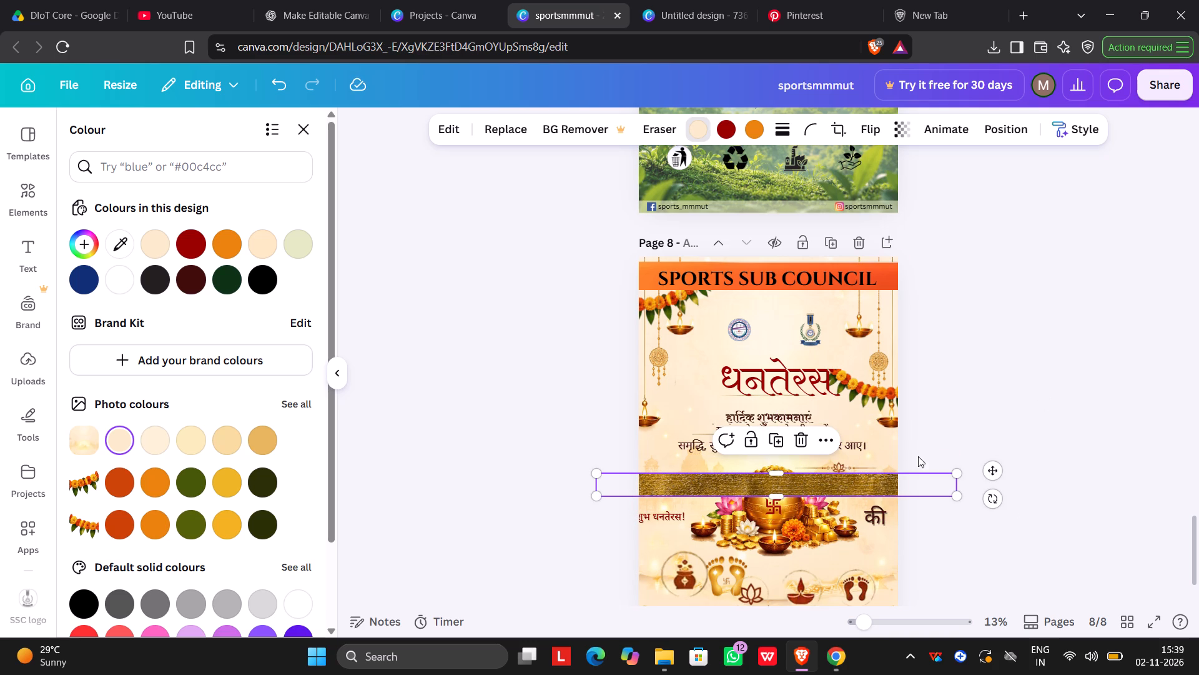
Move the thin gold band up onto the header, behind the SPORTS SUB COUNCIL text and over the orange strip's lower part.
{"action": "left_click_drag", "start_coordinate": [809, 482], "coordinate": [797, 277]}
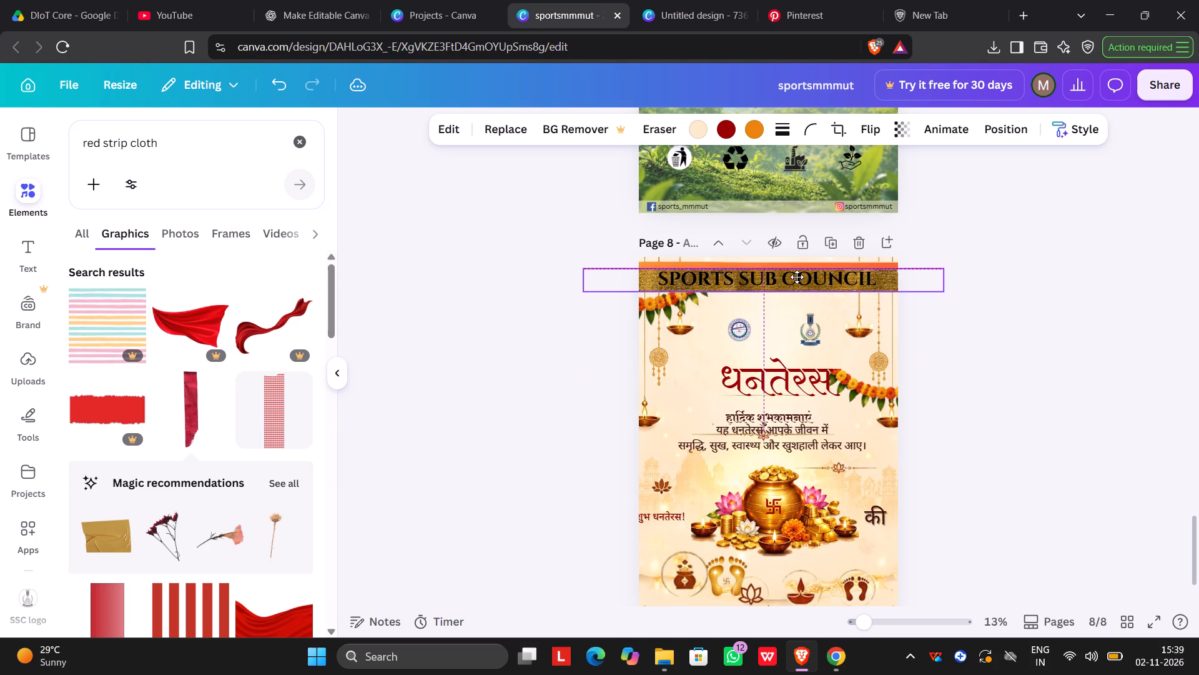
{"action": "left_click_drag", "start_coordinate": [797, 277], "coordinate": [797, 276]}
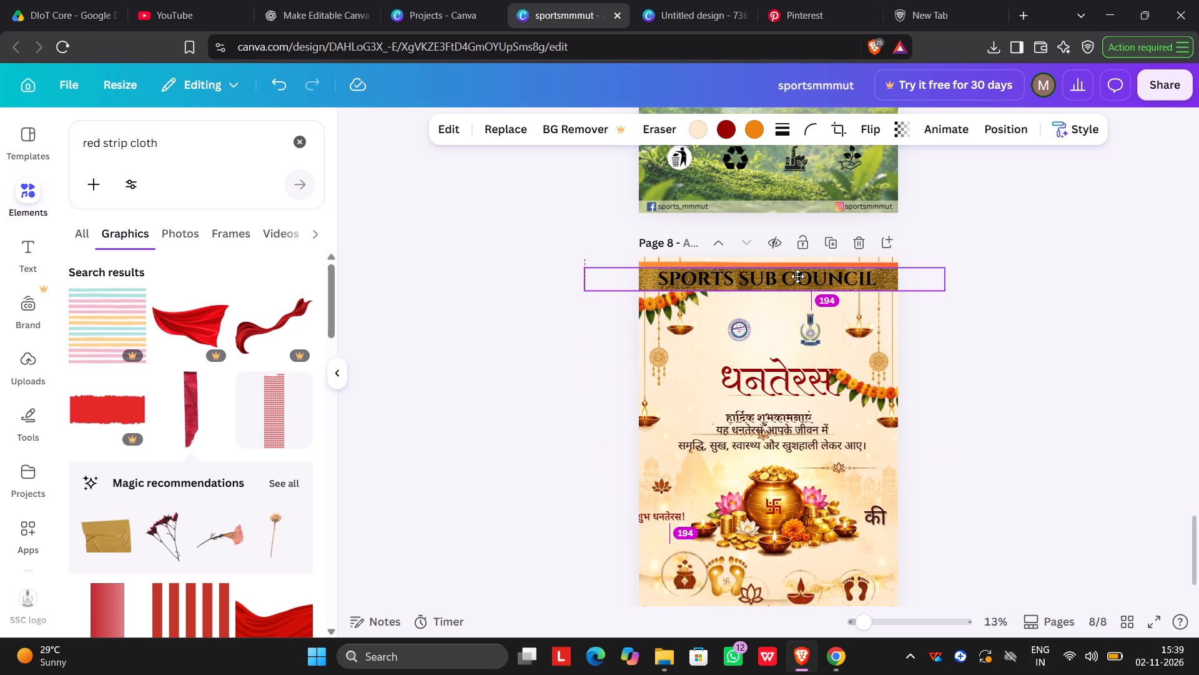
{"action": "left_click_drag", "start_coordinate": [797, 276], "coordinate": [798, 279]}
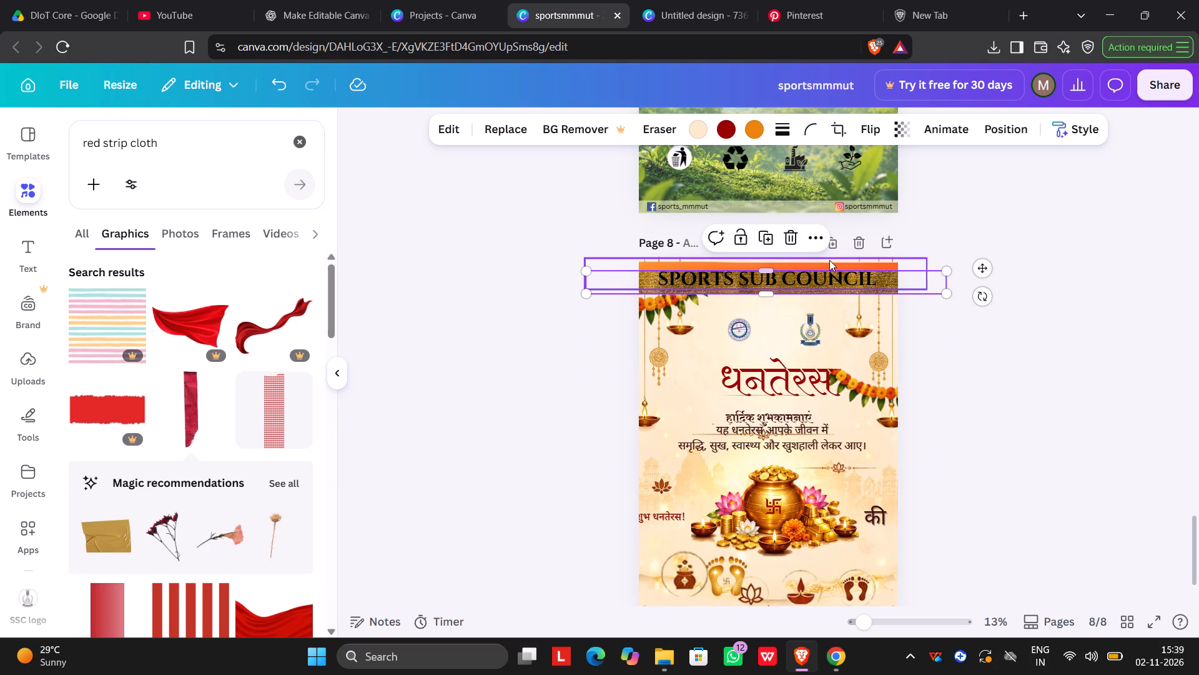
Extend the orange header strip upward past the top edge of page 8.
{"action": "left_click", "coordinate": [829, 261]}
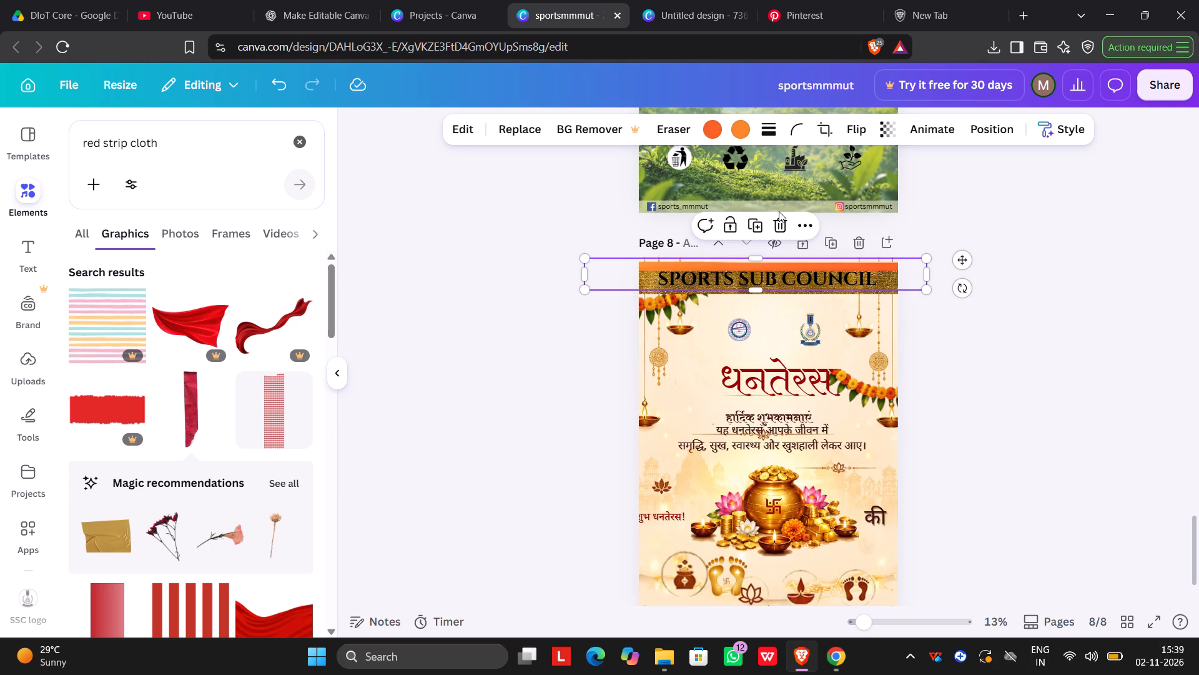
{"action": "left_click_drag", "start_coordinate": [816, 259], "coordinate": [816, 266]}
{"action": "left_click_drag", "start_coordinate": [816, 266], "coordinate": [800, 246]}
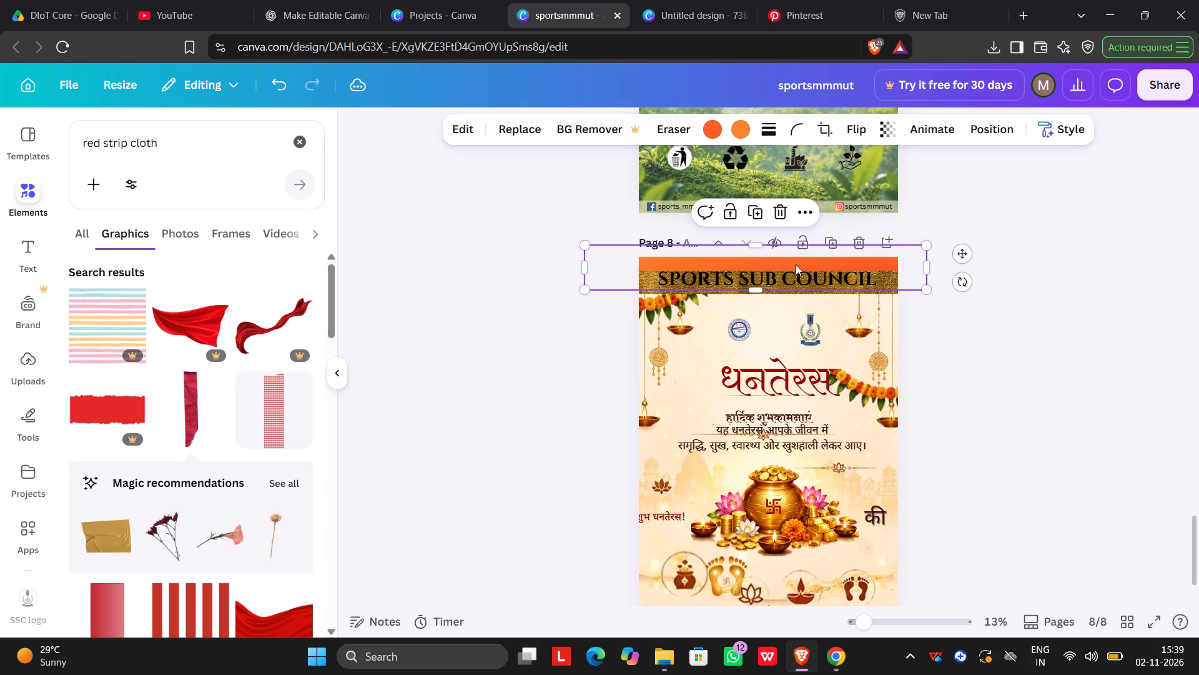
Move the orange strip down from the header of page 8 so it lies behind the धनतेरस title.
{"action": "left_click_drag", "start_coordinate": [796, 263], "coordinate": [786, 384]}
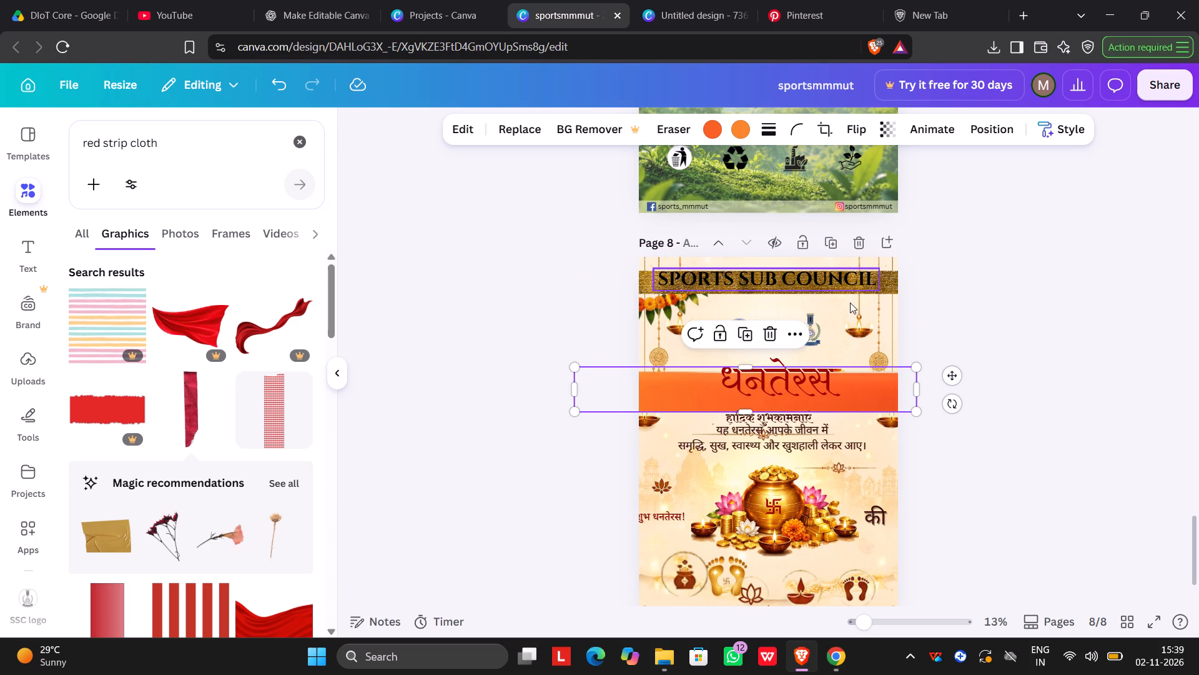
Raise the gold band slightly toward the top edge of page 8 and centre the SPORTS SUB COUNCIL text vertically on it.
{"action": "left_click_drag", "start_coordinate": [886, 286], "coordinate": [885, 279]}
{"action": "left_click", "coordinate": [1040, 253]}
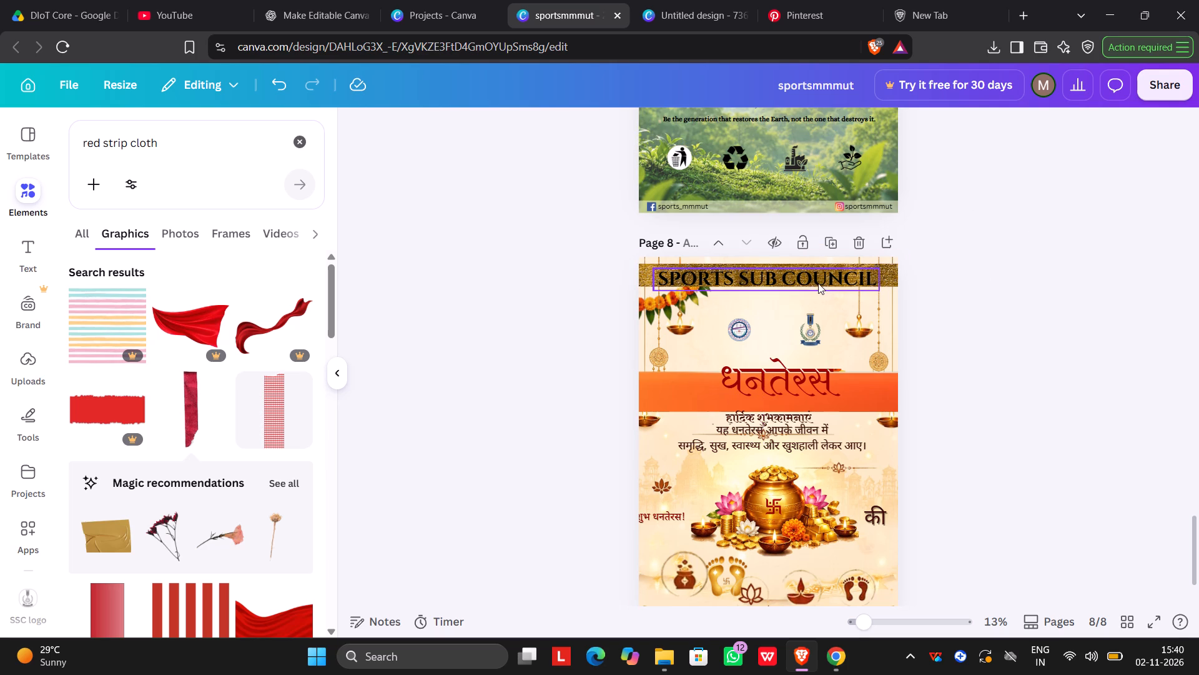
{"action": "left_click", "coordinate": [814, 281]}
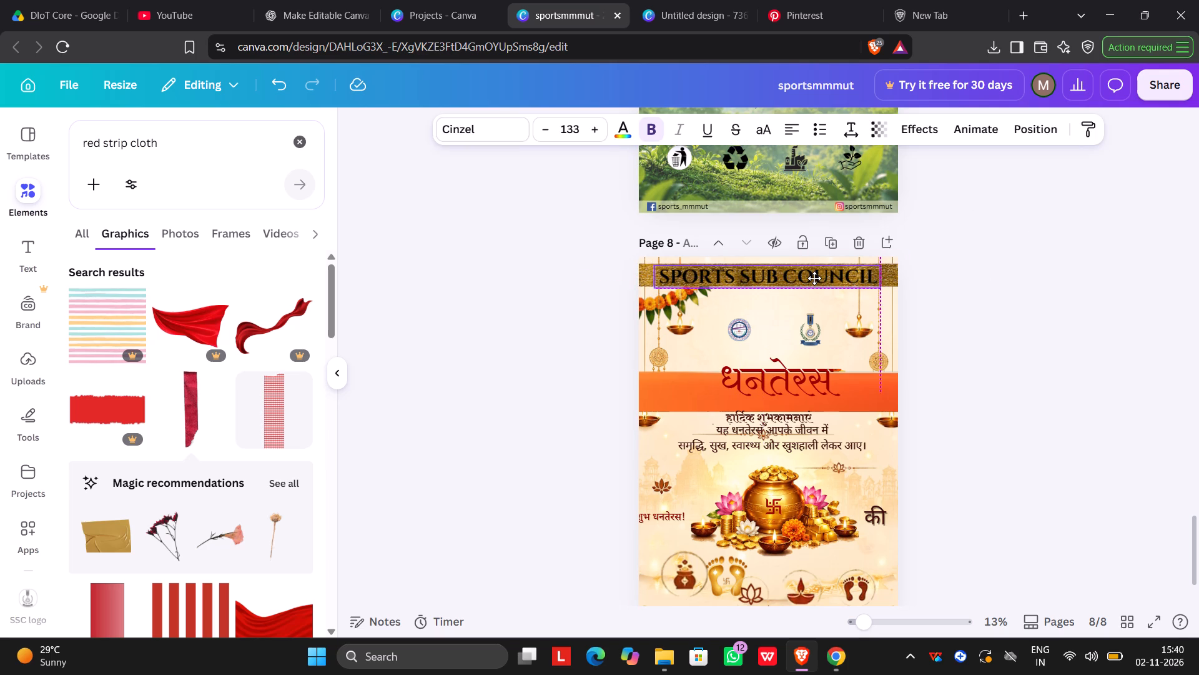
{"action": "left_click", "coordinate": [991, 255]}
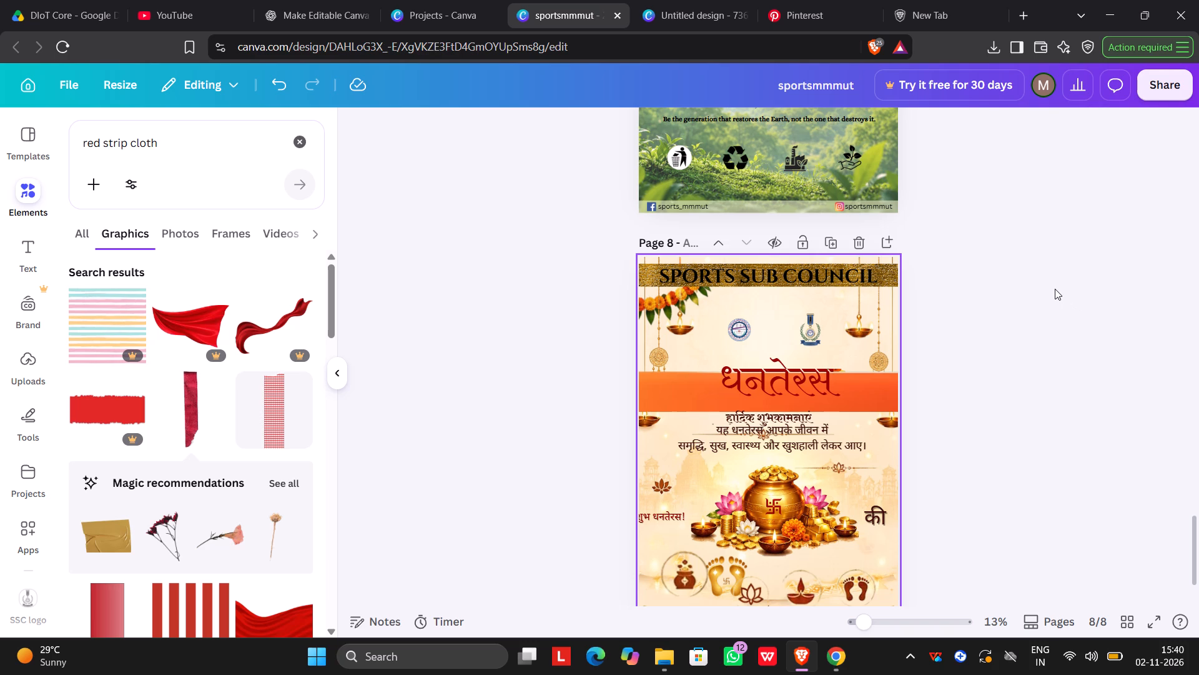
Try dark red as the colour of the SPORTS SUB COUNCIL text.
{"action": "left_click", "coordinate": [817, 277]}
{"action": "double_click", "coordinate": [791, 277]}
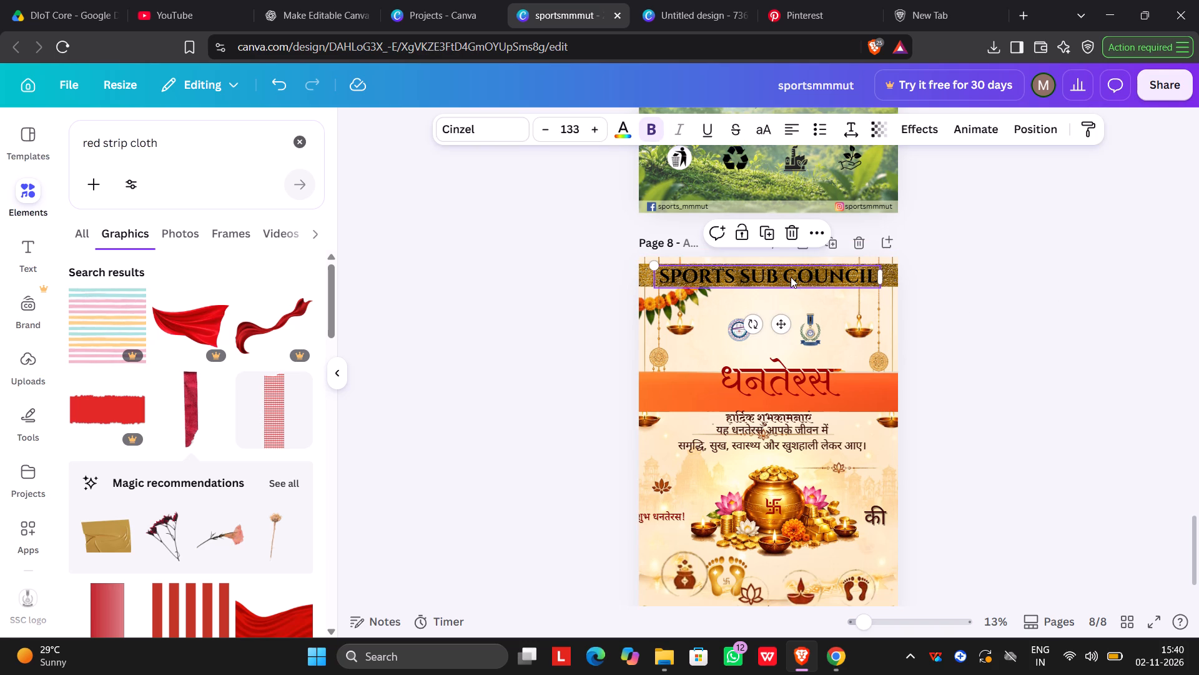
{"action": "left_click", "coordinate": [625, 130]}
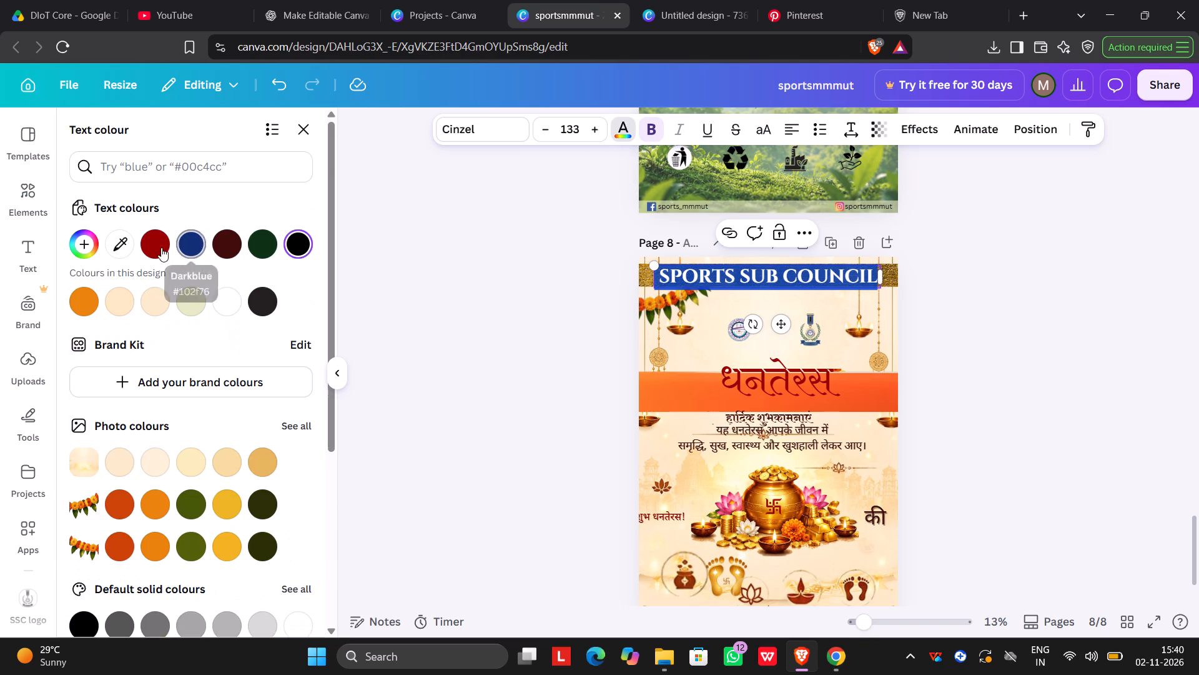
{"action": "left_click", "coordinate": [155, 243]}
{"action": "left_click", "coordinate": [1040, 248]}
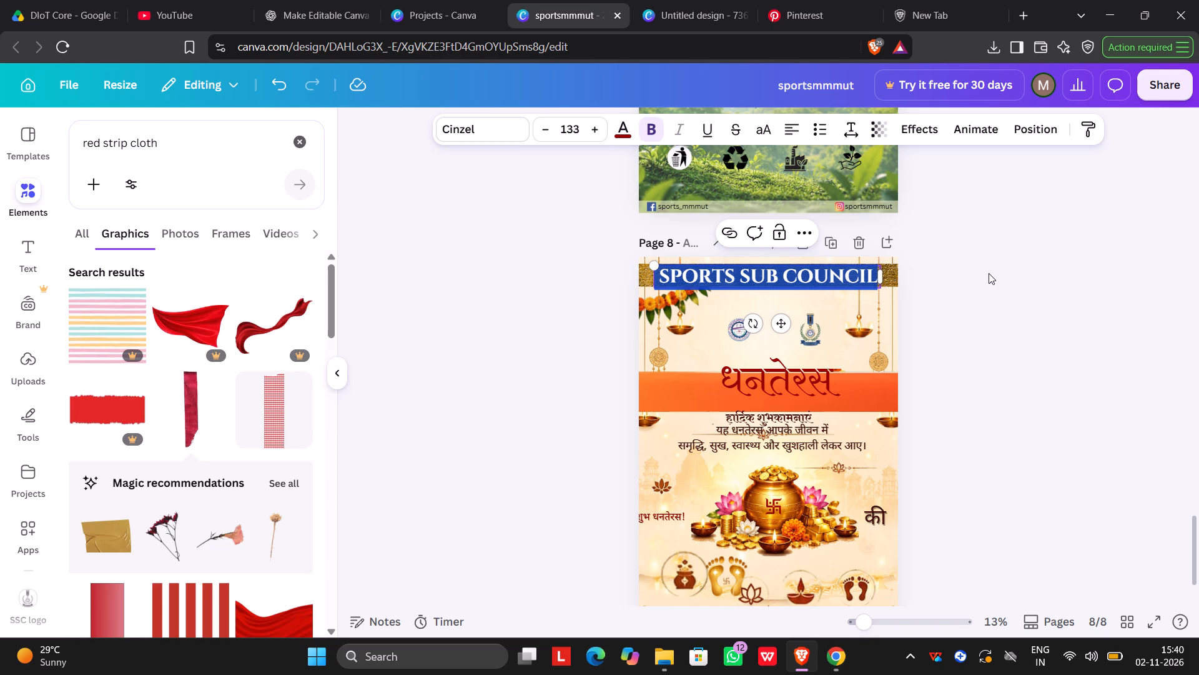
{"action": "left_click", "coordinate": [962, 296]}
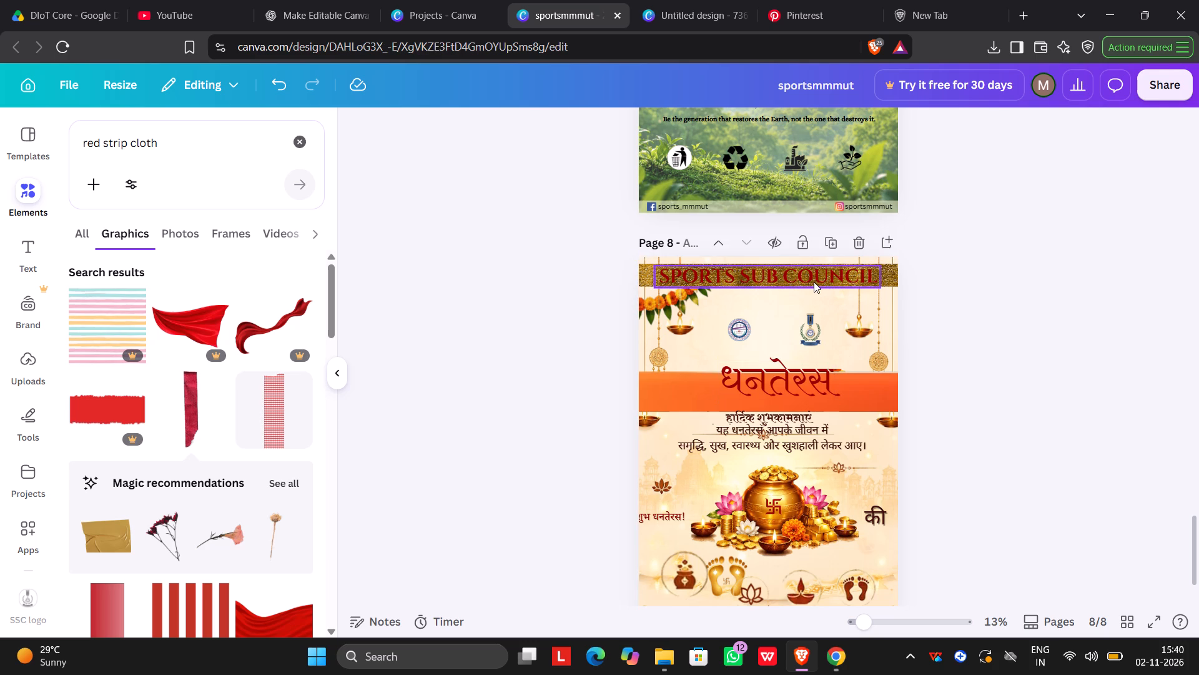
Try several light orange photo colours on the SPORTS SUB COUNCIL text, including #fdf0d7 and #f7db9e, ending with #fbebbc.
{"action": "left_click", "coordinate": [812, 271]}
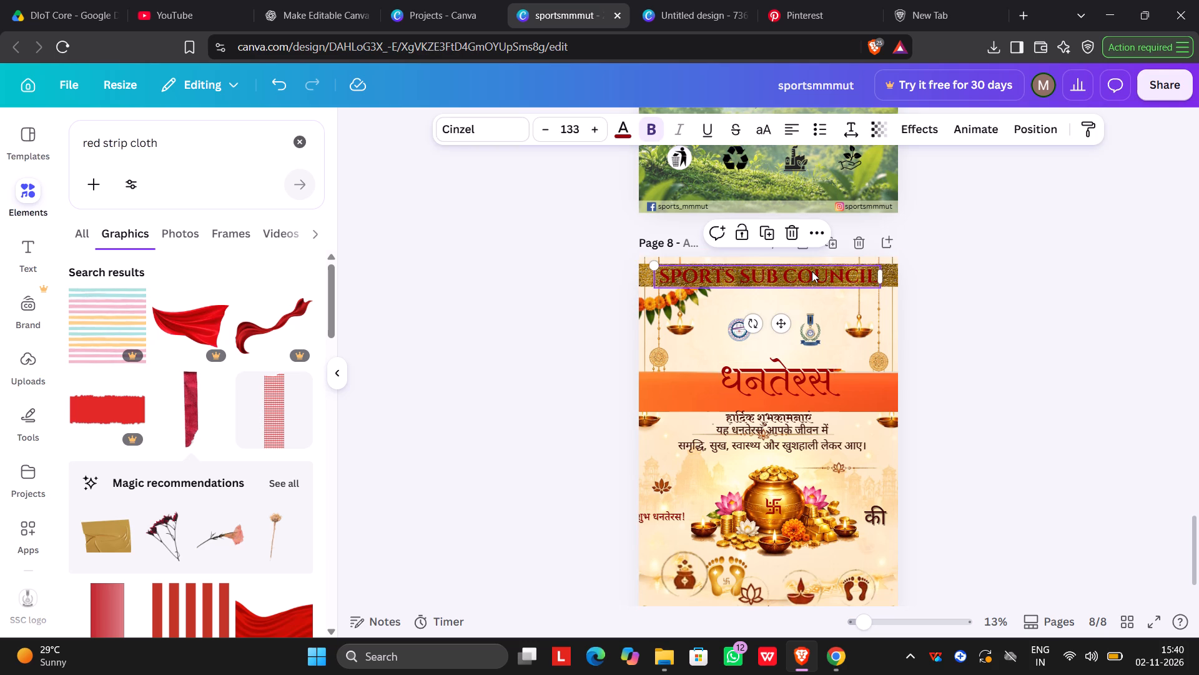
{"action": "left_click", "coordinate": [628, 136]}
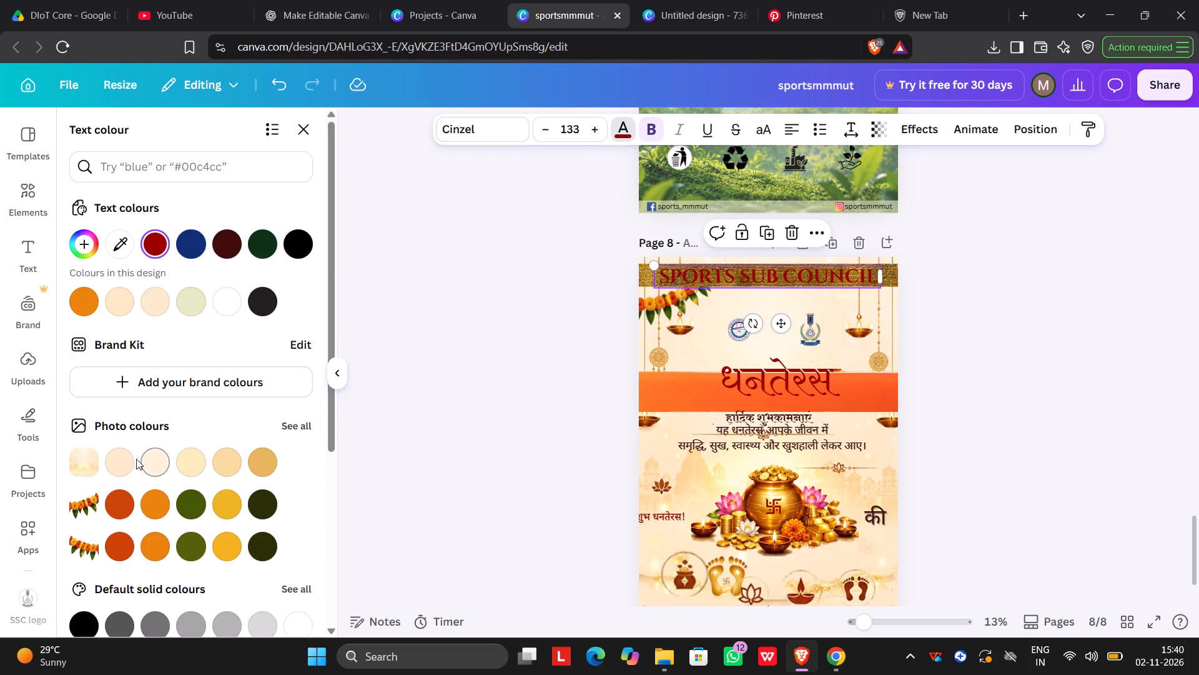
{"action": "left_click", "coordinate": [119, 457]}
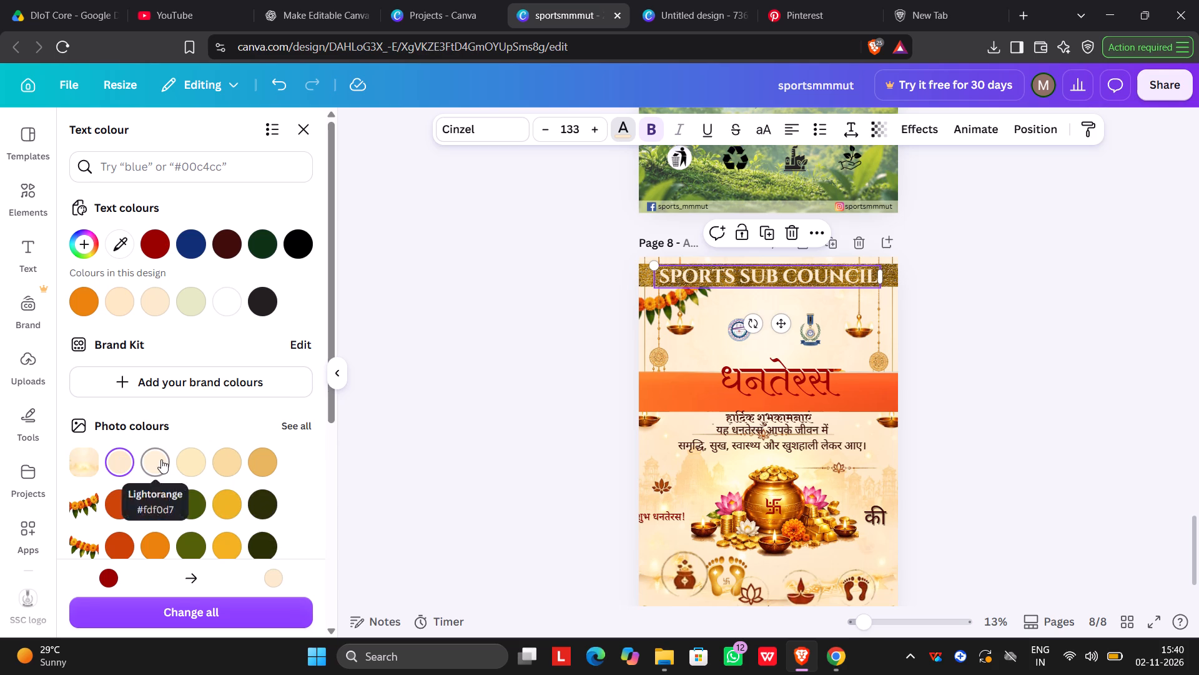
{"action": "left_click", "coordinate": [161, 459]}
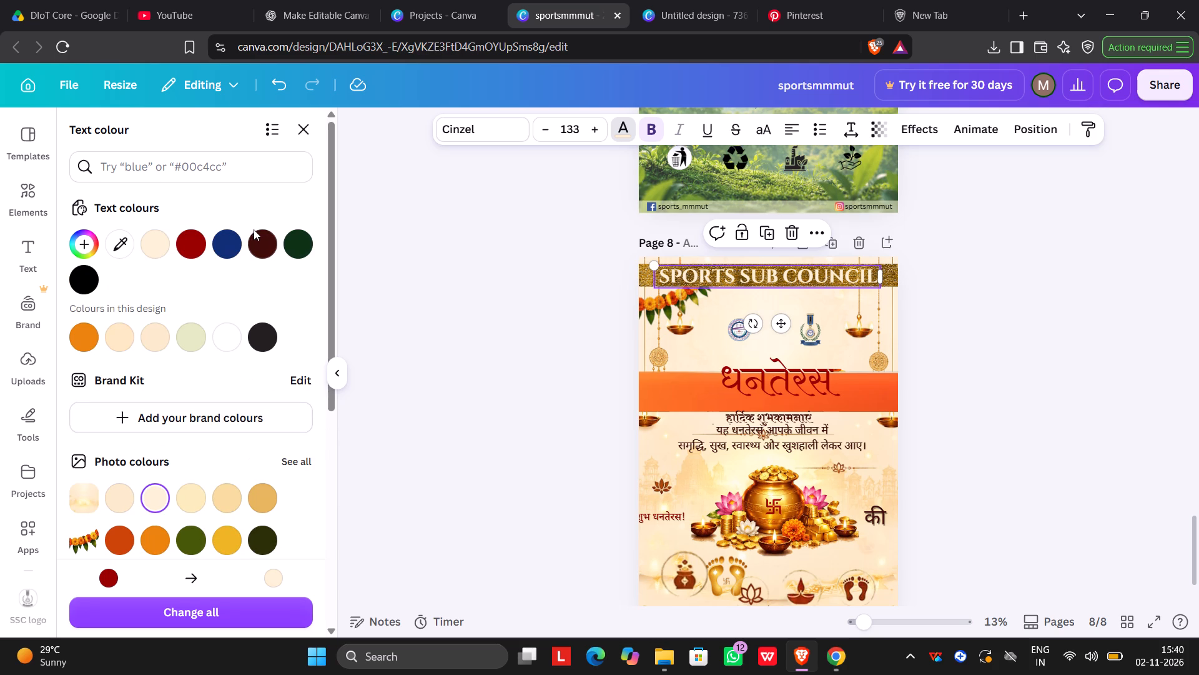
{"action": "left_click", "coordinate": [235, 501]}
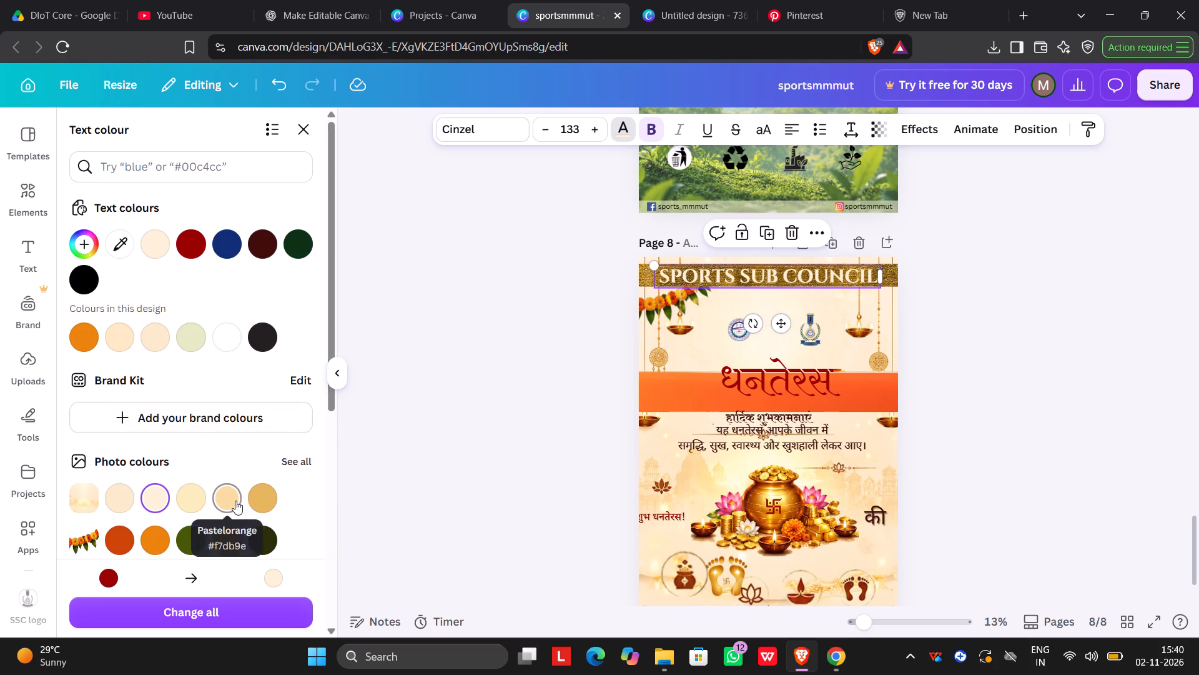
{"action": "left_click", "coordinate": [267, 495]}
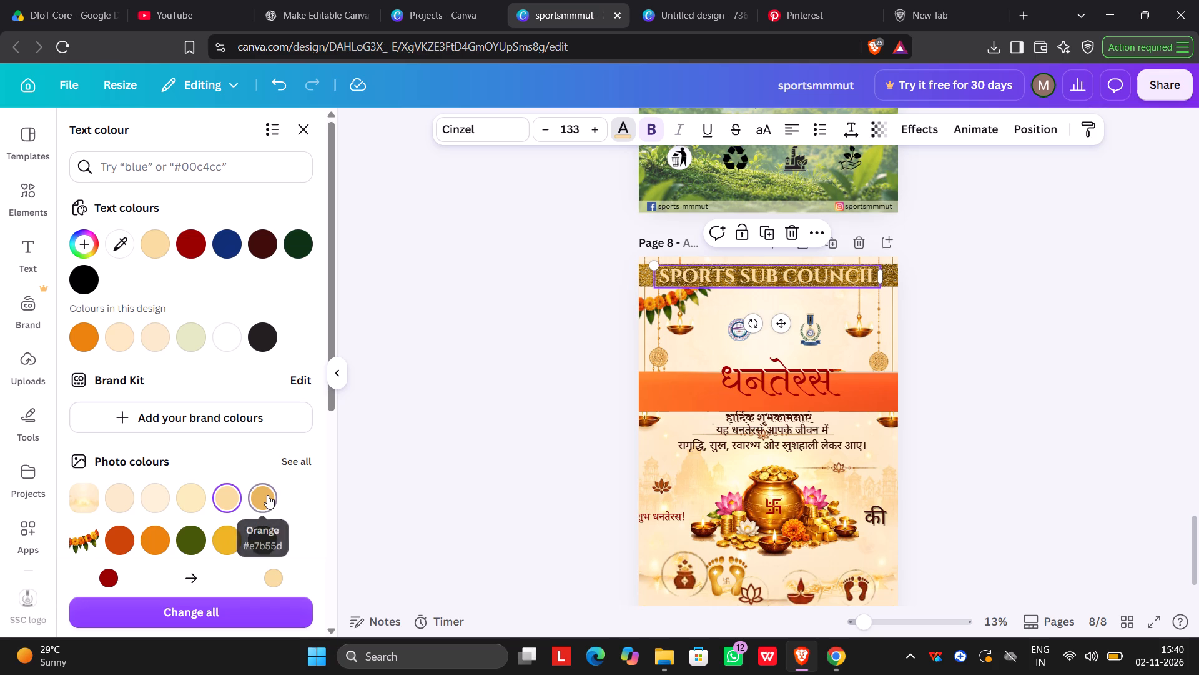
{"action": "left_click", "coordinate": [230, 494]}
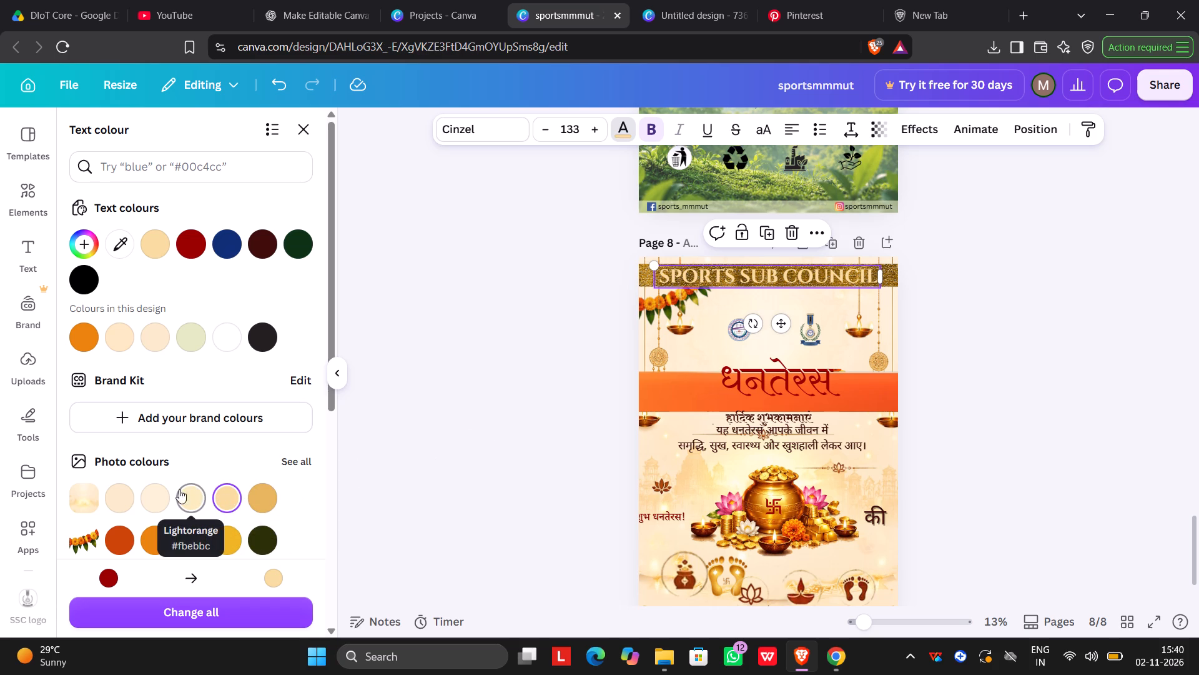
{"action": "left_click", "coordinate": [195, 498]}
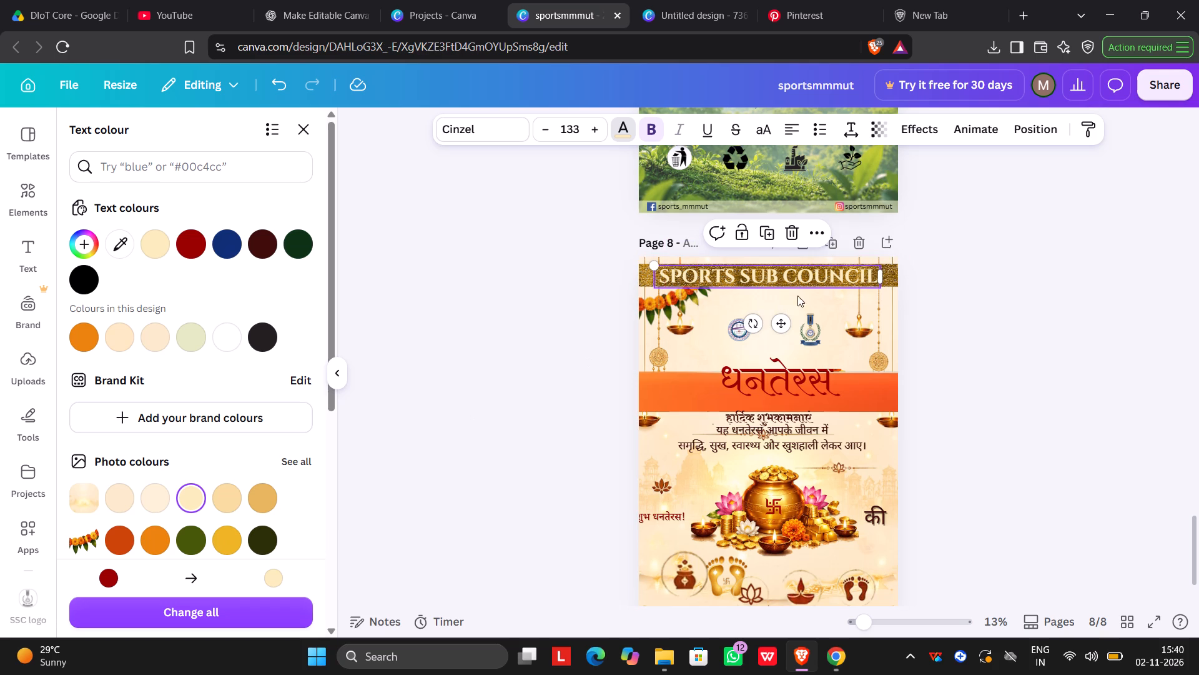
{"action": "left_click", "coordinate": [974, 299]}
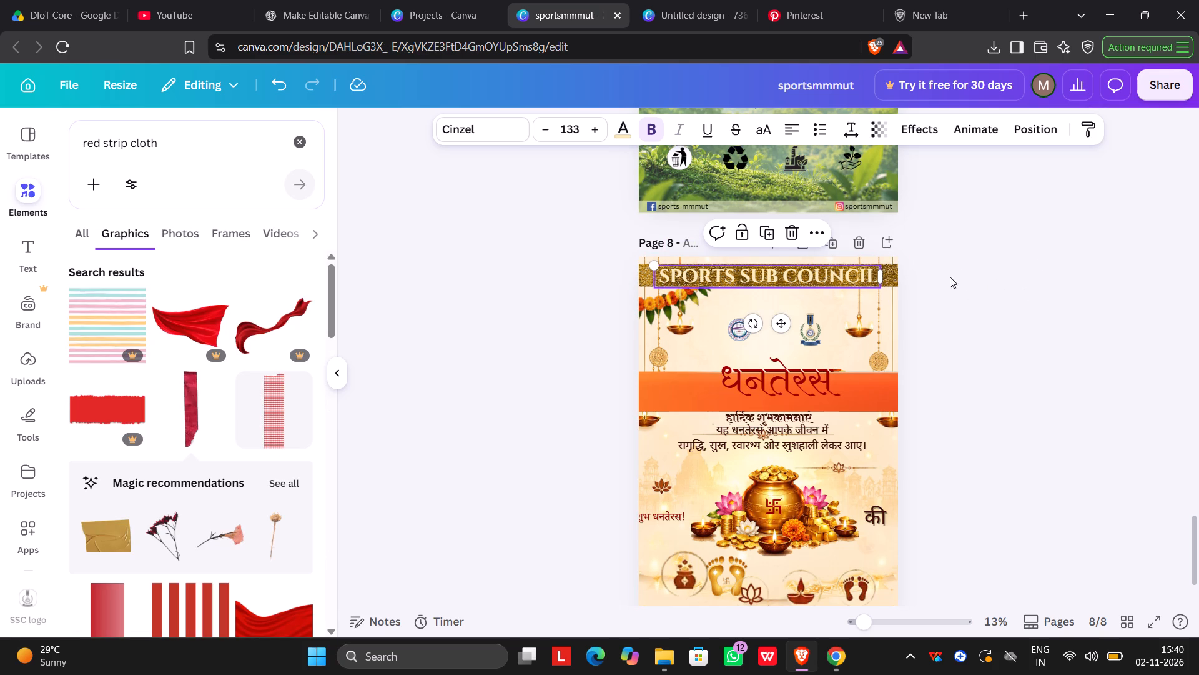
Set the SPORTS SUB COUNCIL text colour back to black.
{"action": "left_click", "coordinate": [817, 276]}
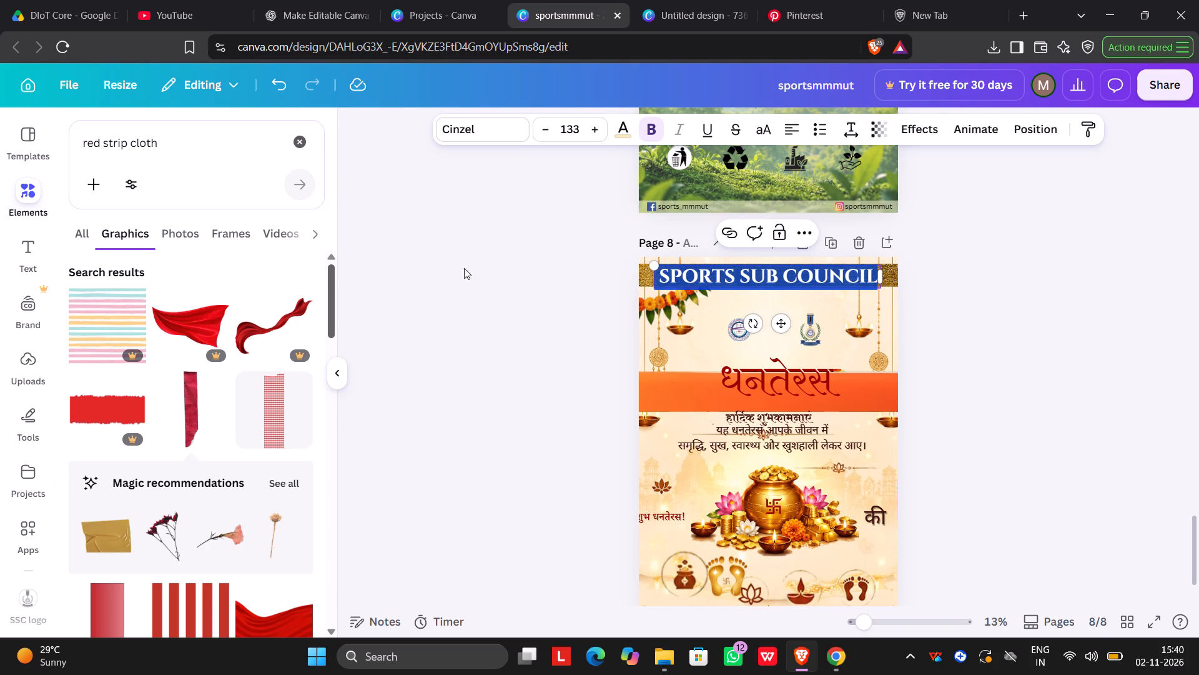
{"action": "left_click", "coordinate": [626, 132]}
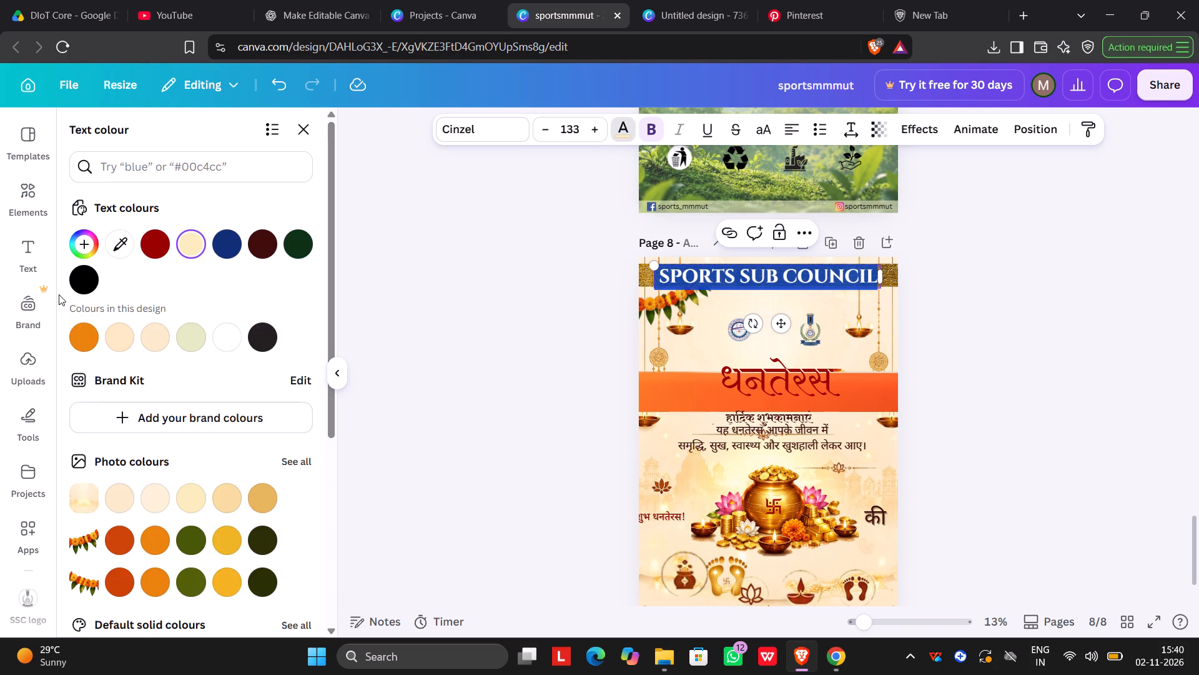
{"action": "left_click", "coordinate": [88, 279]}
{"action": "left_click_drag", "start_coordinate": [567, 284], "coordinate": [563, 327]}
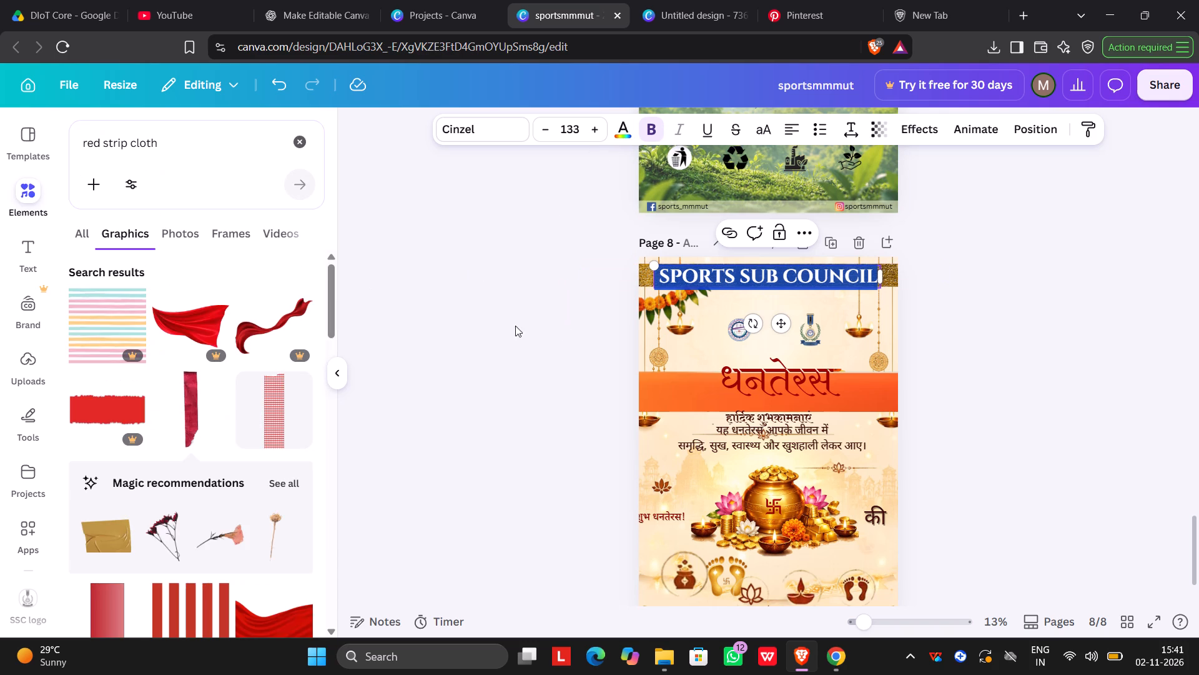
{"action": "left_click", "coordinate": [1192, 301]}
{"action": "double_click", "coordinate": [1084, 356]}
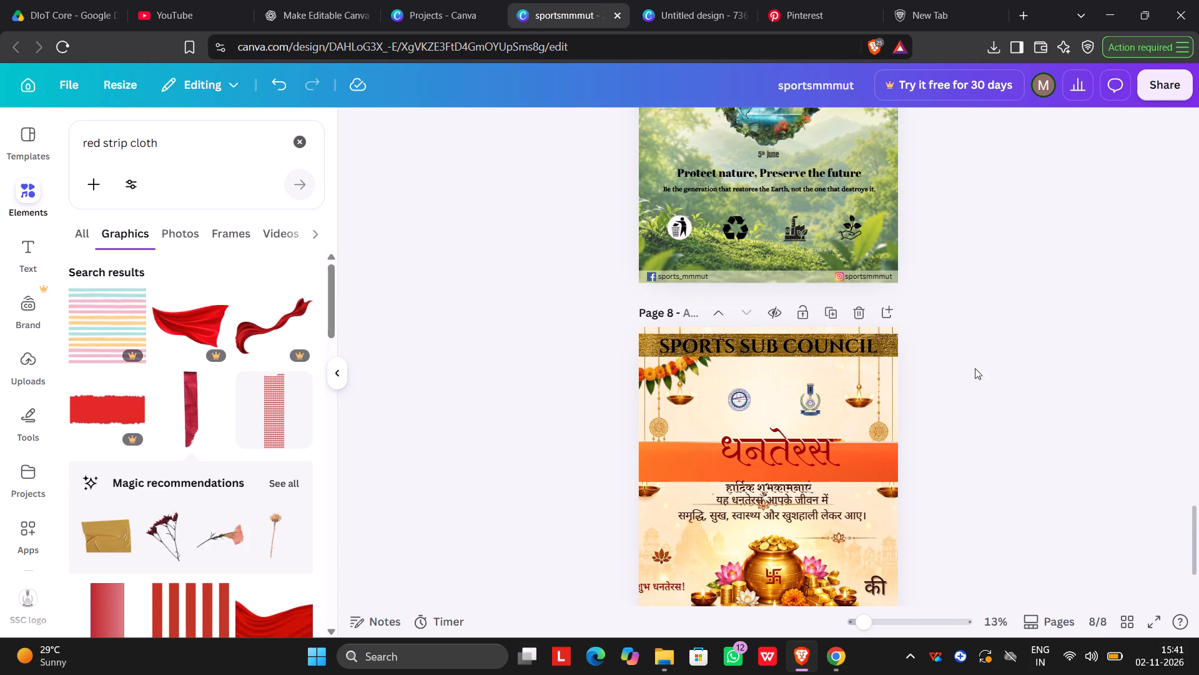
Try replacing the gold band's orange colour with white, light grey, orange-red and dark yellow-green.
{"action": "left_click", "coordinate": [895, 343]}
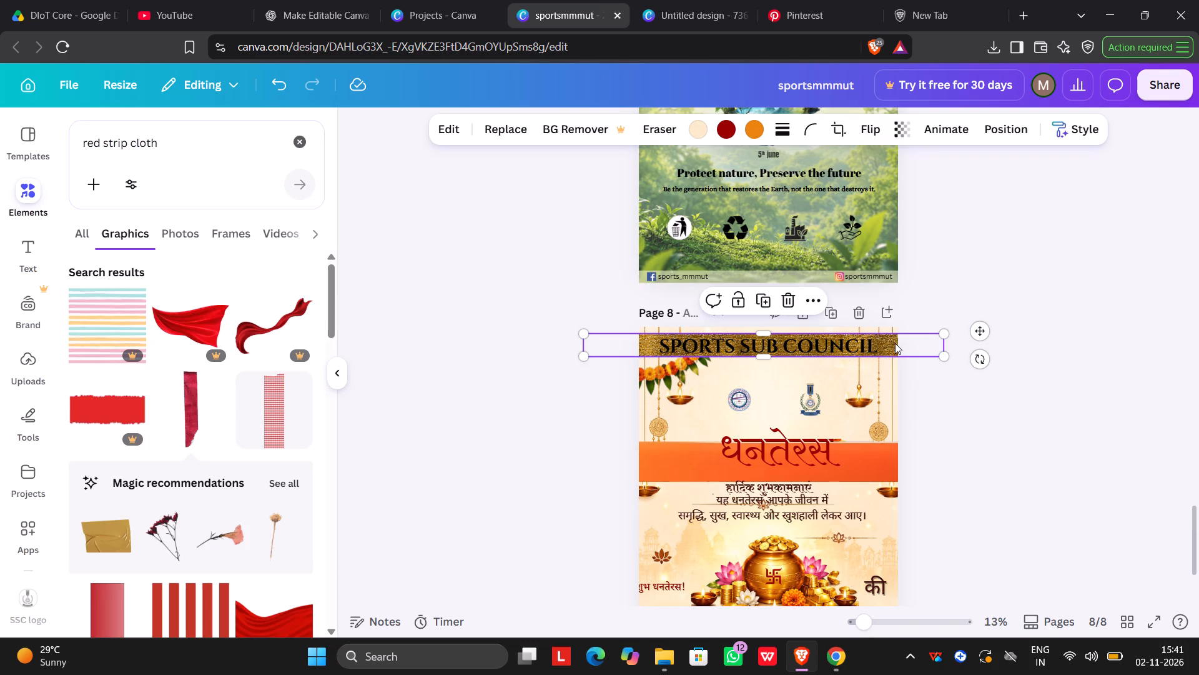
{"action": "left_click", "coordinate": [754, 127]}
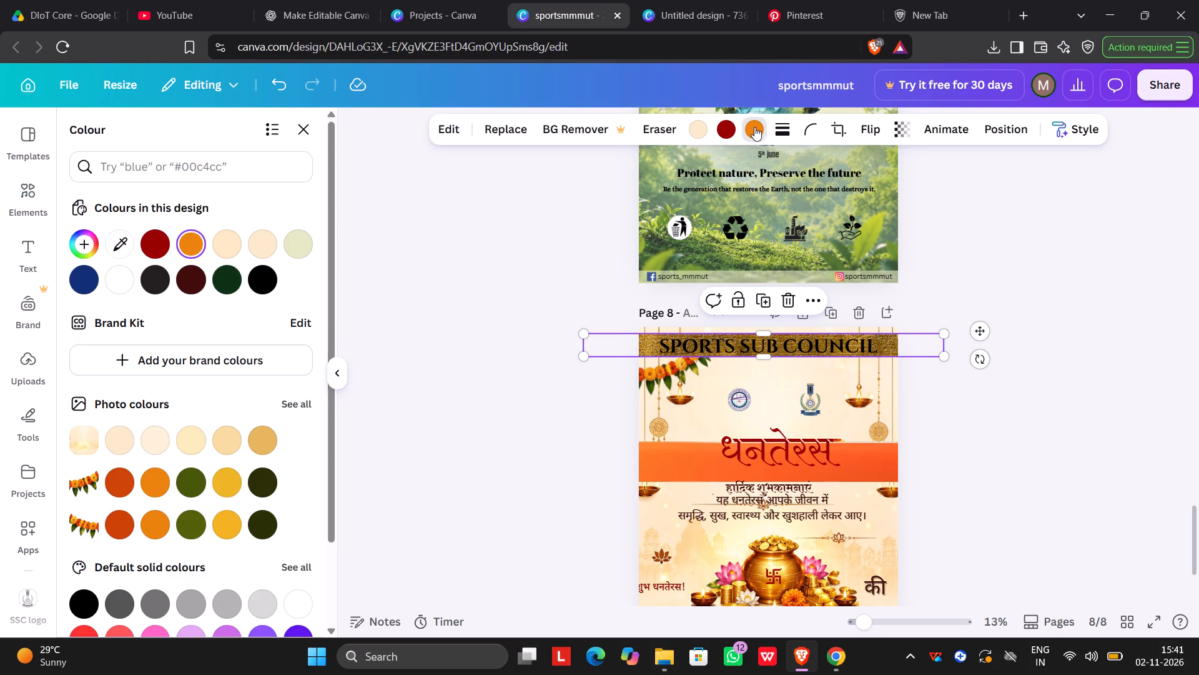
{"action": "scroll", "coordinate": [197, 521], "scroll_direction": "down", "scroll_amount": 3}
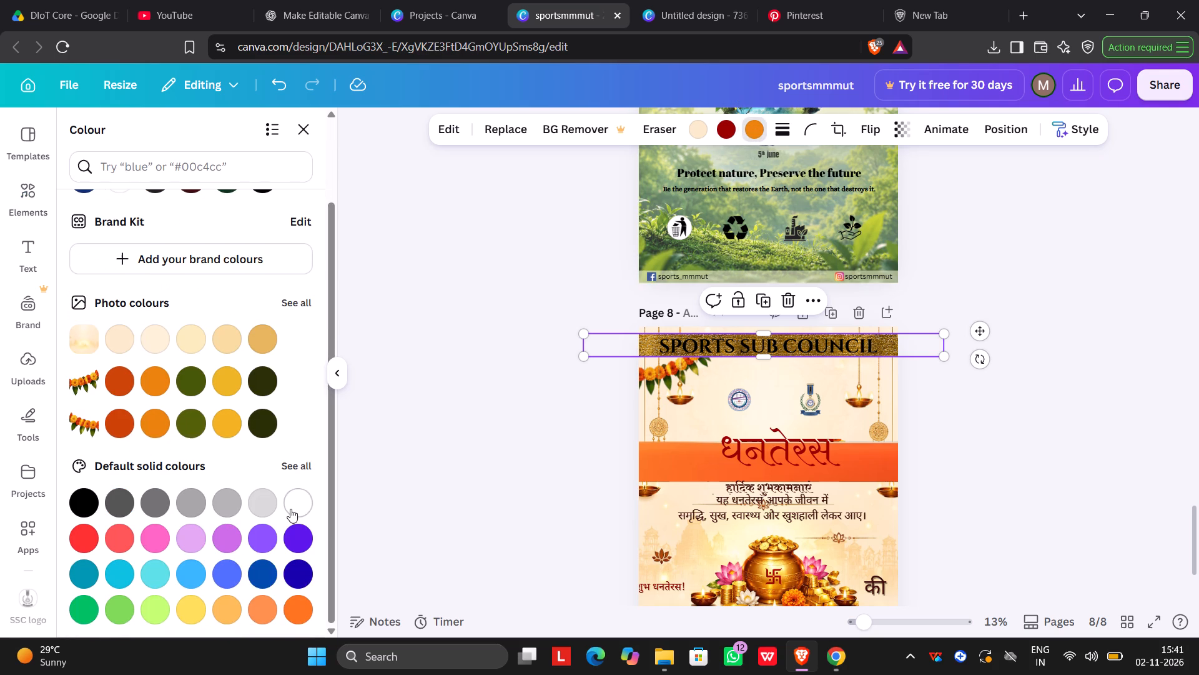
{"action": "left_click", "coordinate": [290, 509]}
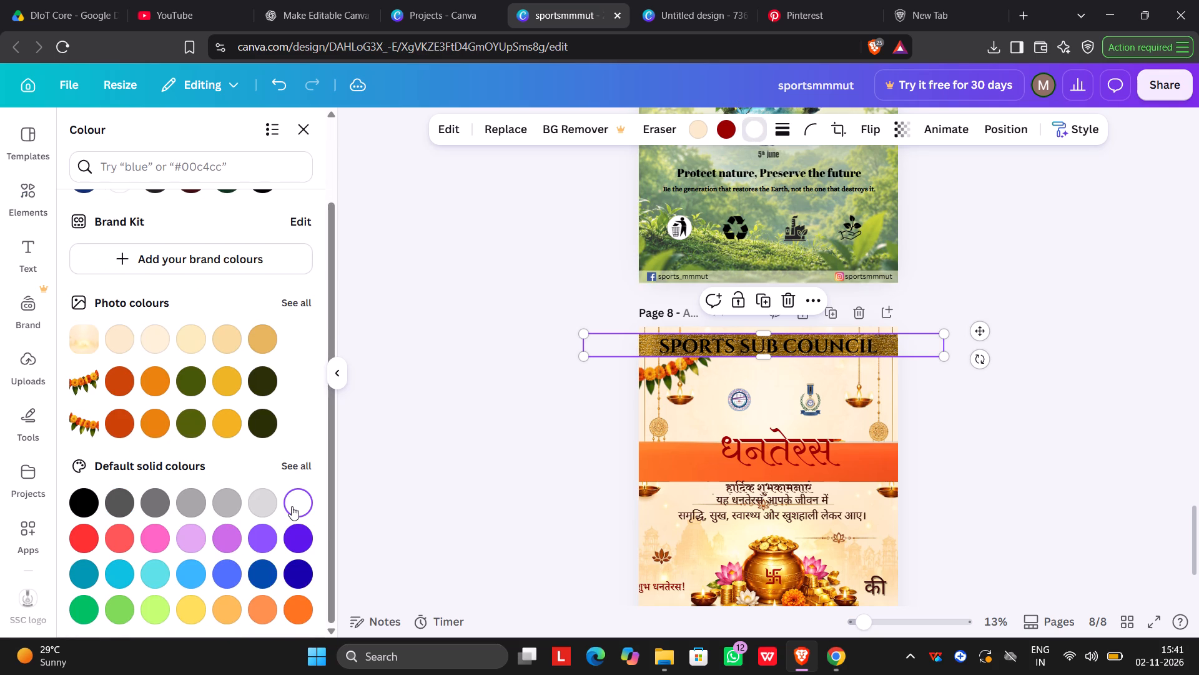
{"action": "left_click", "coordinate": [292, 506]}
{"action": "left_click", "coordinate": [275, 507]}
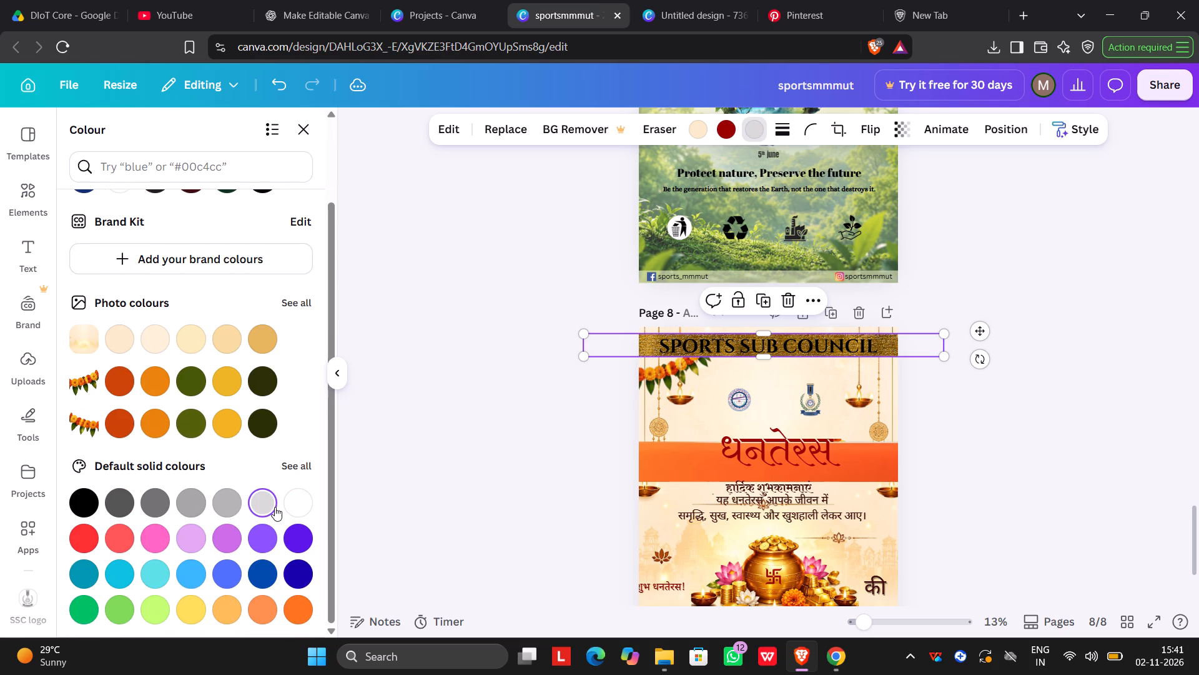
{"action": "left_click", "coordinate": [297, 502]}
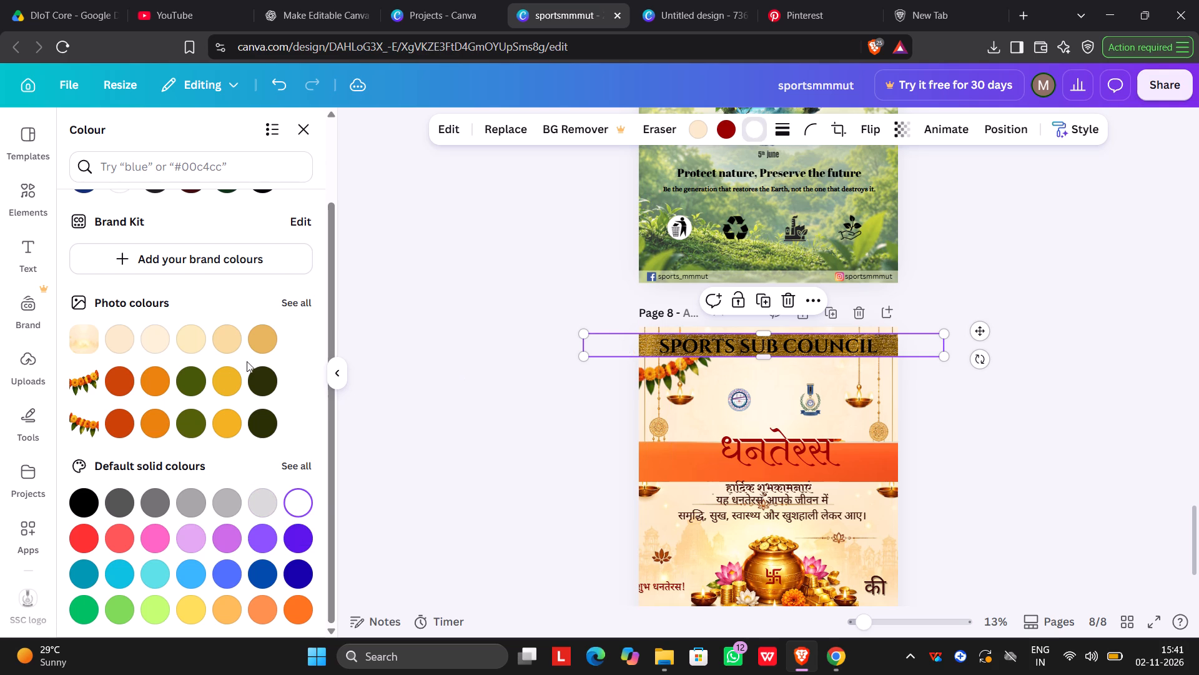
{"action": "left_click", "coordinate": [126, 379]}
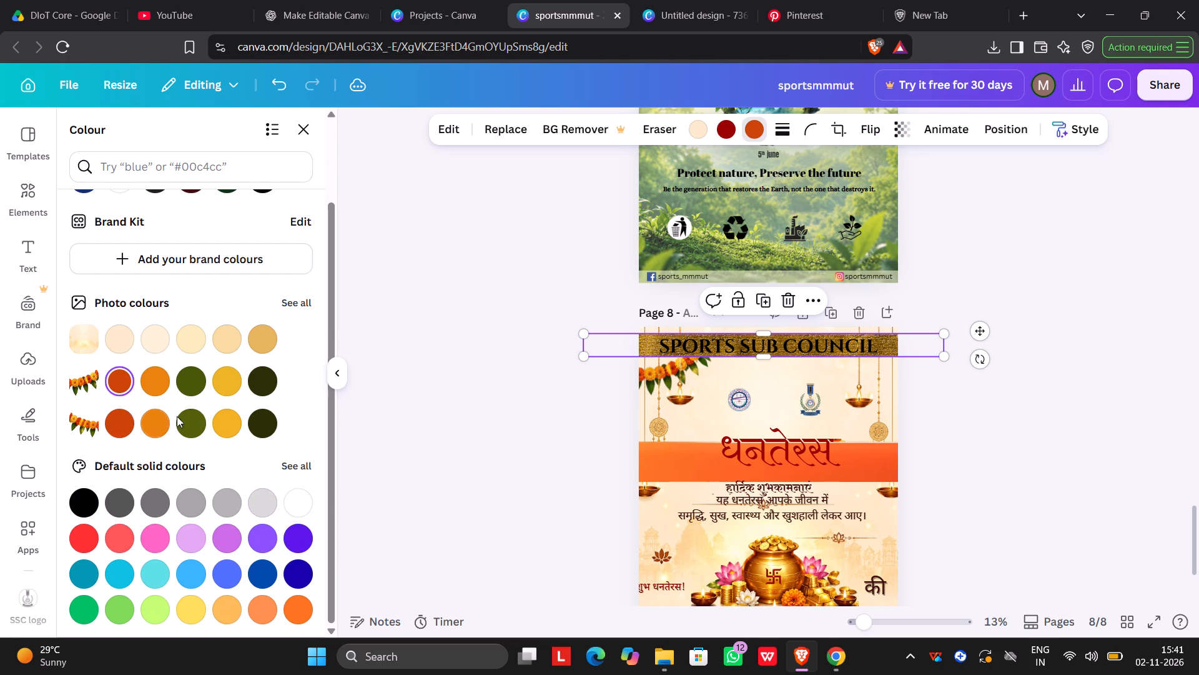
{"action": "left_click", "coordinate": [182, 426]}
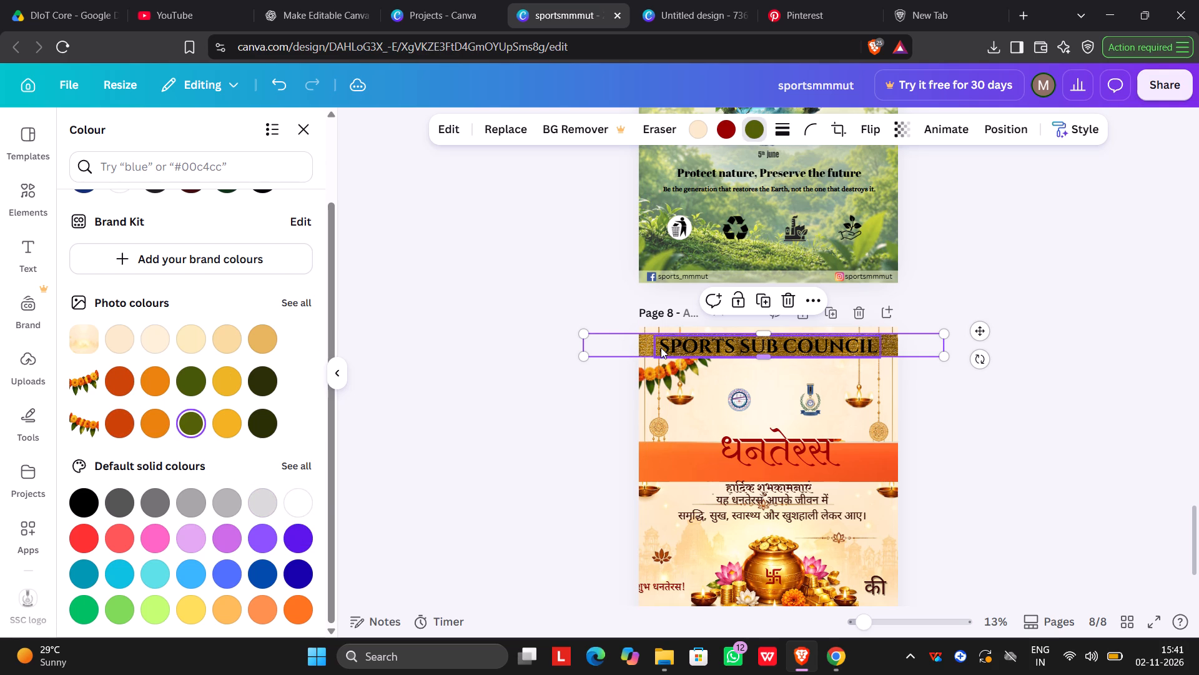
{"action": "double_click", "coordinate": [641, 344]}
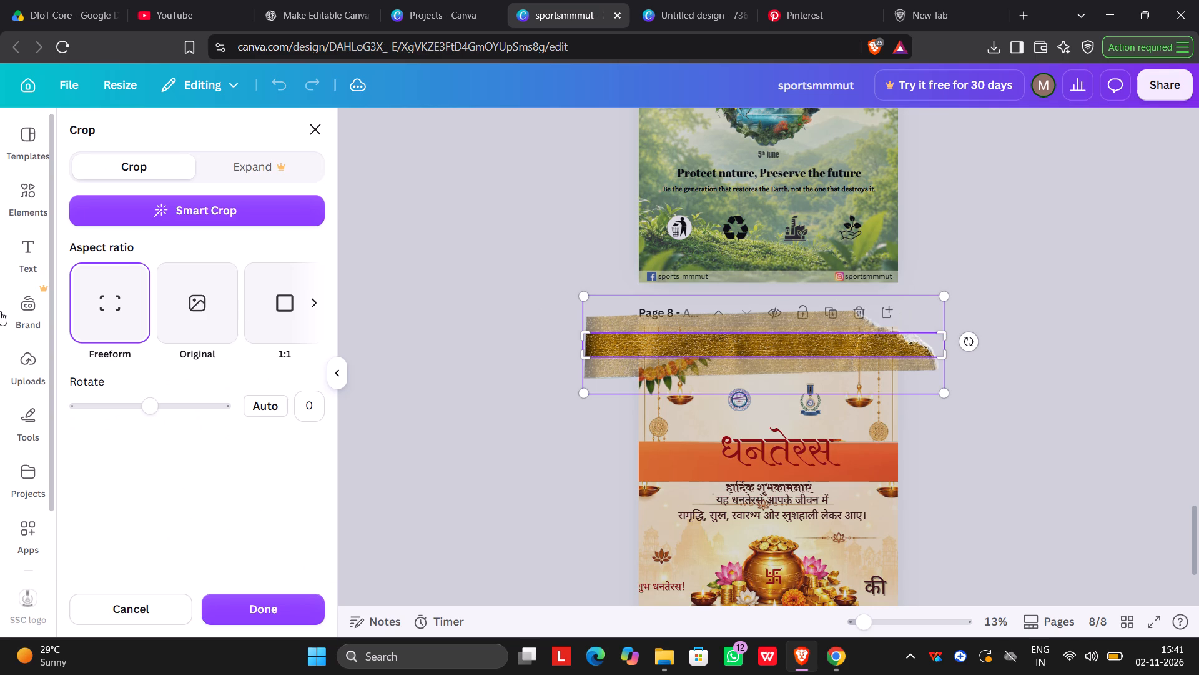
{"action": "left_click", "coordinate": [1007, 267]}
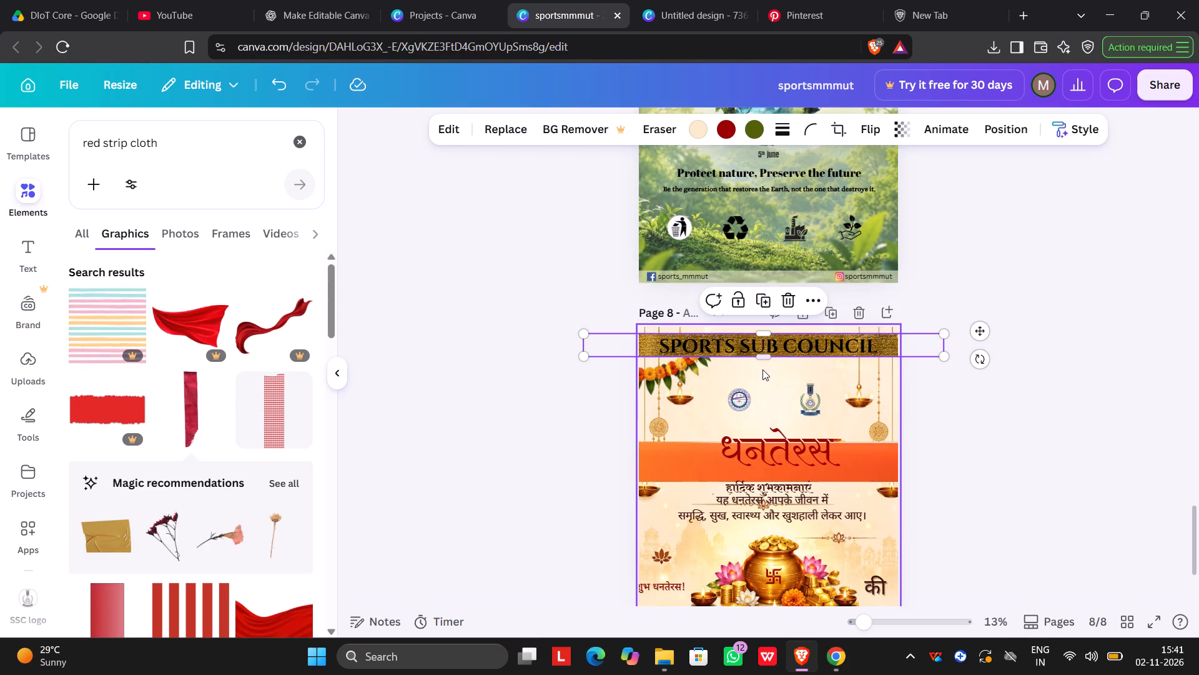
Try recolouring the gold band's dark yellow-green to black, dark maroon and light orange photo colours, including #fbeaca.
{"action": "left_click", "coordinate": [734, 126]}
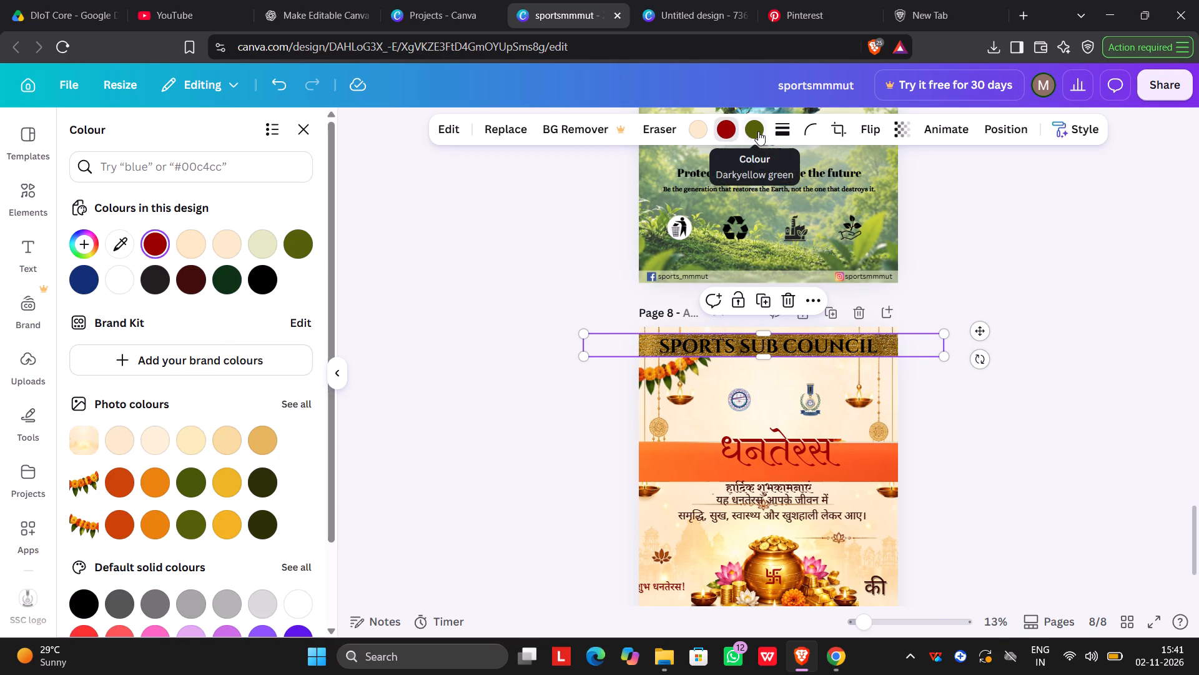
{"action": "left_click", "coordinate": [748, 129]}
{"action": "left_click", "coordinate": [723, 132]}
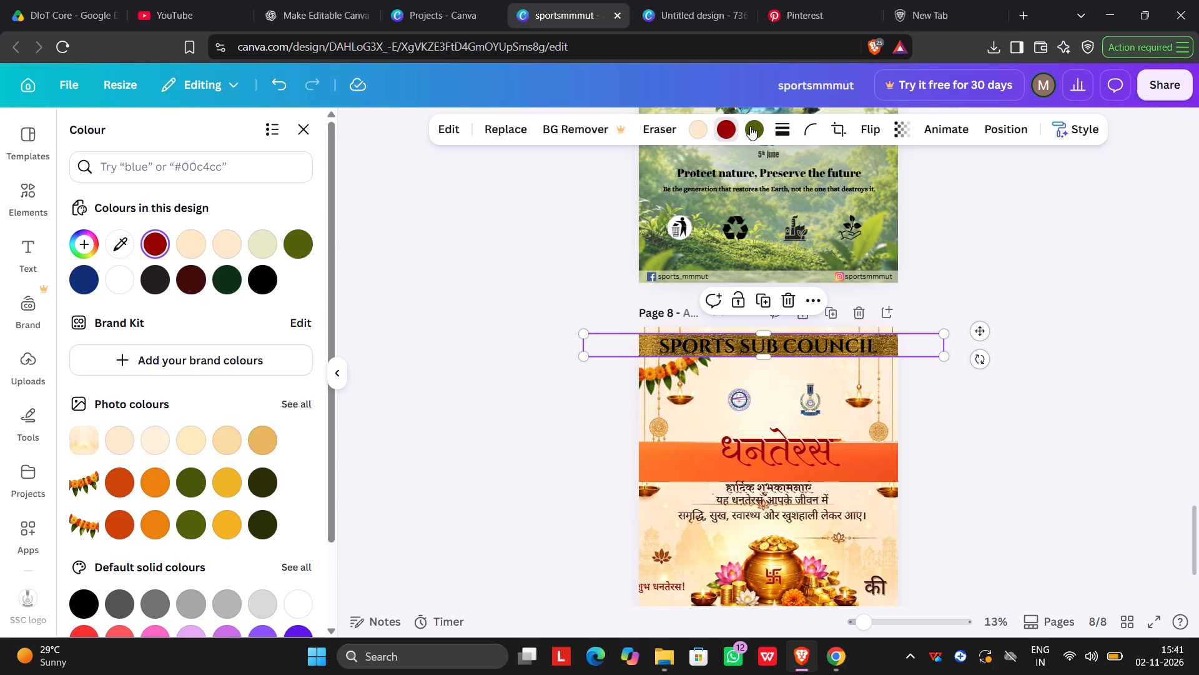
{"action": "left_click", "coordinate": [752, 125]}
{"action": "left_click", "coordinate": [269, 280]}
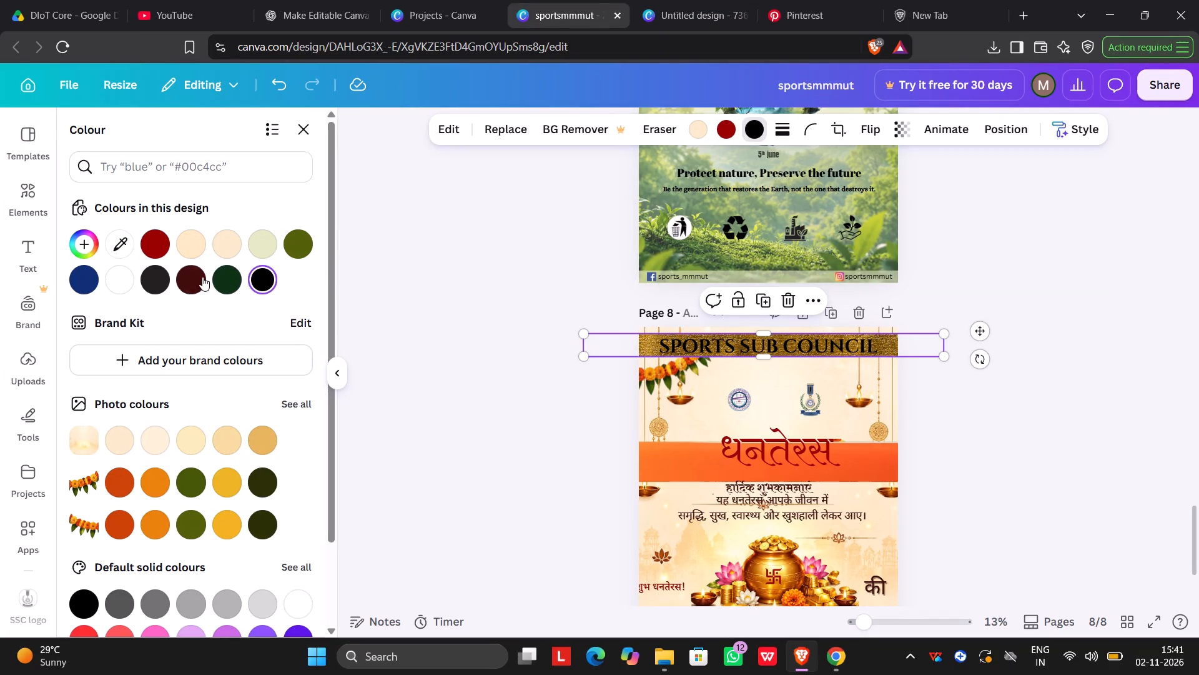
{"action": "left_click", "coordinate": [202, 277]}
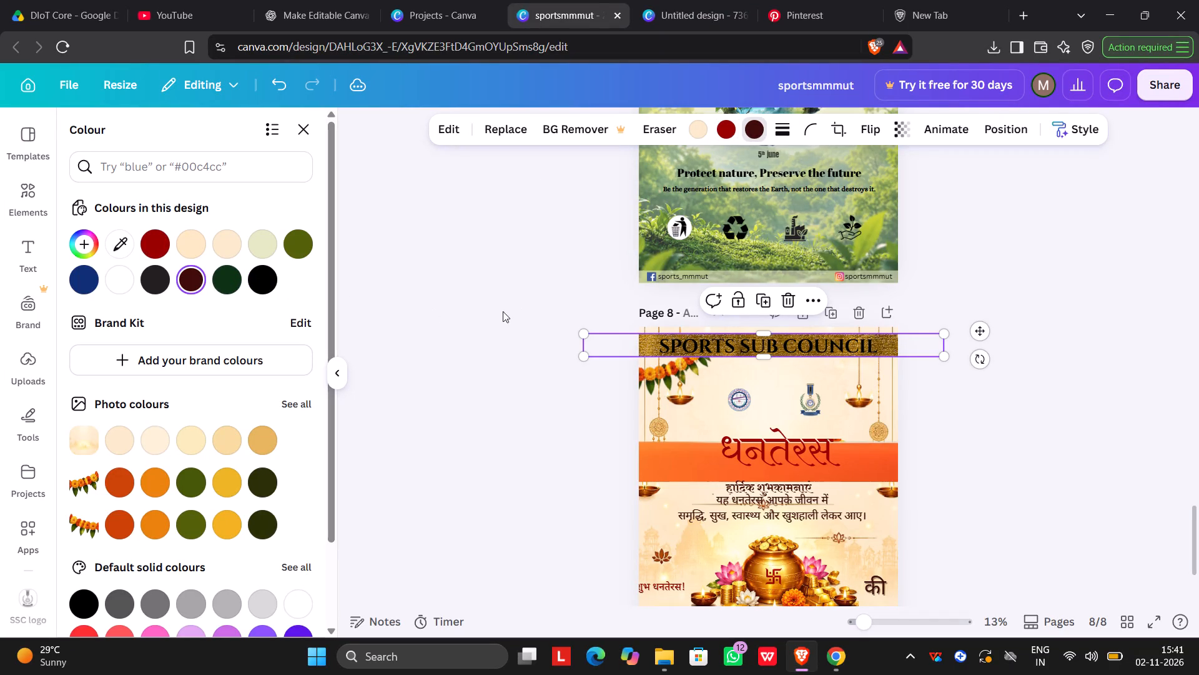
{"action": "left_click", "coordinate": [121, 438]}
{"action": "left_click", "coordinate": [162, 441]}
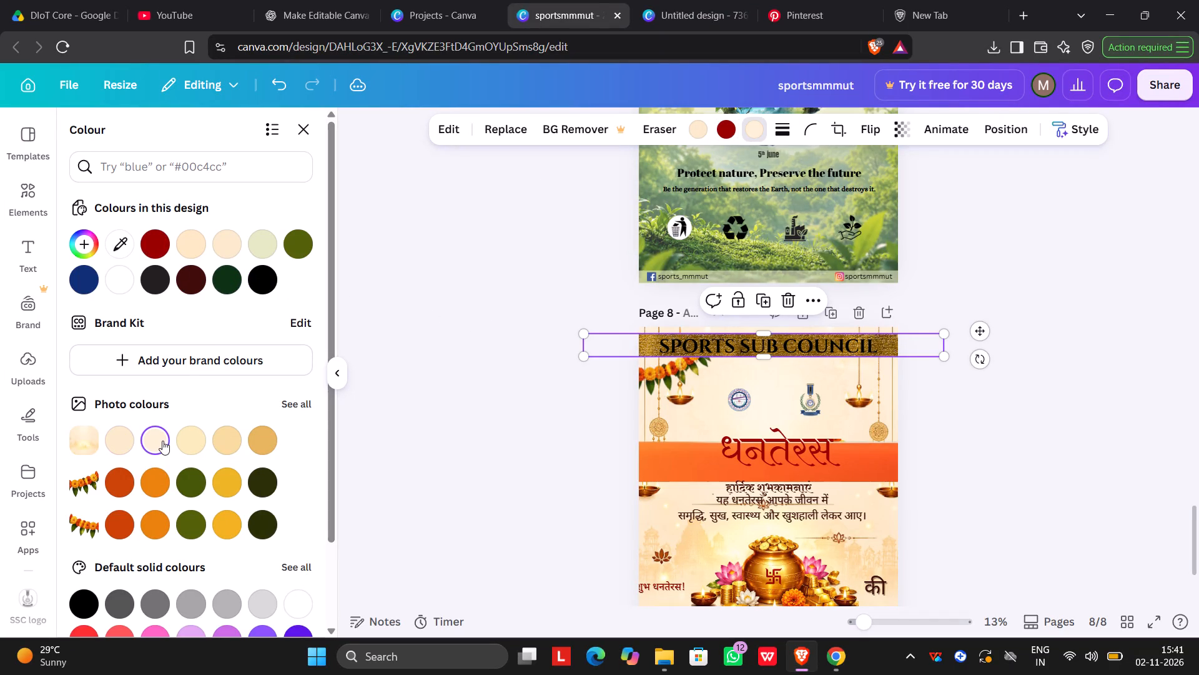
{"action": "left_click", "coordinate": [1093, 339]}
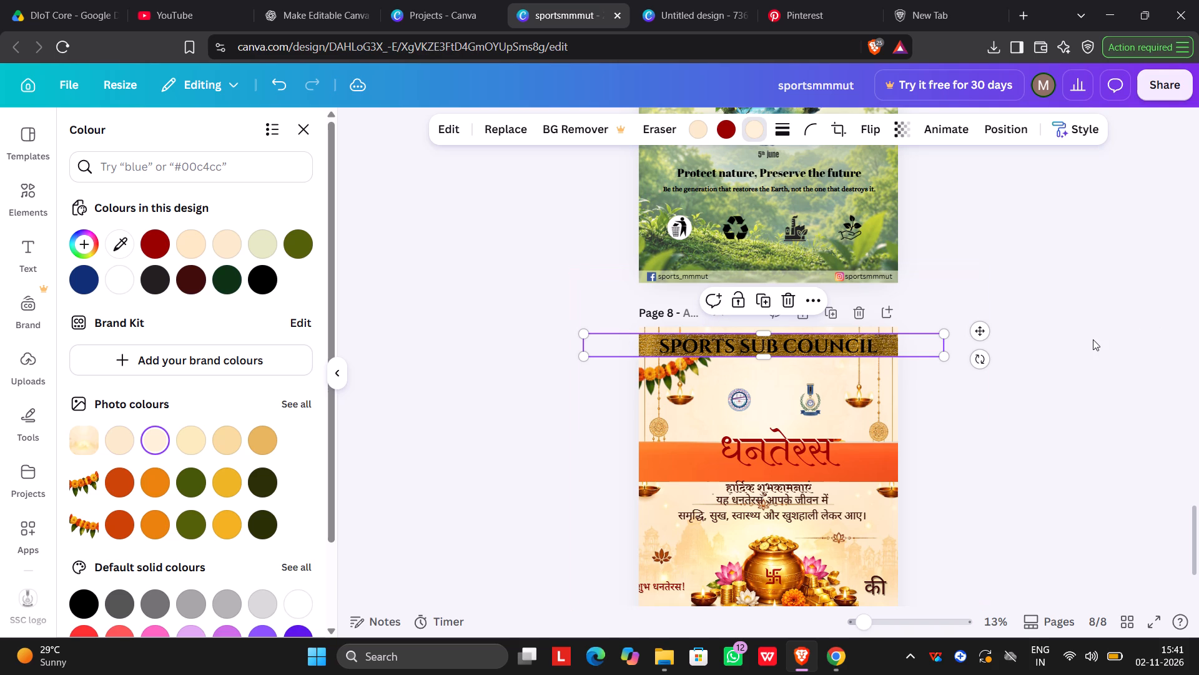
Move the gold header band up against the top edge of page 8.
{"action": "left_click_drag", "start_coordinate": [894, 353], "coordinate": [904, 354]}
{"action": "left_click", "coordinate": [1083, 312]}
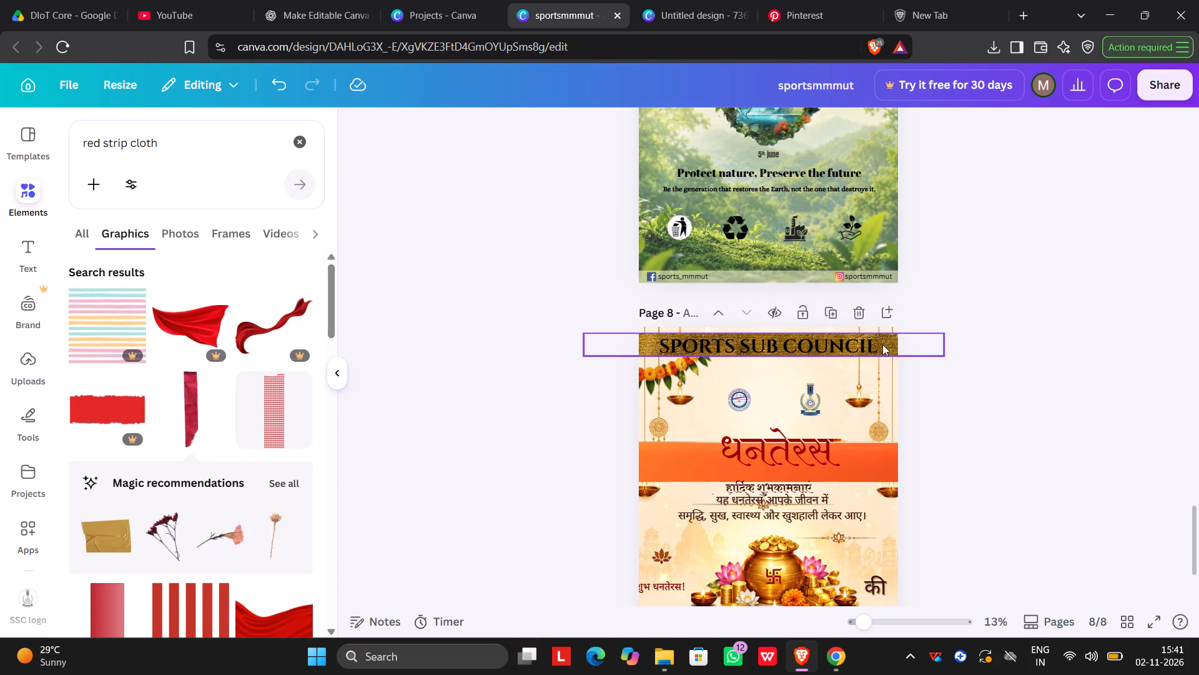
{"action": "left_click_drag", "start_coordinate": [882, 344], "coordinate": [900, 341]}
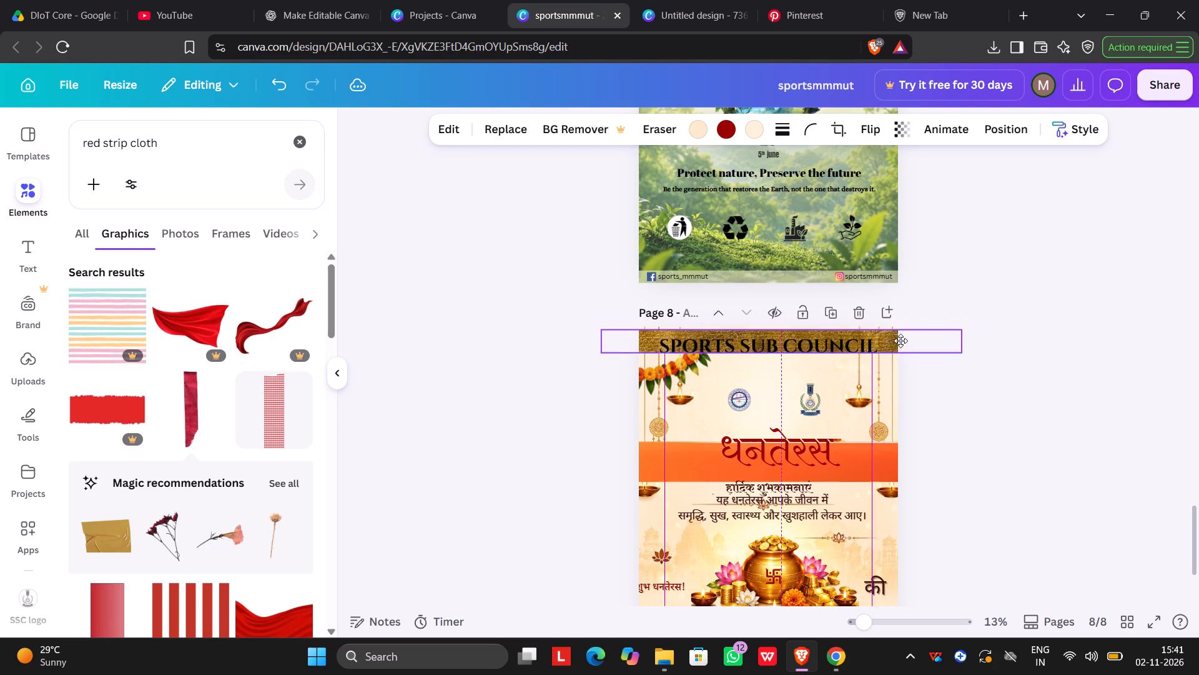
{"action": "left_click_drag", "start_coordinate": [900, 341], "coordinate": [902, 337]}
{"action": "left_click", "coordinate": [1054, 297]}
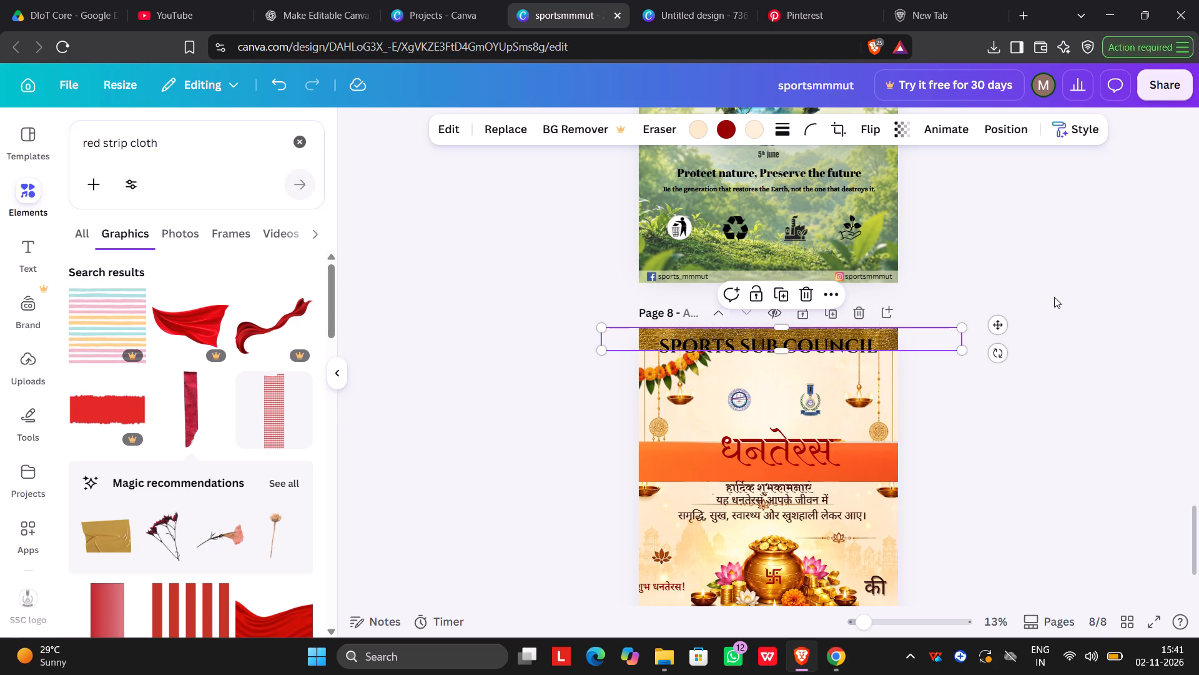
Move the SPORTS SUB COUNCIL text slightly up so it sits centred over the gold band.
{"action": "left_click_drag", "start_coordinate": [832, 349], "coordinate": [838, 342]}
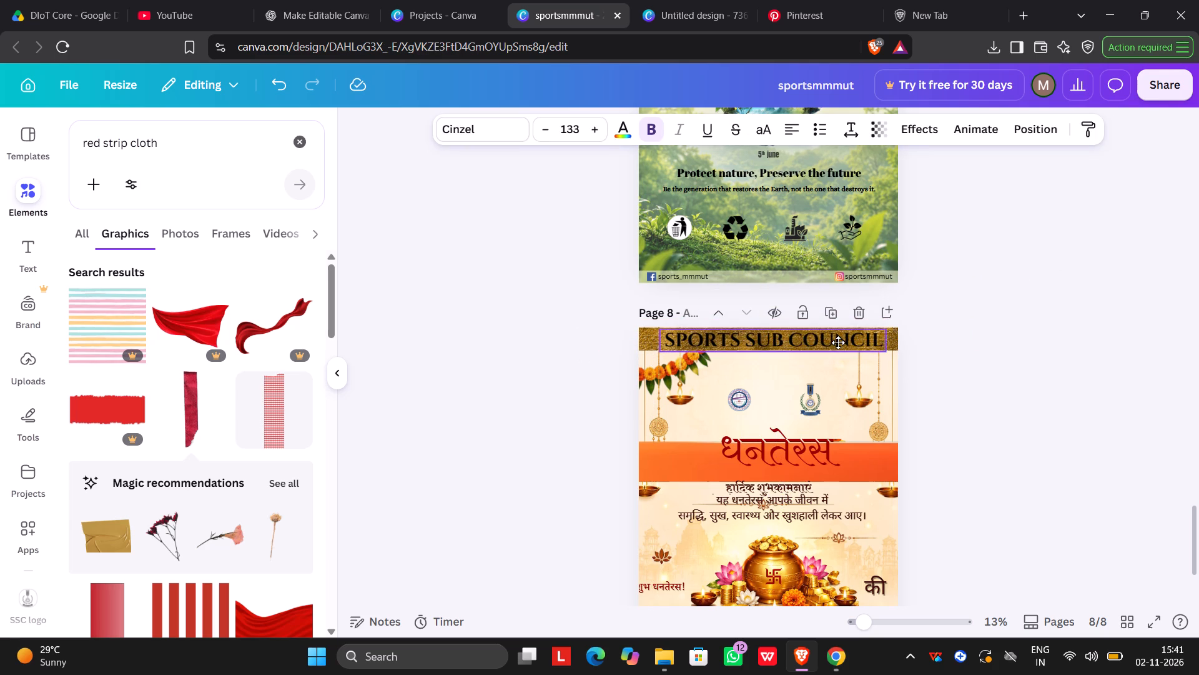
{"action": "left_click_drag", "start_coordinate": [838, 342], "coordinate": [833, 343]}
Enlarge the round emblem slightly and place it just below the SPORTS SUB COUNCIL header, beside the other emblem.
{"action": "left_click", "coordinate": [739, 407]}
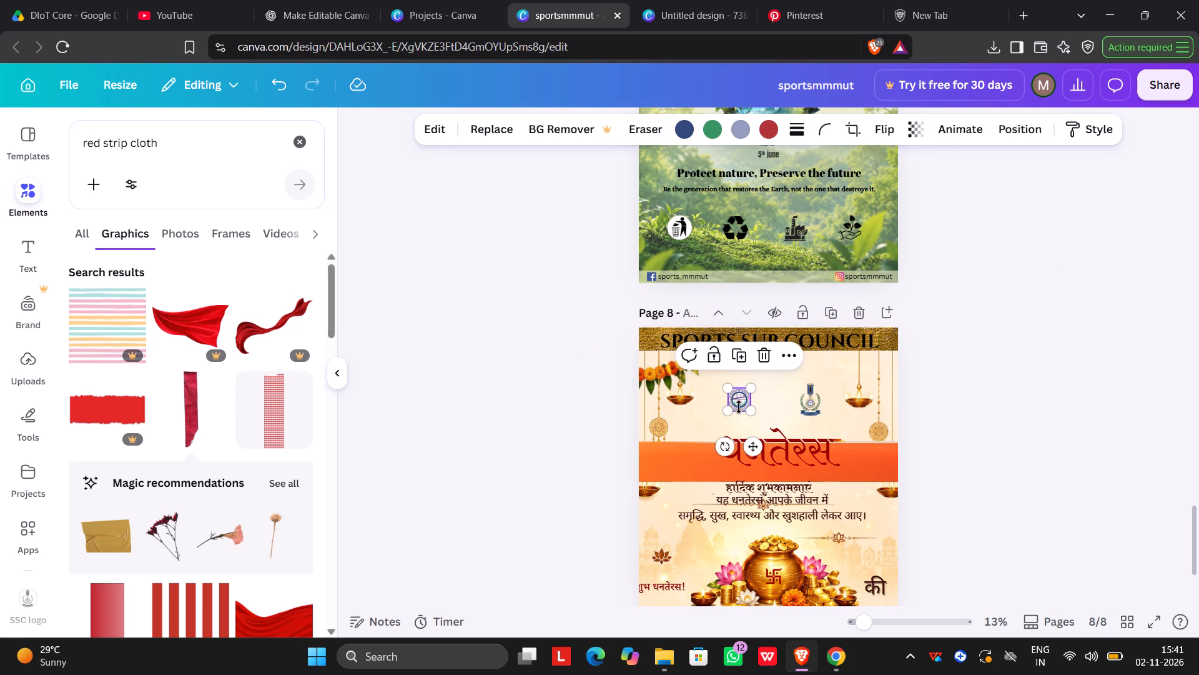
{"action": "left_click_drag", "start_coordinate": [729, 411], "coordinate": [713, 412]}
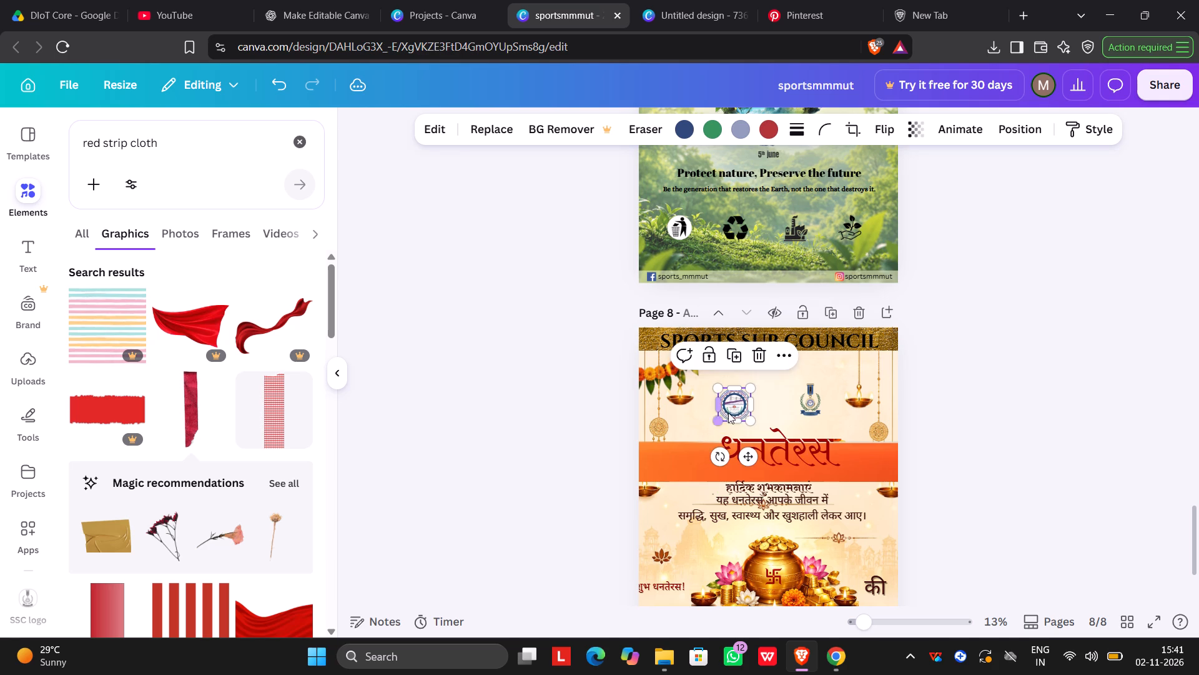
{"action": "left_click_drag", "start_coordinate": [738, 401], "coordinate": [656, 354]}
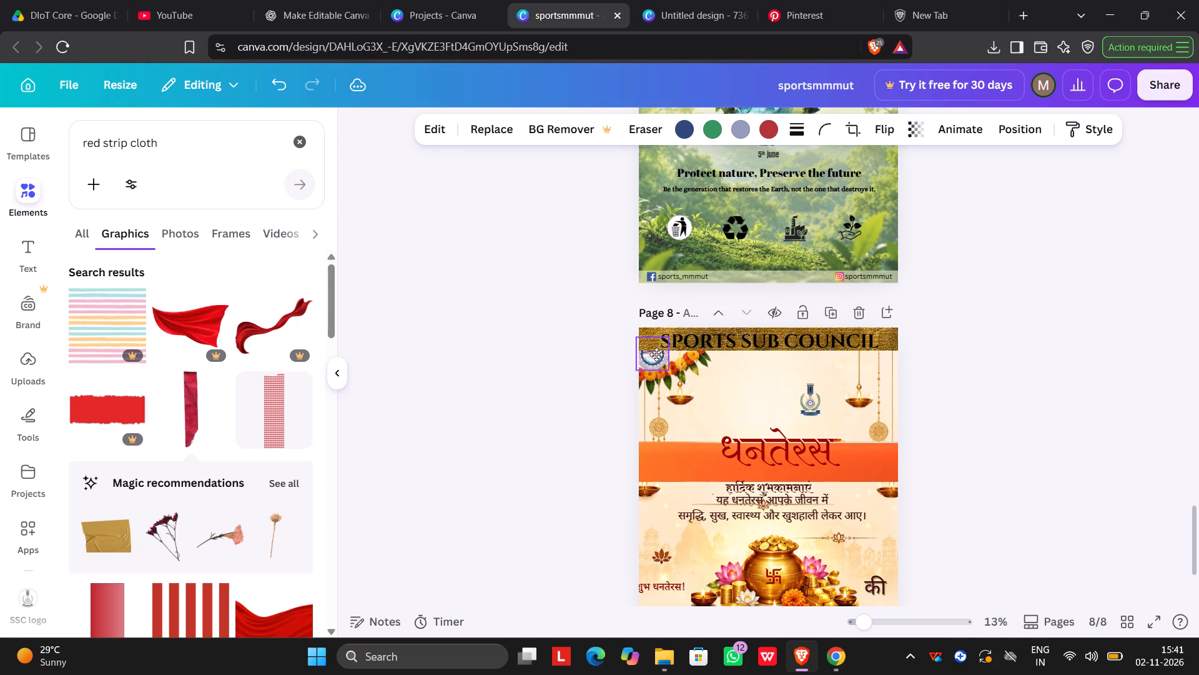
{"action": "left_click_drag", "start_coordinate": [656, 354], "coordinate": [746, 372]}
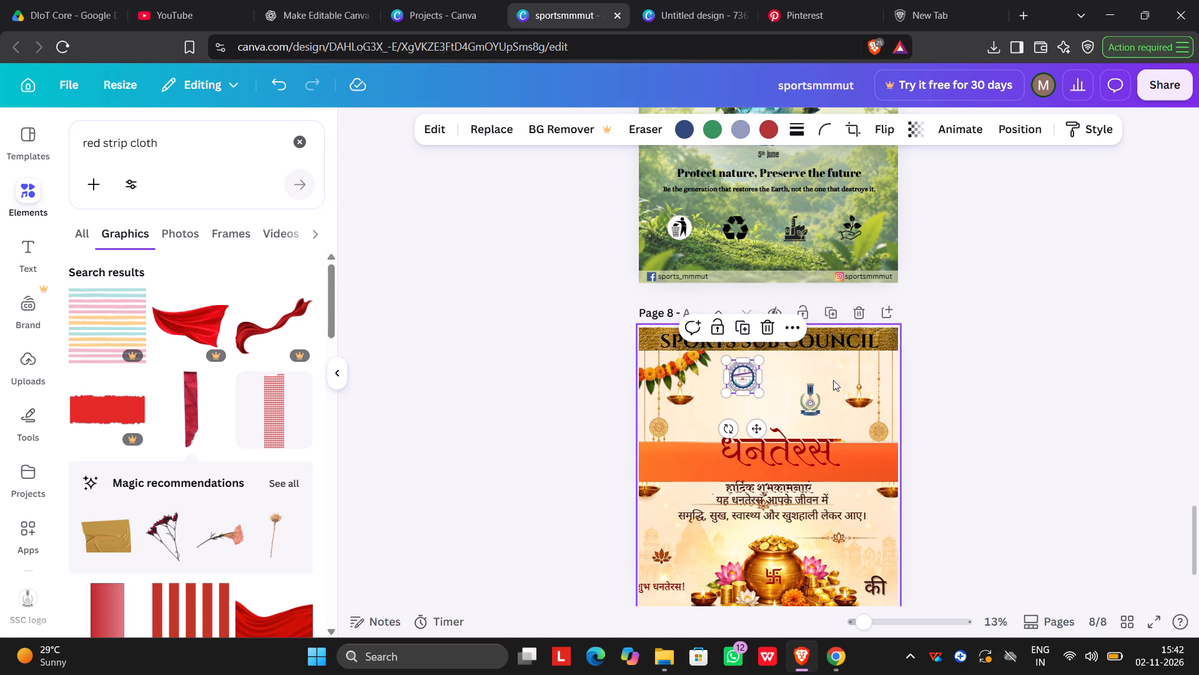
Reposition the second emblem a little higher and closer to the round emblem, above the धनतेरस title.
{"action": "left_click_drag", "start_coordinate": [811, 407], "coordinate": [877, 360]}
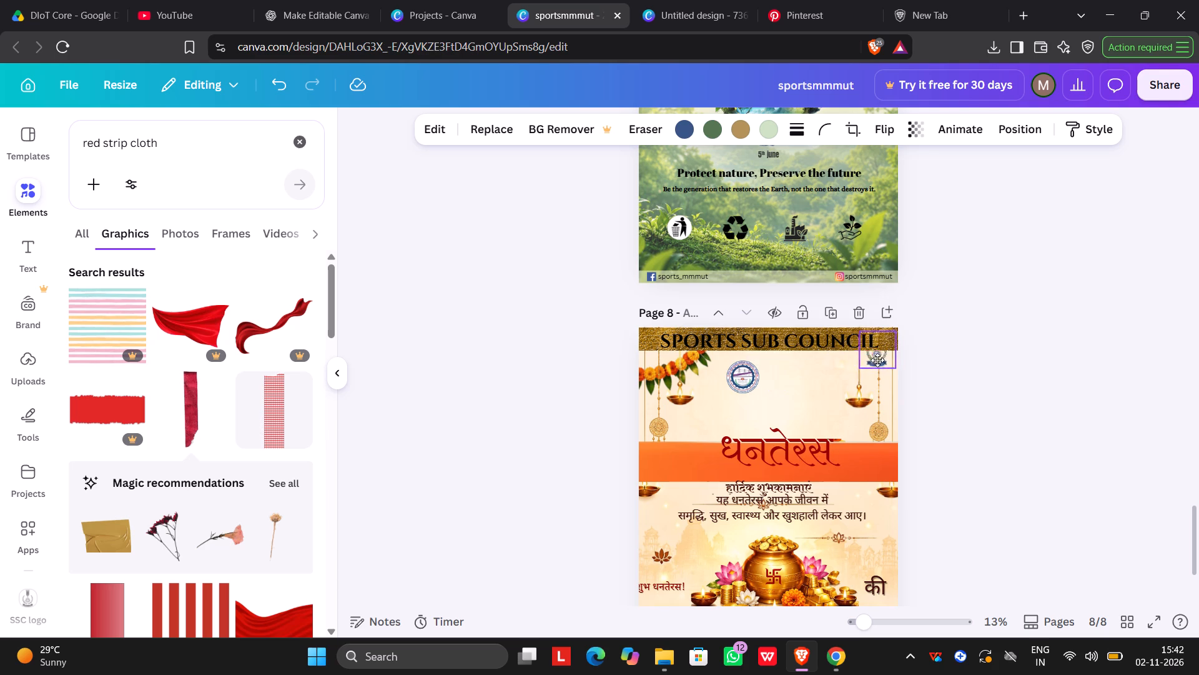
{"action": "left_click_drag", "start_coordinate": [877, 360], "coordinate": [807, 400]}
Delete the gold band behind the SPORTS SUB COUNCIL text.
{"action": "left_click", "coordinate": [889, 346]}
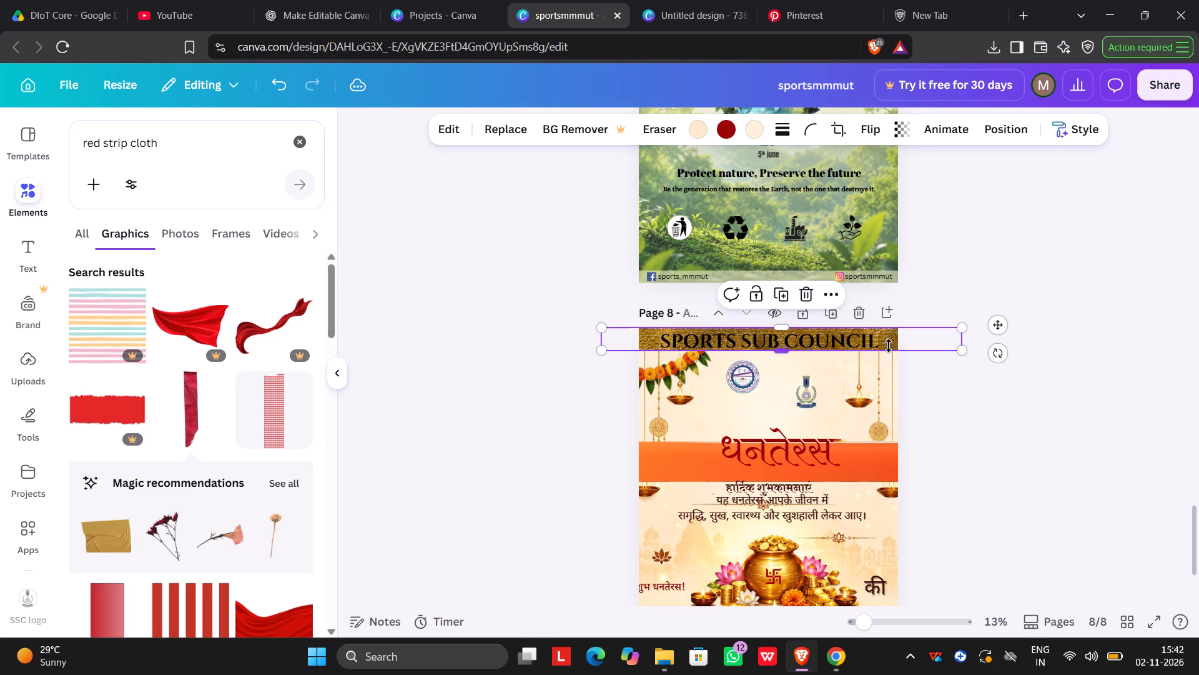
{"action": "left_click", "coordinate": [814, 292]}
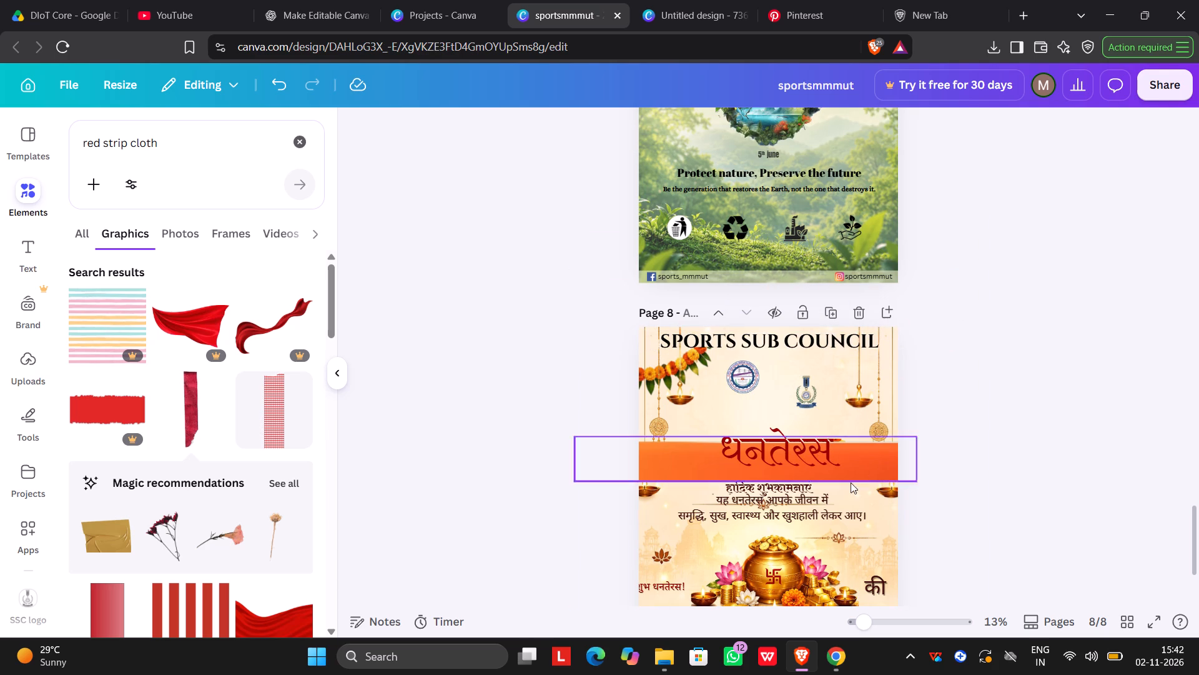
Lengthen the orange strip to about 3,924, trim its thickness to about 257, and move it behind the SPORTS SUB COUNCIL text.
{"action": "left_click", "coordinate": [848, 467]}
{"action": "left_click_drag", "start_coordinate": [917, 479], "coordinate": [992, 437]}
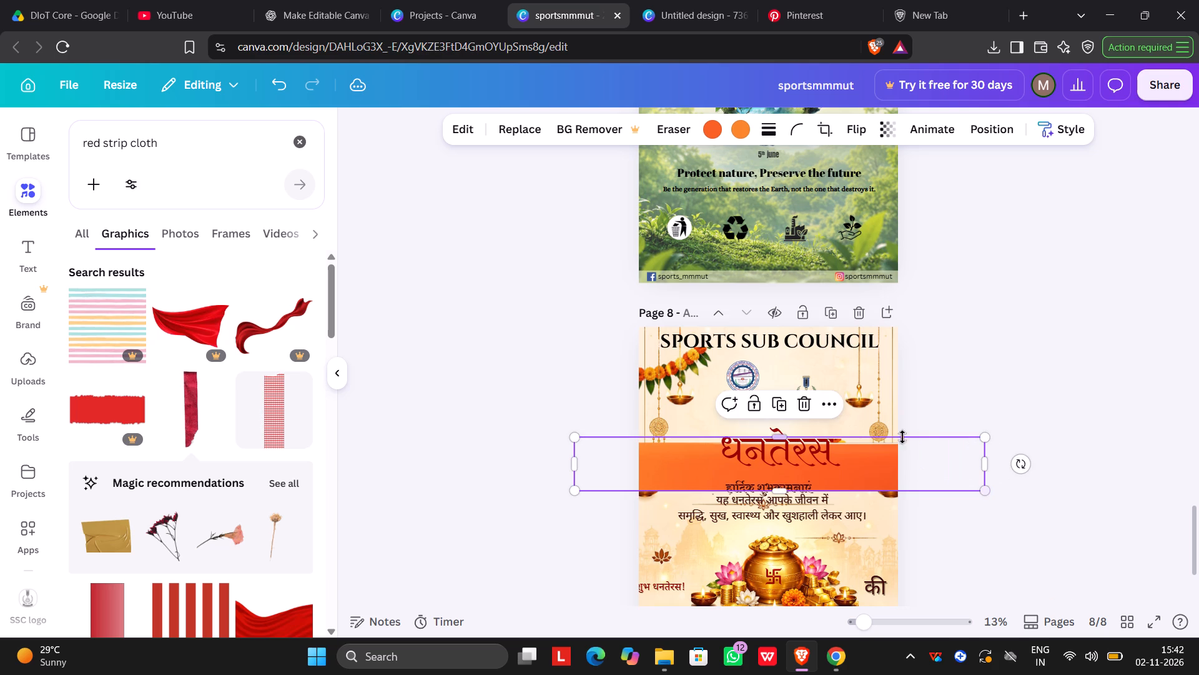
{"action": "left_click_drag", "start_coordinate": [781, 436], "coordinate": [780, 462]}
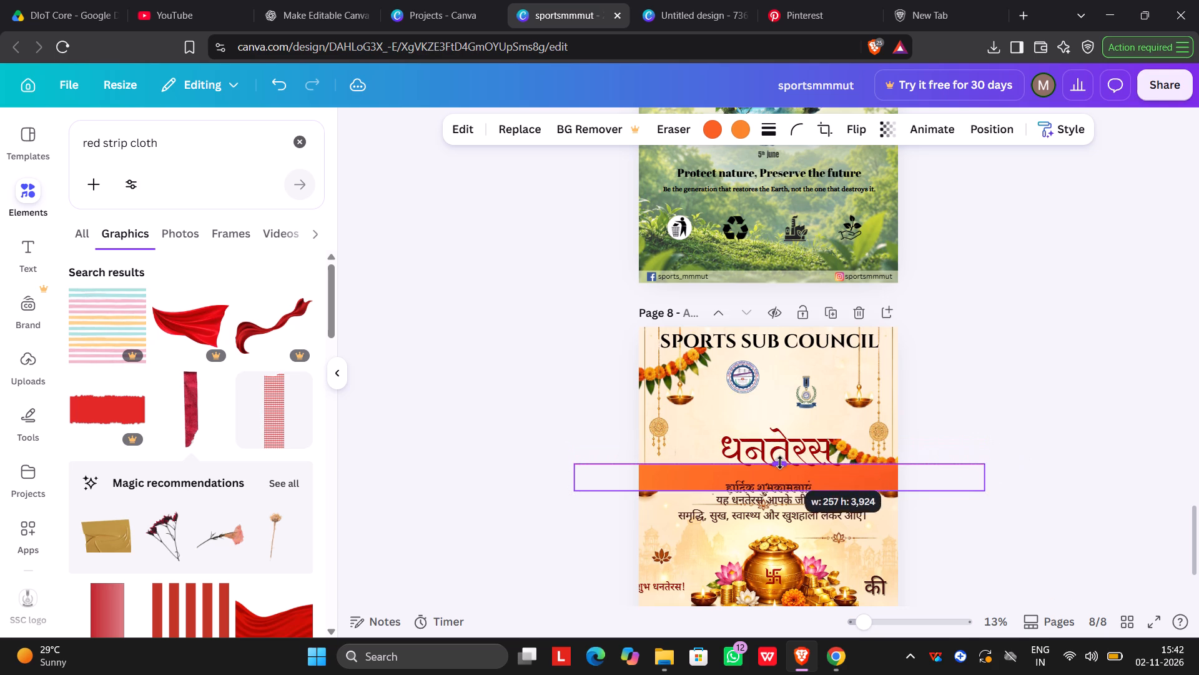
{"action": "left_click_drag", "start_coordinate": [831, 473], "coordinate": [821, 335]}
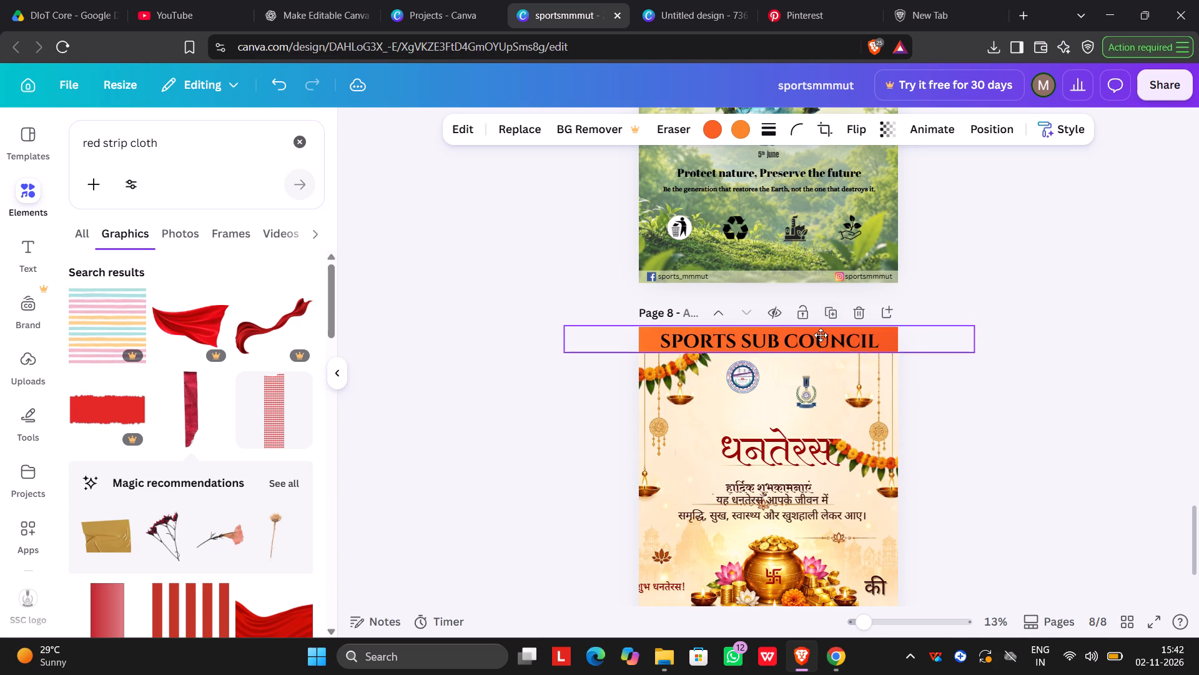
{"action": "left_click_drag", "start_coordinate": [821, 335], "coordinate": [828, 338]}
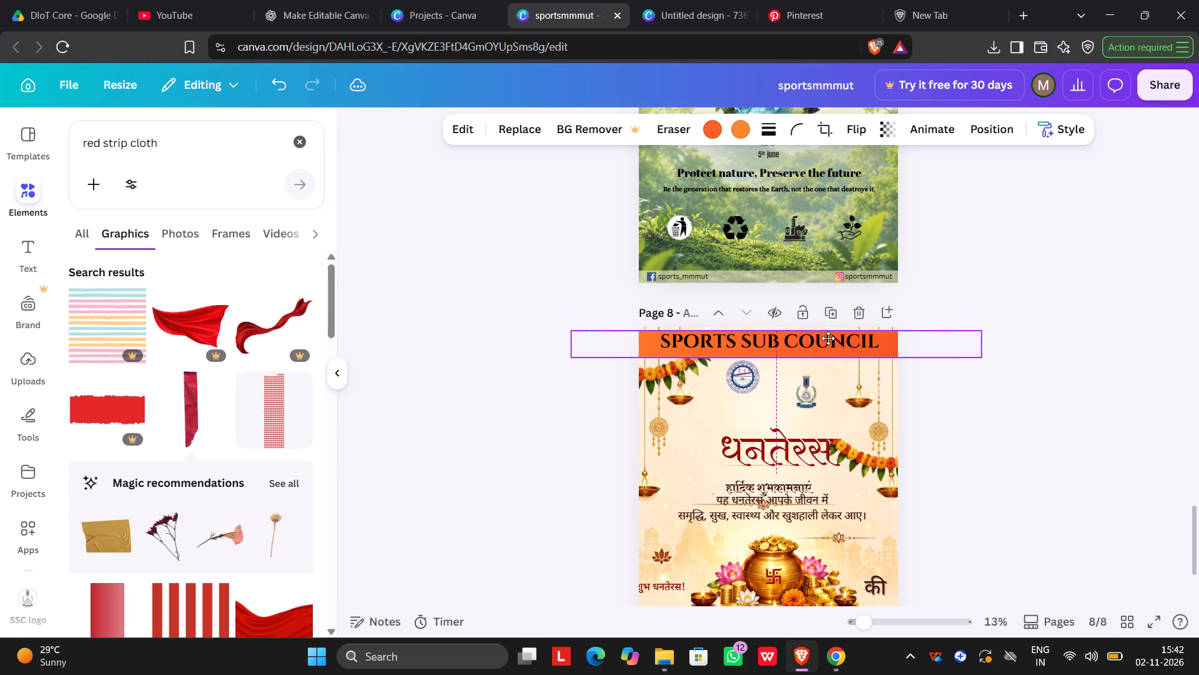
{"action": "left_click_drag", "start_coordinate": [828, 338], "coordinate": [830, 339]}
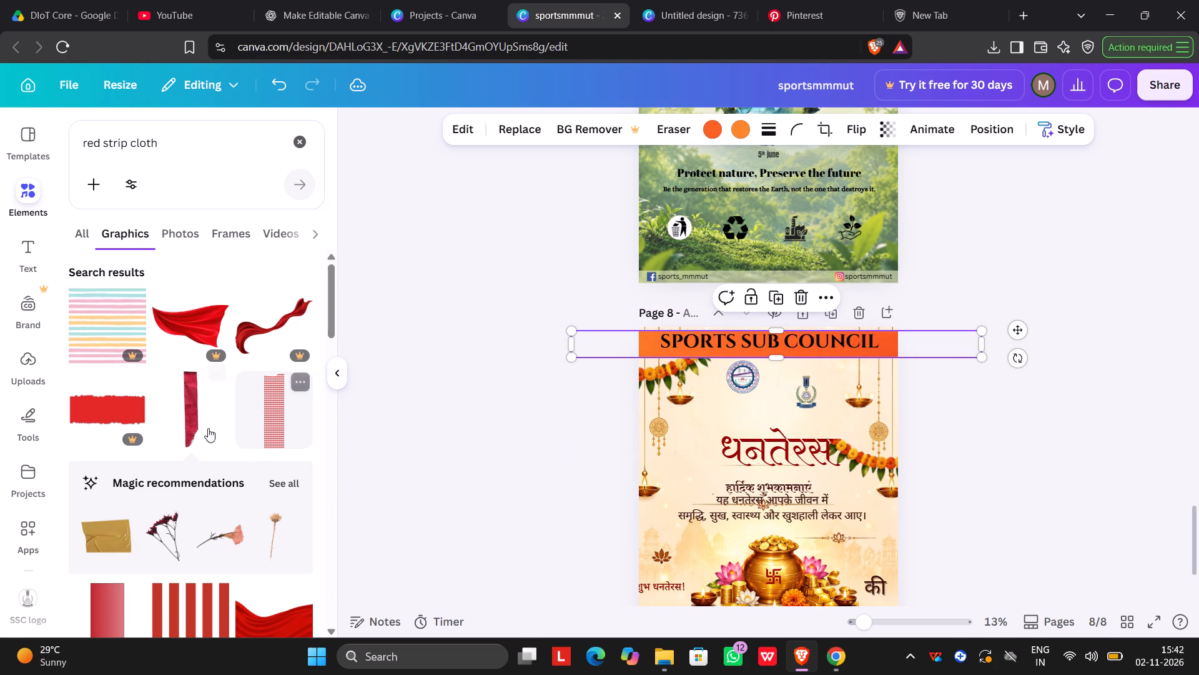
Browse the red strip cloth graphics and add the free wavy red cloth banner to page 8.
{"action": "scroll", "coordinate": [208, 428], "scroll_direction": "down", "scroll_amount": 4}
{"action": "scroll", "coordinate": [210, 428], "scroll_direction": "up", "scroll_amount": 2}
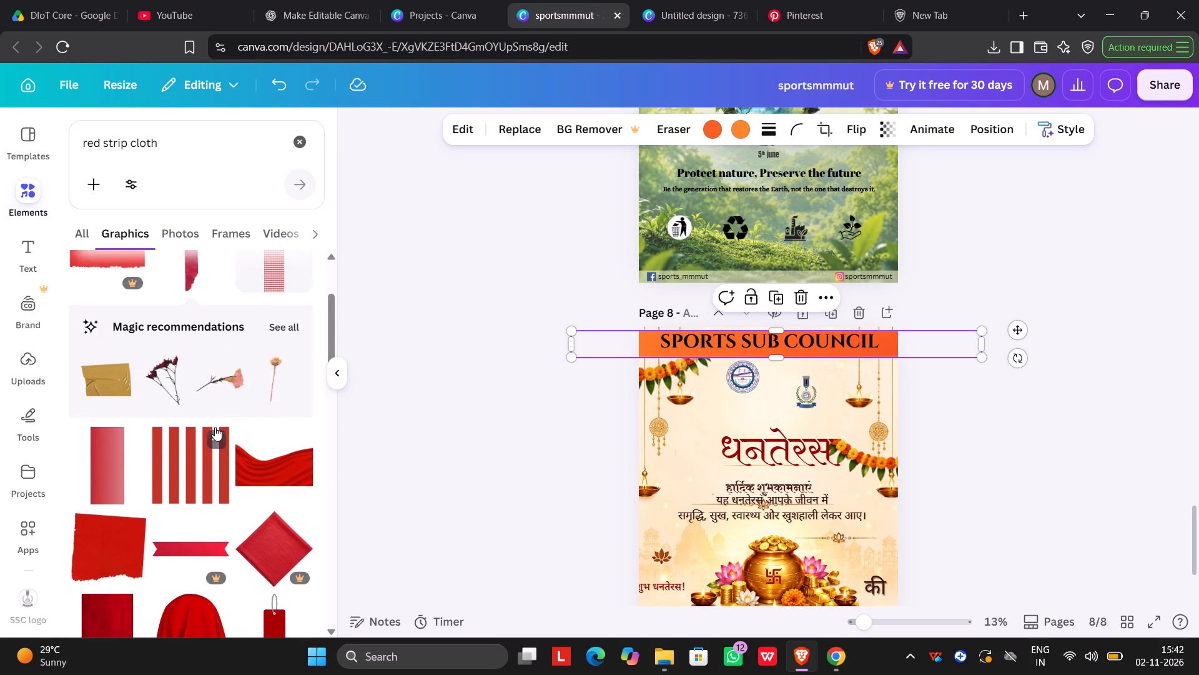
{"action": "scroll", "coordinate": [215, 427], "scroll_direction": "down", "scroll_amount": 5}
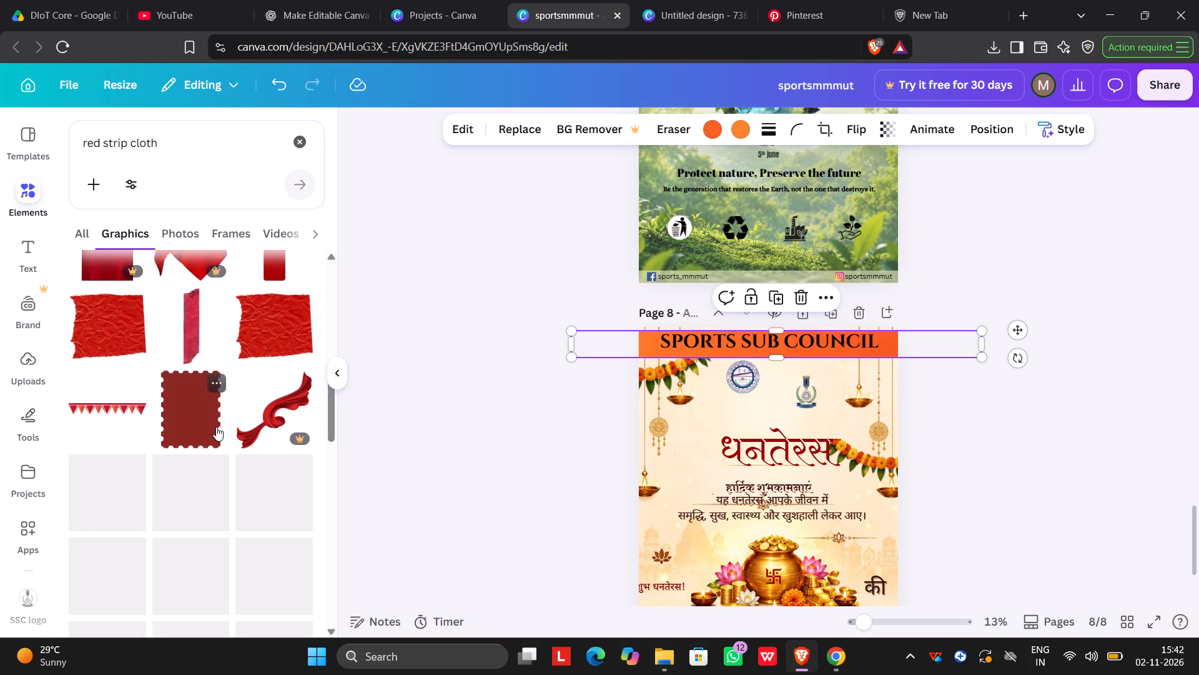
{"action": "scroll", "coordinate": [216, 427], "scroll_direction": "up", "scroll_amount": 2}
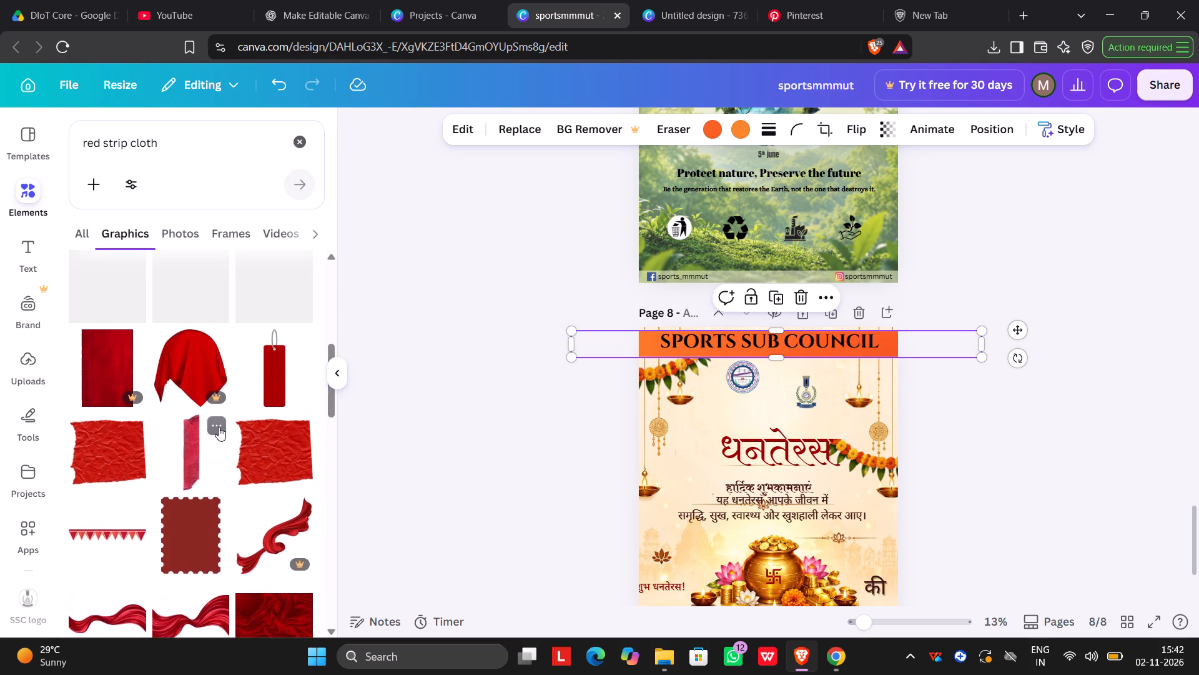
{"action": "scroll", "coordinate": [219, 427], "scroll_direction": "down", "scroll_amount": 7}
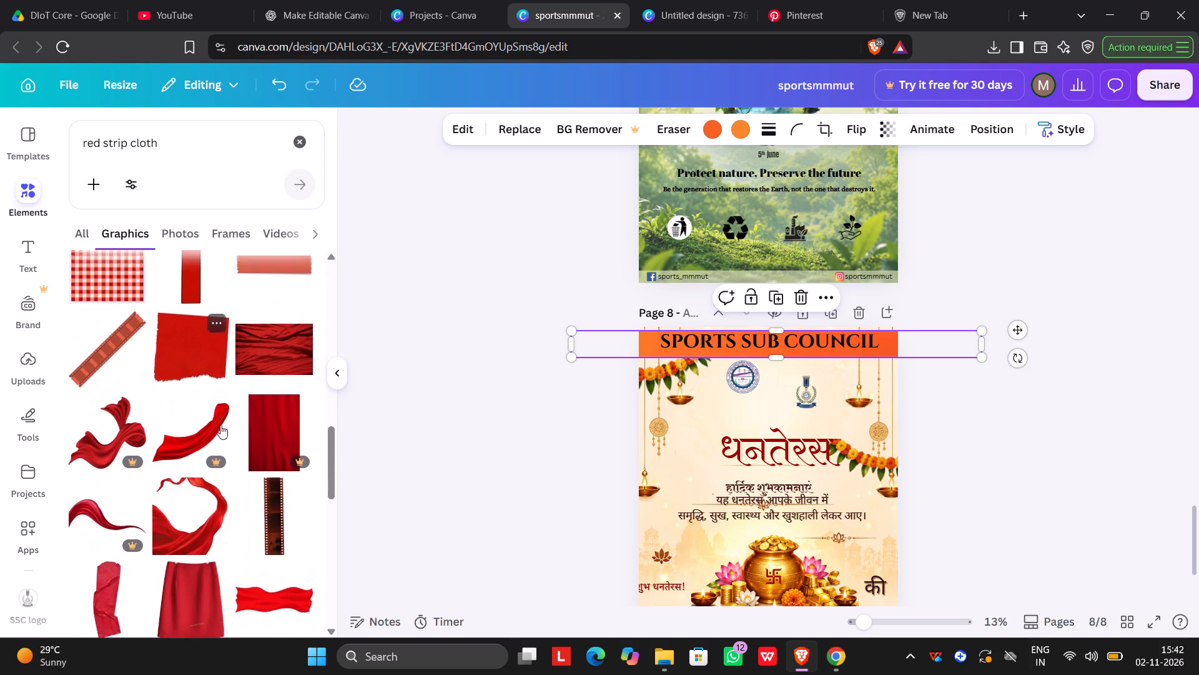
{"action": "scroll", "coordinate": [220, 425], "scroll_direction": "down", "scroll_amount": 3}
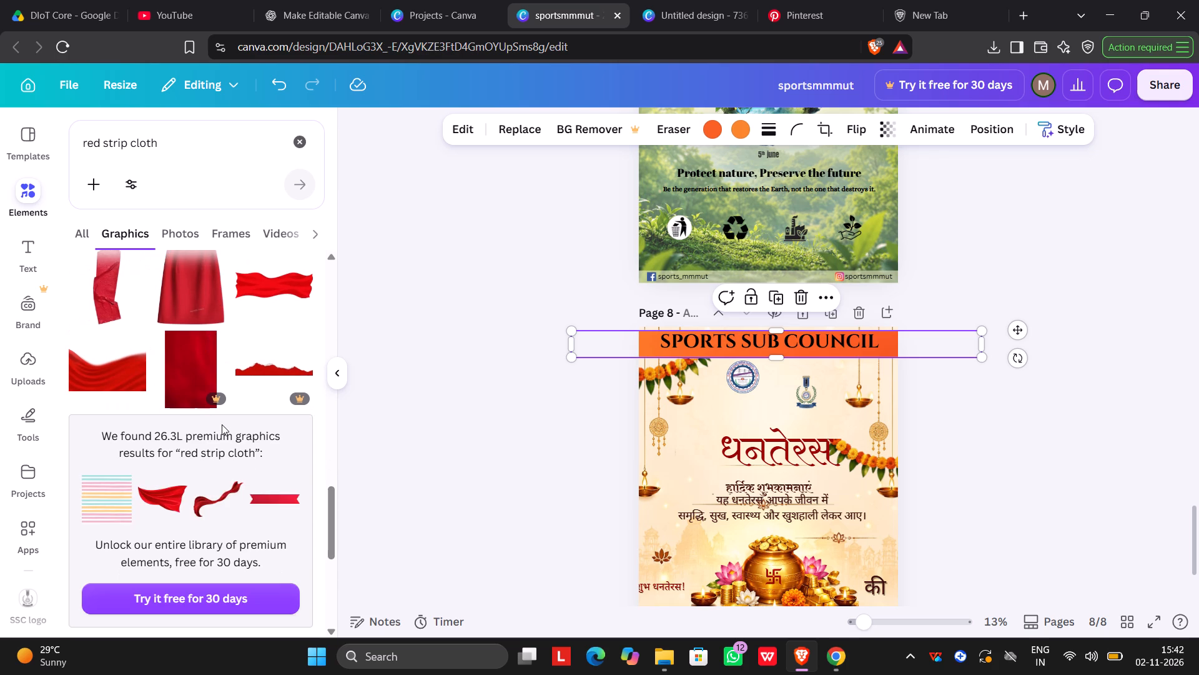
{"action": "scroll", "coordinate": [222, 424], "scroll_direction": "down", "scroll_amount": 1}
{"action": "scroll", "coordinate": [222, 424], "scroll_direction": "up", "scroll_amount": 4}
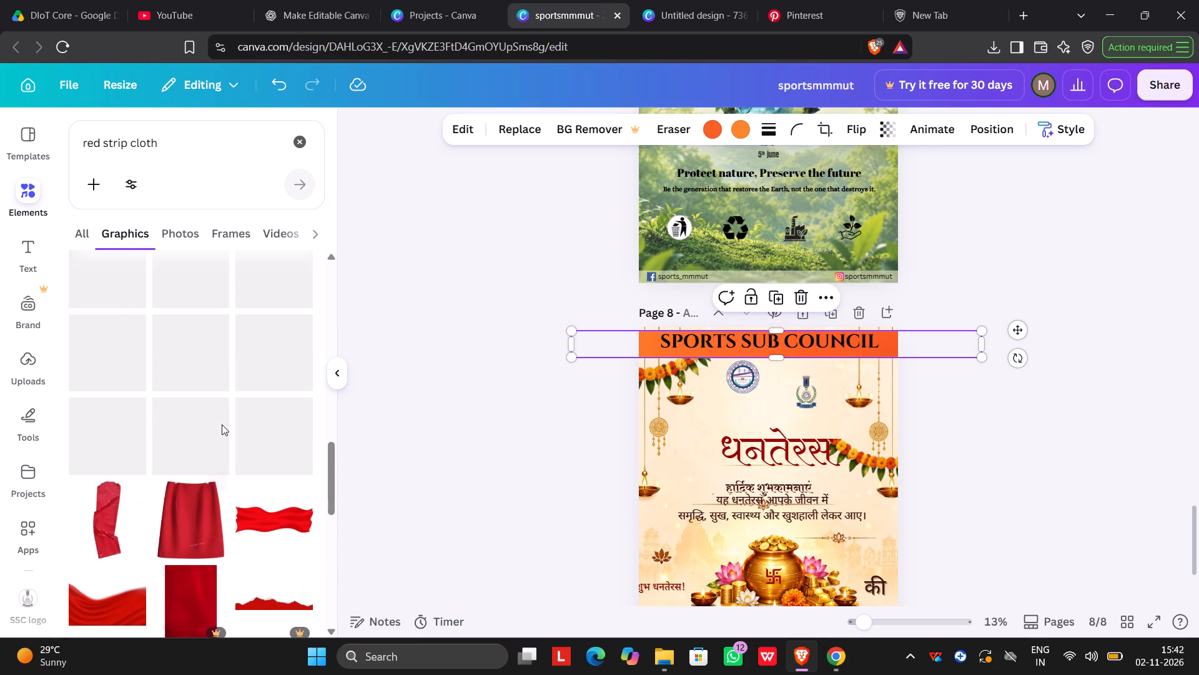
{"action": "left_click", "coordinate": [284, 516]}
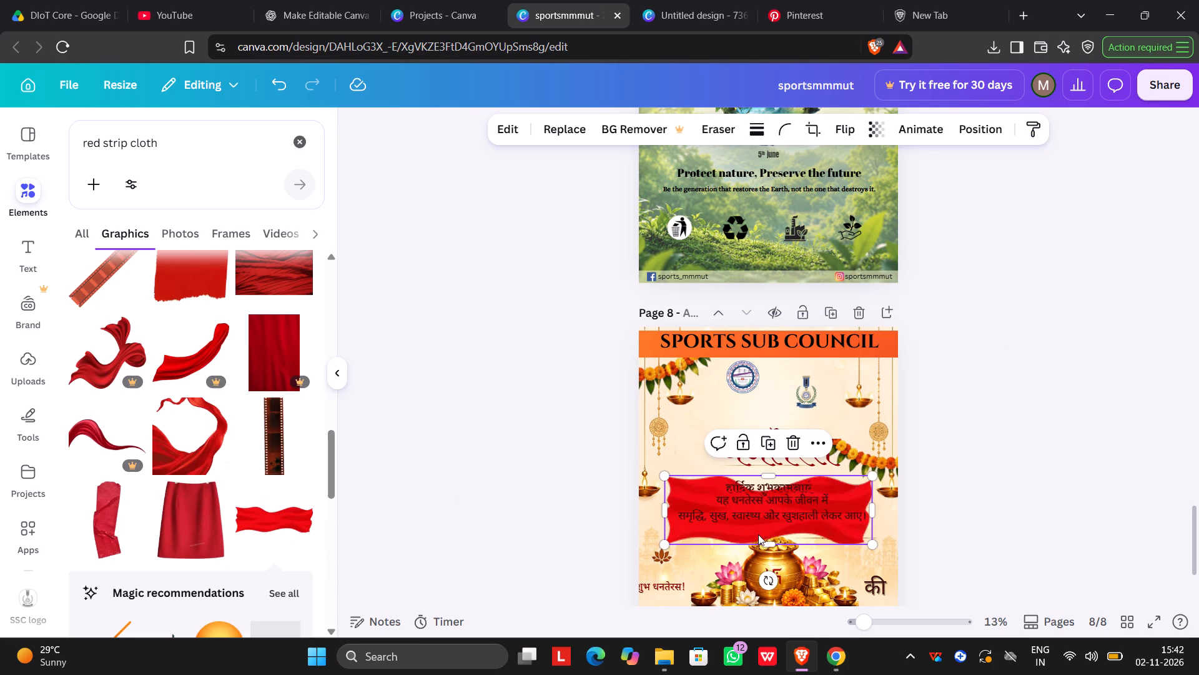
Trim the red cloth banner's upper and lower edges into a thin strip and move it below the header, over the emblems.
{"action": "left_click_drag", "start_coordinate": [770, 541], "coordinate": [767, 517]}
{"action": "left_click_drag", "start_coordinate": [766, 471], "coordinate": [769, 491]}
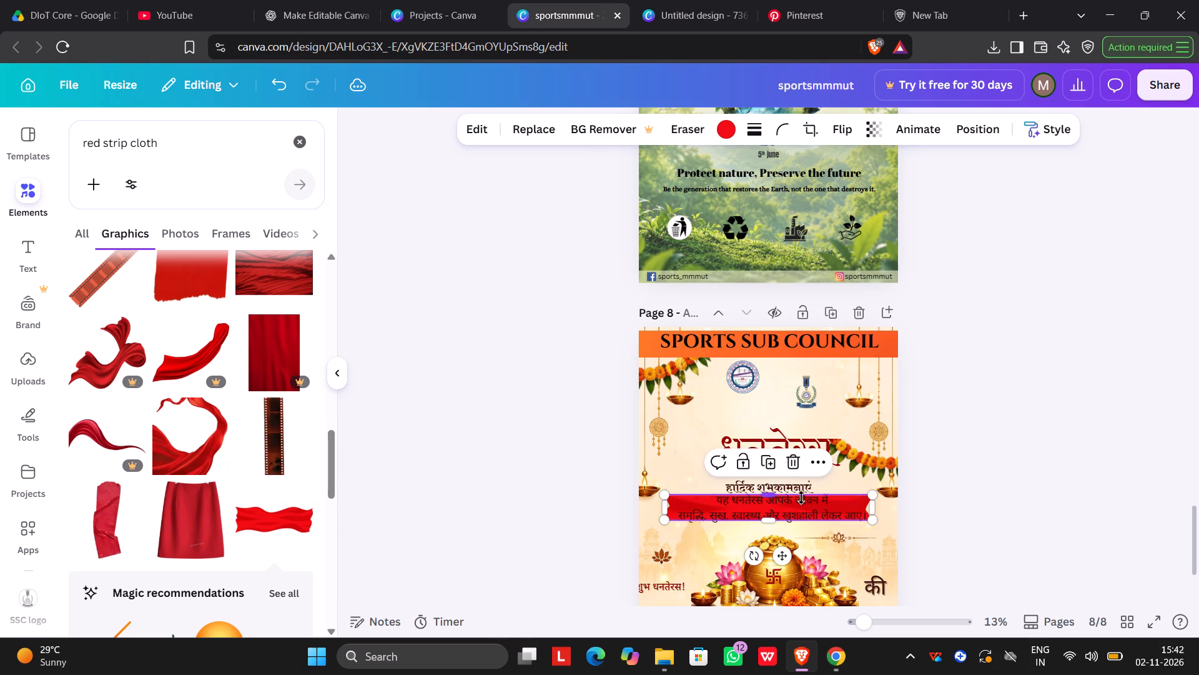
{"action": "left_click_drag", "start_coordinate": [827, 504], "coordinate": [818, 380]}
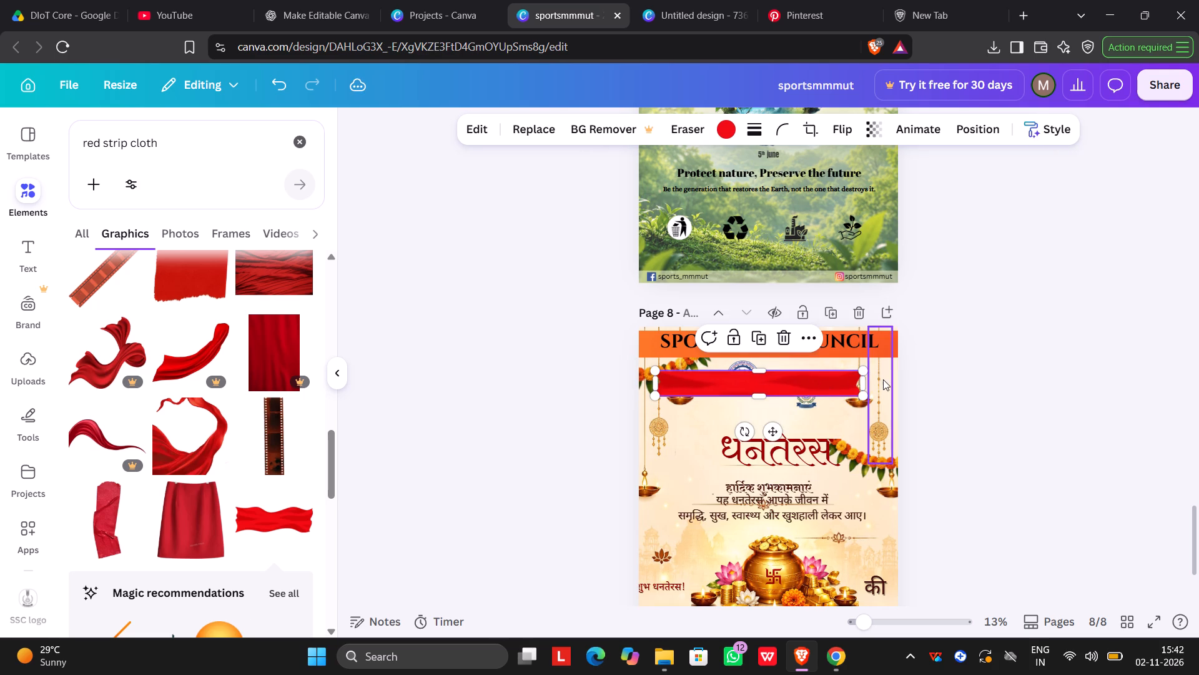
{"action": "left_click_drag", "start_coordinate": [854, 382], "coordinate": [842, 385]}
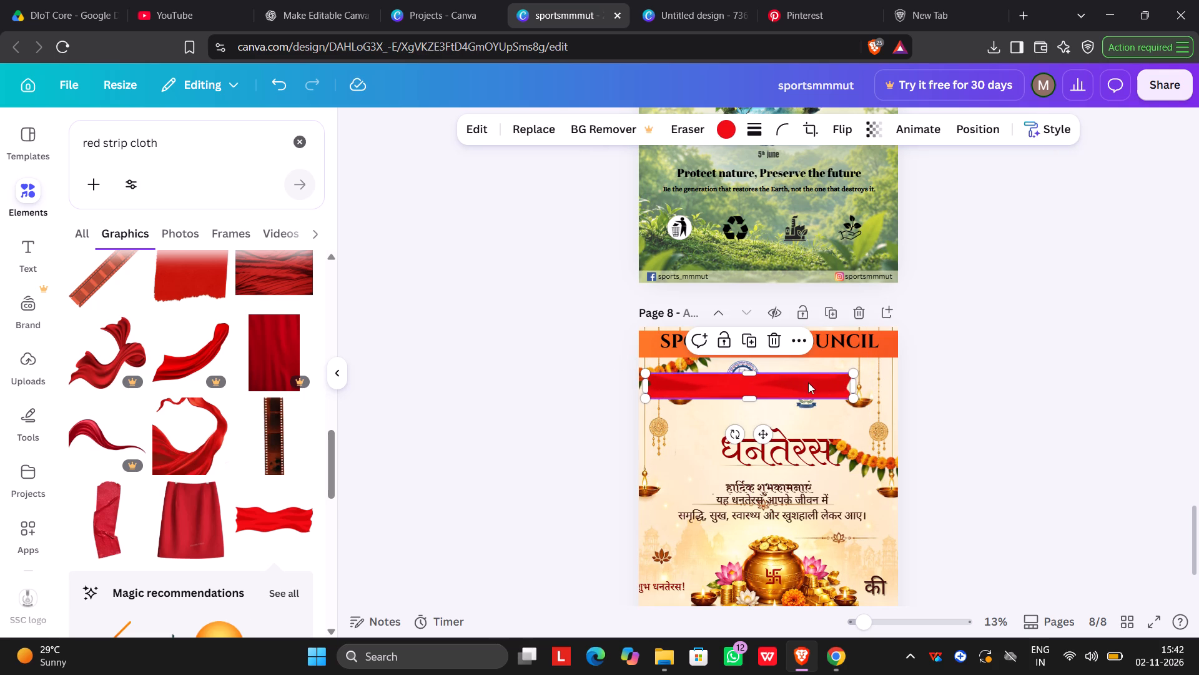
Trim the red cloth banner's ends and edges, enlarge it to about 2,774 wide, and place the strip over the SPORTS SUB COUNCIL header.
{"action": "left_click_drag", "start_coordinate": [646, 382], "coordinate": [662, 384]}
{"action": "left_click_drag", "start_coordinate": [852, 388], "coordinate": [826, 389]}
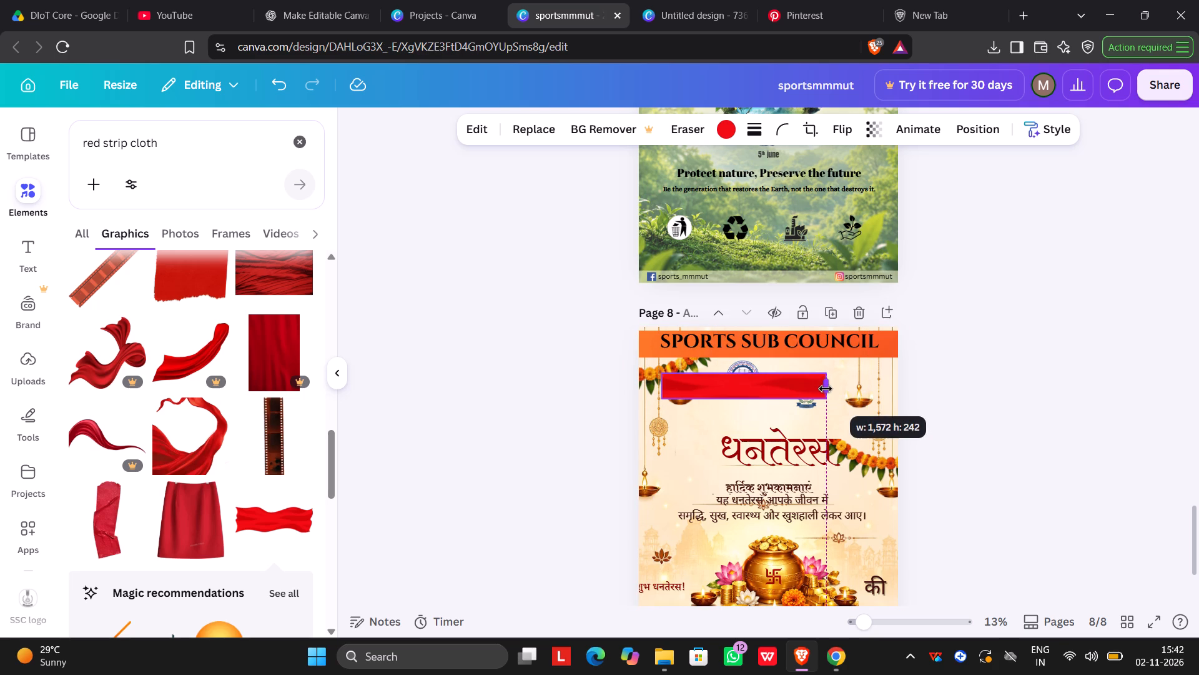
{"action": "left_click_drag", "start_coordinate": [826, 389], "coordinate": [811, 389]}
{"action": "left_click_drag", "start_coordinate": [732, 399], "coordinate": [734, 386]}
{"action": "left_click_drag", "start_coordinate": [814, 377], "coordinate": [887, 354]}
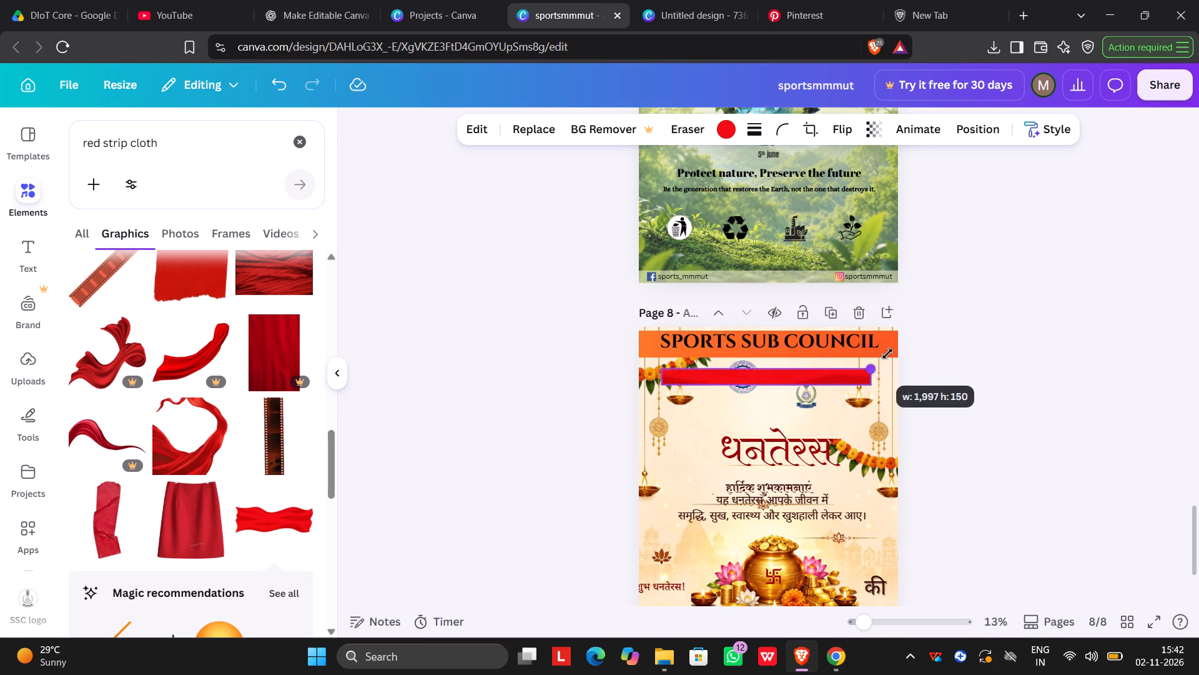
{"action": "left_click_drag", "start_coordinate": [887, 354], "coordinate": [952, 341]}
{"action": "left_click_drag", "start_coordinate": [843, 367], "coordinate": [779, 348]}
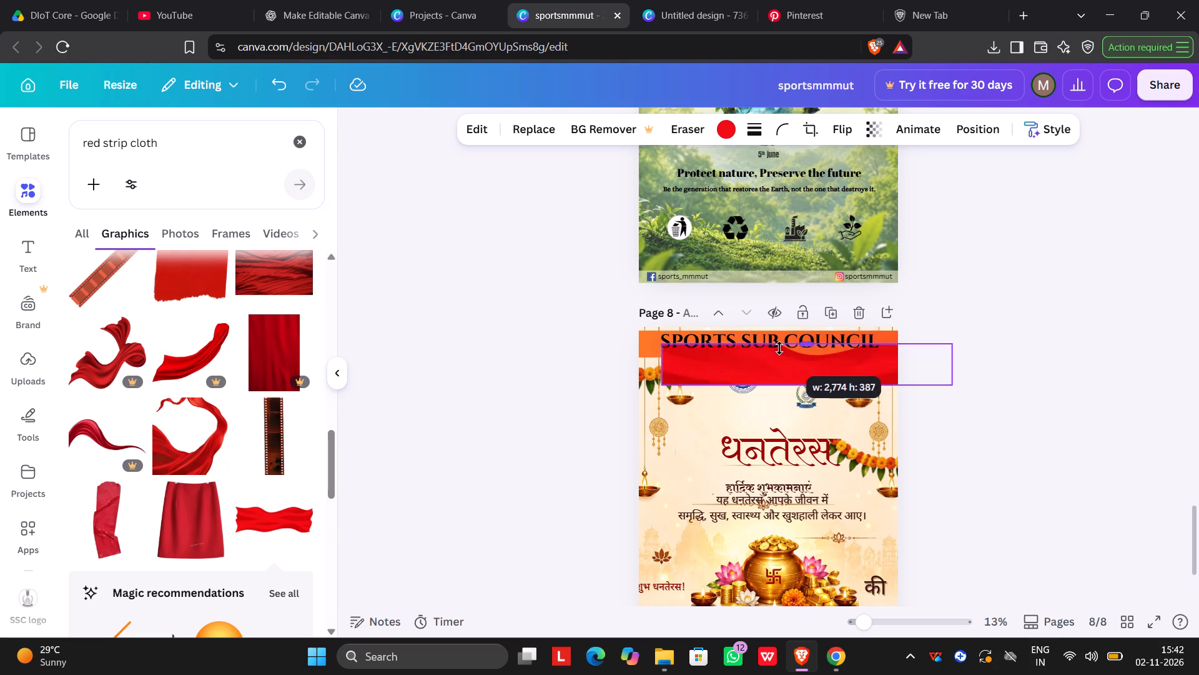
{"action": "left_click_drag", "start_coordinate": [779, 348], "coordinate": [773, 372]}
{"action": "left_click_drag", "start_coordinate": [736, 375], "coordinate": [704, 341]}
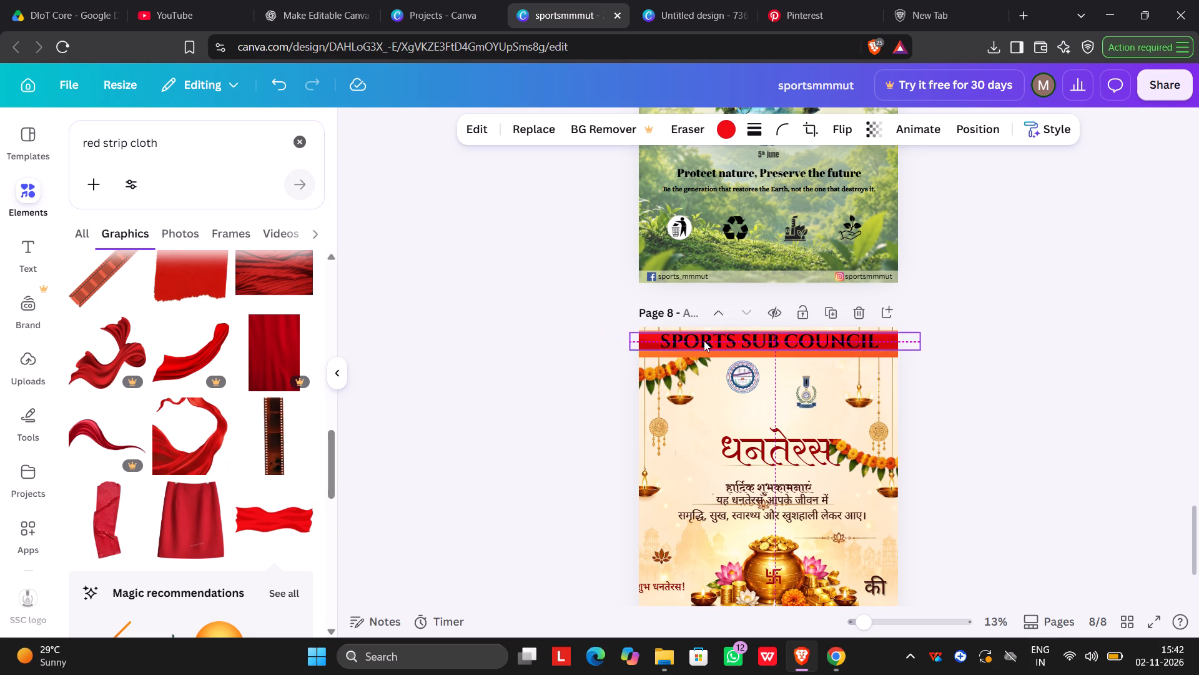
Delete the red cloth banner from the header on page 8.
{"action": "left_click", "coordinate": [1009, 369]}
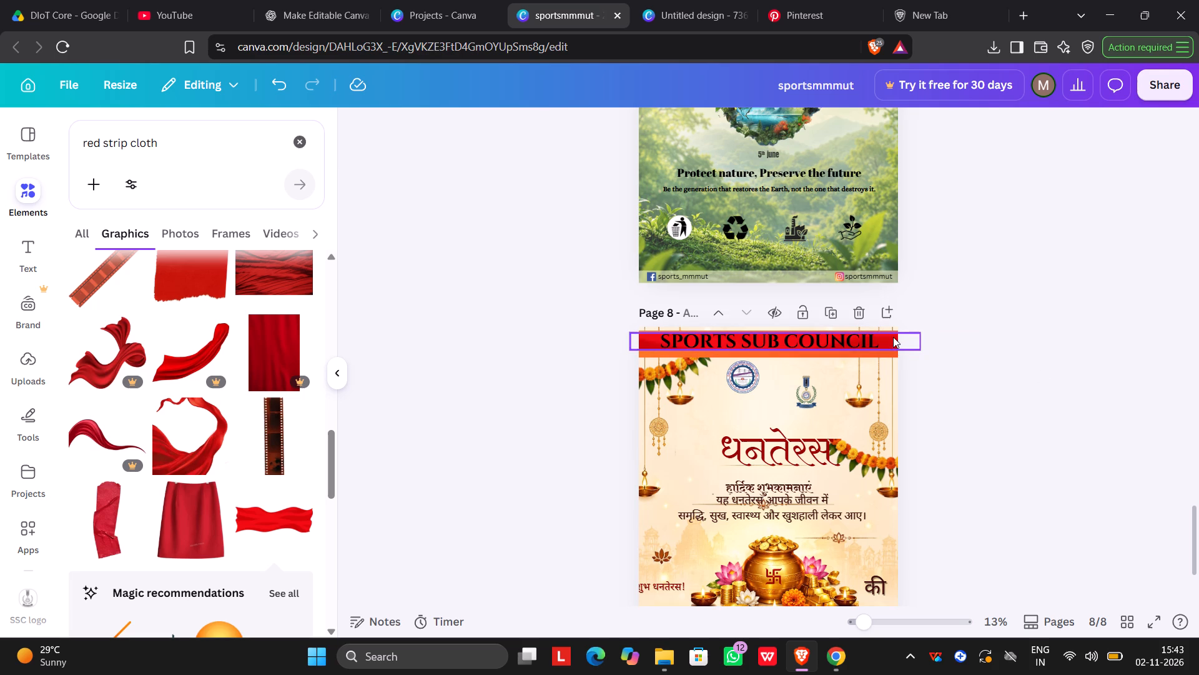
{"action": "left_click", "coordinate": [893, 337]}
{"action": "left_click", "coordinate": [797, 295]}
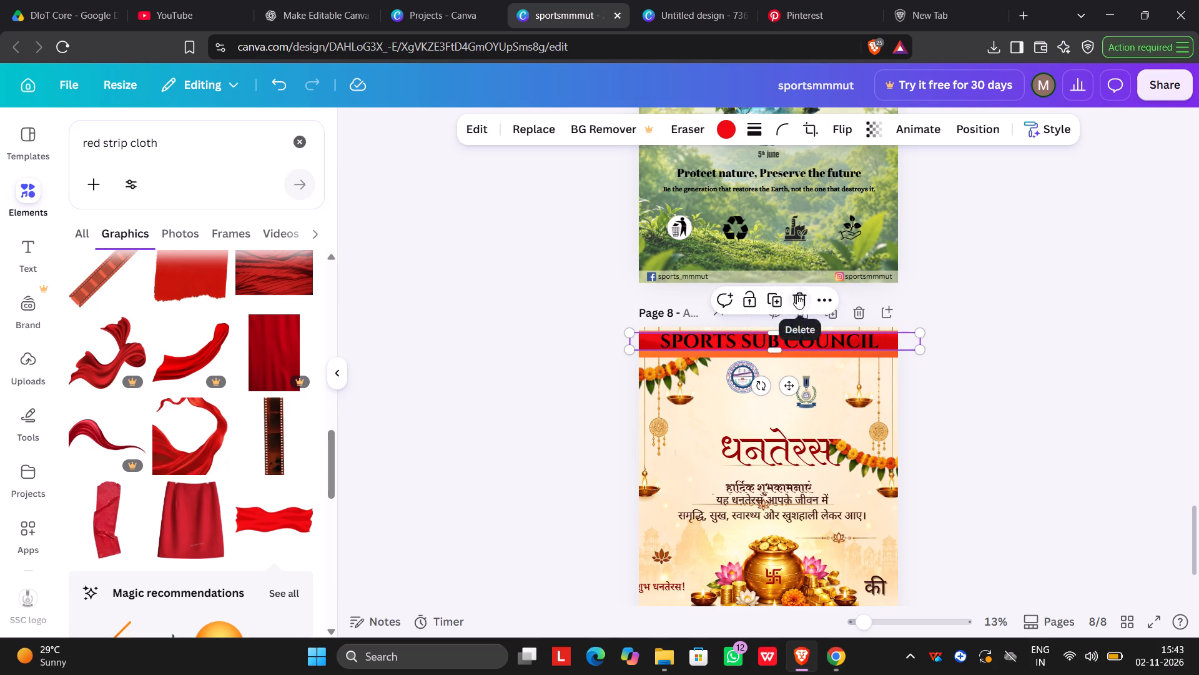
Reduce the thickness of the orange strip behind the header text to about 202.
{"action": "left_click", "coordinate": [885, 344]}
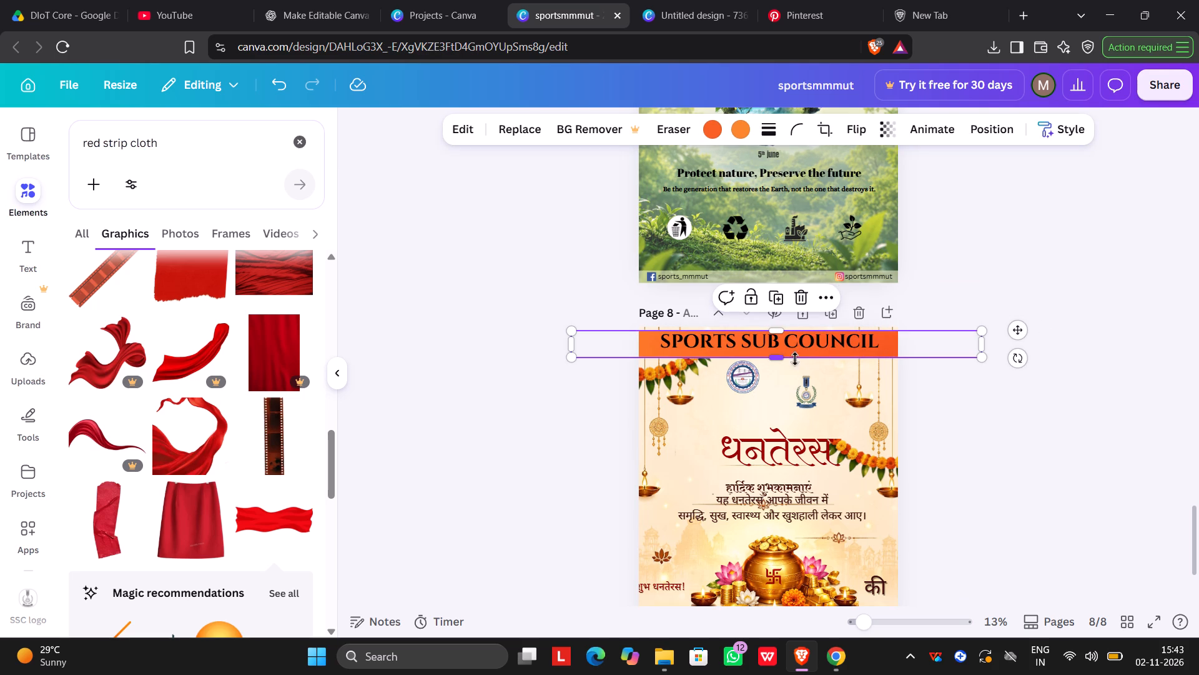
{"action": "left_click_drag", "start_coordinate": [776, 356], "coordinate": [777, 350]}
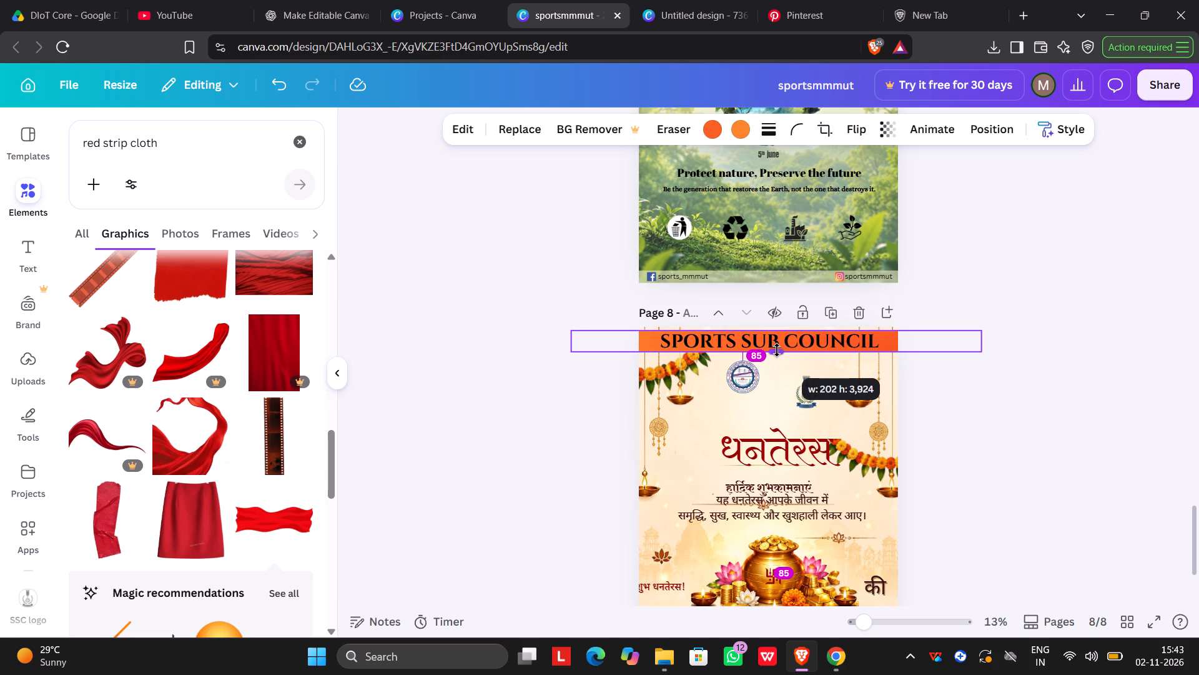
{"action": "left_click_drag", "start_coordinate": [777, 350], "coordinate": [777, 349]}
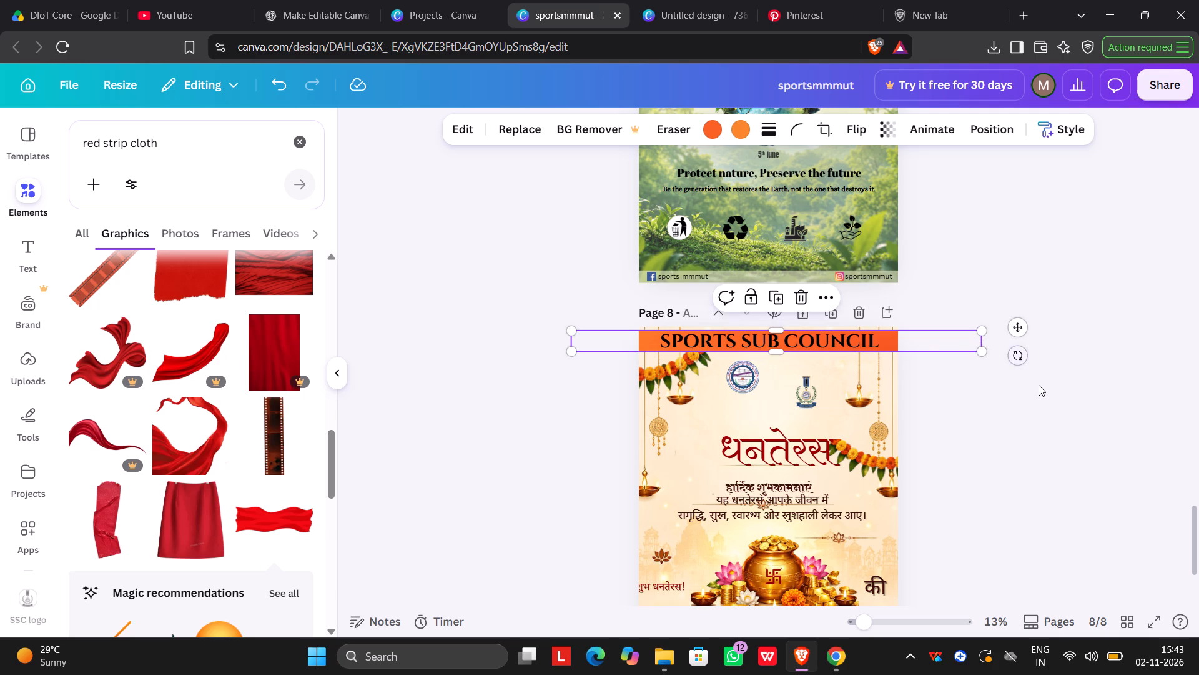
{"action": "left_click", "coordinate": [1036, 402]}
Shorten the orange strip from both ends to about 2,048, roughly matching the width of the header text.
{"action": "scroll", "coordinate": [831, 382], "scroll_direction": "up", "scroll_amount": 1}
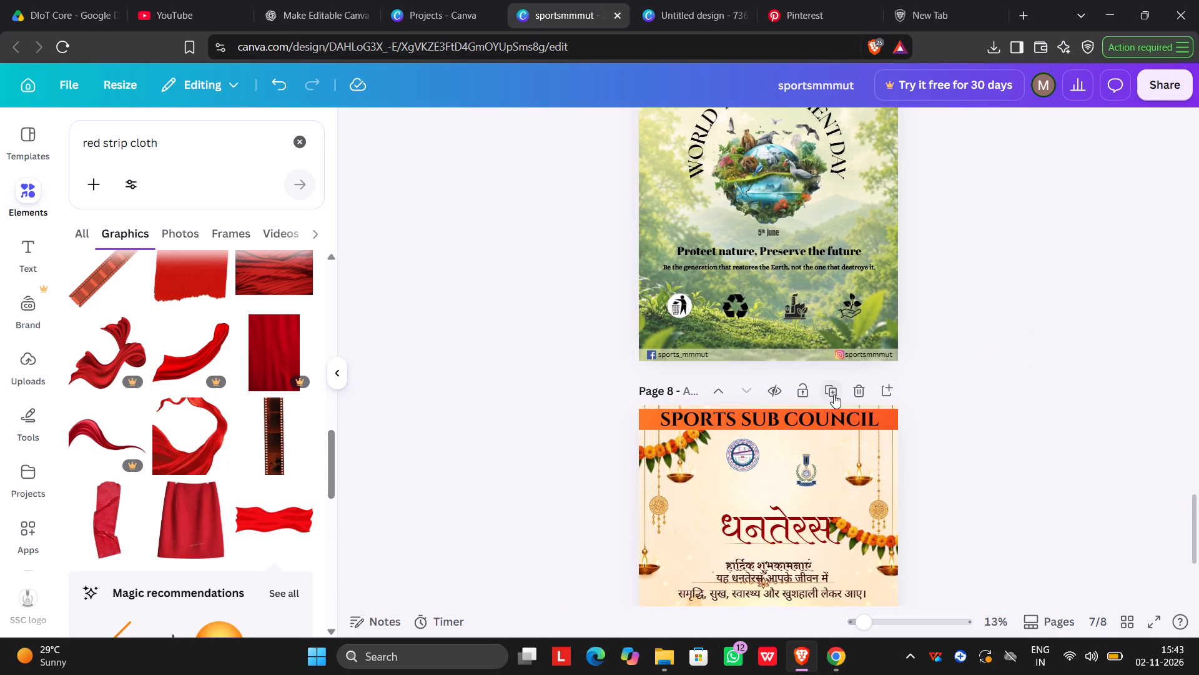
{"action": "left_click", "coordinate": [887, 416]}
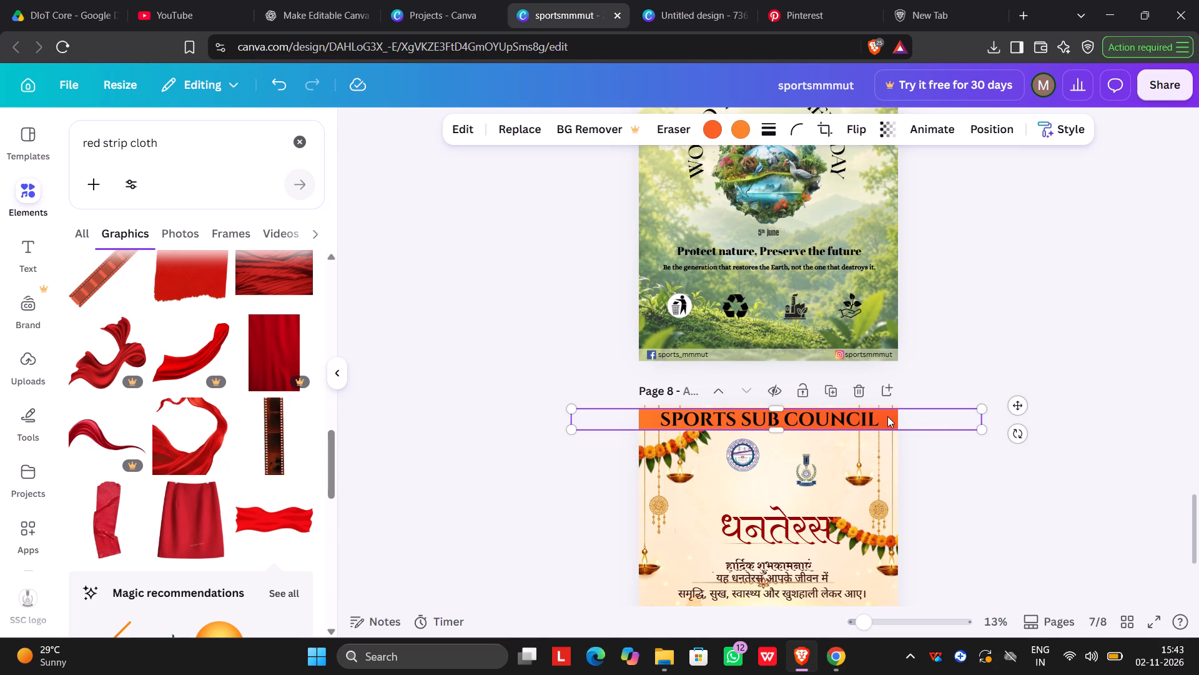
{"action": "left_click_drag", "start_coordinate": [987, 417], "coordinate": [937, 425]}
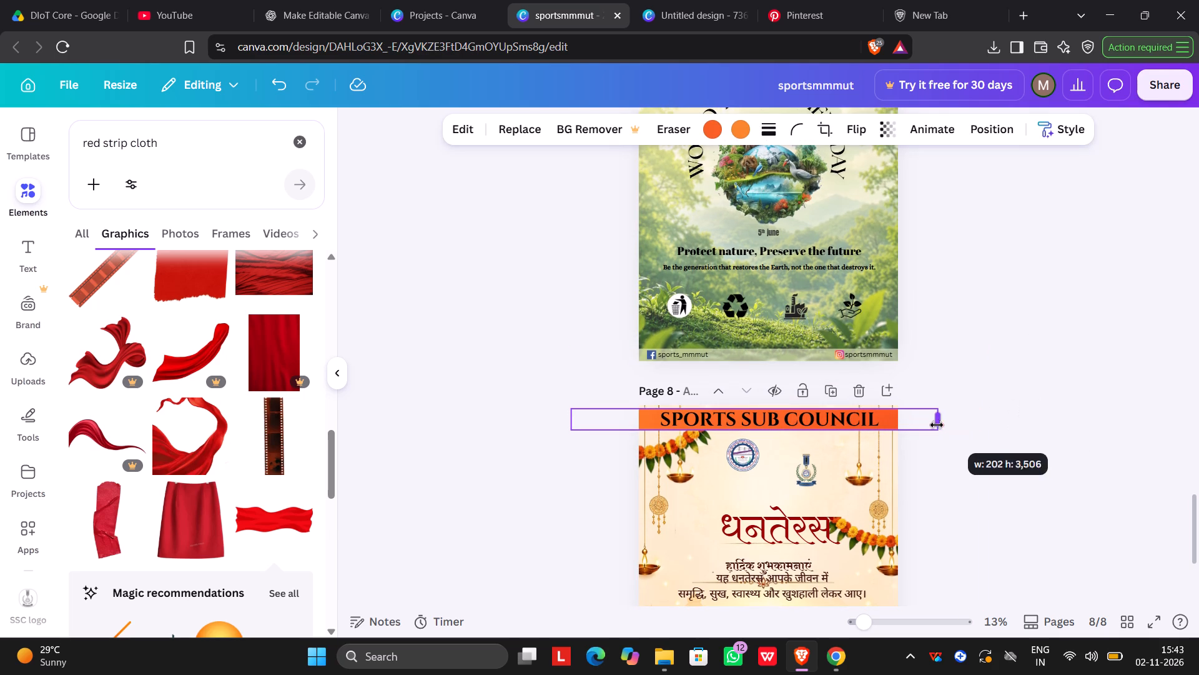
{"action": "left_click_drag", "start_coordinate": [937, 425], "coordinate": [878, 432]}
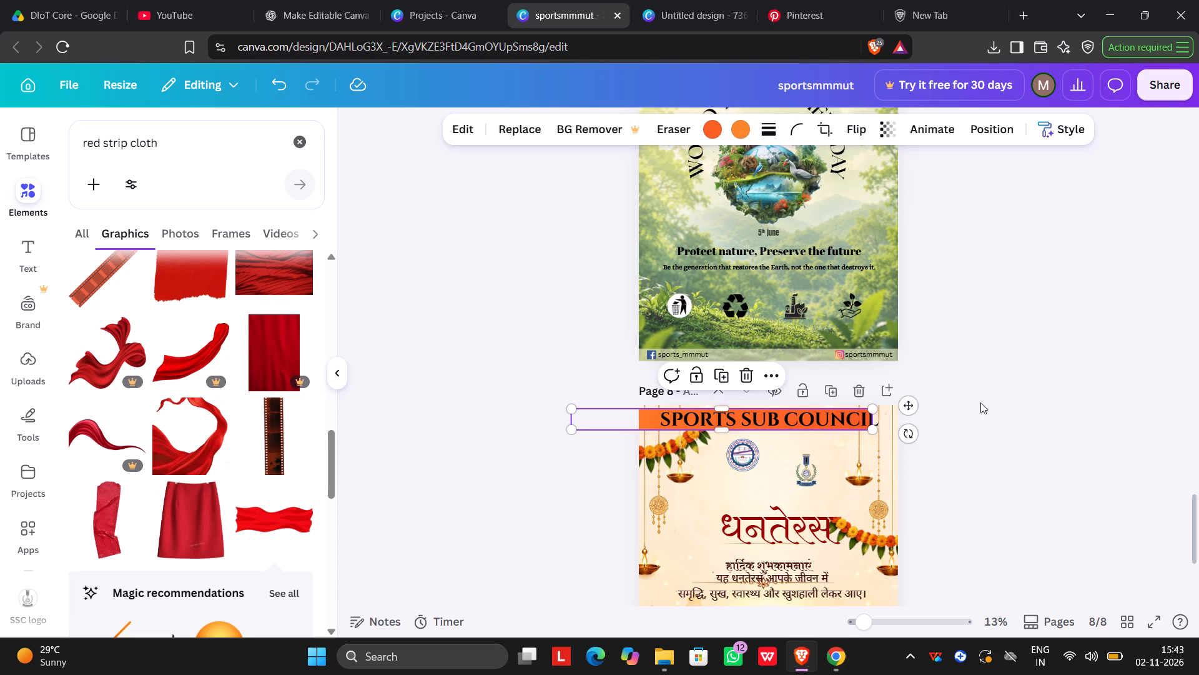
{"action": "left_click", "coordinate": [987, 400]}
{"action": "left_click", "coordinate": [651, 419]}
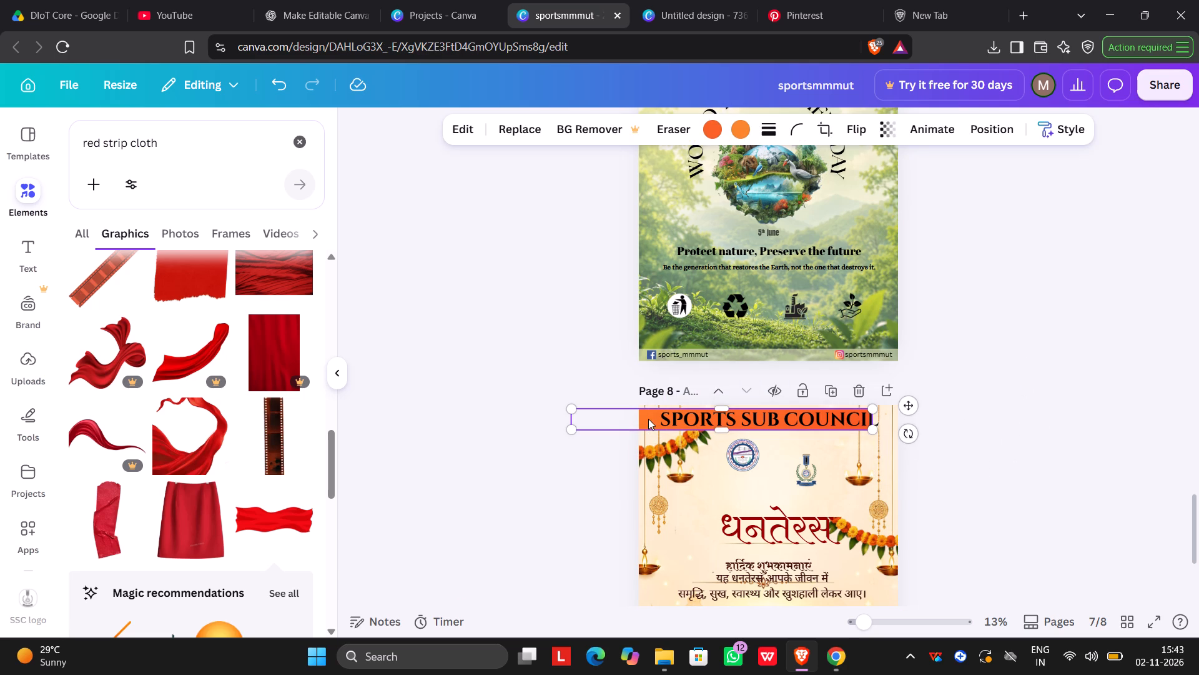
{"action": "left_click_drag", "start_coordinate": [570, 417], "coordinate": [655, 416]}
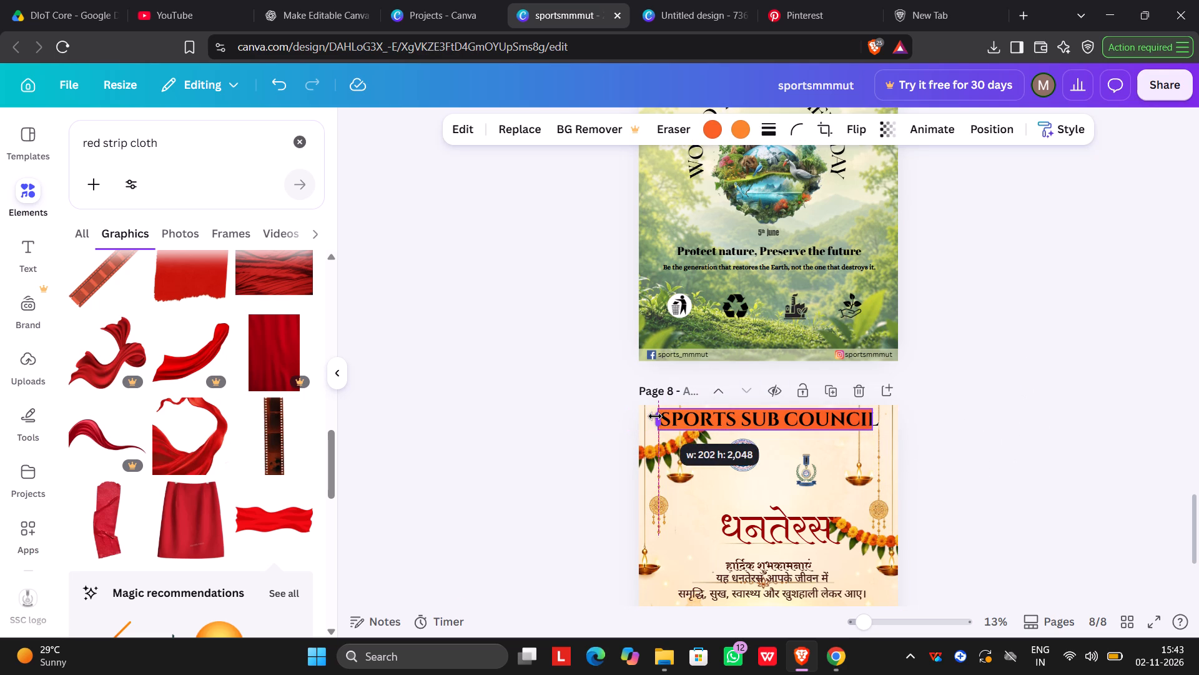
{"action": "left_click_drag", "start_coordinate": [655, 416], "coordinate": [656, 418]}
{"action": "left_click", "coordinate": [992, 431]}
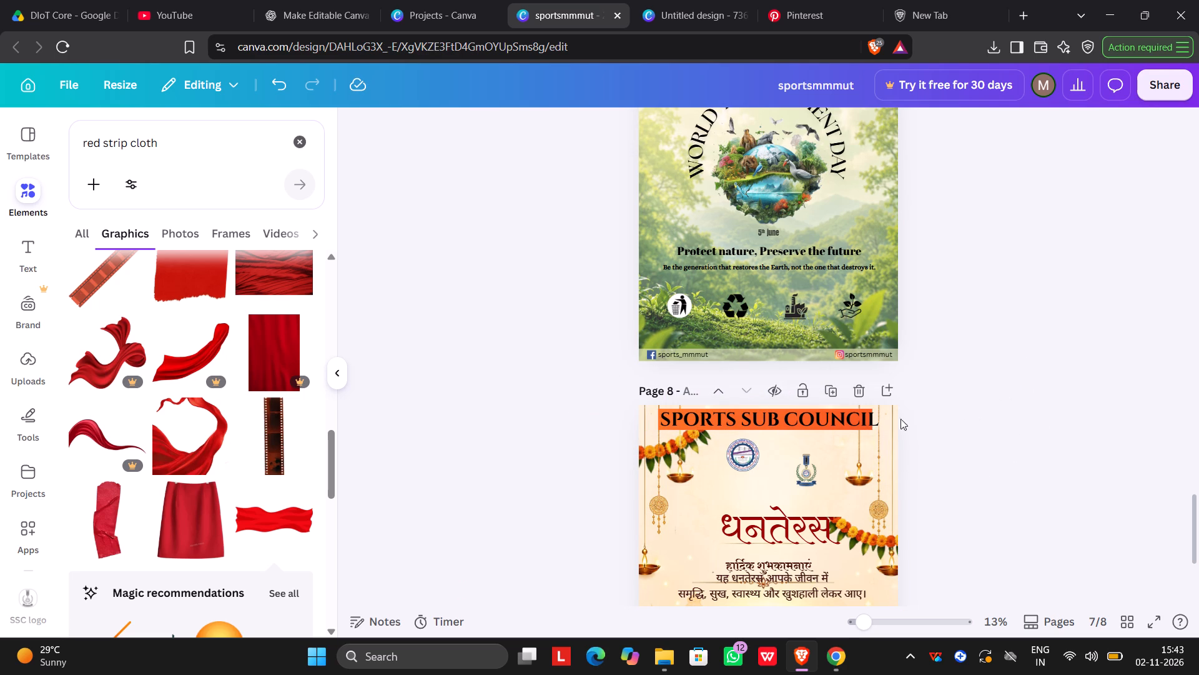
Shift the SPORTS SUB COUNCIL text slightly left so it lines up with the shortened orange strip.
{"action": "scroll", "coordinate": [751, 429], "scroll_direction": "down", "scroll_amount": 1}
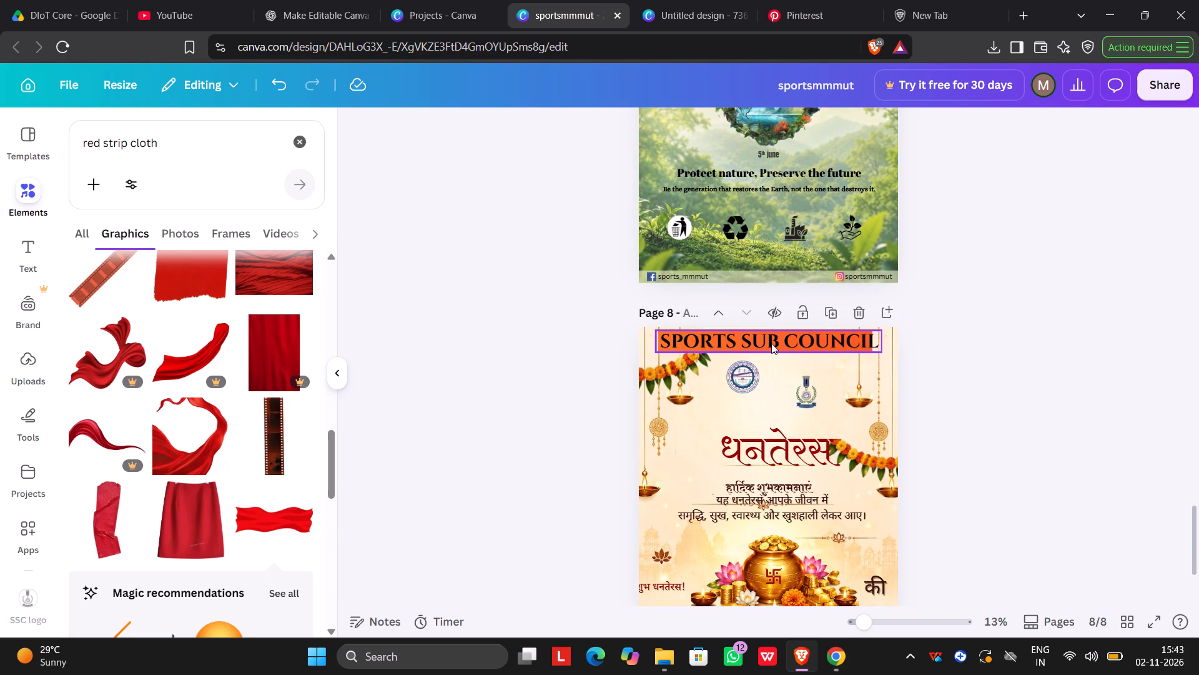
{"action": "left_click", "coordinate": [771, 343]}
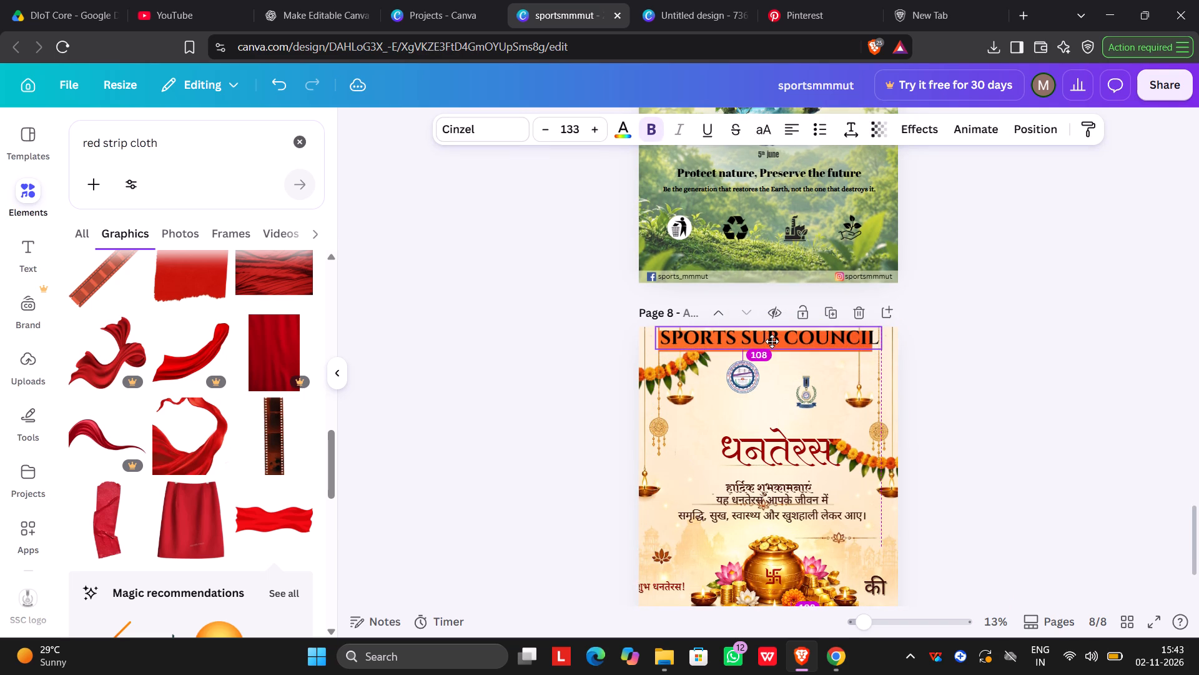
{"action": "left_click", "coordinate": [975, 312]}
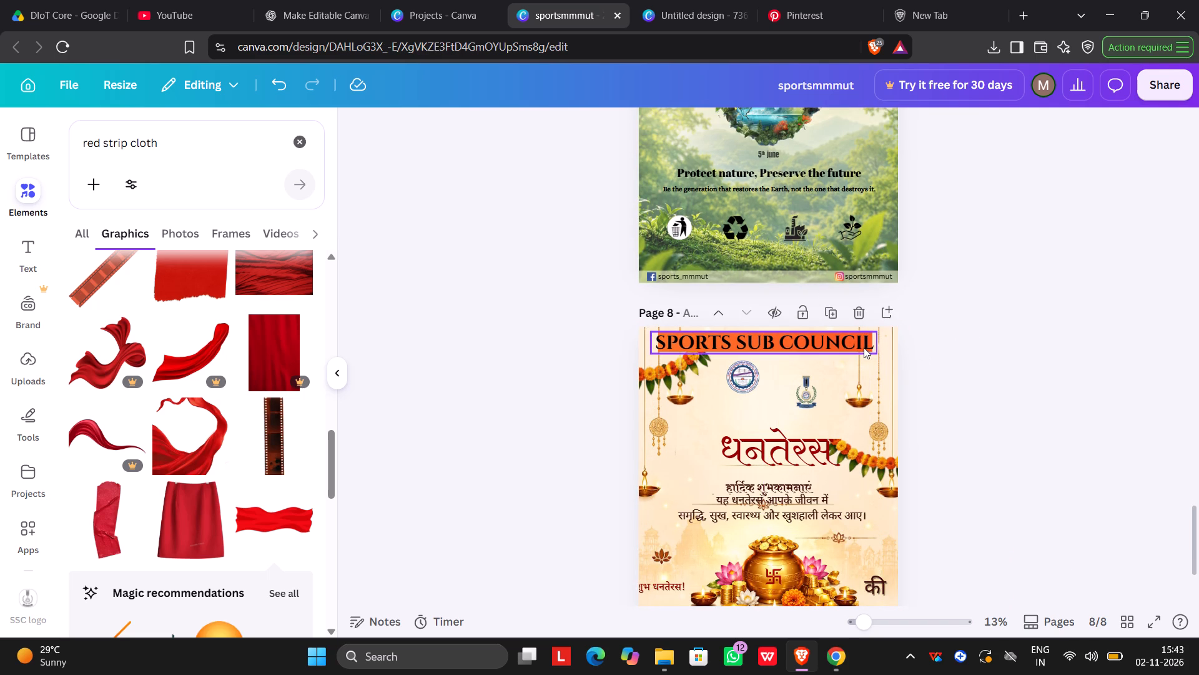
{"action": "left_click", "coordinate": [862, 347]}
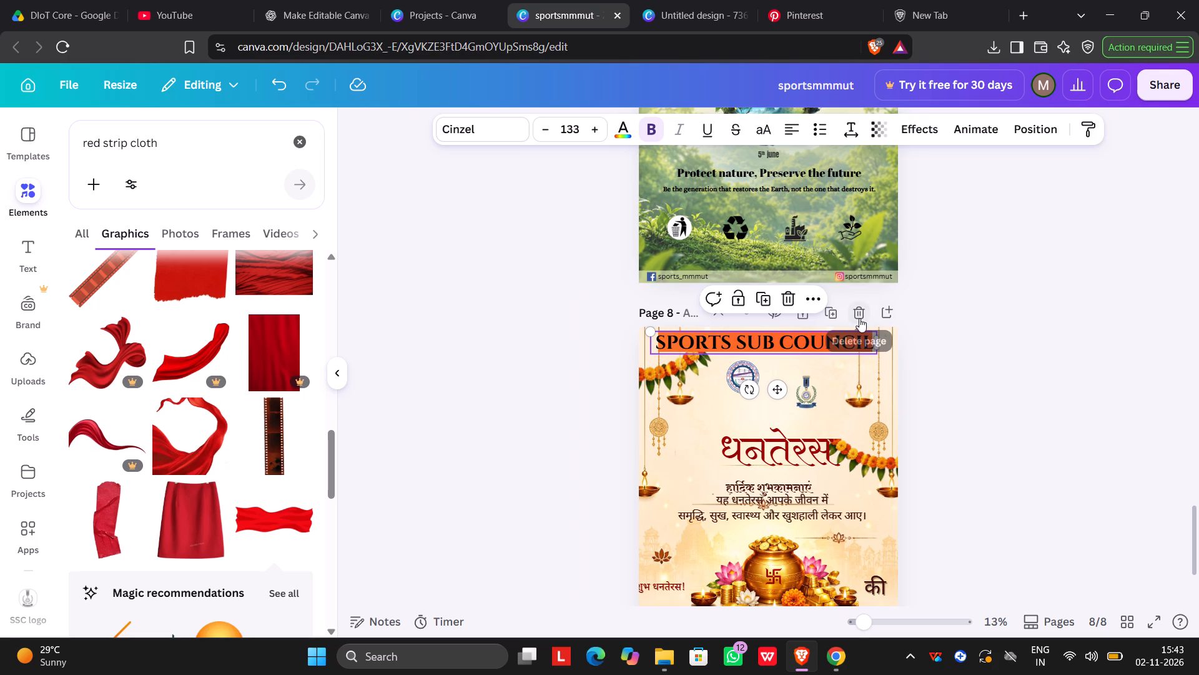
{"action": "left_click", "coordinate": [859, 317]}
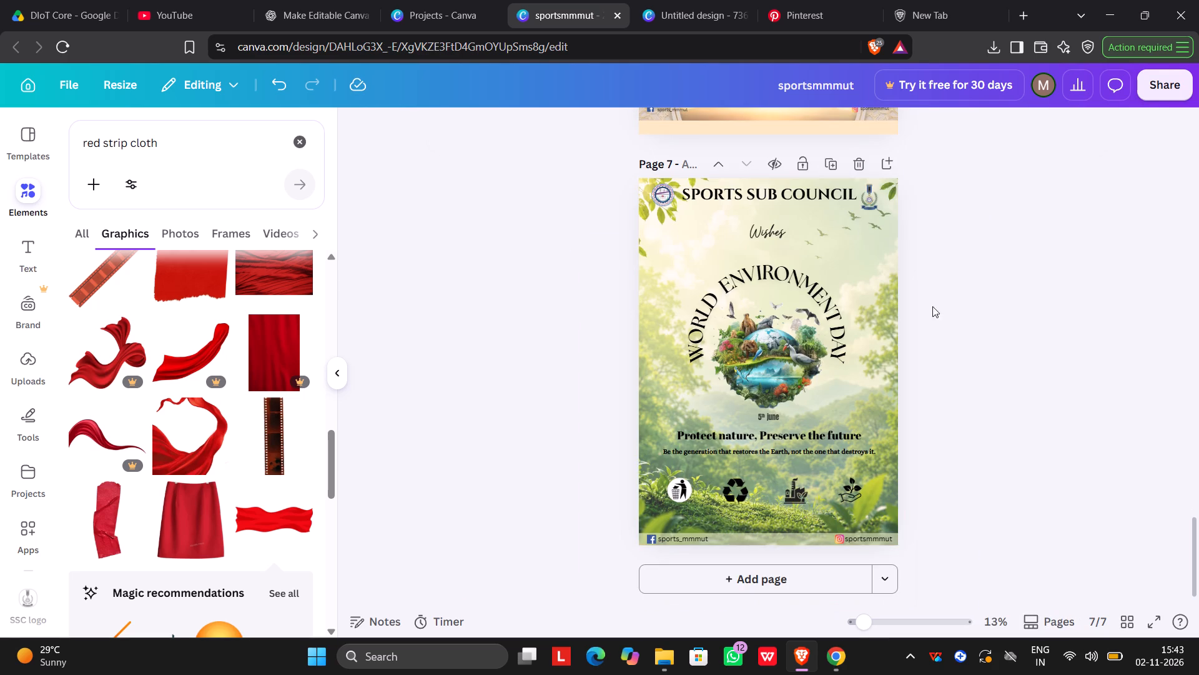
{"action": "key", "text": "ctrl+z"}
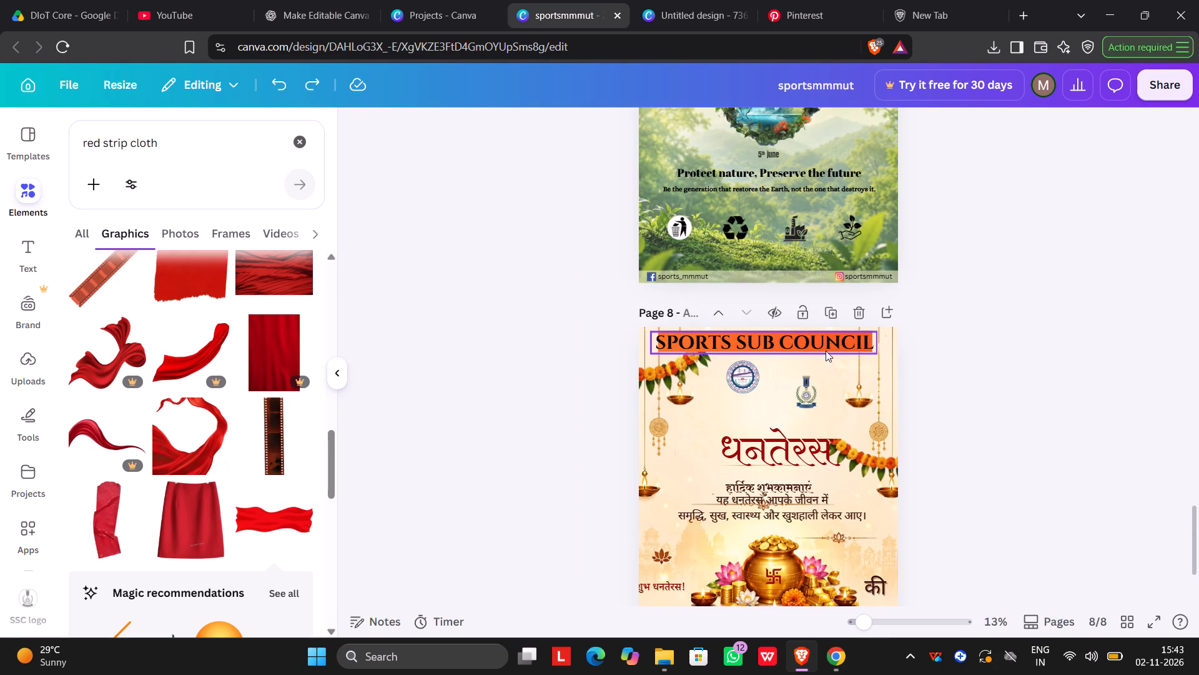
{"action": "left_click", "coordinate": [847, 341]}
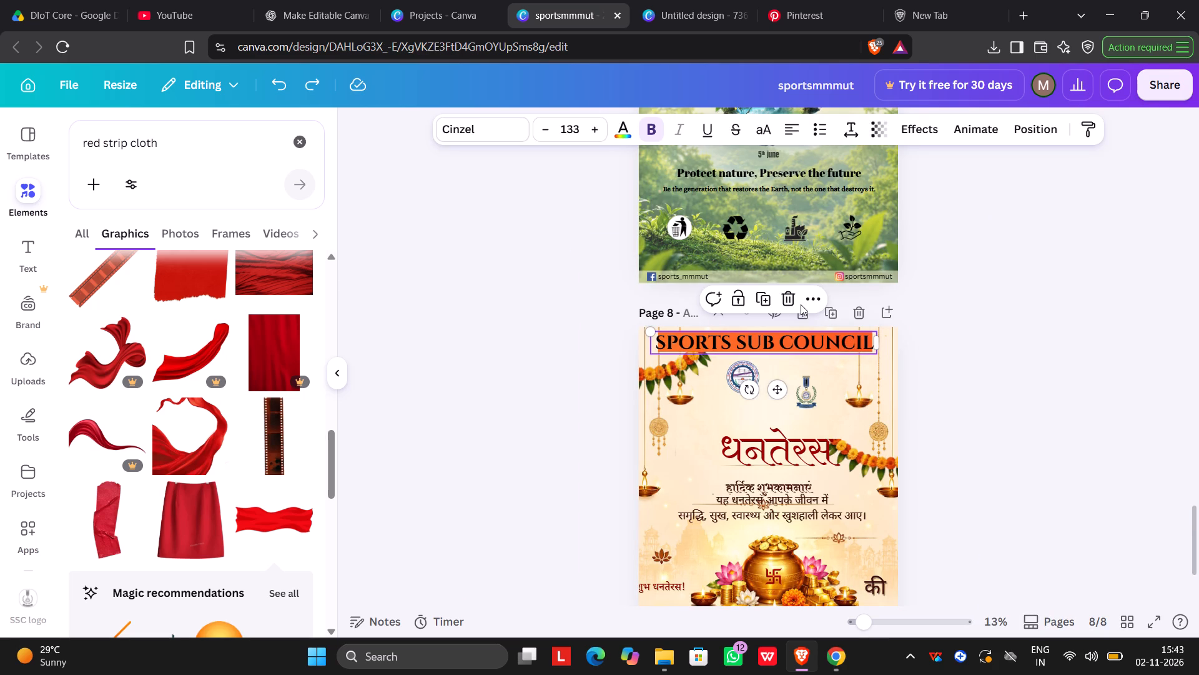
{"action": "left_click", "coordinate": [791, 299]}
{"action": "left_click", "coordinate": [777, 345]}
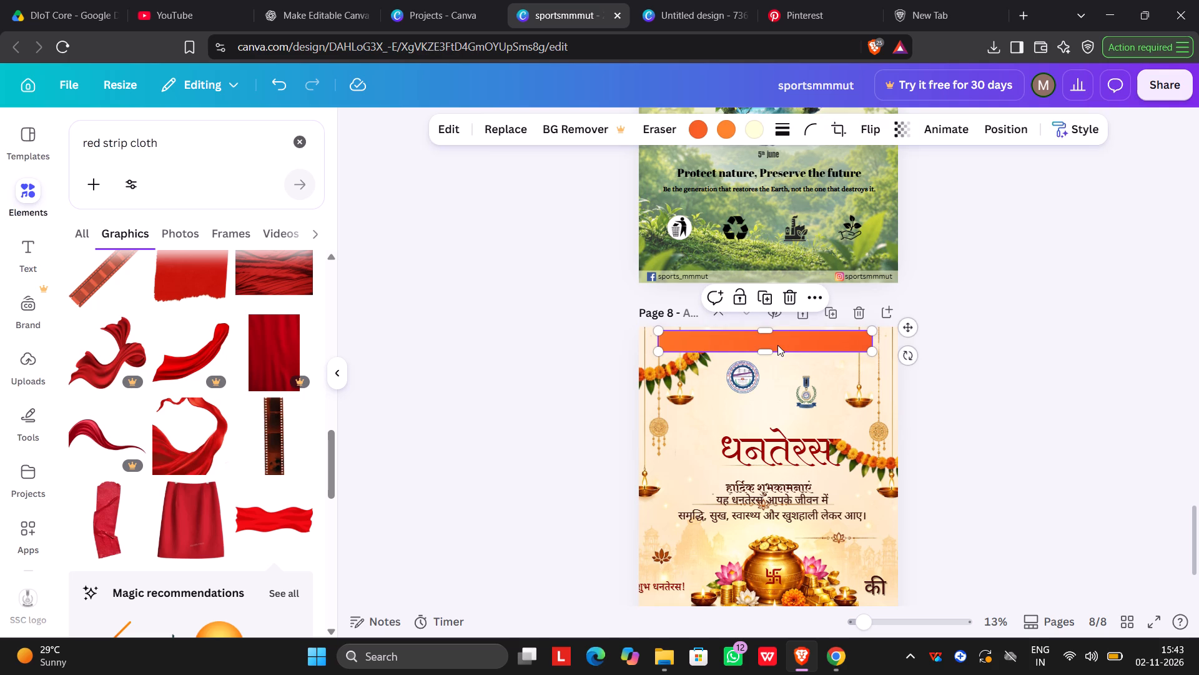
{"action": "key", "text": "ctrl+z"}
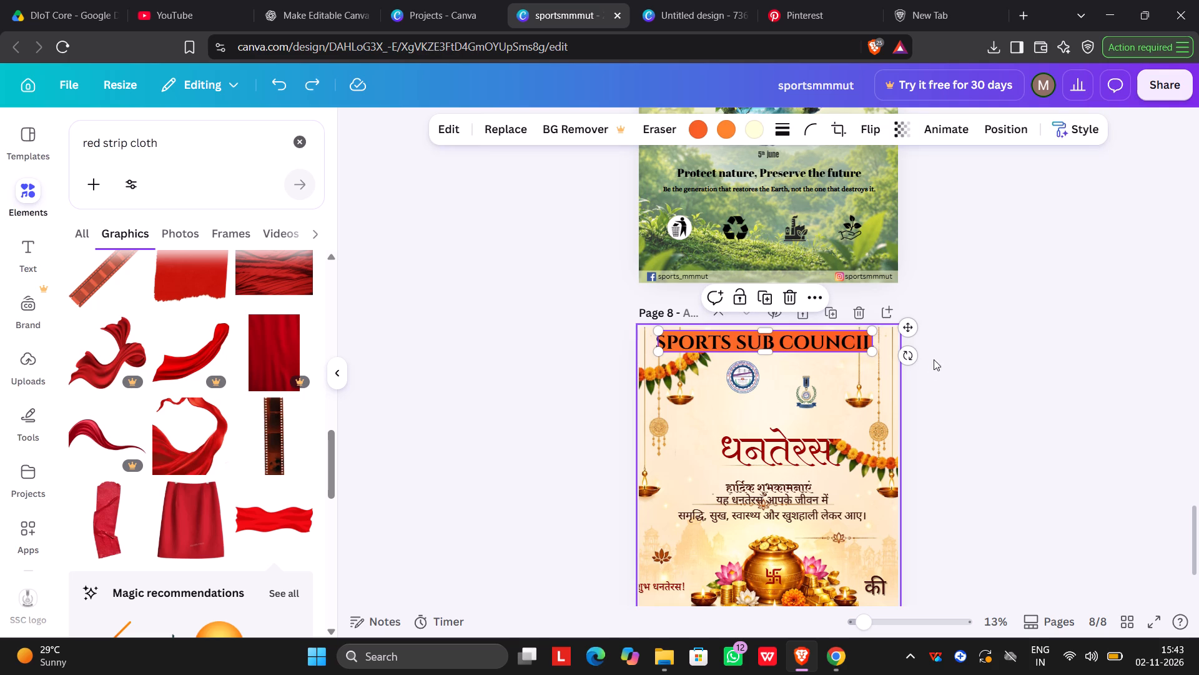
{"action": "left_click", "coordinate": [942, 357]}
Move the SPORTS SUB COUNCIL text down off the orange strip and delete the strip from page 8.
{"action": "left_click_drag", "start_coordinate": [799, 347], "coordinate": [802, 389]}
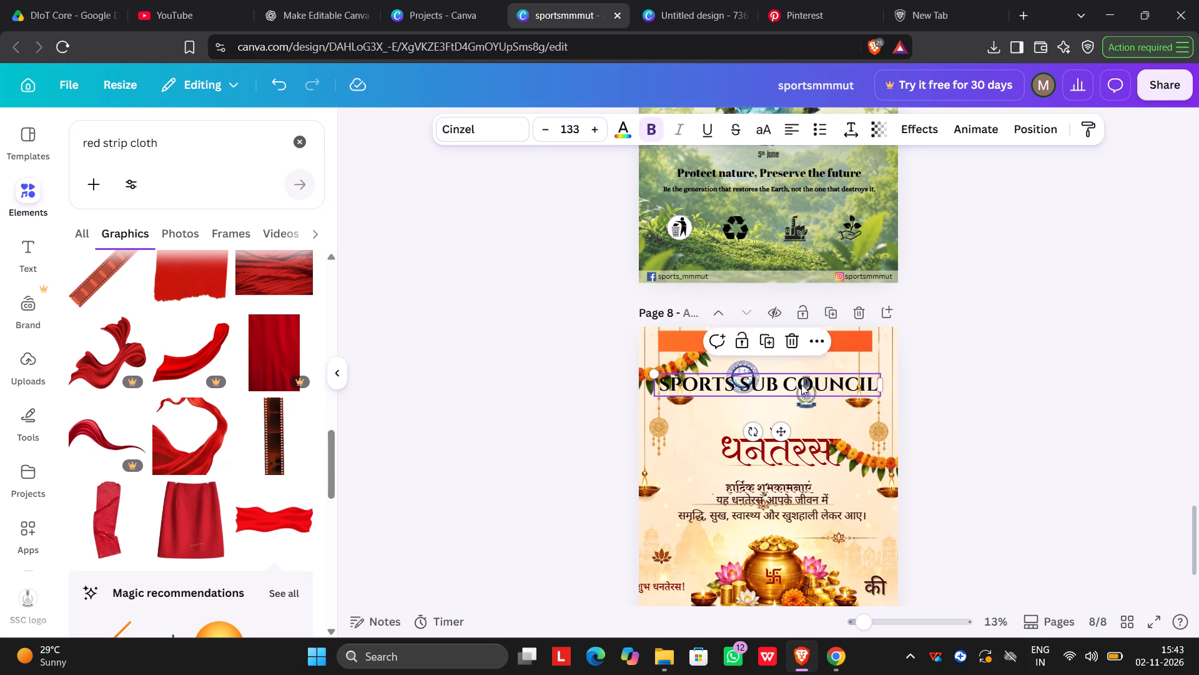
{"action": "left_click", "coordinate": [849, 342]}
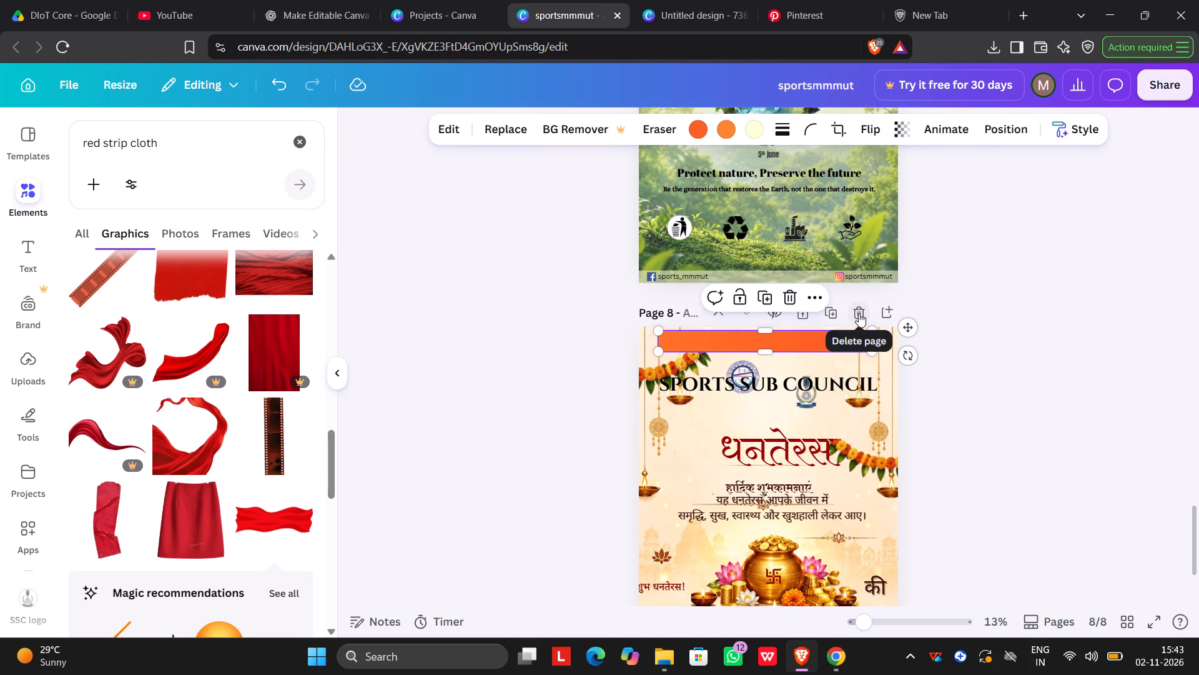
{"action": "left_click", "coordinate": [859, 313]}
{"action": "key", "text": "ctrl+z"}
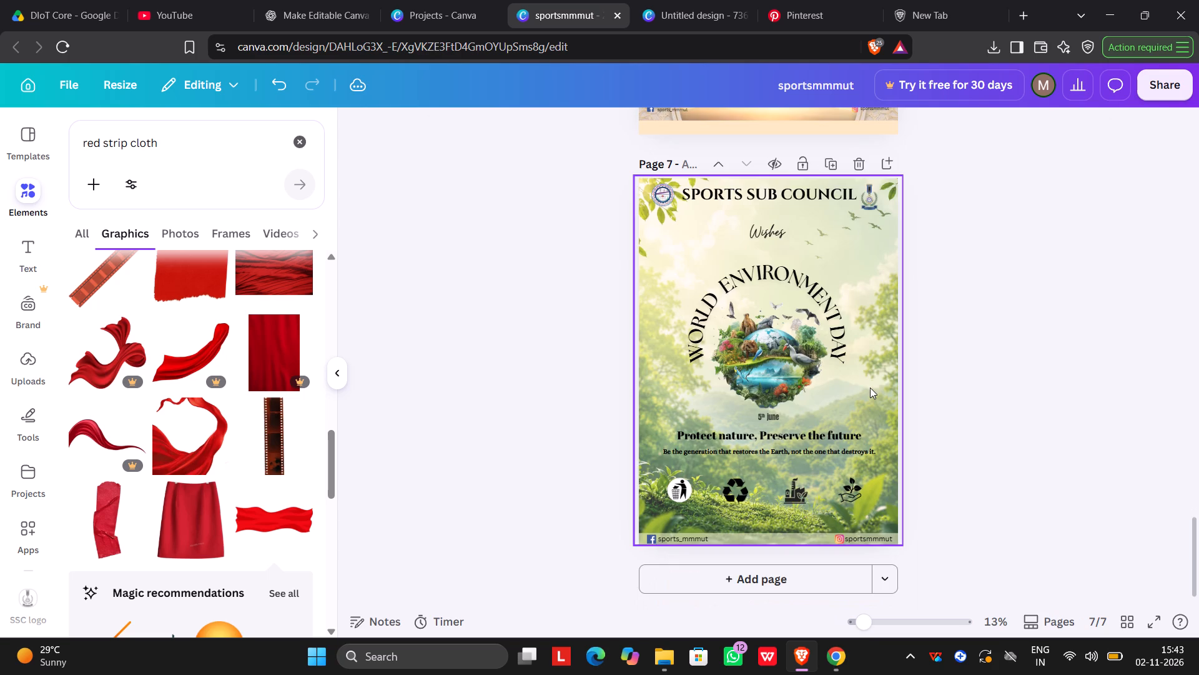
{"action": "left_click", "coordinate": [802, 349]}
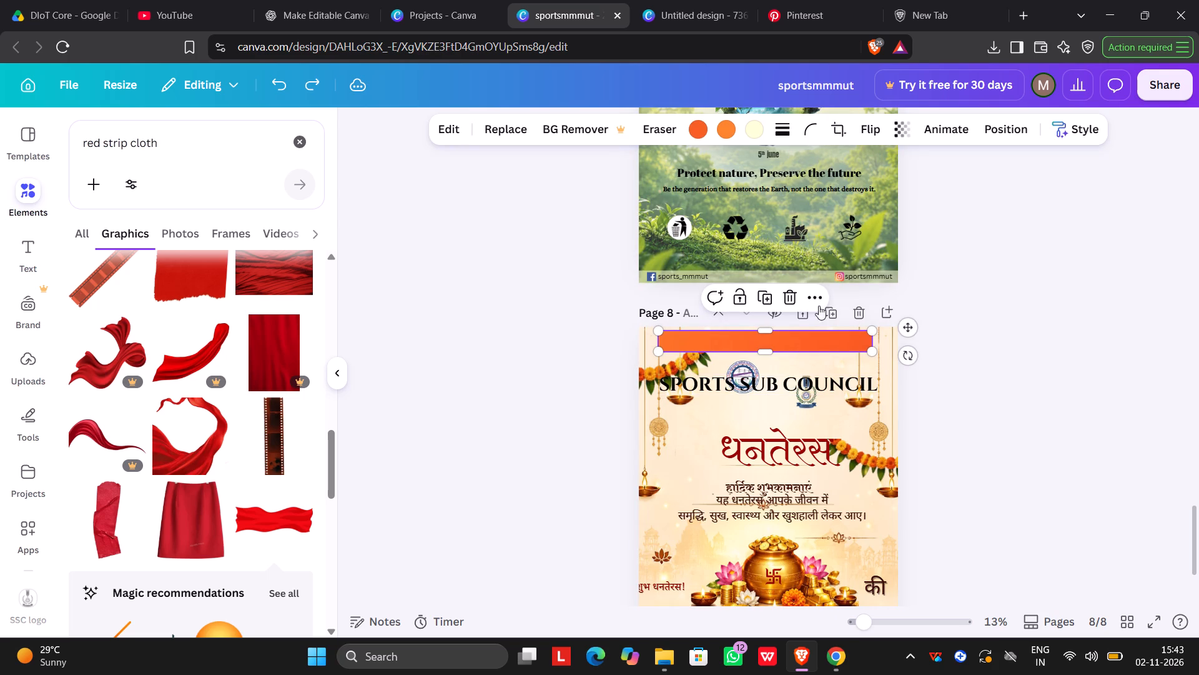
{"action": "left_click", "coordinate": [795, 296]}
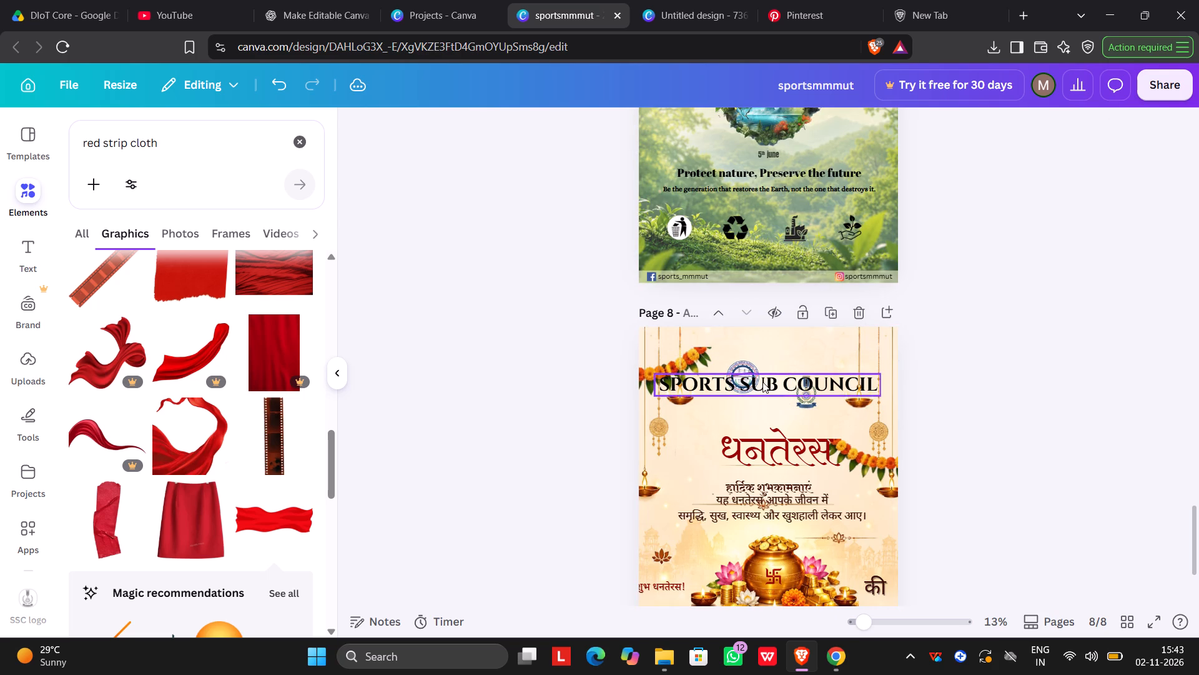
Move the SPORTS SUB COUNCIL text back to the top of page 8, centred horizontally.
{"action": "left_click_drag", "start_coordinate": [761, 381], "coordinate": [763, 337]}
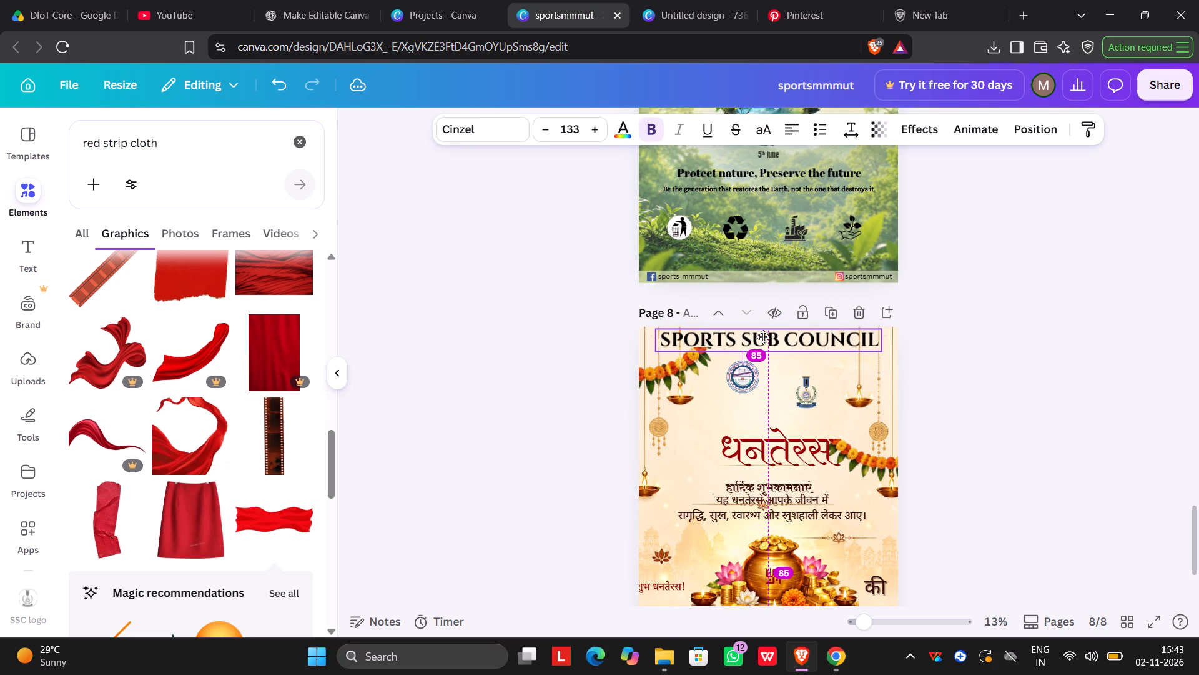
{"action": "left_click_drag", "start_coordinate": [763, 337], "coordinate": [762, 337]}
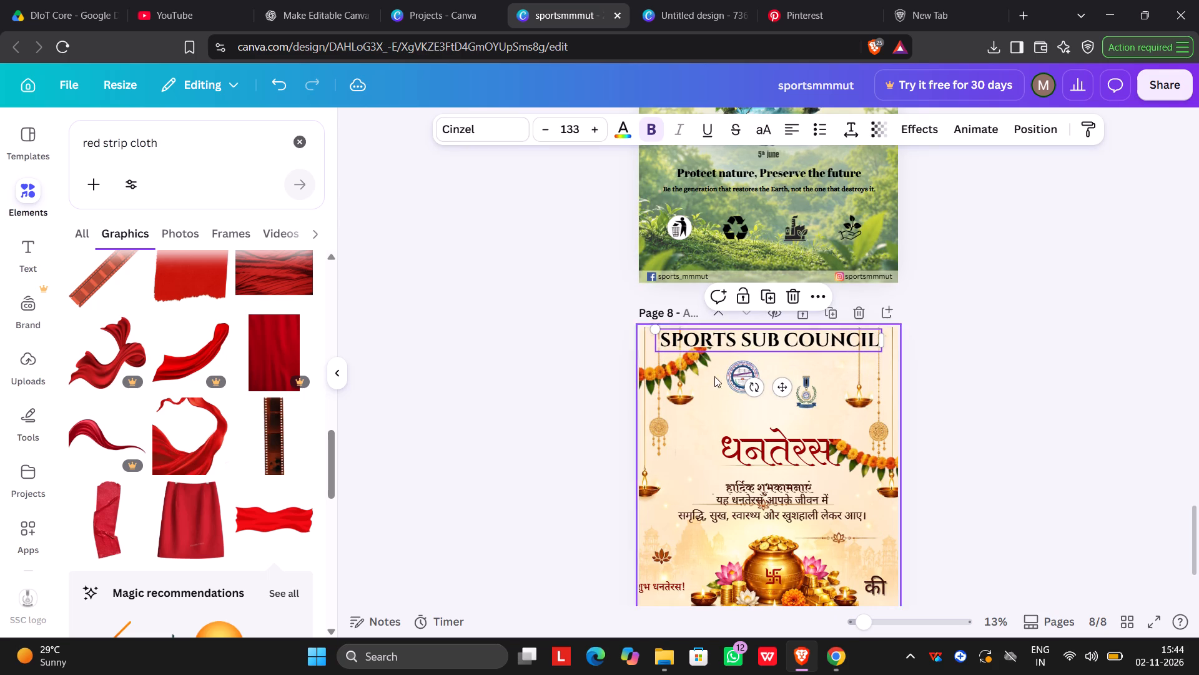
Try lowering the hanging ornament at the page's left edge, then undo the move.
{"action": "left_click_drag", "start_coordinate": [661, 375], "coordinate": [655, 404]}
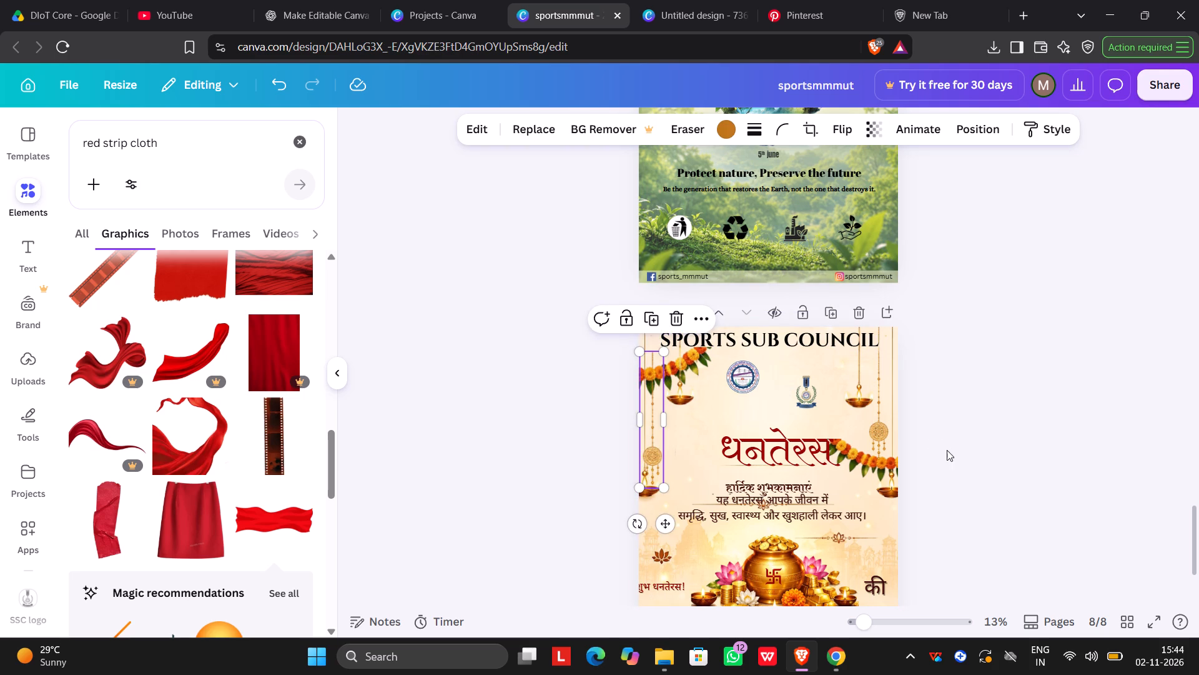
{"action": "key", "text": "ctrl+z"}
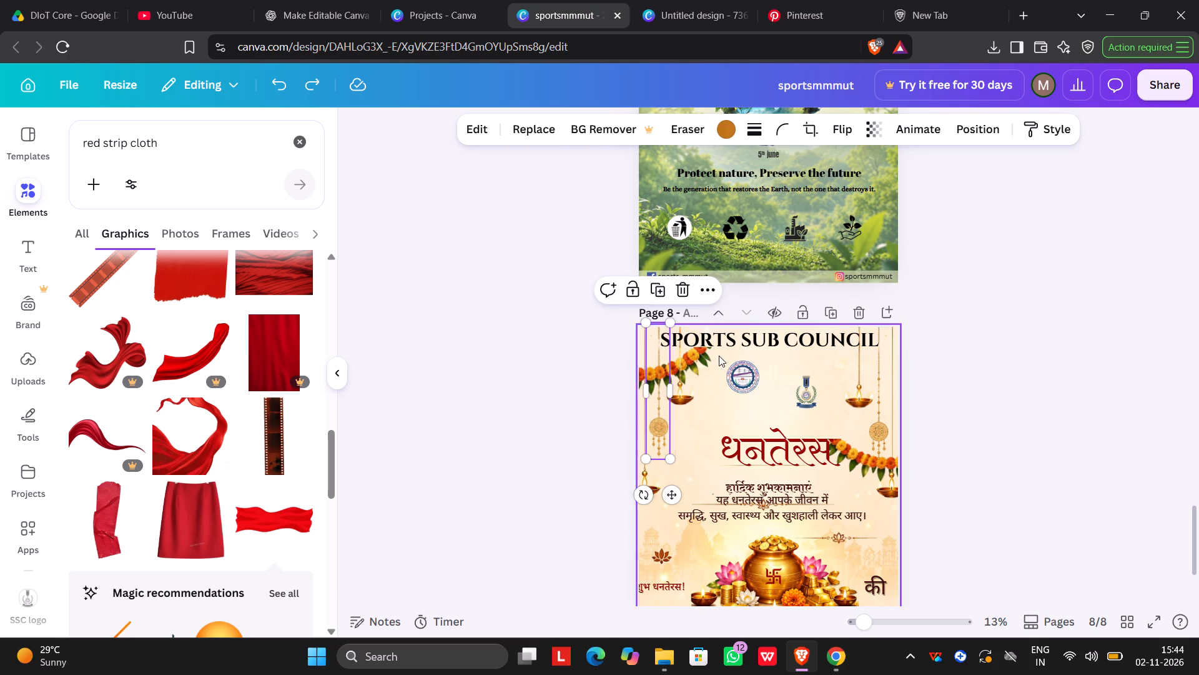
Move the left marigold garland down beside the धनतेरस title, level with the right garland.
{"action": "left_click_drag", "start_coordinate": [708, 365], "coordinate": [718, 444]}
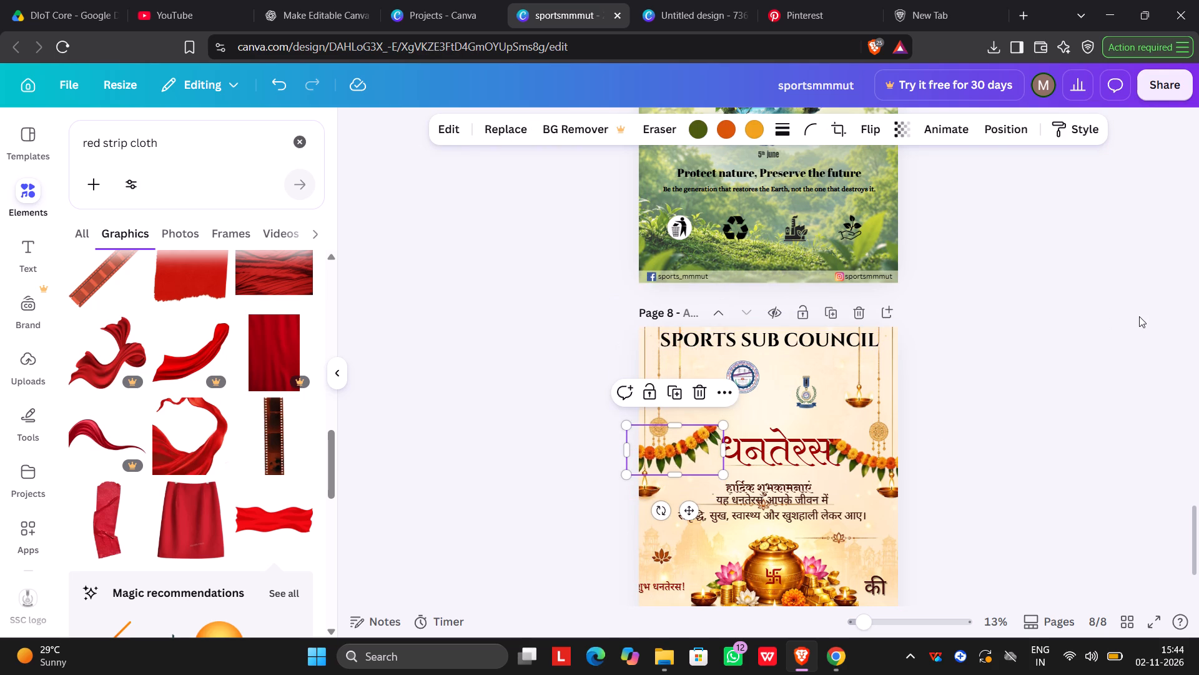
Search the graphics for "strip" and add the plain cream paper strip to page 8.
{"action": "left_click", "coordinate": [1039, 416]}
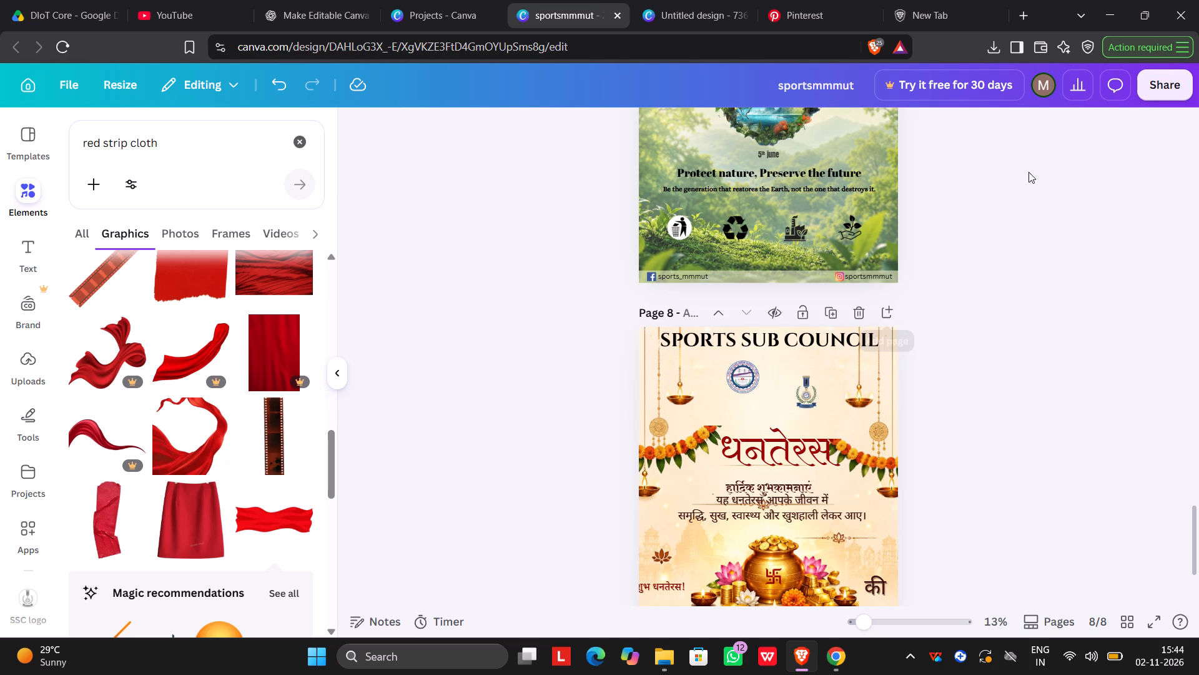
{"action": "left_click", "coordinate": [849, 341]}
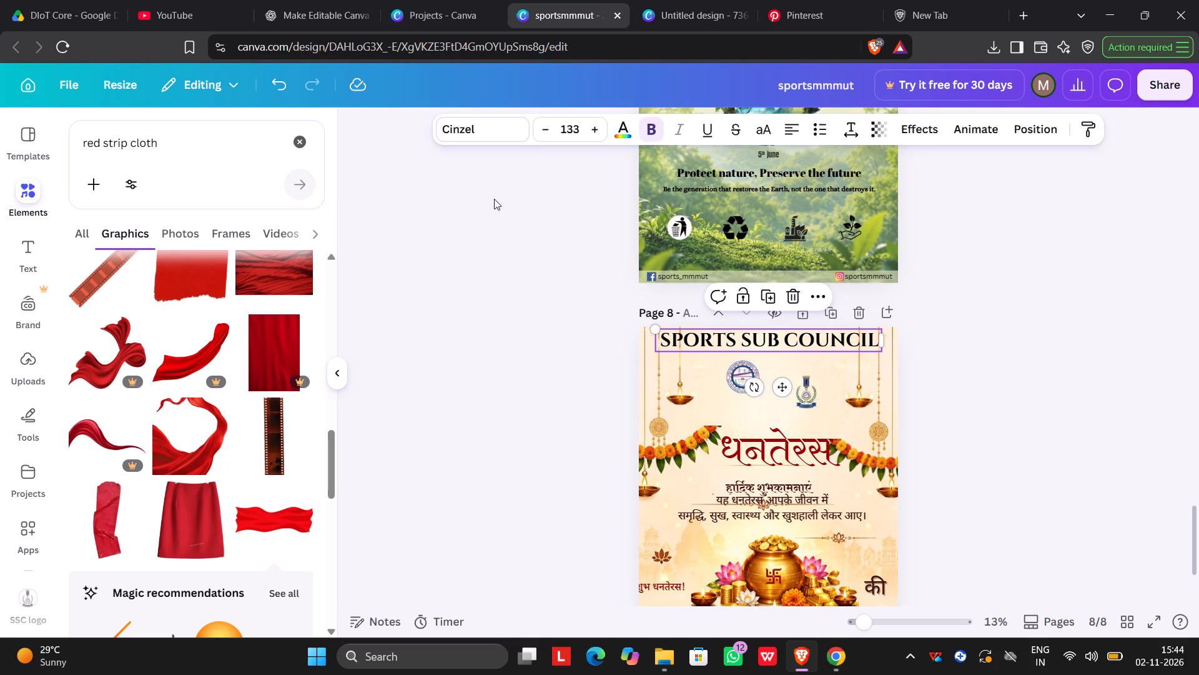
{"action": "left_click", "coordinate": [300, 131]}
{"action": "key", "text": "s"}
{"action": "key", "text": "t"}
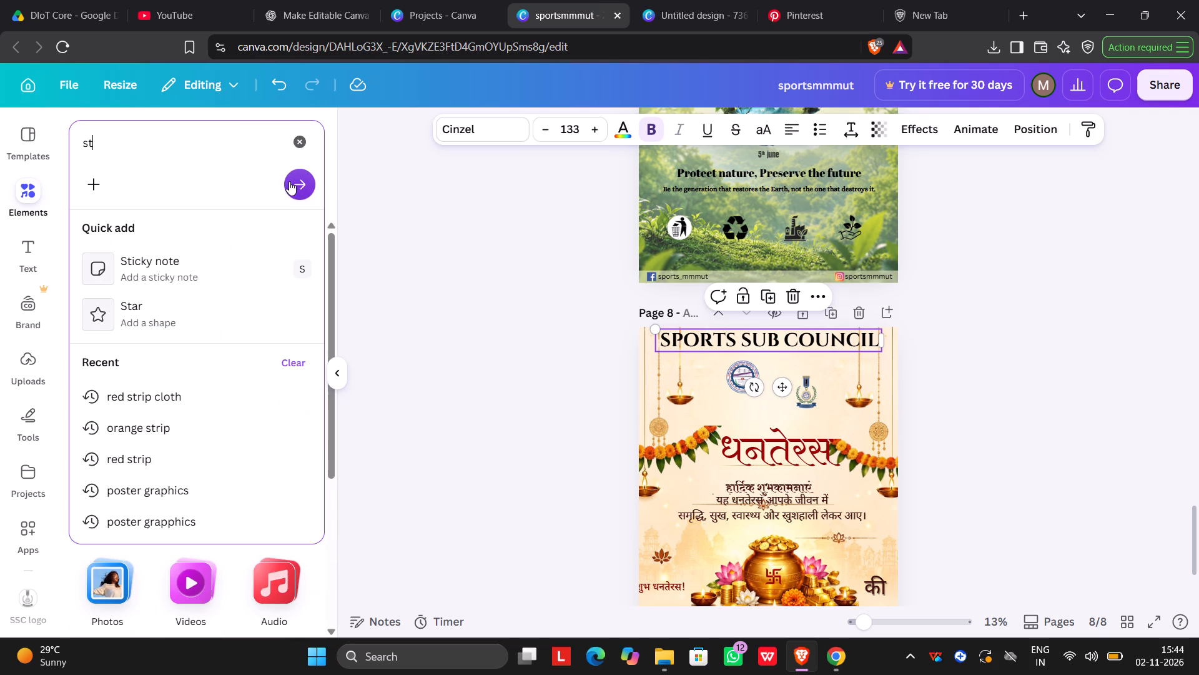
{"action": "key", "text": "r"}
{"action": "key", "text": "i"}
{"action": "key", "text": "p"}
{"action": "key", "text": "Return"}
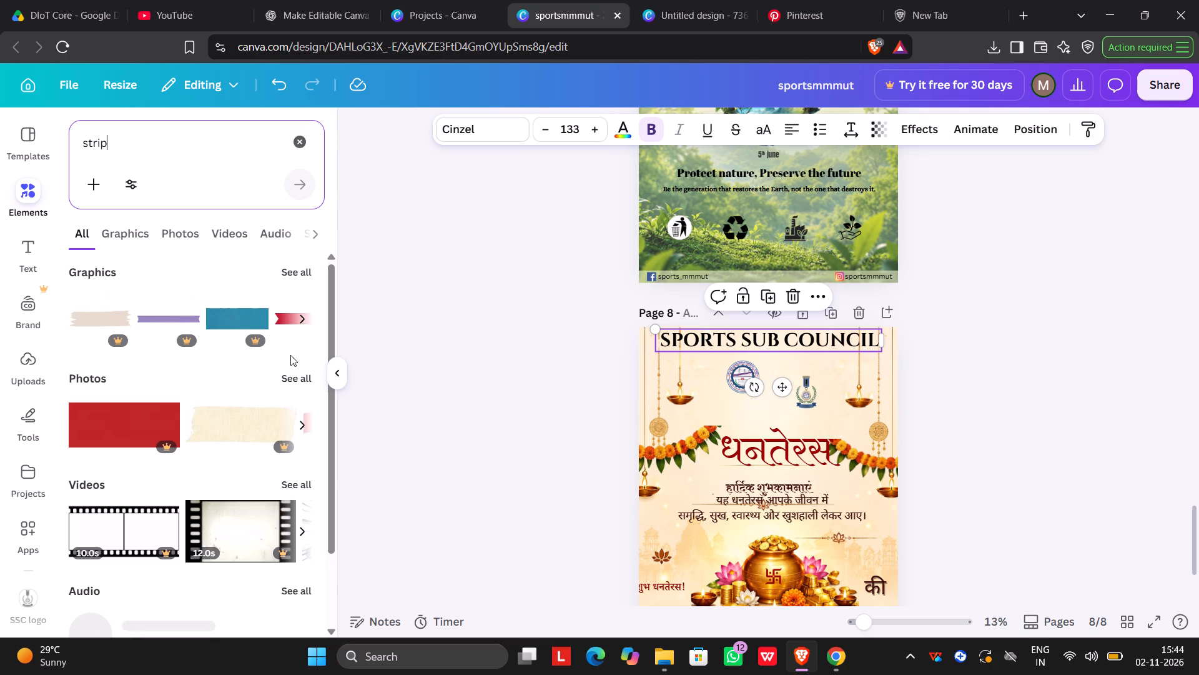
{"action": "left_click", "coordinate": [303, 271]}
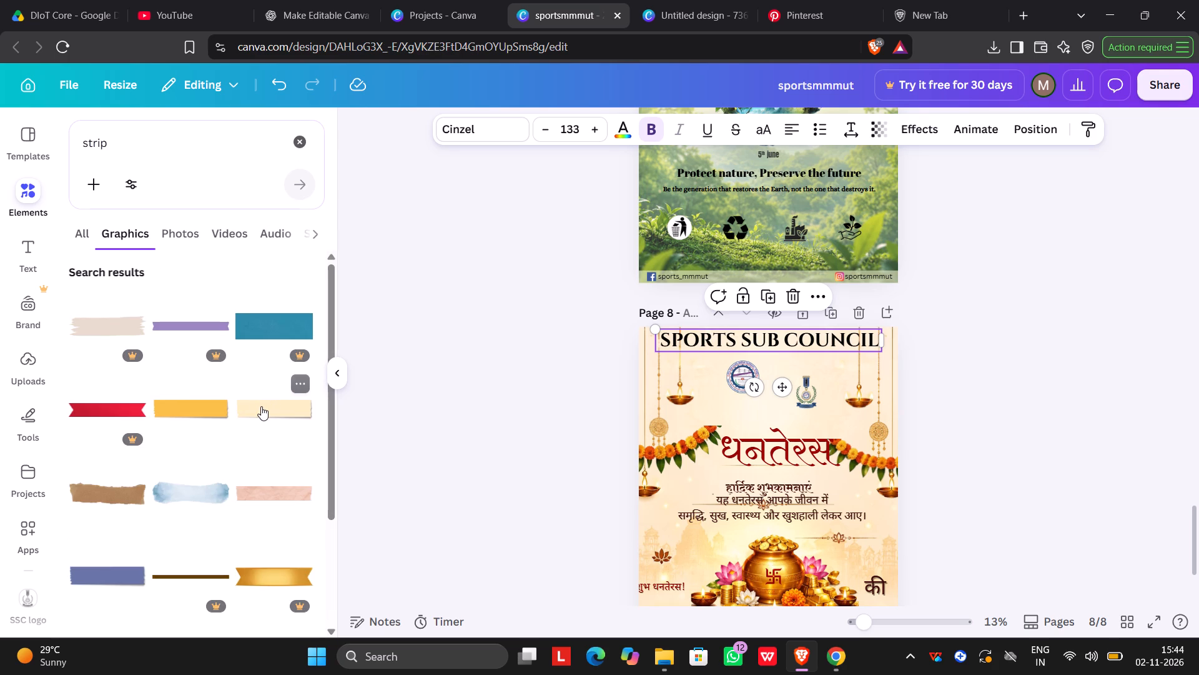
{"action": "left_click", "coordinate": [251, 403]}
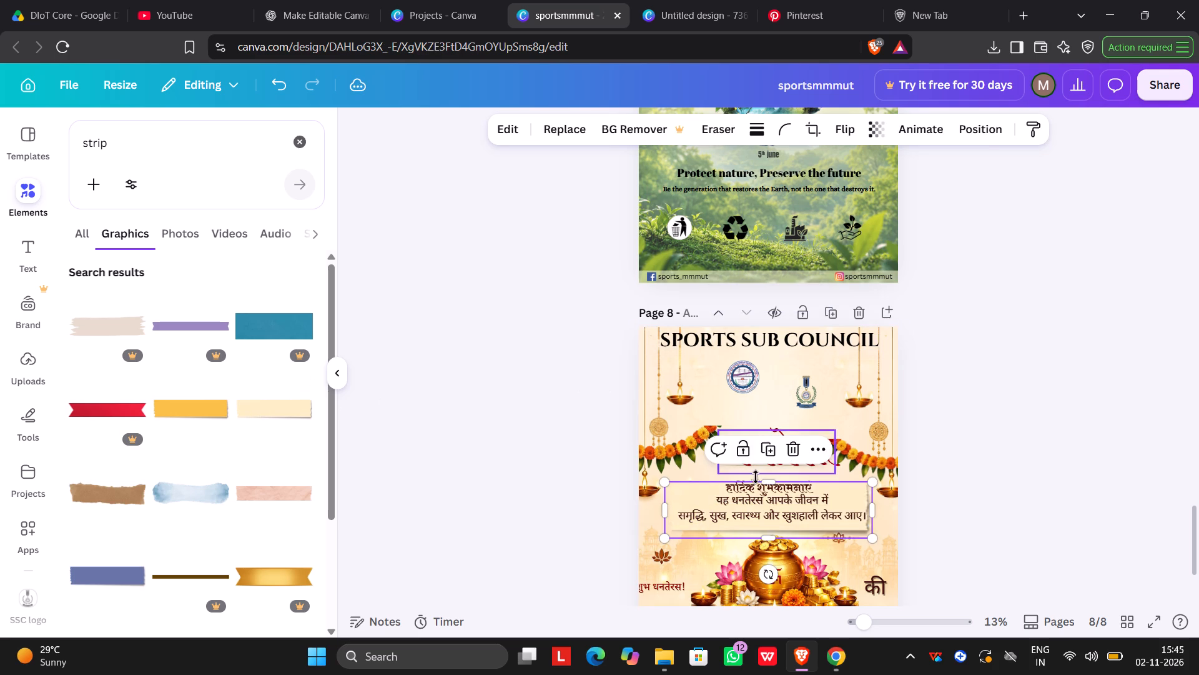
Move the two-line यह धनतेरस आपके जीवन में message off the cream strip, down over the golden pot.
{"action": "left_click_drag", "start_coordinate": [759, 516], "coordinate": [749, 401]}
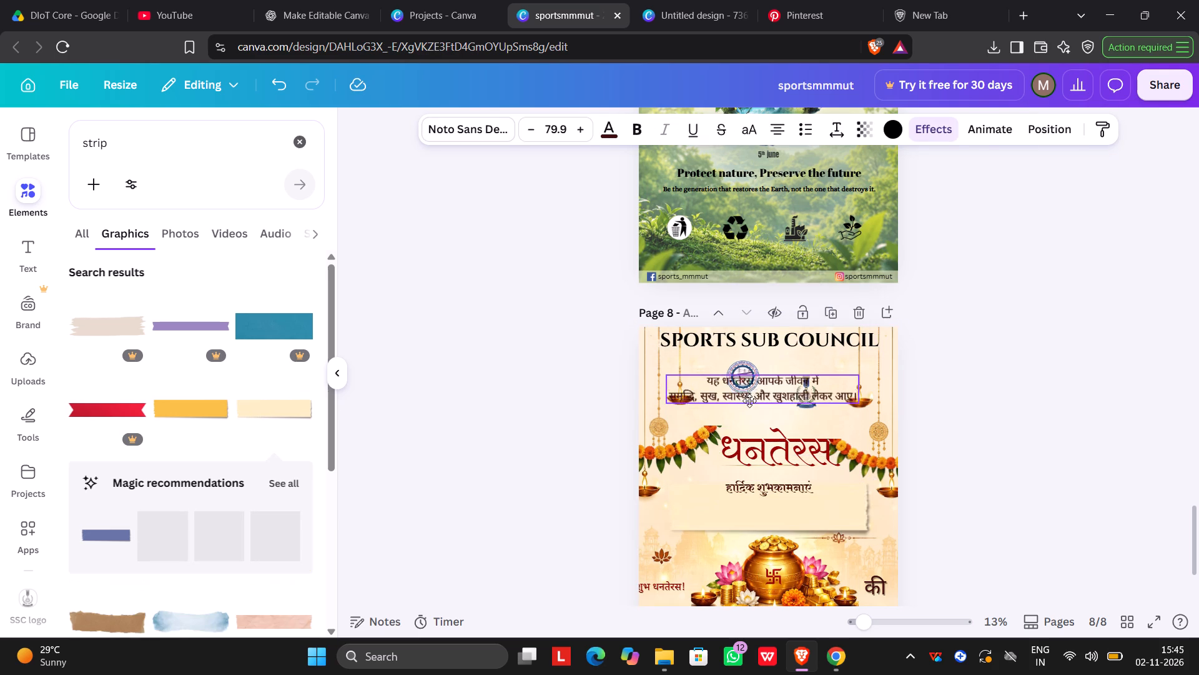
{"action": "left_click_drag", "start_coordinate": [749, 401], "coordinate": [751, 420]}
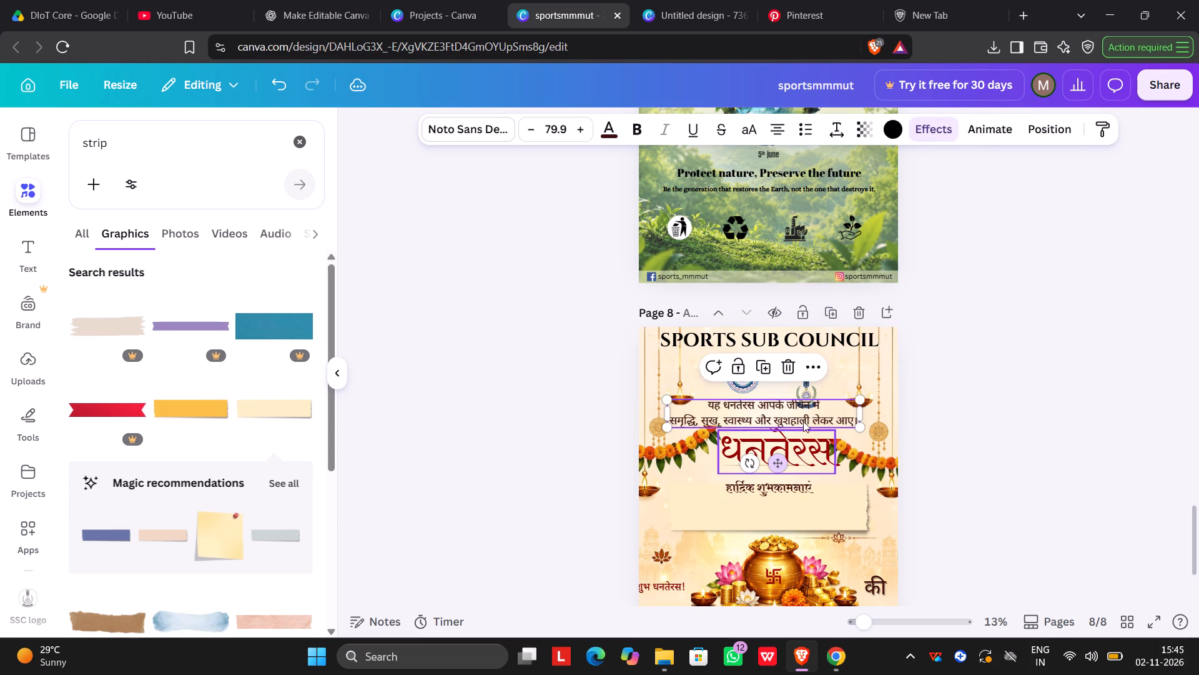
{"action": "left_click_drag", "start_coordinate": [806, 412], "coordinate": [832, 555]}
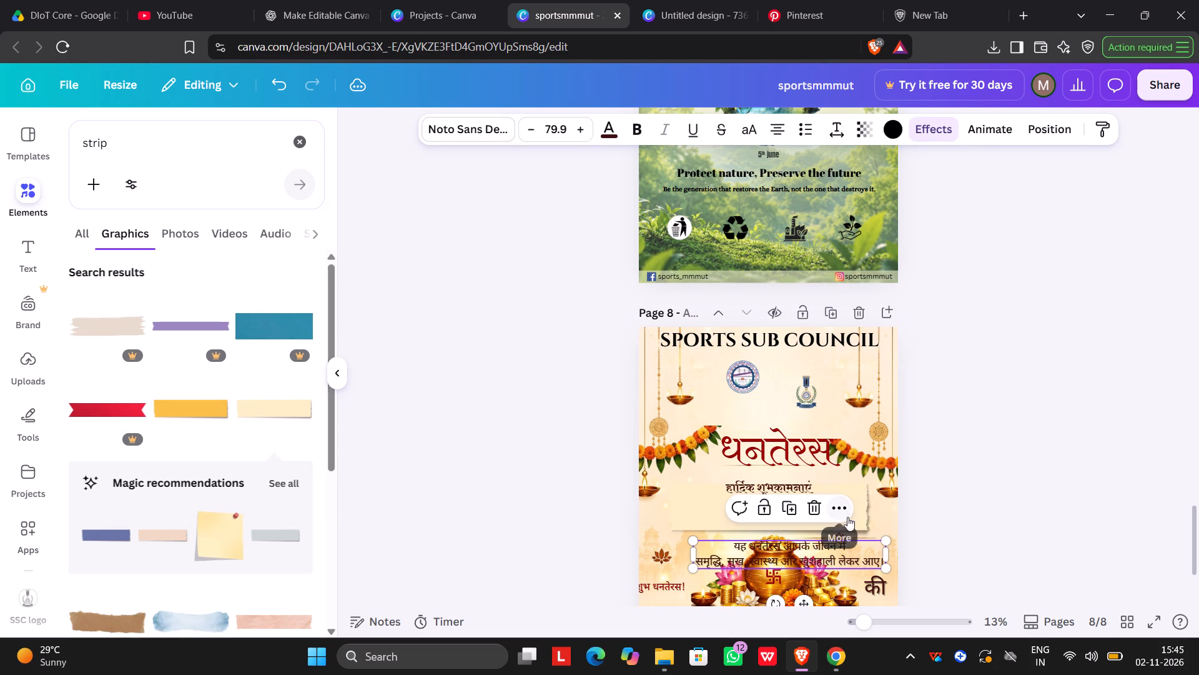
Move the cream strip up just below the SPORTS SUB COUNCIL header and flatten it to a height of about 196.
{"action": "left_click", "coordinate": [867, 516]}
{"action": "left_click_drag", "start_coordinate": [868, 516], "coordinate": [854, 446]}
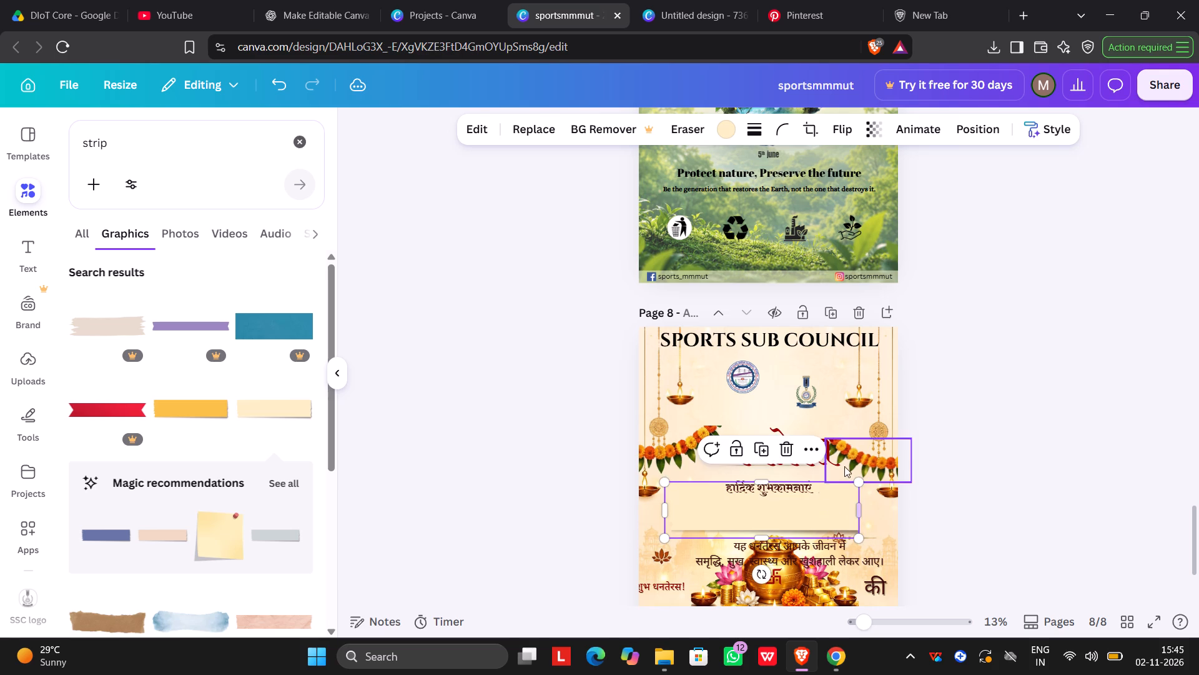
{"action": "left_click_drag", "start_coordinate": [820, 521], "coordinate": [831, 398]}
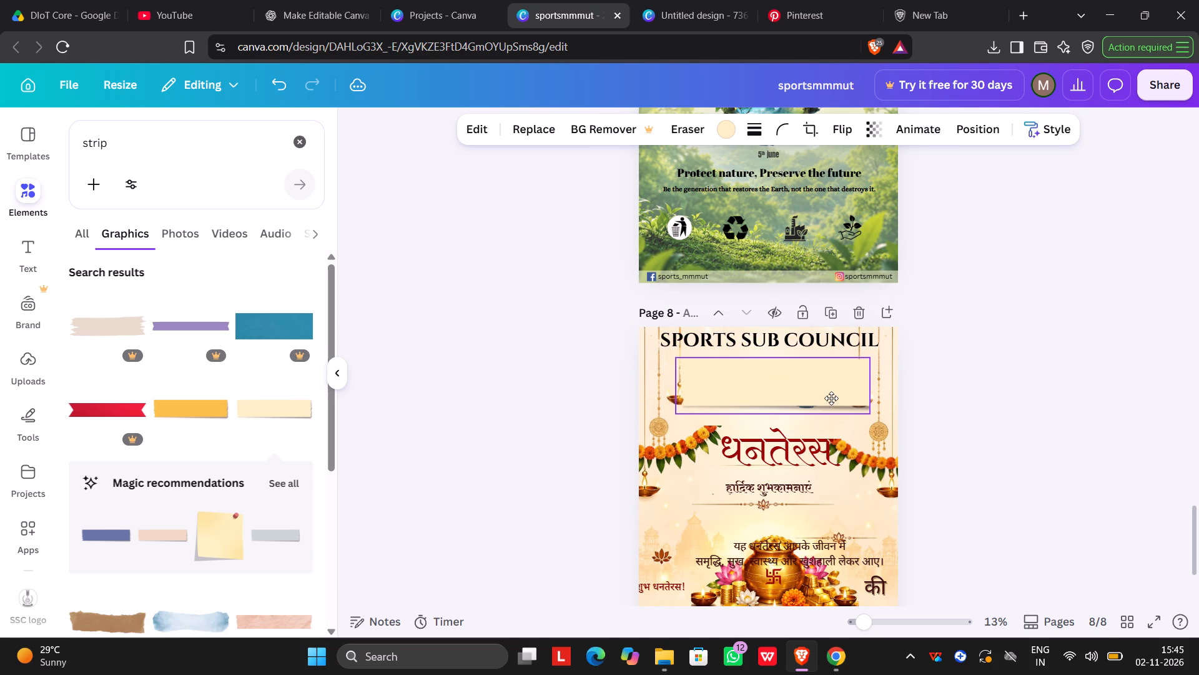
{"action": "left_click_drag", "start_coordinate": [831, 398], "coordinate": [831, 397]}
{"action": "left_click_drag", "start_coordinate": [770, 411], "coordinate": [774, 374]}
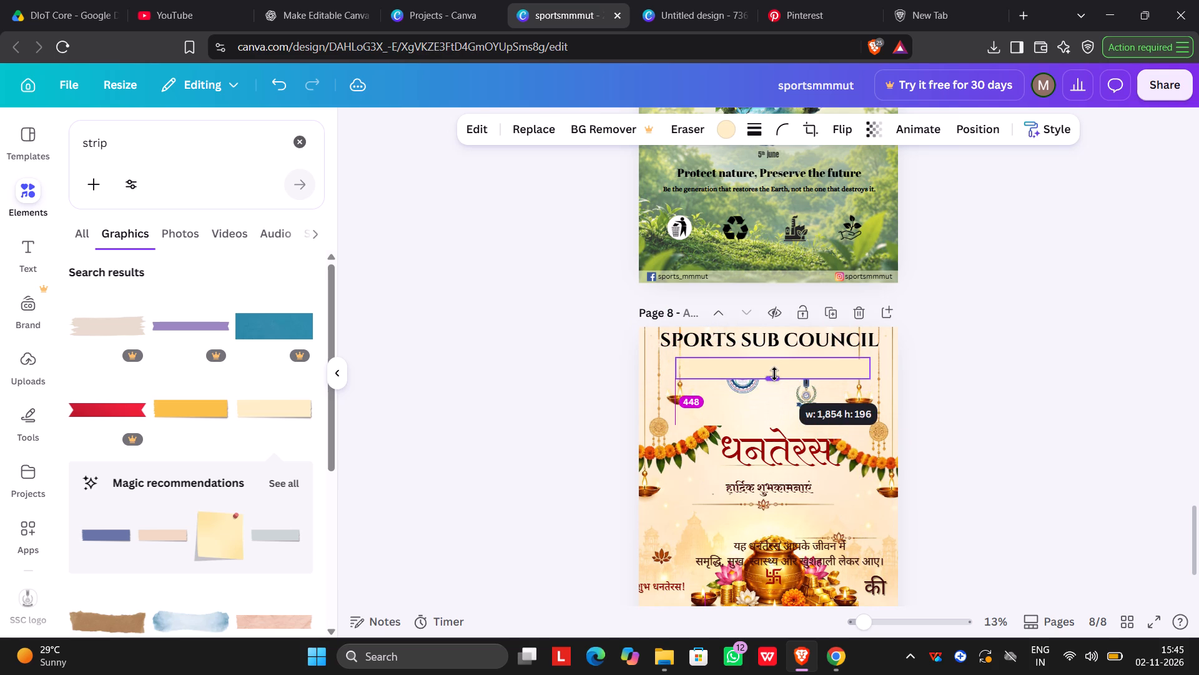
{"action": "left_click_drag", "start_coordinate": [774, 374], "coordinate": [776, 374]}
Enlarge the cream strip beyond the page width and place it behind the SPORTS SUB COUNCIL text at the page top.
{"action": "left_click_drag", "start_coordinate": [867, 377], "coordinate": [919, 396]}
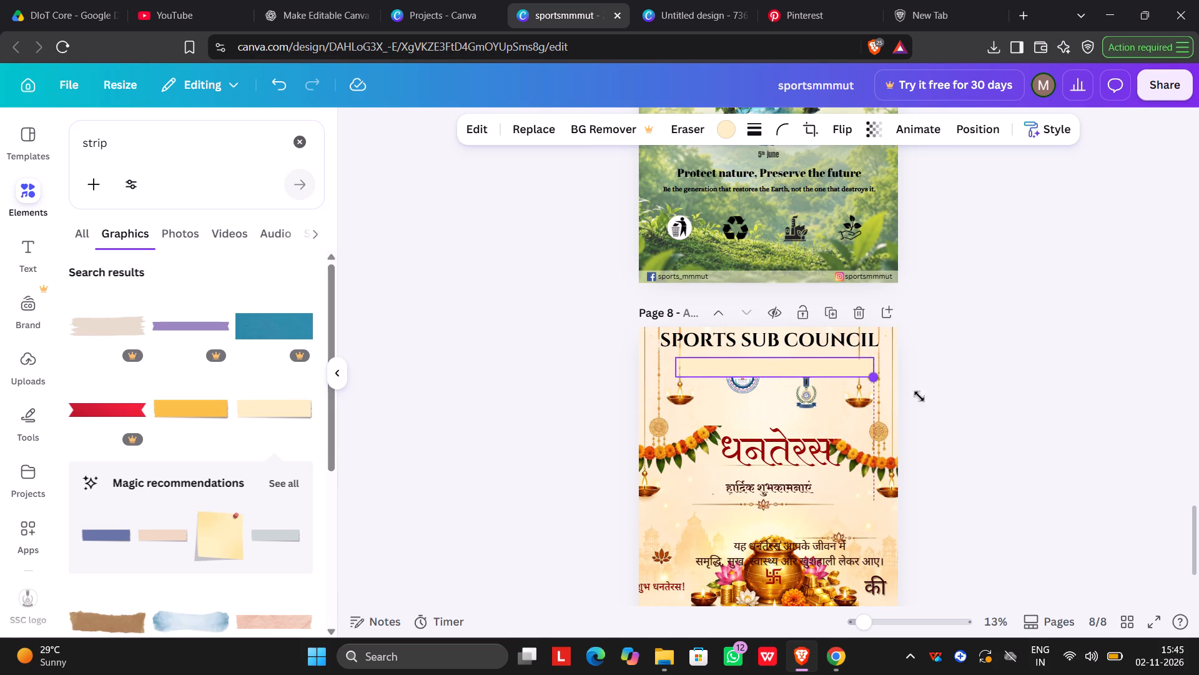
{"action": "left_click_drag", "start_coordinate": [919, 396], "coordinate": [974, 407]}
{"action": "left_click_drag", "start_coordinate": [816, 378], "coordinate": [728, 346]}
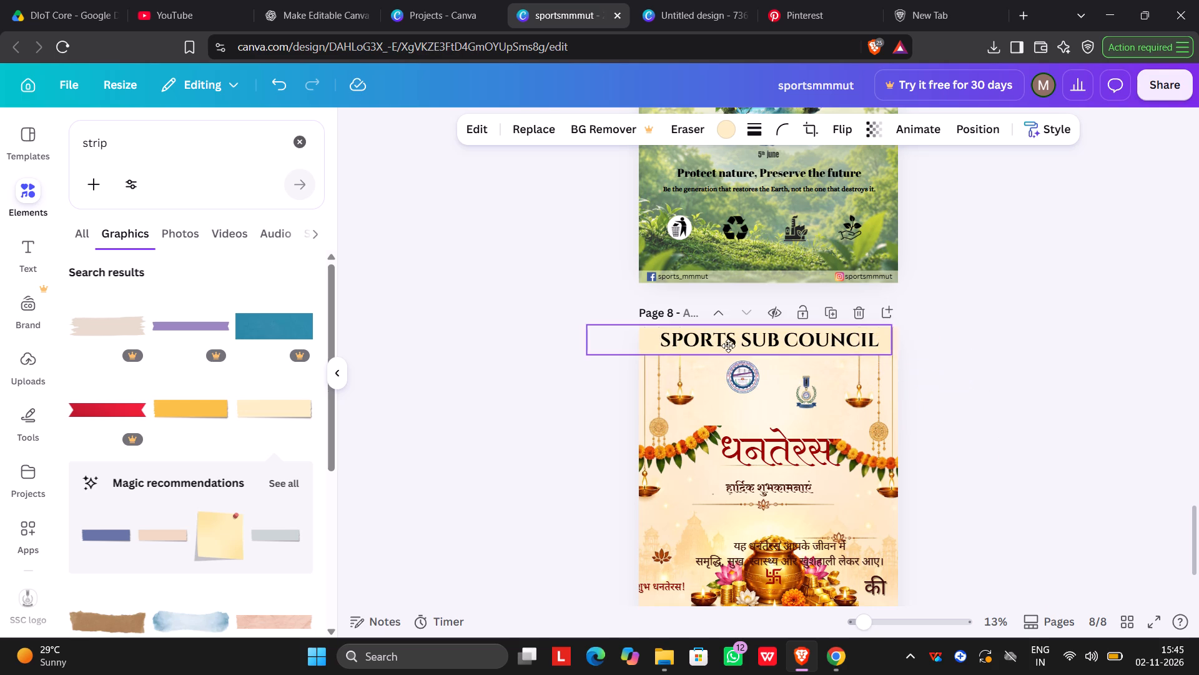
{"action": "left_click_drag", "start_coordinate": [728, 346], "coordinate": [752, 347]}
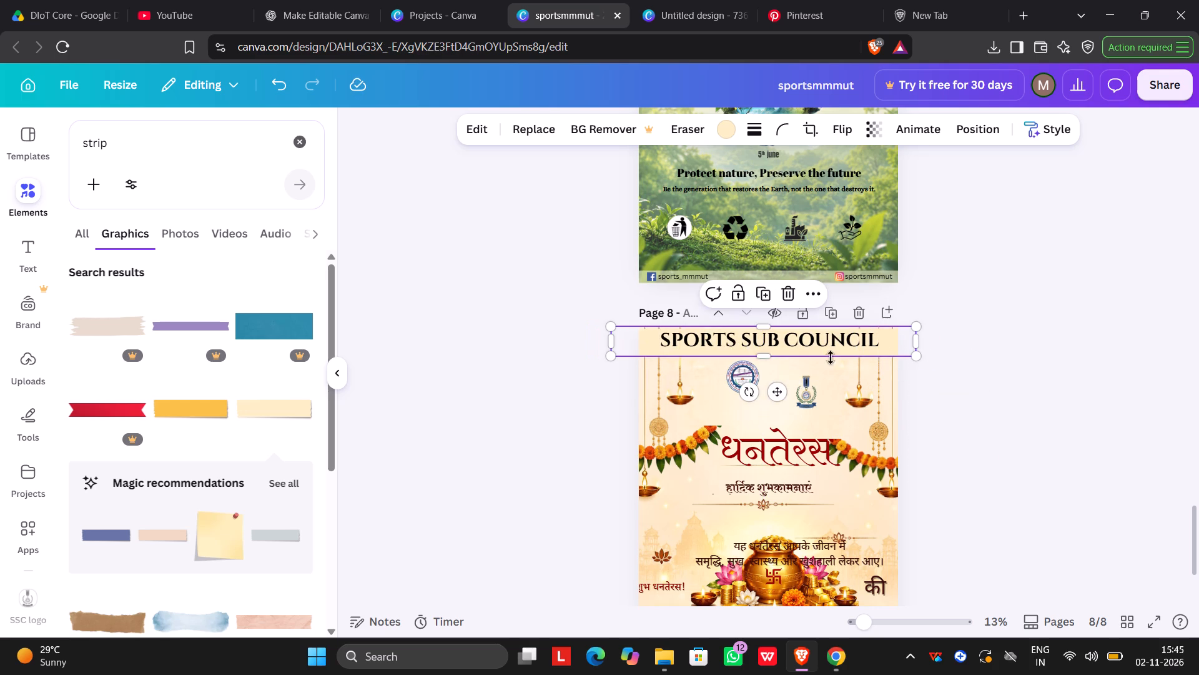
{"action": "left_click", "coordinate": [1003, 280]}
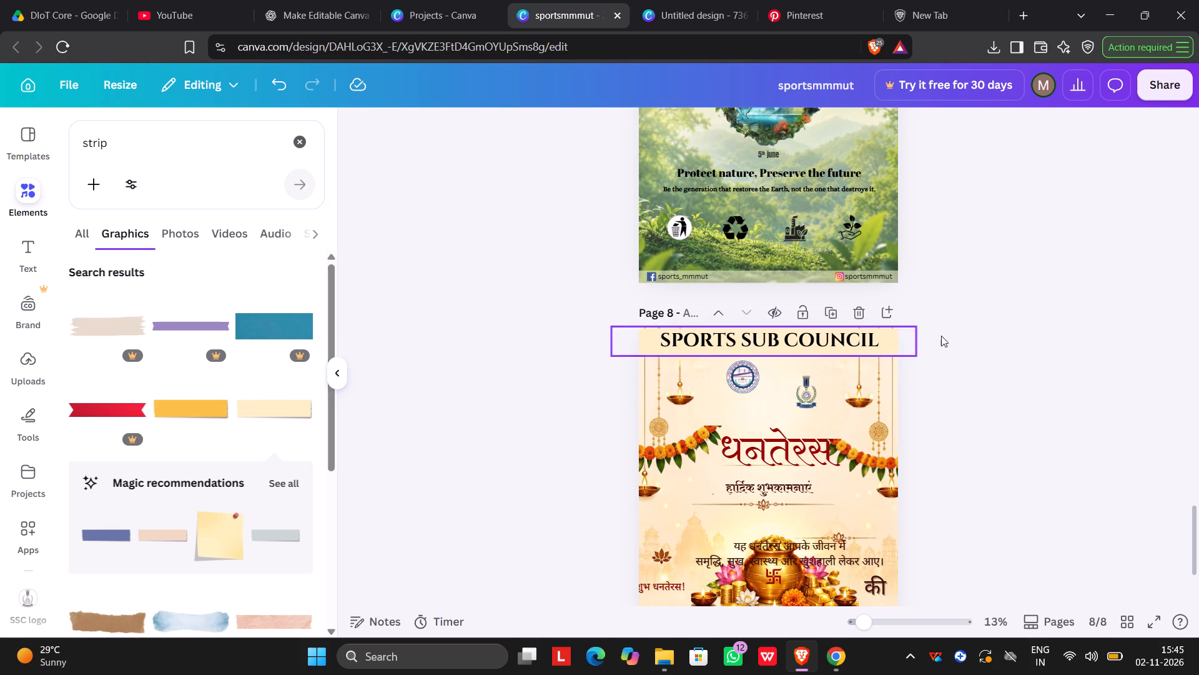
{"action": "left_click", "coordinate": [883, 341]}
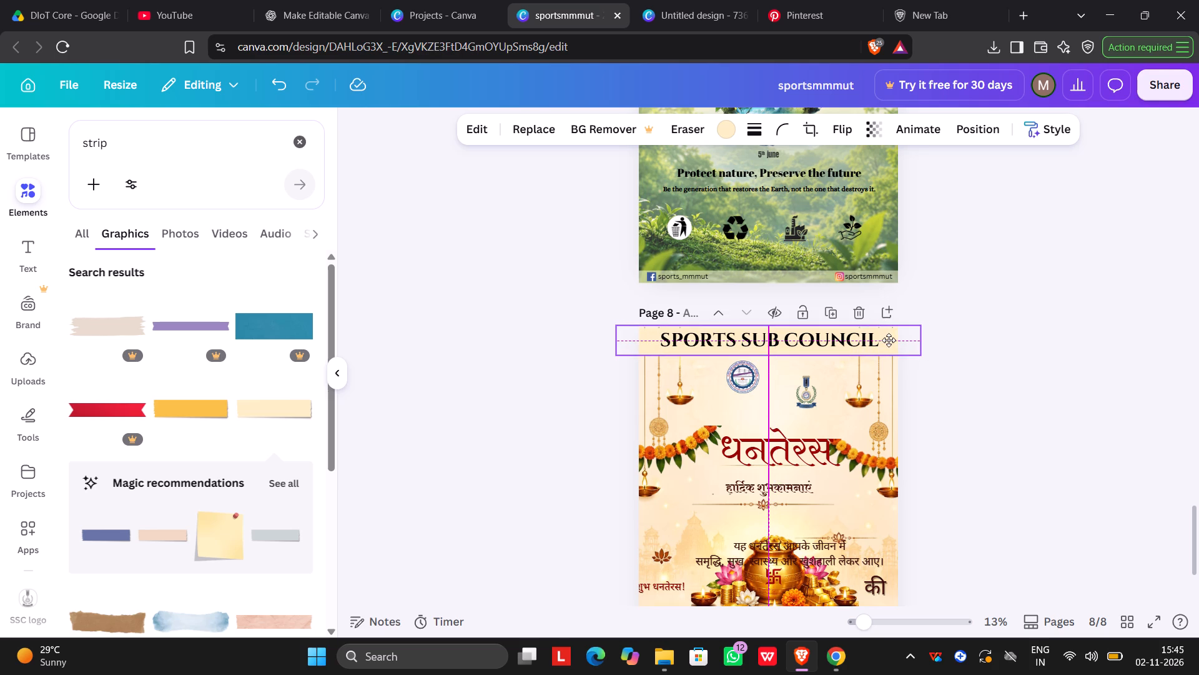
{"action": "left_click", "coordinate": [1027, 351]}
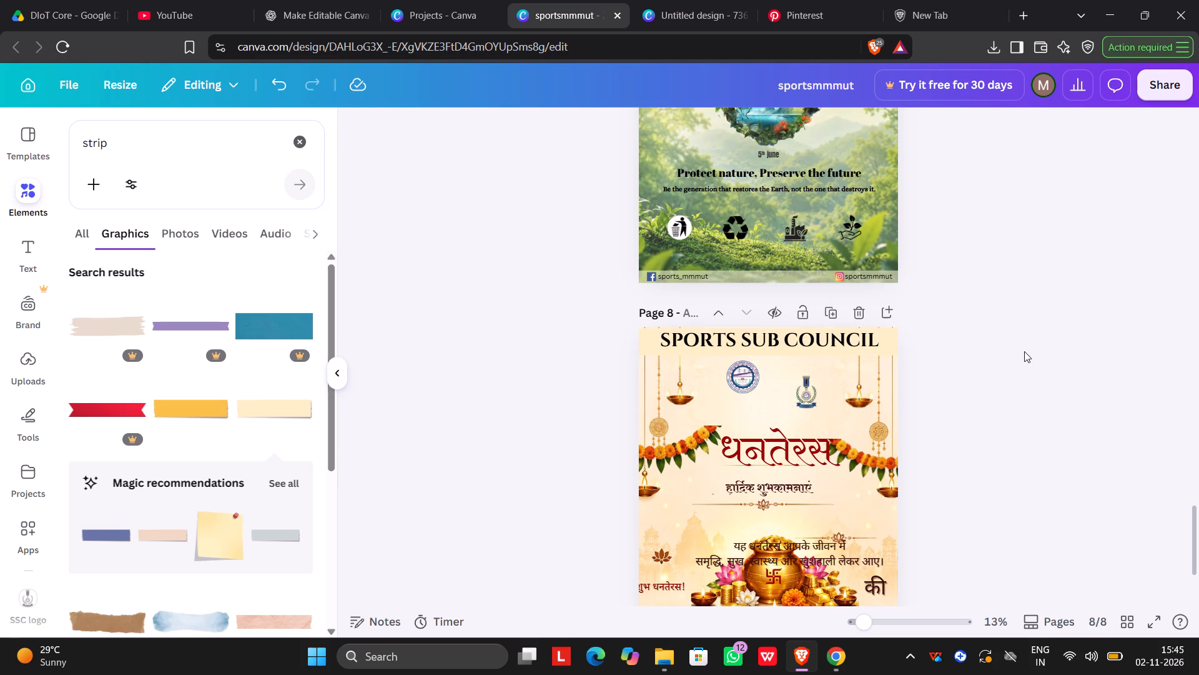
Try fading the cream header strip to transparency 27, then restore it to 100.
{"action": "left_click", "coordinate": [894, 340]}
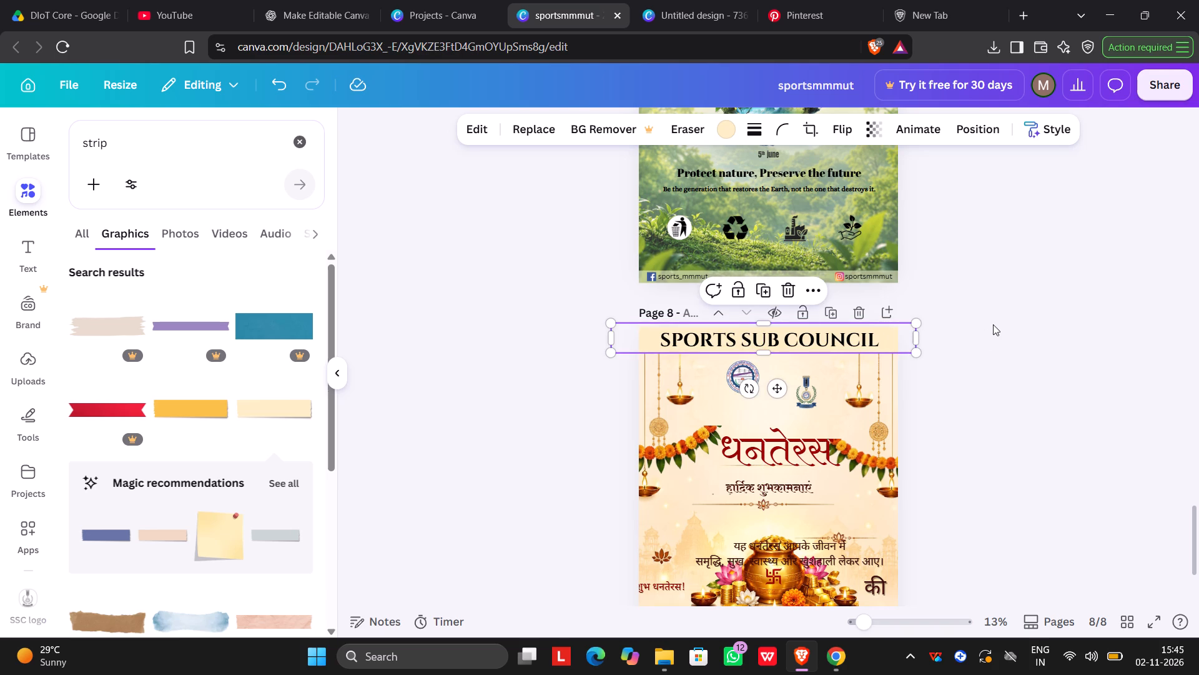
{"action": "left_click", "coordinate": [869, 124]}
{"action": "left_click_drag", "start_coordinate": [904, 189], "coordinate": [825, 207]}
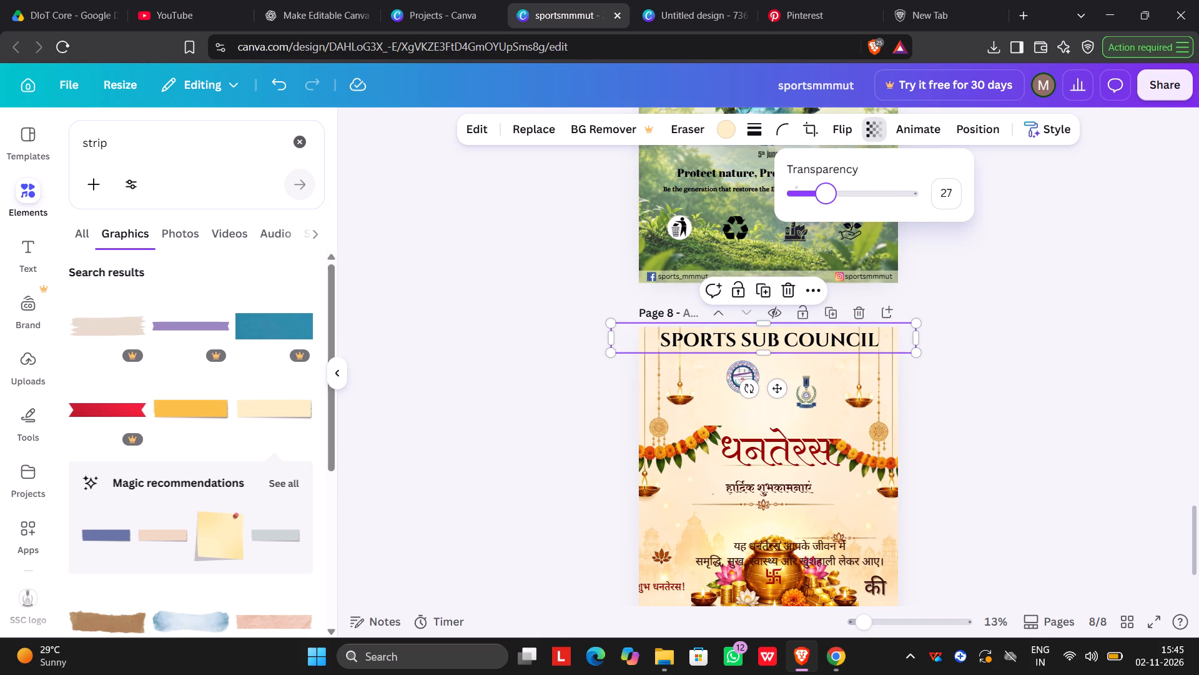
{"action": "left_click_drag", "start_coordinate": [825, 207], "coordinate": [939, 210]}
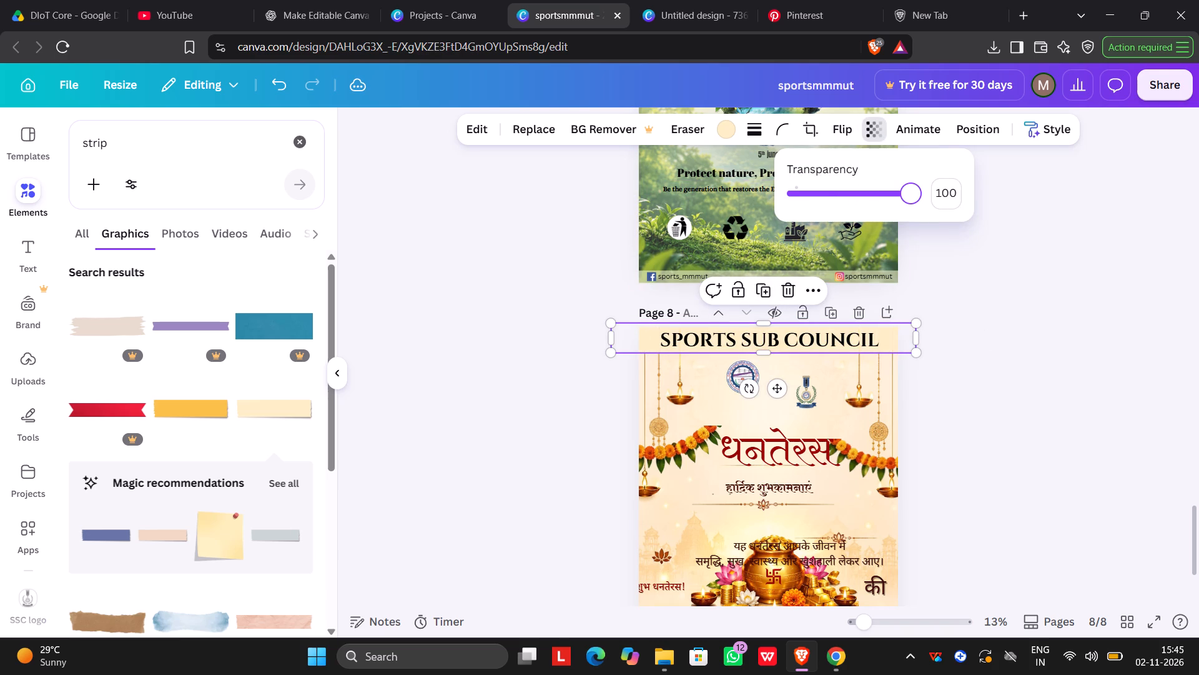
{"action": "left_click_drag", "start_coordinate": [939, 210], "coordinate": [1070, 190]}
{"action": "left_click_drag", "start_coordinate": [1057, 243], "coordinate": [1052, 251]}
Fine-tune the cream strip's position so it spans the page's top edge behind the SPORTS SUB COUNCIL text.
{"action": "left_click_drag", "start_coordinate": [888, 343], "coordinate": [889, 343]}
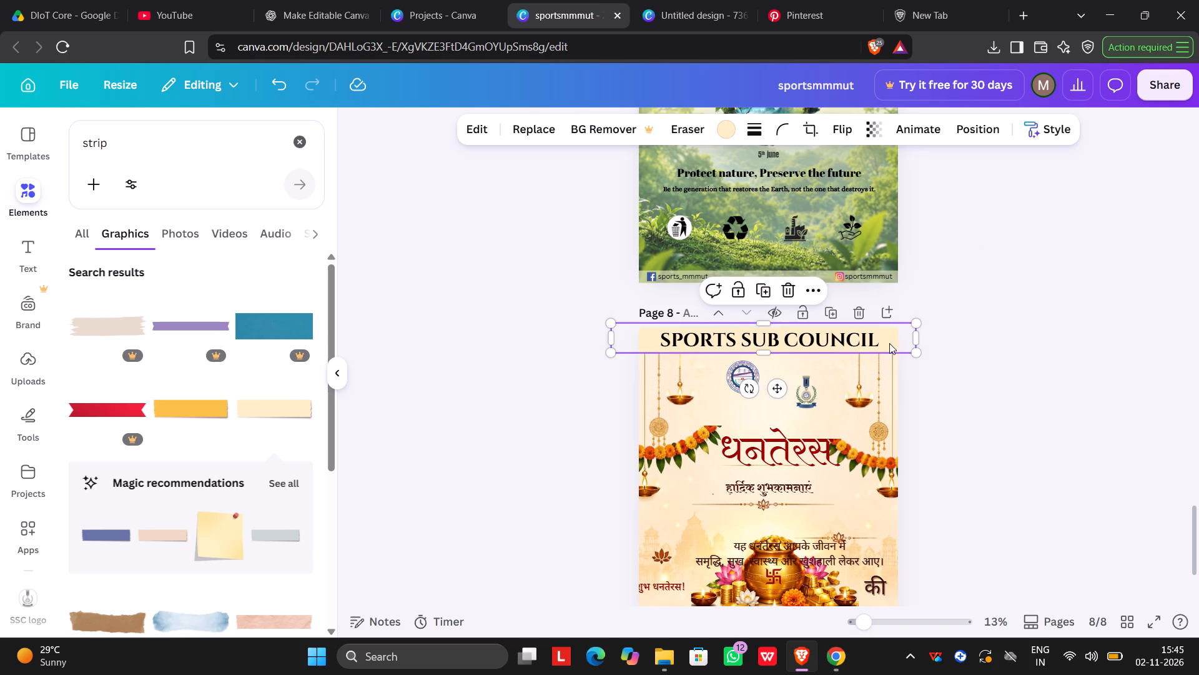
{"action": "left_click_drag", "start_coordinate": [889, 343], "coordinate": [880, 349]}
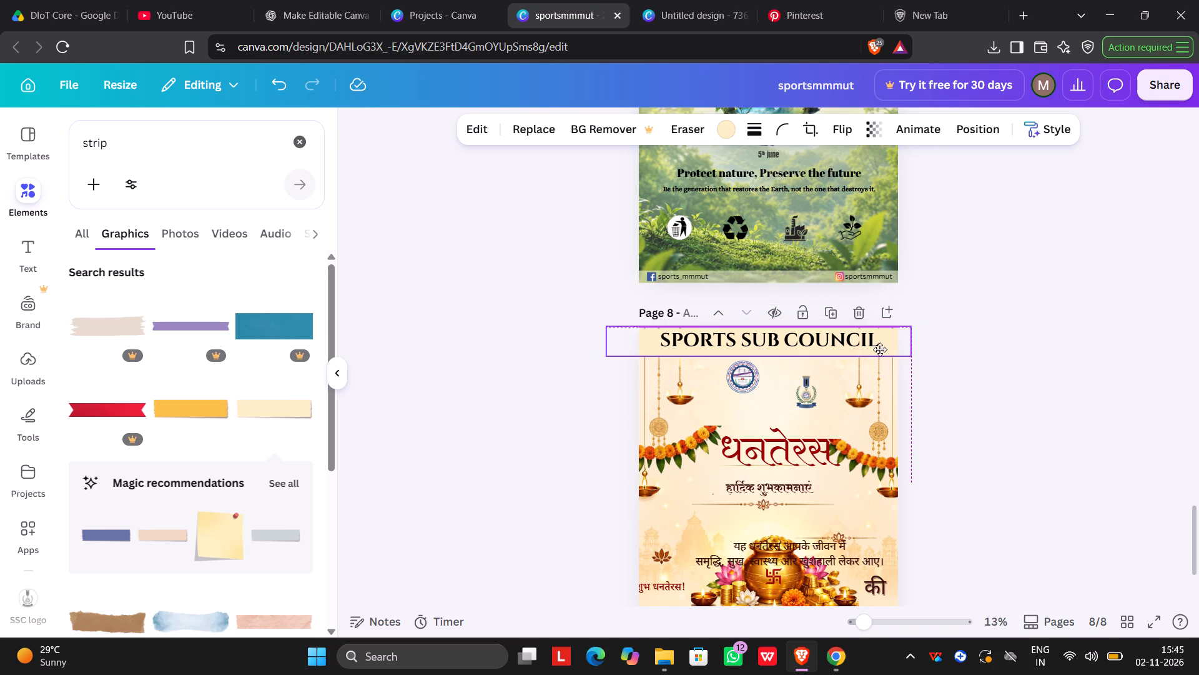
{"action": "left_click_drag", "start_coordinate": [880, 349], "coordinate": [881, 340]}
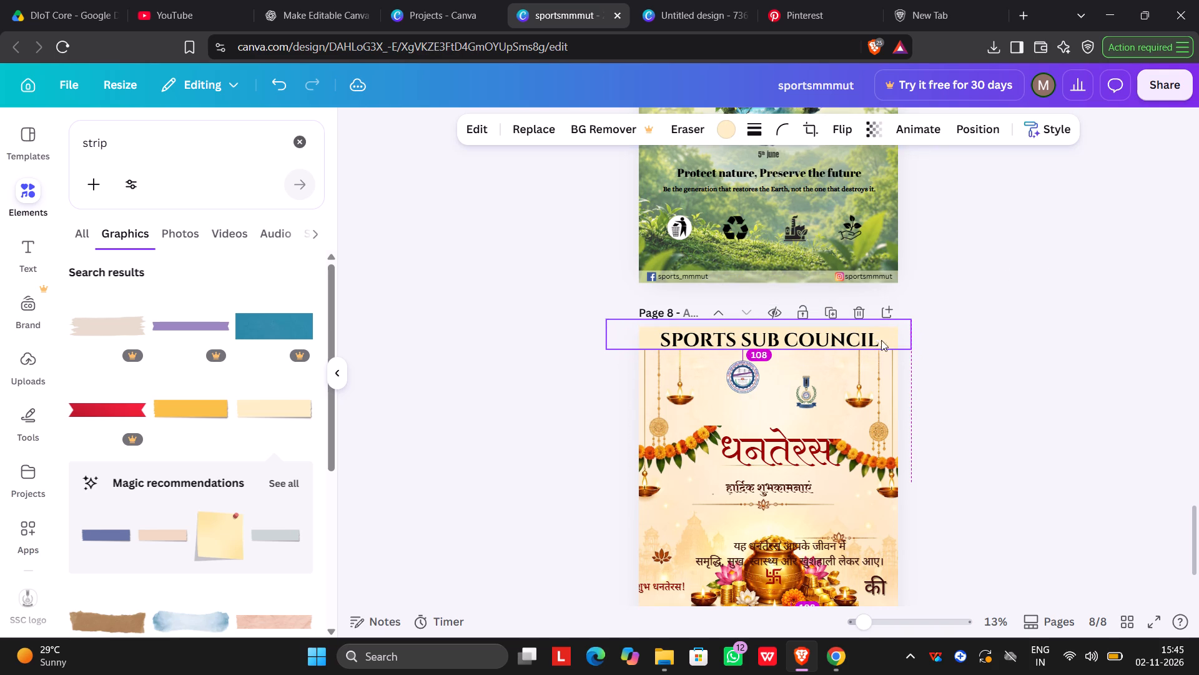
{"action": "left_click_drag", "start_coordinate": [881, 340], "coordinate": [881, 342]}
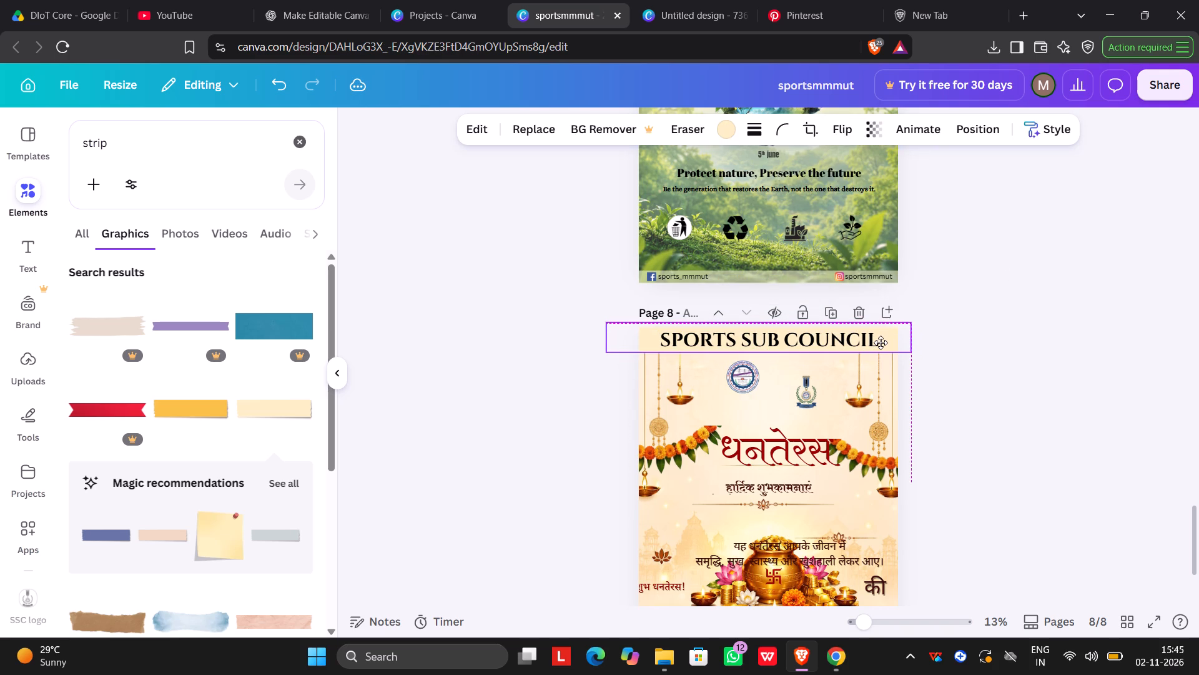
{"action": "left_click_drag", "start_coordinate": [881, 342], "coordinate": [879, 341]}
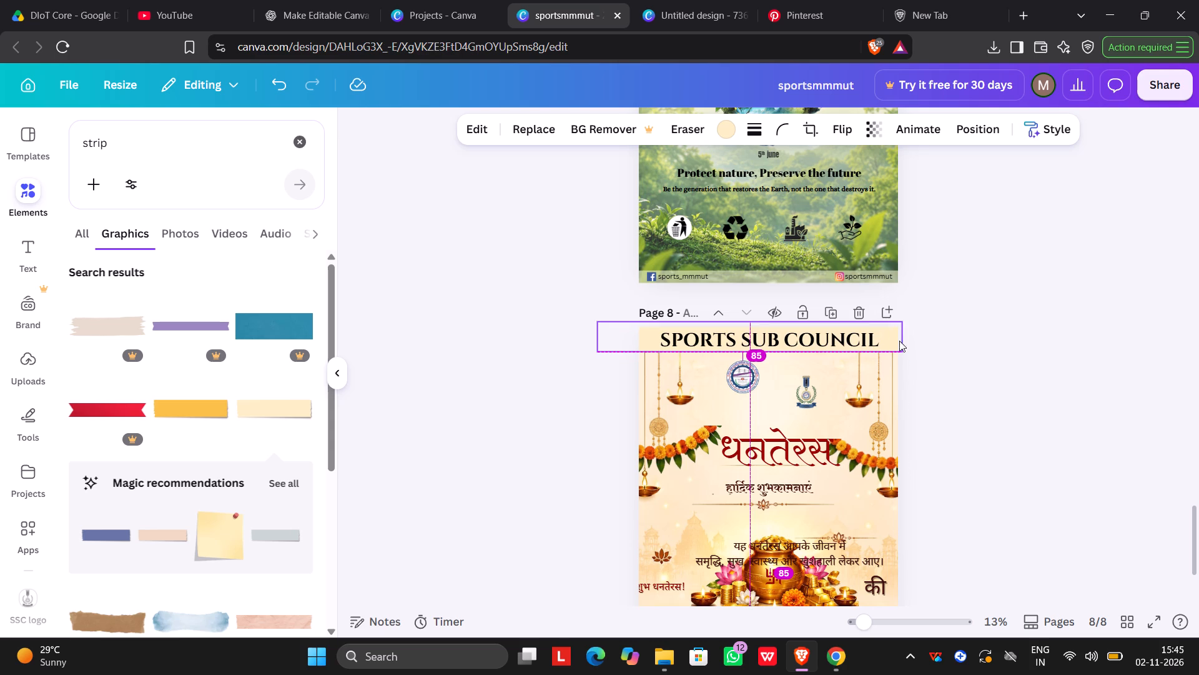
{"action": "left_click_drag", "start_coordinate": [886, 332], "coordinate": [899, 332]}
{"action": "left_click_drag", "start_coordinate": [899, 332], "coordinate": [910, 333]}
{"action": "left_click", "coordinate": [1049, 326]}
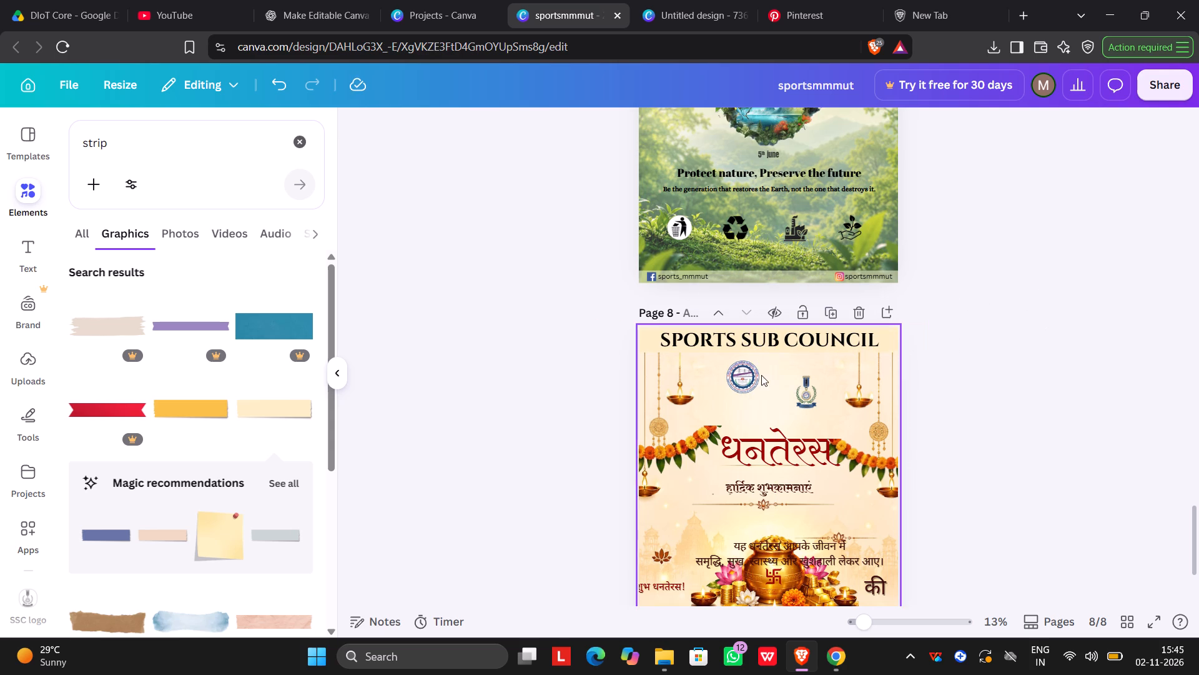
Try the blue-green sports emblem at the right end of the header, then place it beside the right hanging diya.
{"action": "left_click_drag", "start_coordinate": [806, 402], "coordinate": [886, 347]}
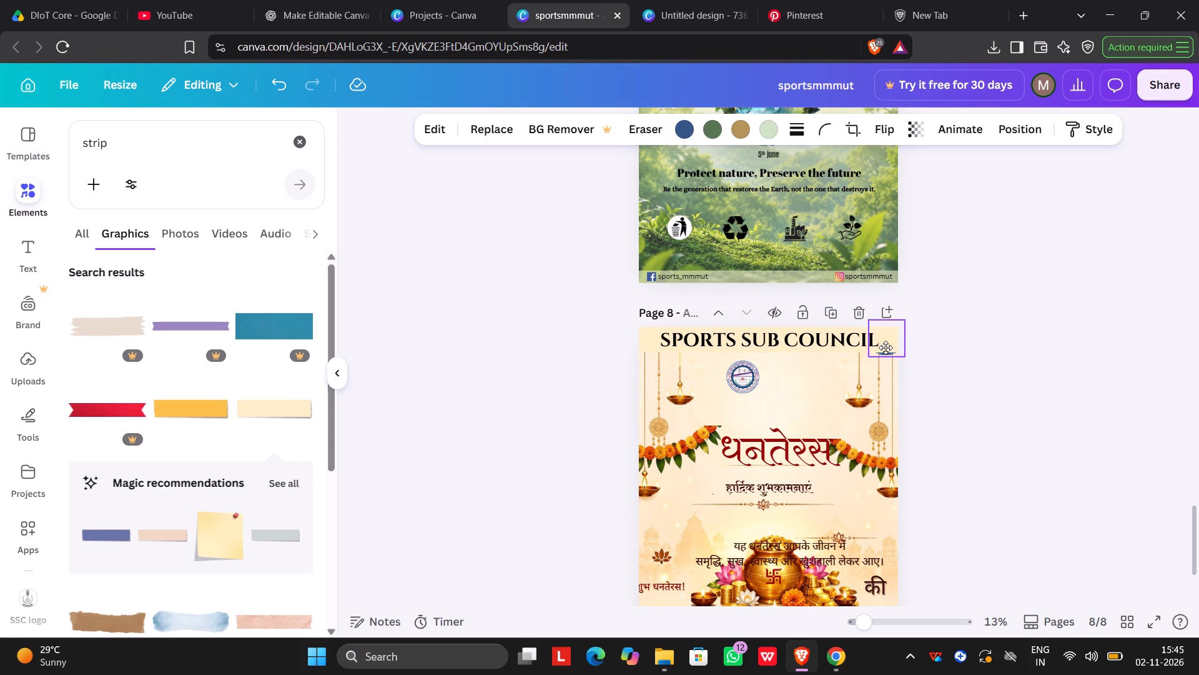
{"action": "left_click_drag", "start_coordinate": [886, 347], "coordinate": [822, 400]}
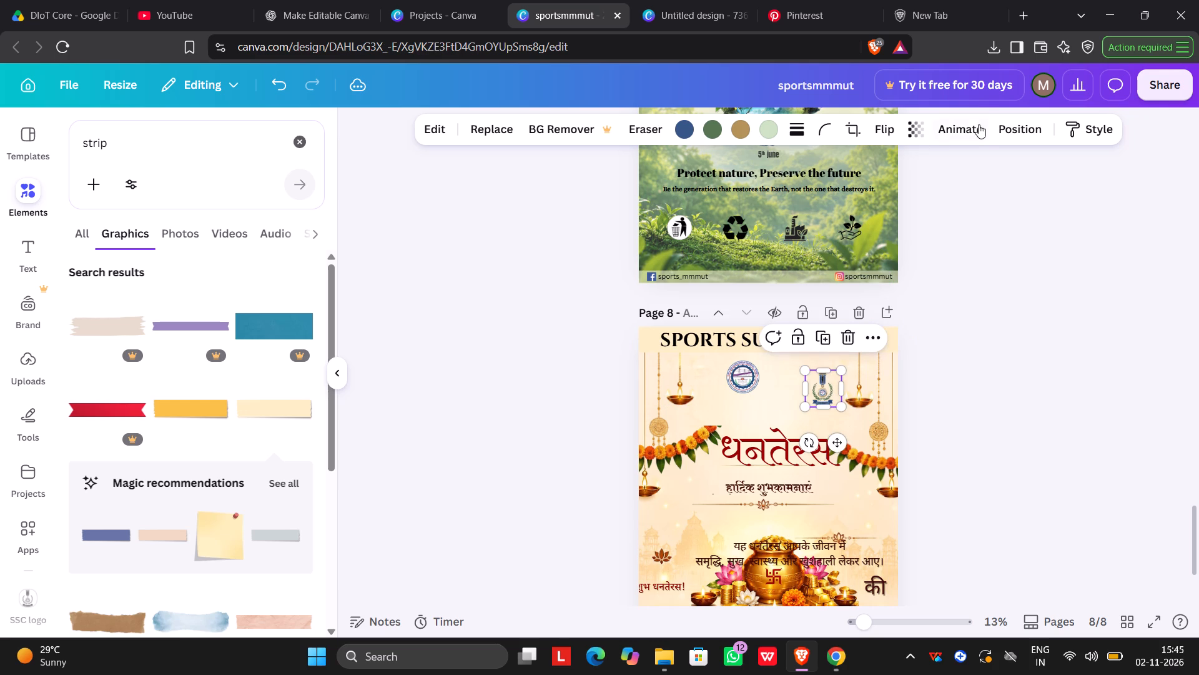
{"action": "left_click", "coordinate": [1010, 227]}
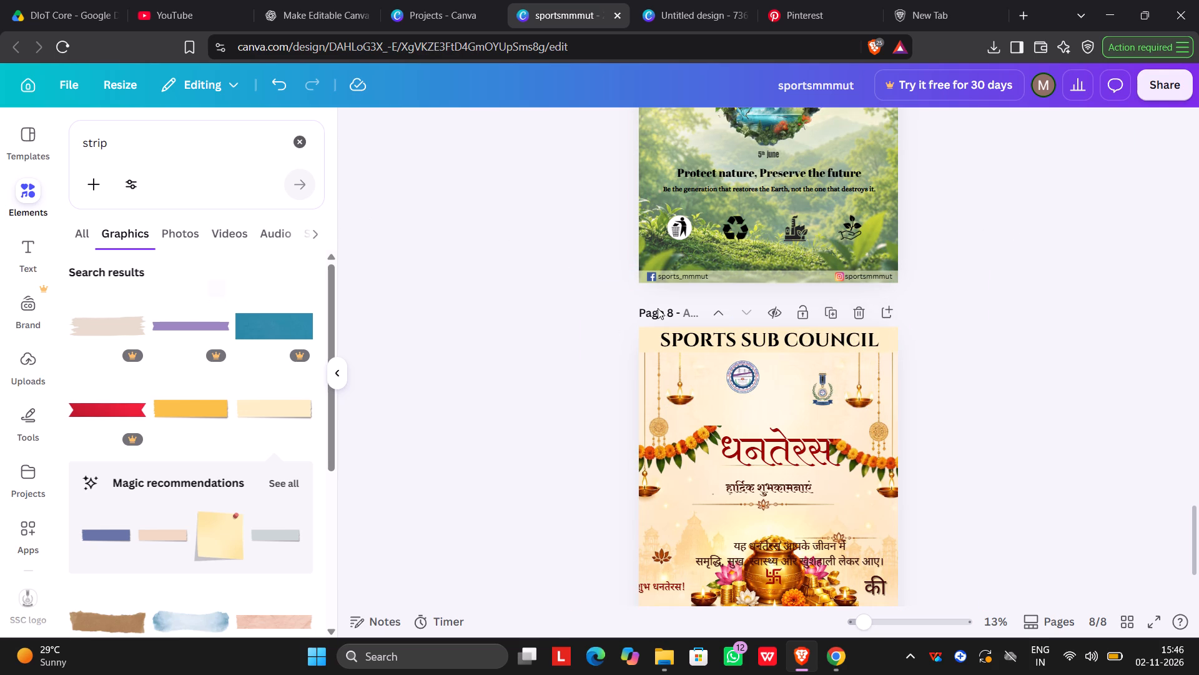
{"action": "left_click", "coordinate": [814, 397]}
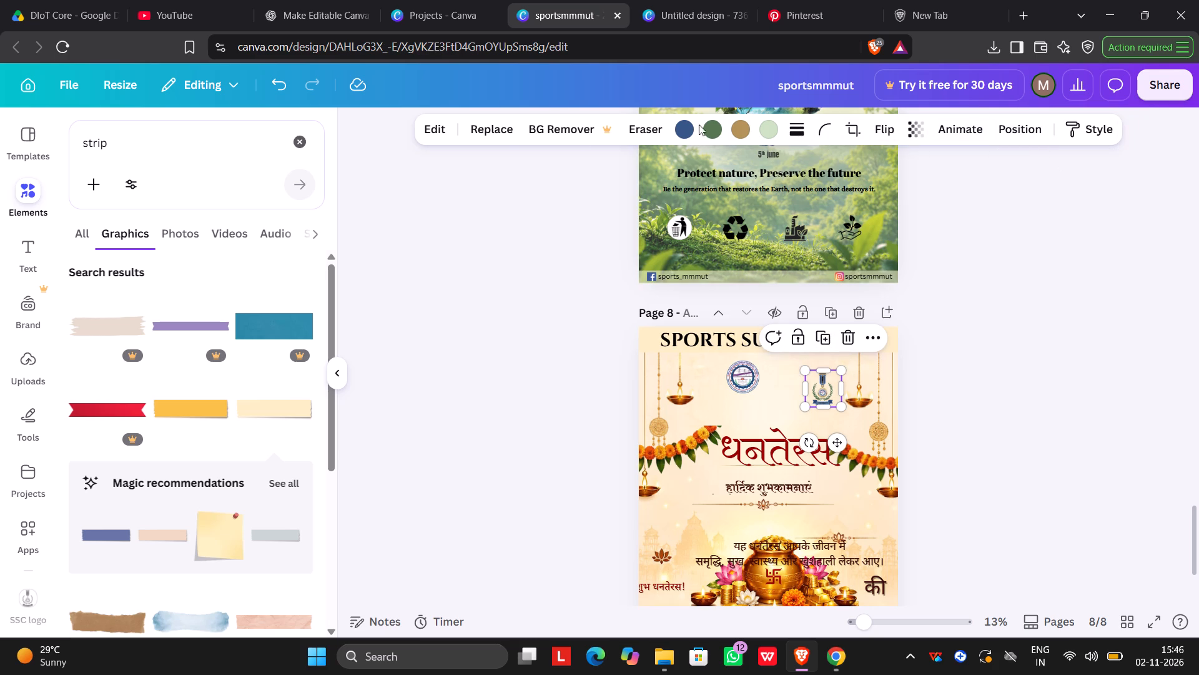
{"action": "left_click", "coordinate": [1068, 229]}
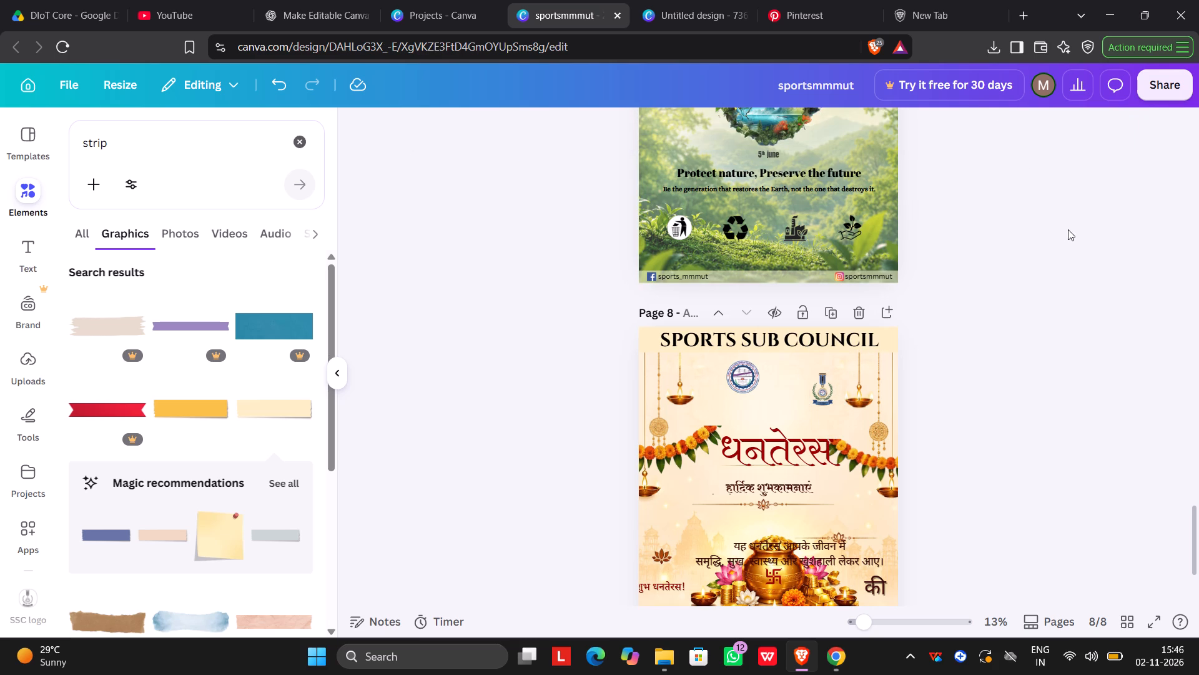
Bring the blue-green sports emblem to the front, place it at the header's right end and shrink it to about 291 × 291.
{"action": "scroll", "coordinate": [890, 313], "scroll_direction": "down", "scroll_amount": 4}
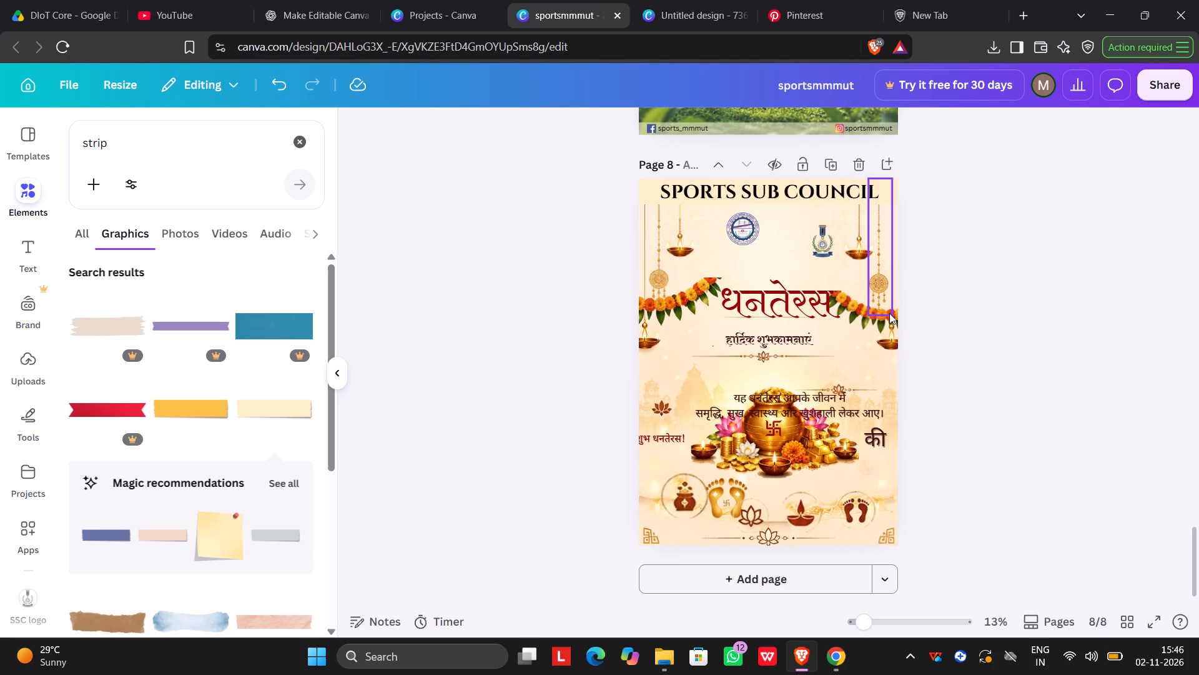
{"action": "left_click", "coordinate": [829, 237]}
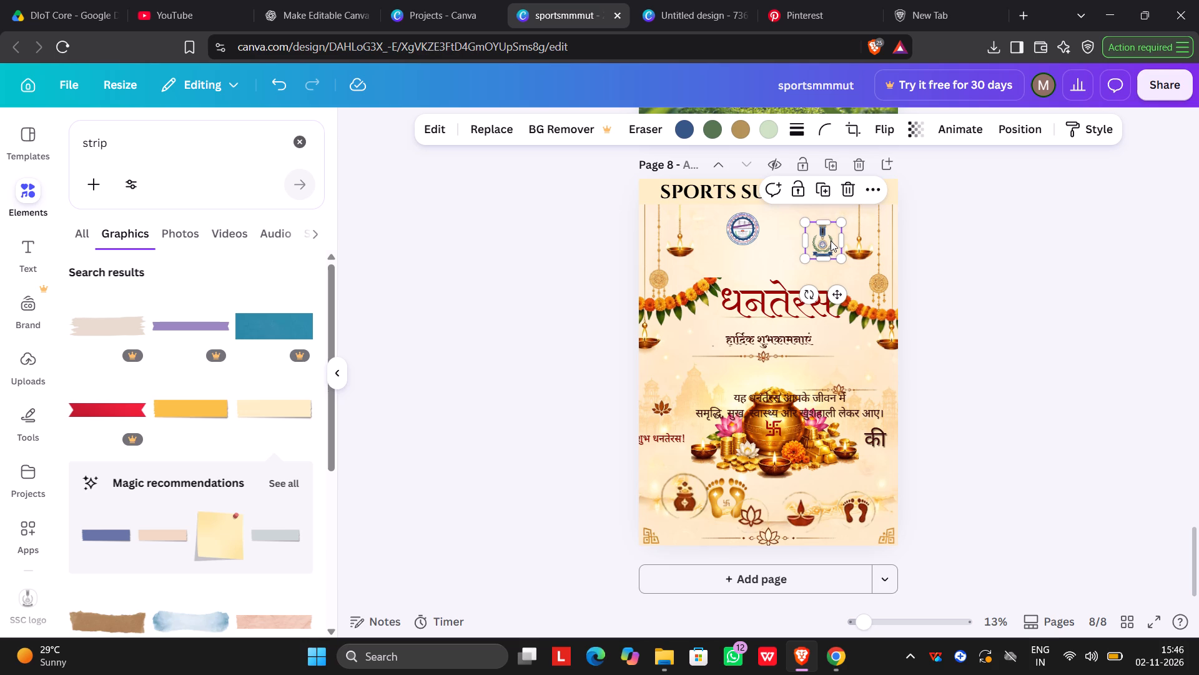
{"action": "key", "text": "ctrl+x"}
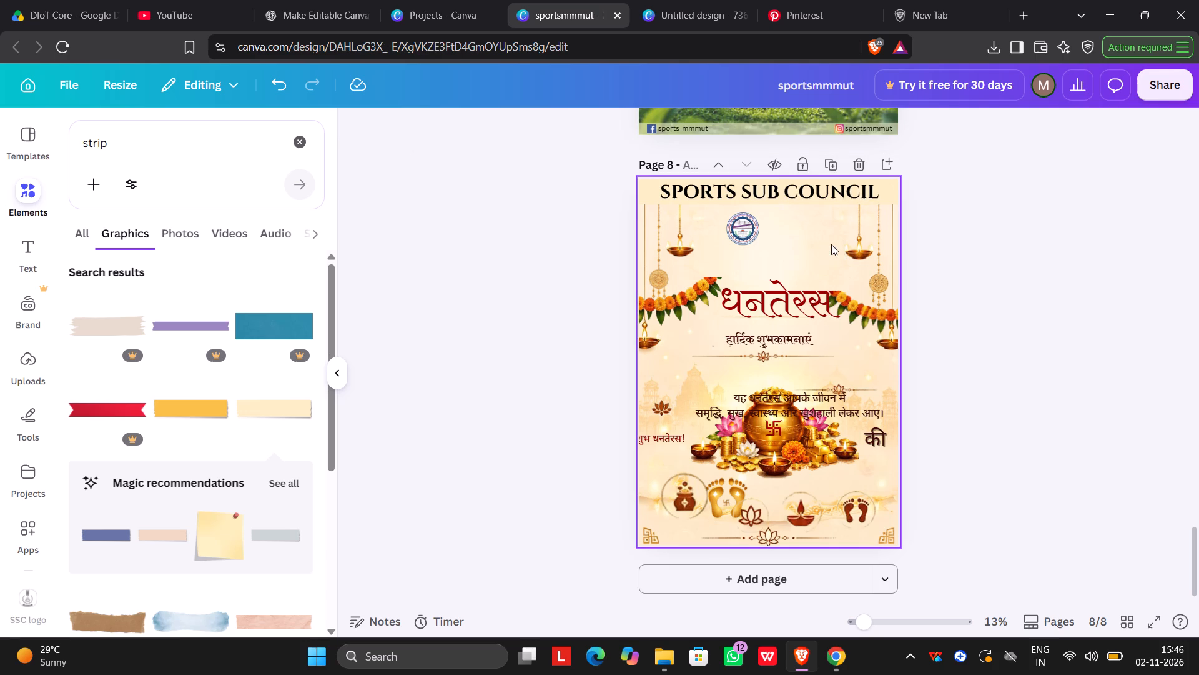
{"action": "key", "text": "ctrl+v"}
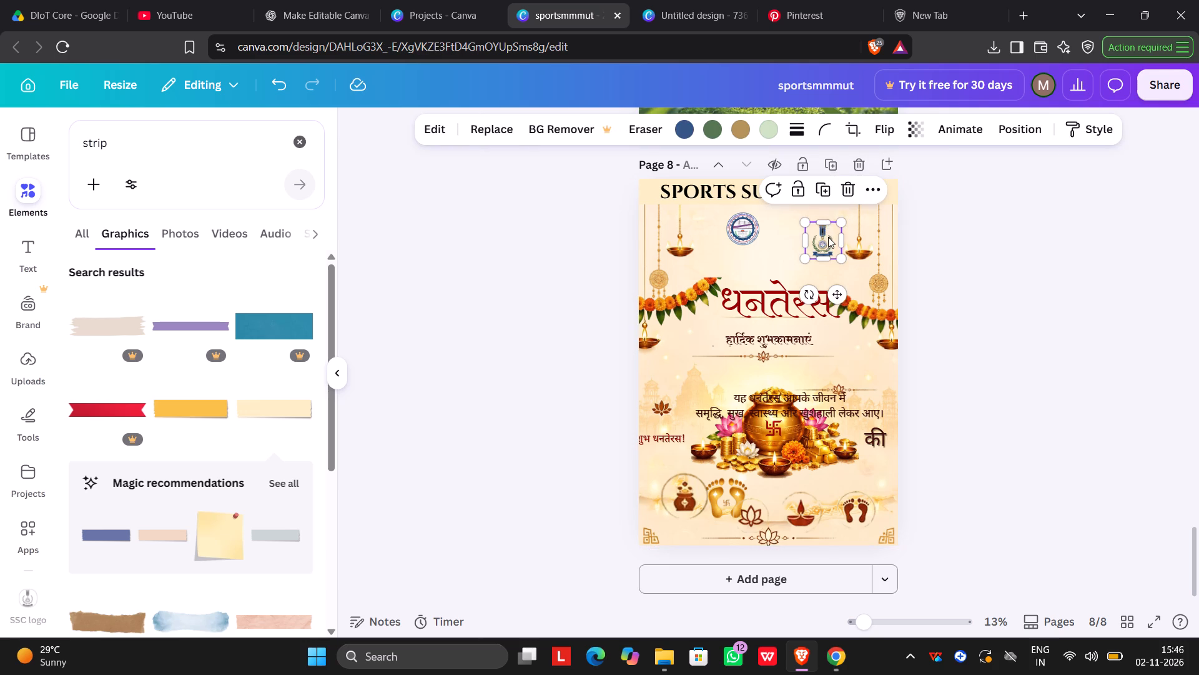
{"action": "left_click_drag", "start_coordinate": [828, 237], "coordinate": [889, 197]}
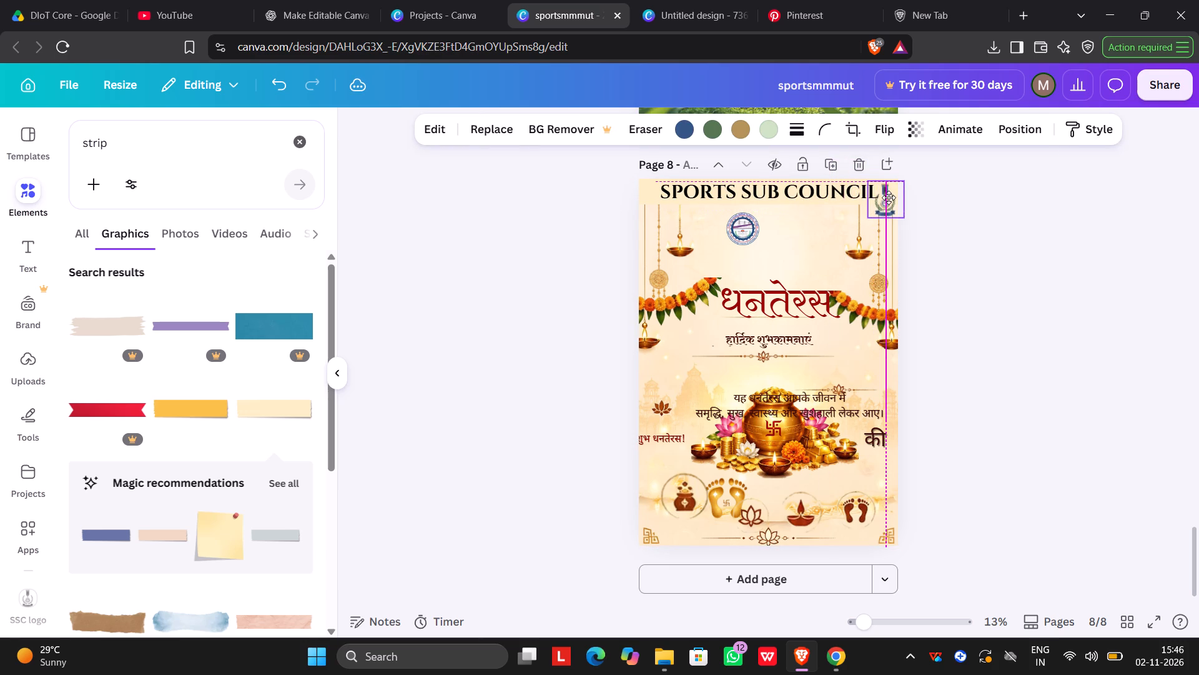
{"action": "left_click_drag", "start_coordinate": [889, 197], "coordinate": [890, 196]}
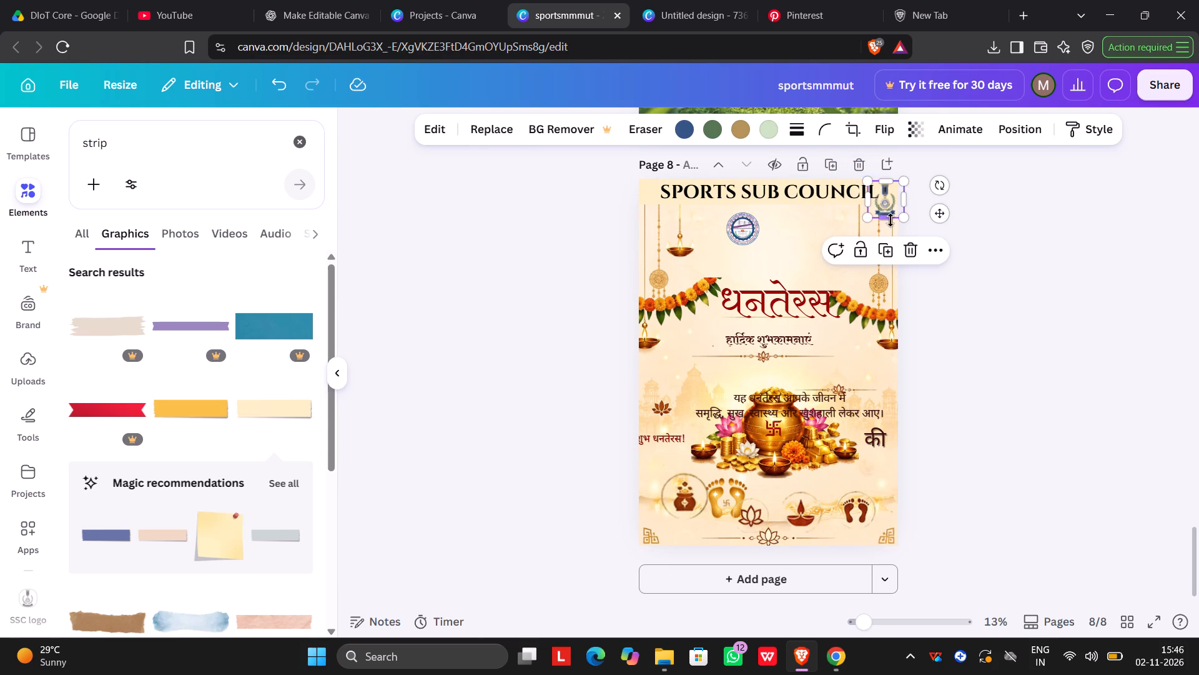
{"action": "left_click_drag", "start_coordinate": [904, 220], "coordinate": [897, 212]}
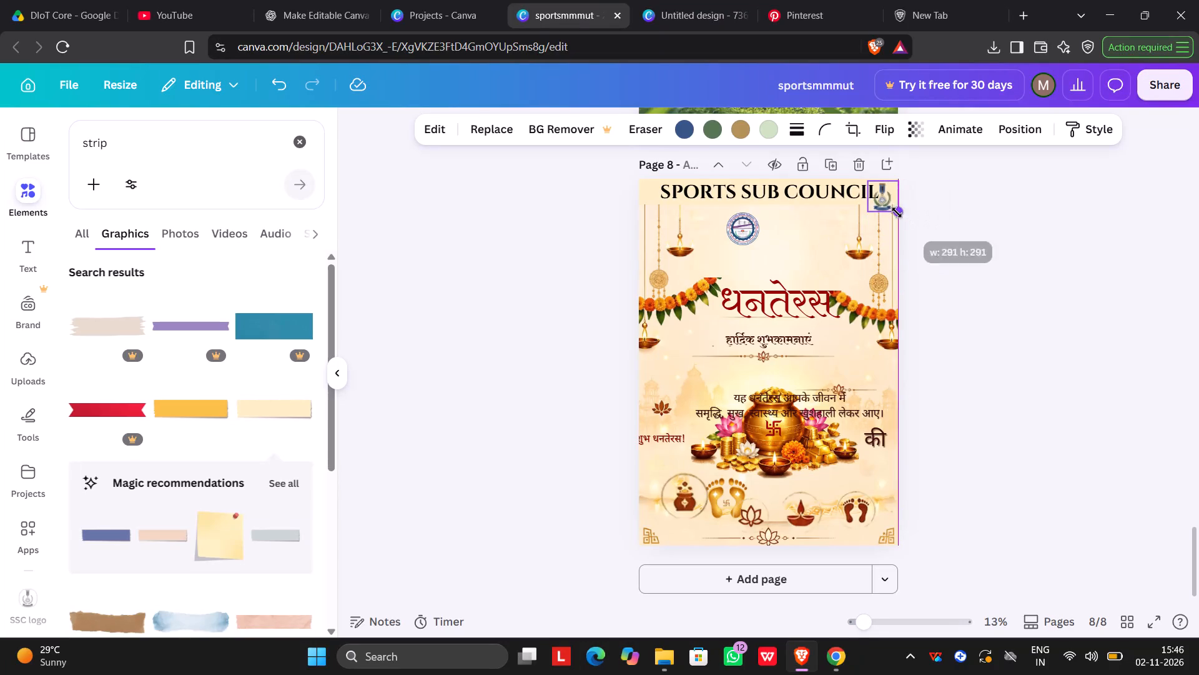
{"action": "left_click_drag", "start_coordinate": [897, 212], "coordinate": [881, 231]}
Bring the round blue institute emblem to the front and place it at the left end of the SPORTS SUB COUNCIL header.
{"action": "left_click", "coordinate": [742, 227]}
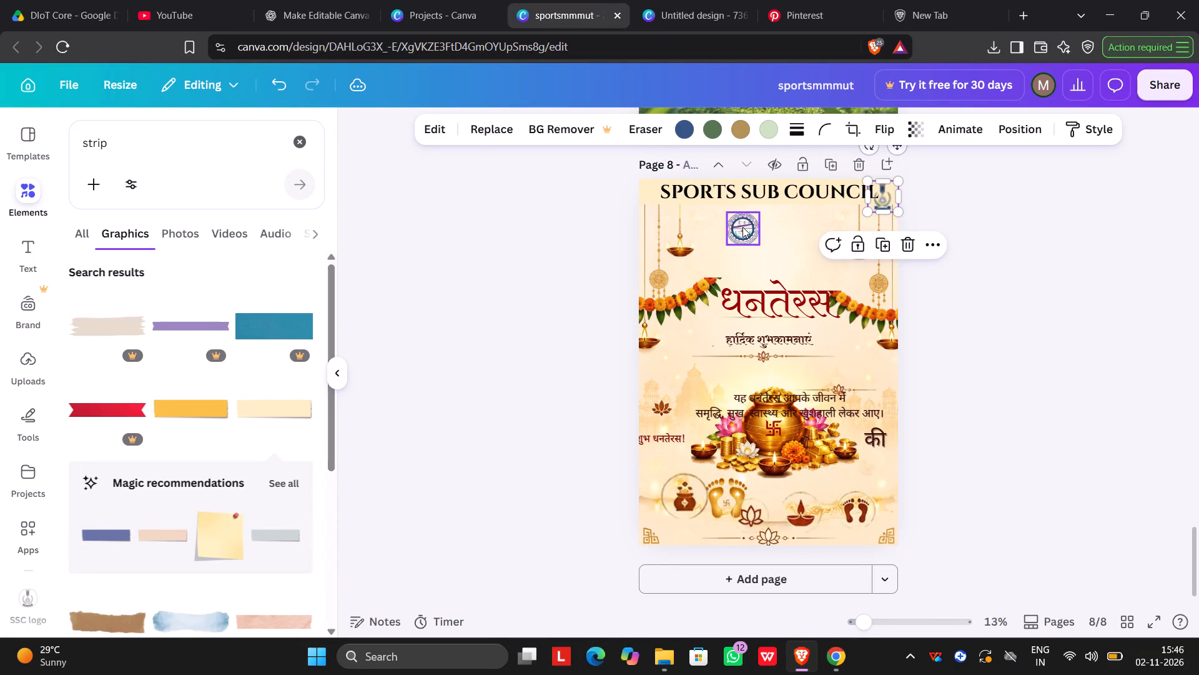
{"action": "left_click_drag", "start_coordinate": [743, 227], "coordinate": [732, 245]}
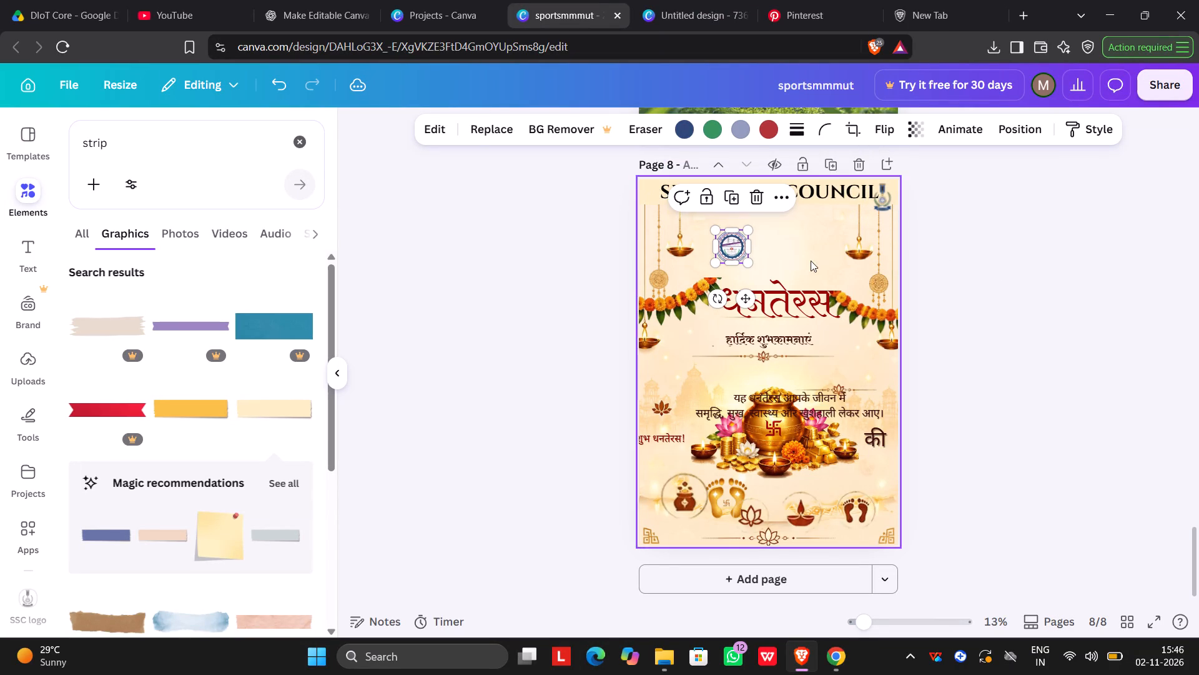
{"action": "key", "text": "ctrl+x"}
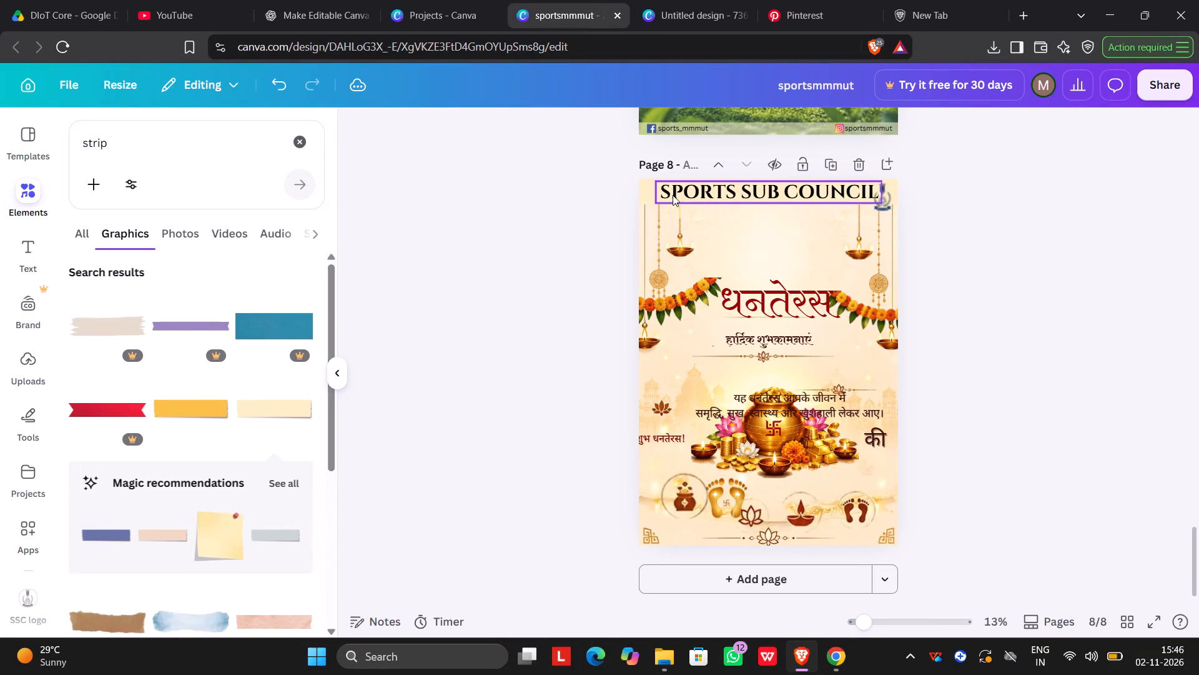
{"action": "key", "text": "ctrl+v"}
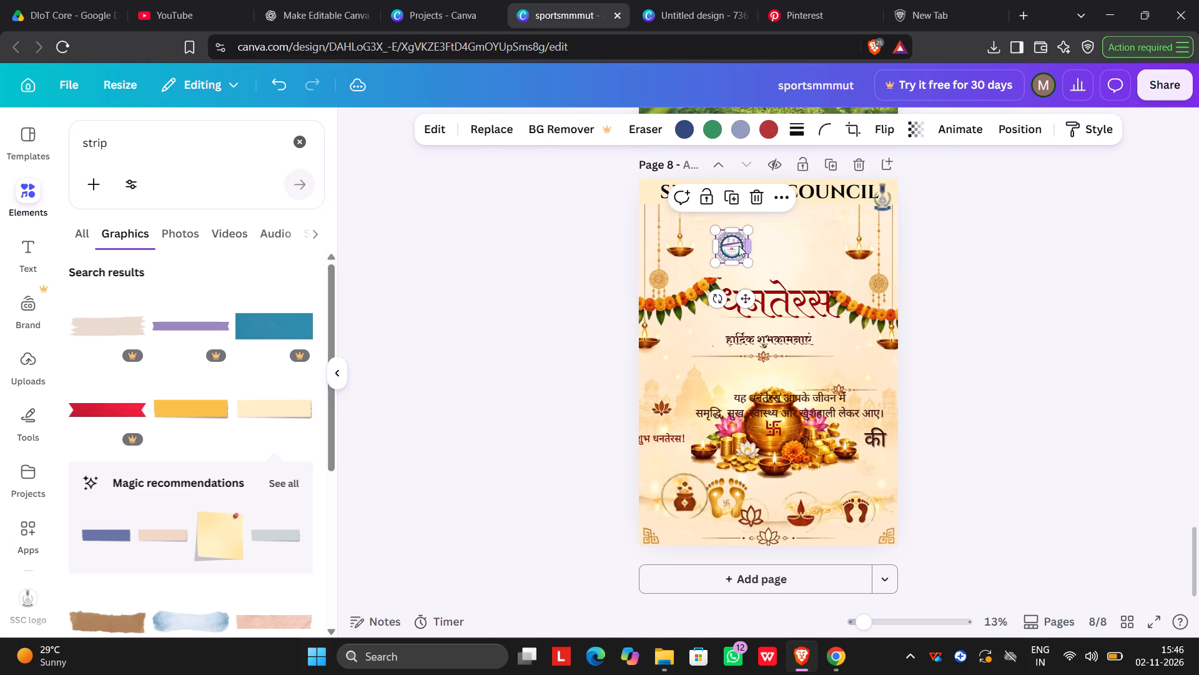
{"action": "left_click_drag", "start_coordinate": [734, 242], "coordinate": [652, 189]}
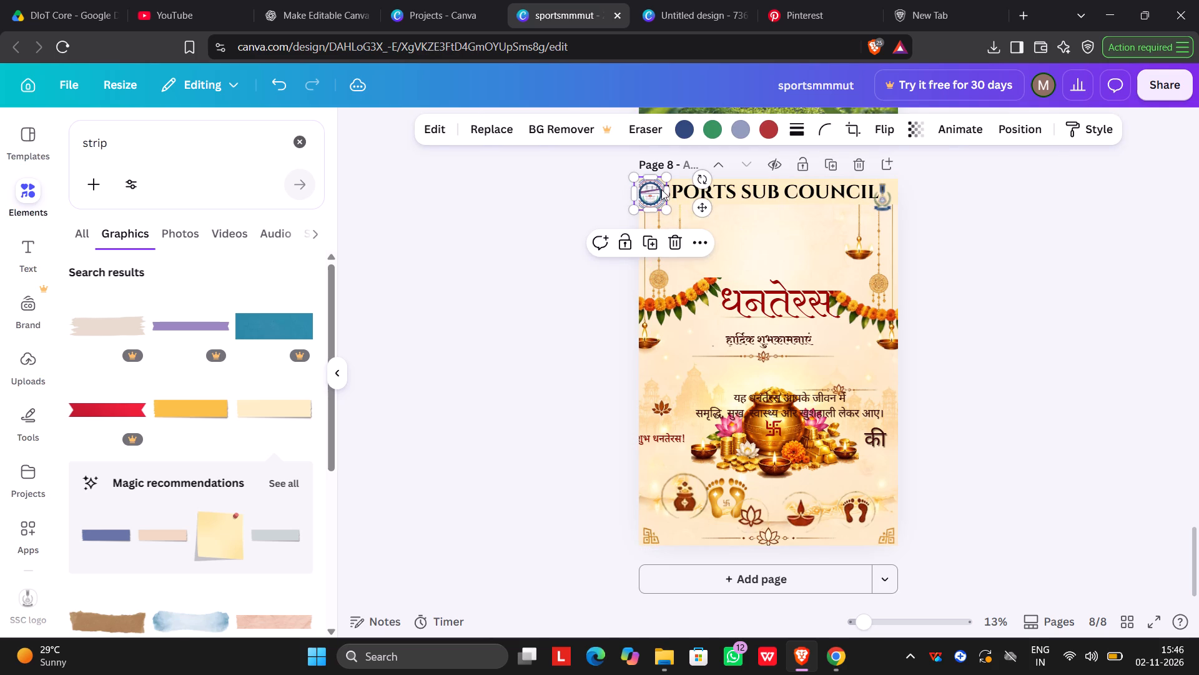
Shrink the SPORTS SUB COUNCIL text to size 122 and position it slightly lower between the two header emblems.
{"action": "left_click", "coordinate": [756, 192]}
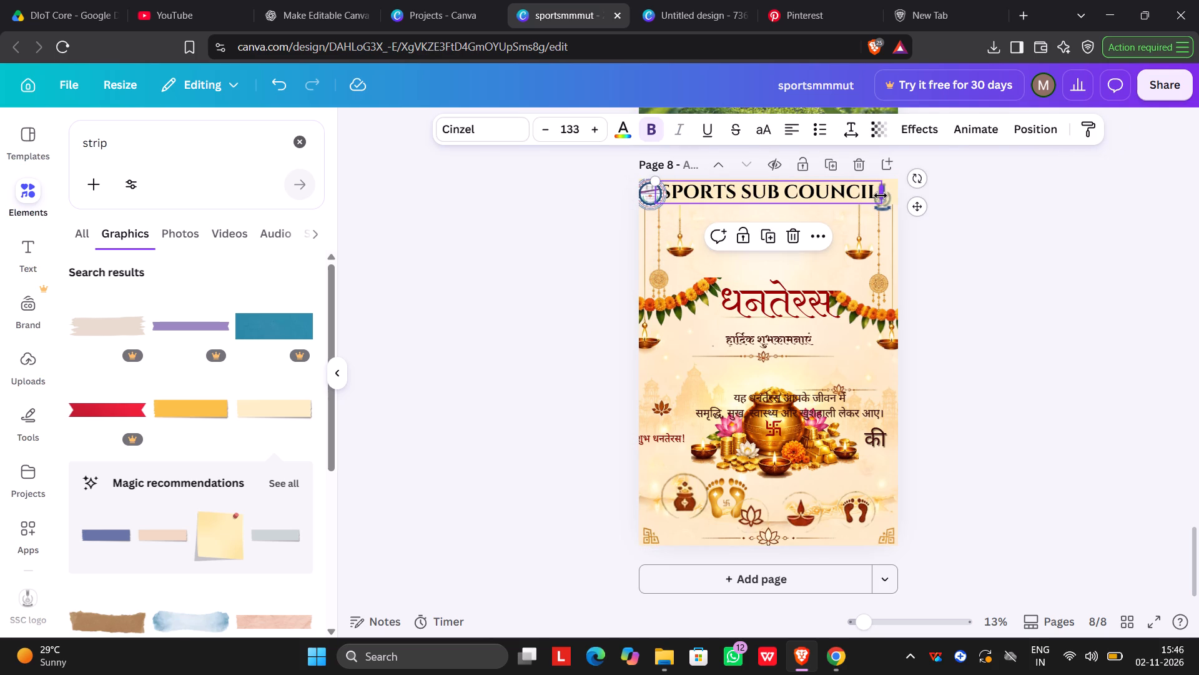
{"action": "left_click", "coordinate": [881, 196]}
{"action": "left_click", "coordinate": [1014, 289]}
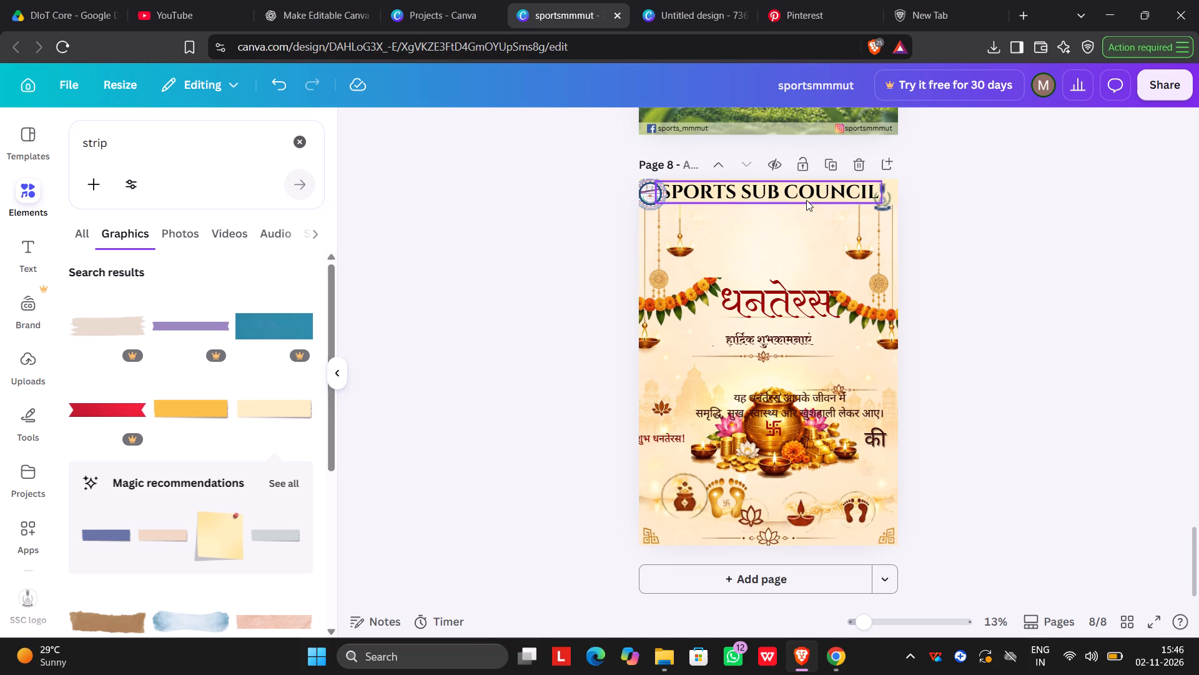
{"action": "left_click", "coordinate": [799, 189]}
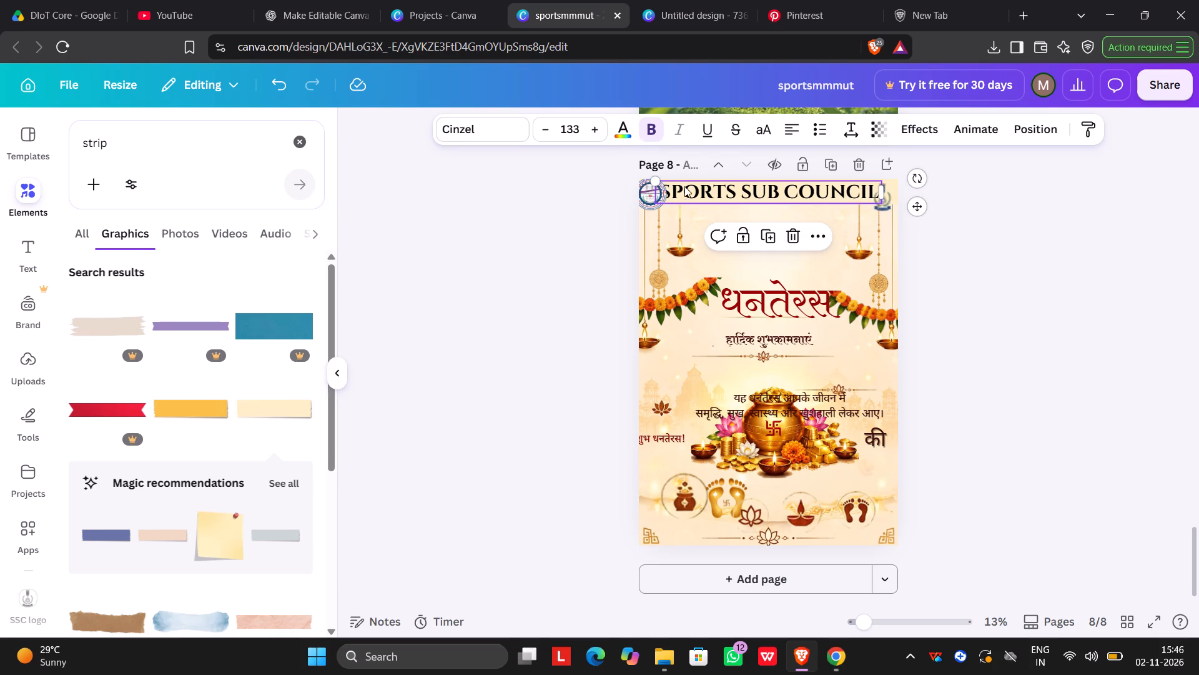
{"action": "left_click_drag", "start_coordinate": [654, 181], "coordinate": [671, 186]}
{"action": "left_click", "coordinate": [995, 221]}
{"action": "left_click_drag", "start_coordinate": [774, 196], "coordinate": [759, 201]}
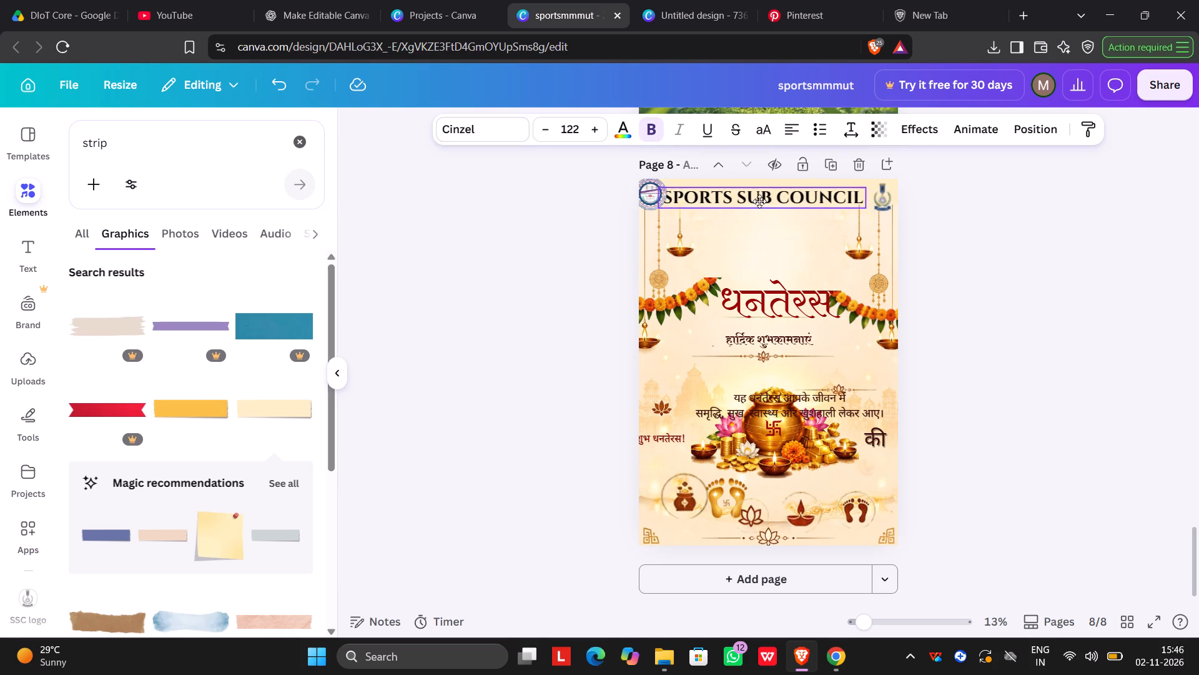
{"action": "left_click_drag", "start_coordinate": [759, 201], "coordinate": [766, 200]}
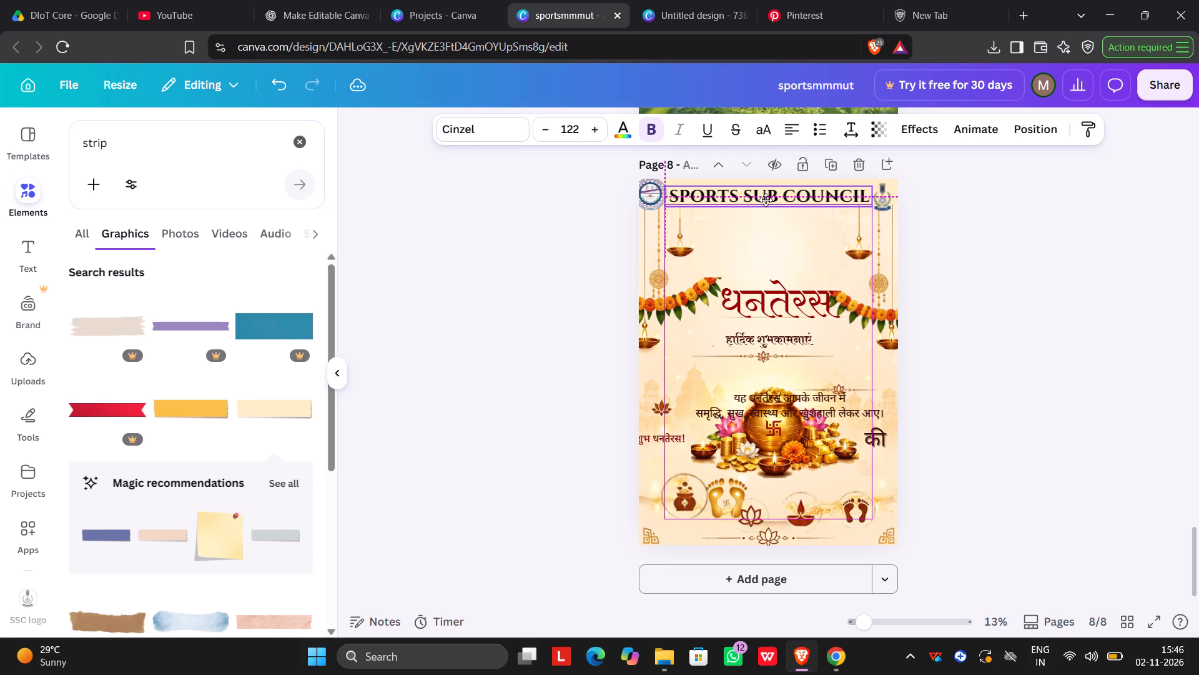
{"action": "left_click_drag", "start_coordinate": [766, 200], "coordinate": [767, 202]}
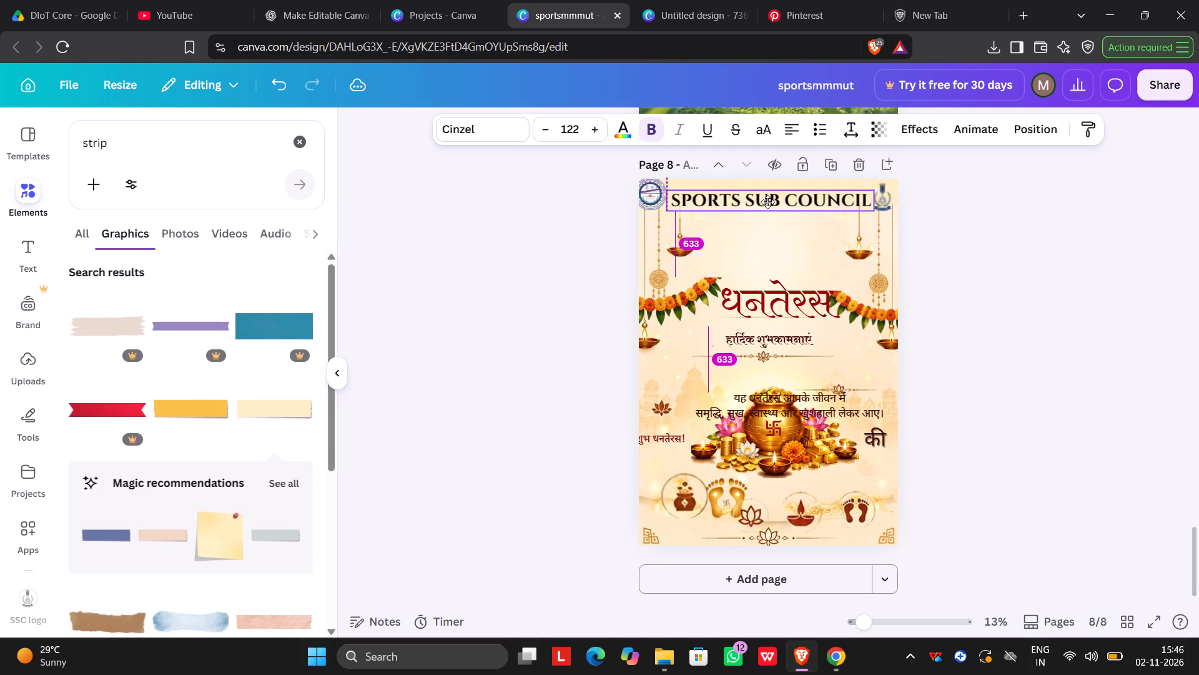
{"action": "left_click_drag", "start_coordinate": [767, 202], "coordinate": [767, 204]}
{"action": "left_click", "coordinate": [991, 194]}
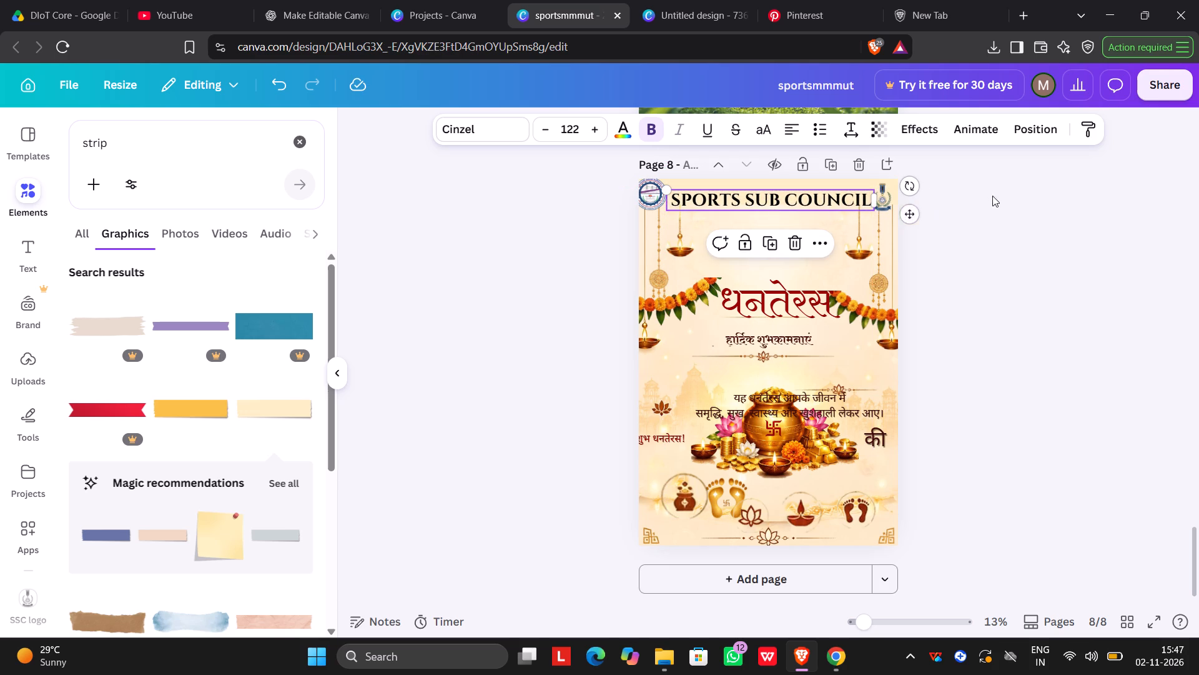
Move the cream strip slightly lower behind the SPORTS SUB COUNCIL text and fine-tune the text's position on it.
{"action": "left_click_drag", "start_coordinate": [809, 180], "coordinate": [807, 194]}
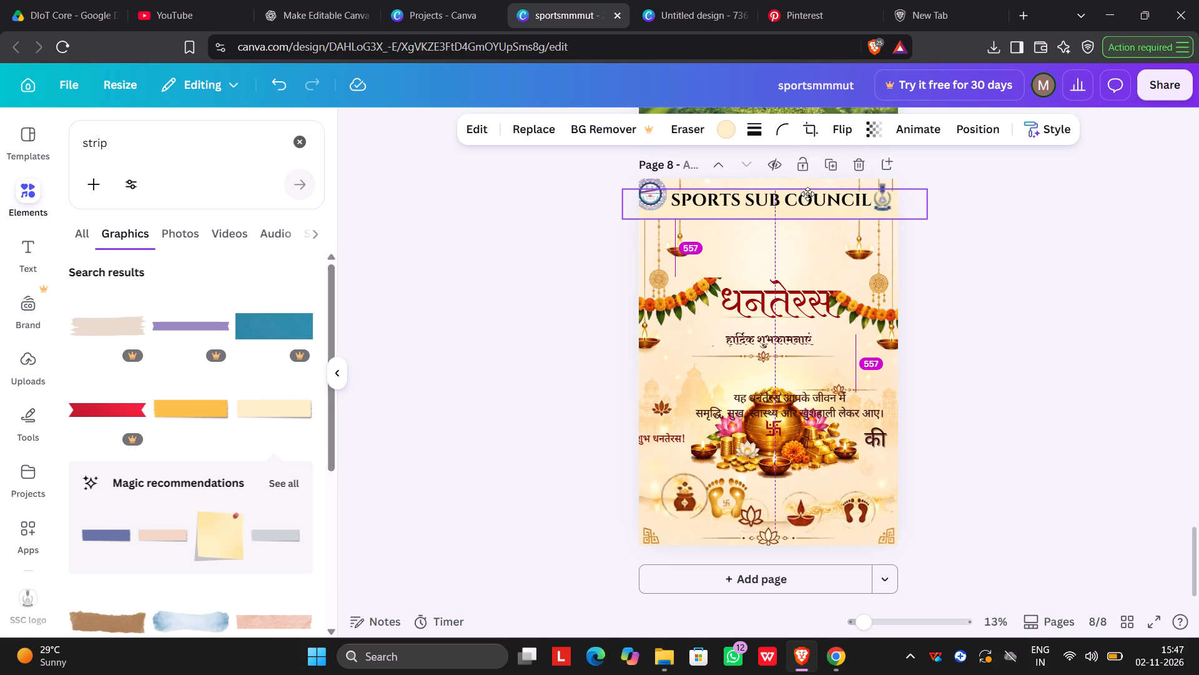
{"action": "left_click_drag", "start_coordinate": [807, 194], "coordinate": [807, 191]}
{"action": "left_click", "coordinate": [1028, 222]}
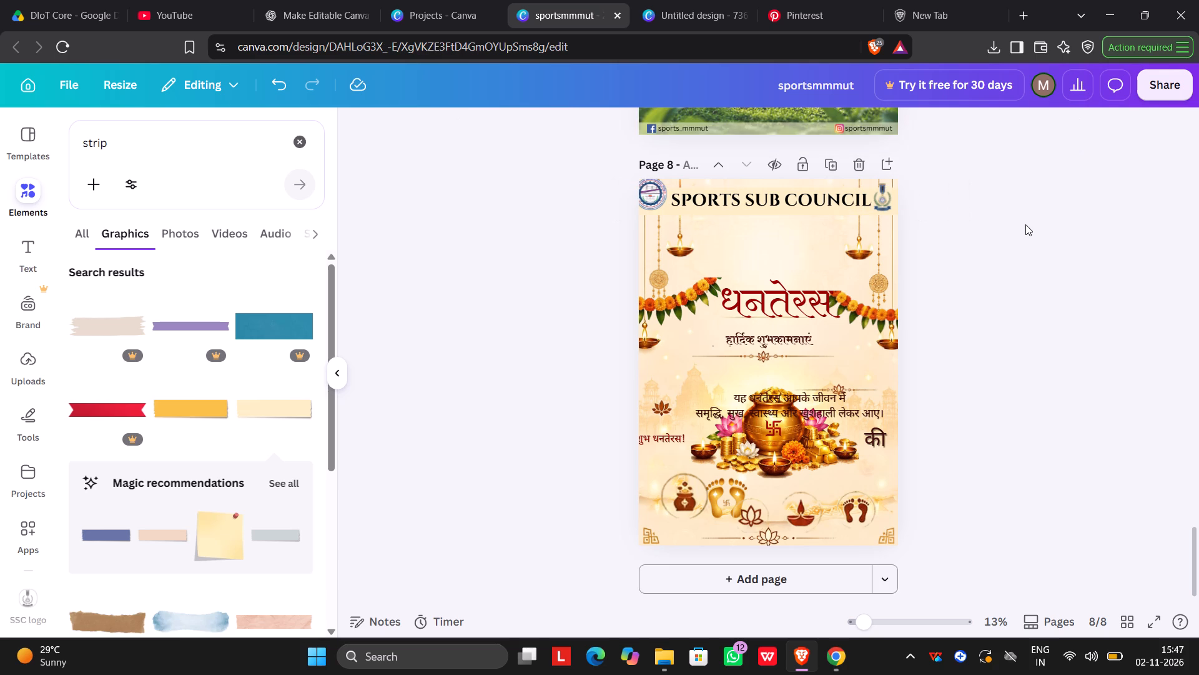
{"action": "left_click", "coordinate": [770, 204]}
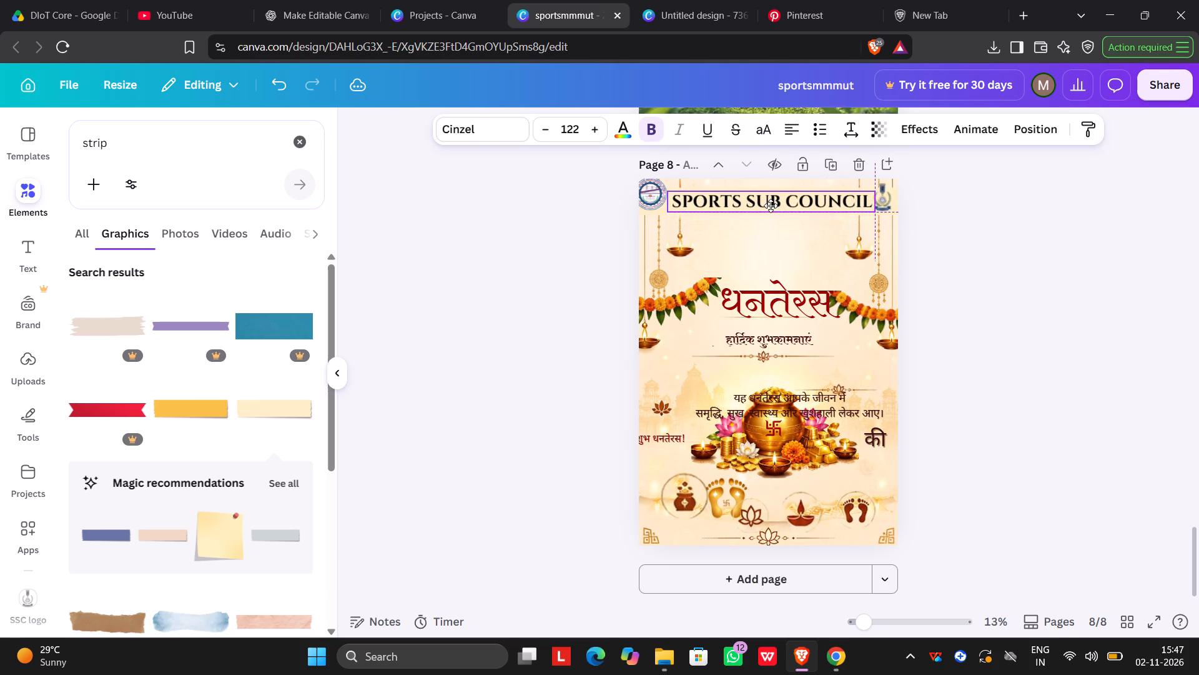
{"action": "left_click", "coordinate": [982, 234]}
Shrink the round blue institute emblem to fit the cream strip and align it with the left end of the header text.
{"action": "left_click", "coordinate": [643, 197]}
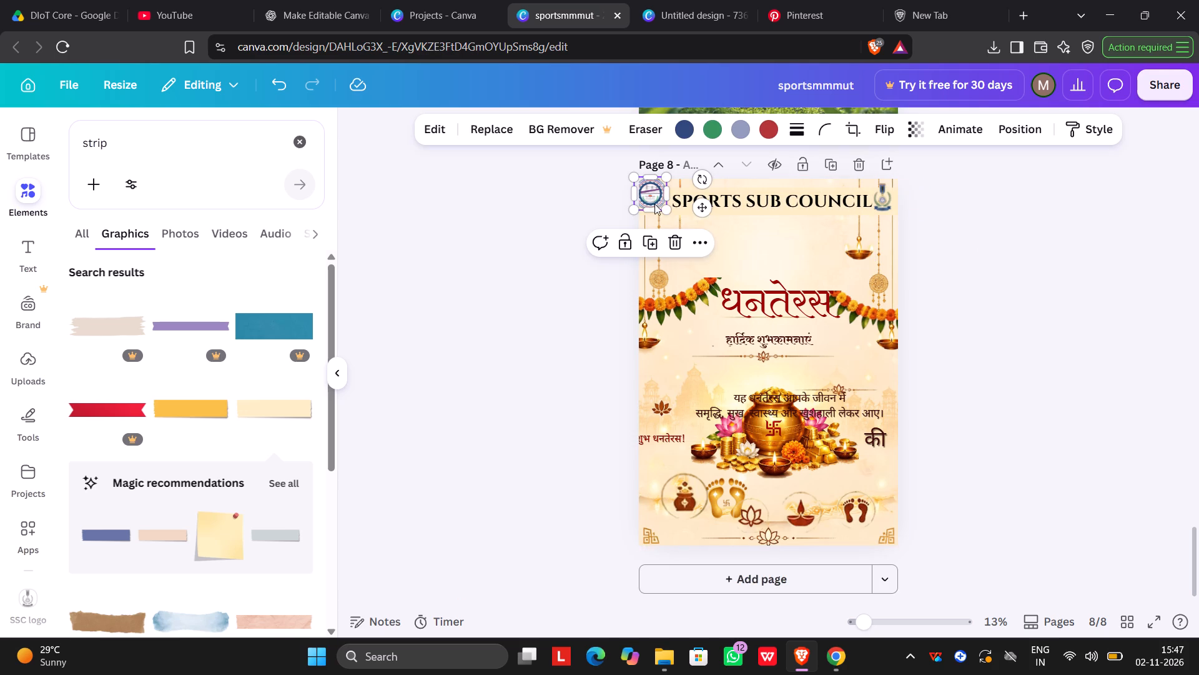
{"action": "left_click_drag", "start_coordinate": [667, 209], "coordinate": [660, 199]}
{"action": "left_click", "coordinate": [1068, 251]}
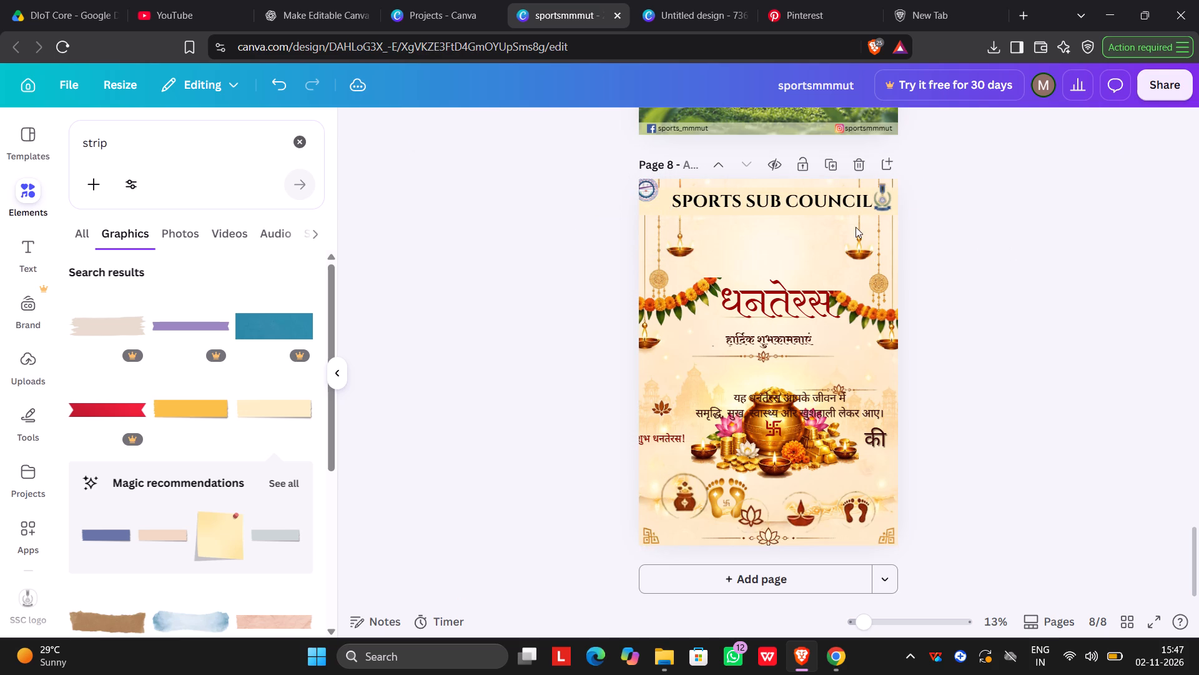
{"action": "left_click_drag", "start_coordinate": [651, 190], "coordinate": [658, 196]}
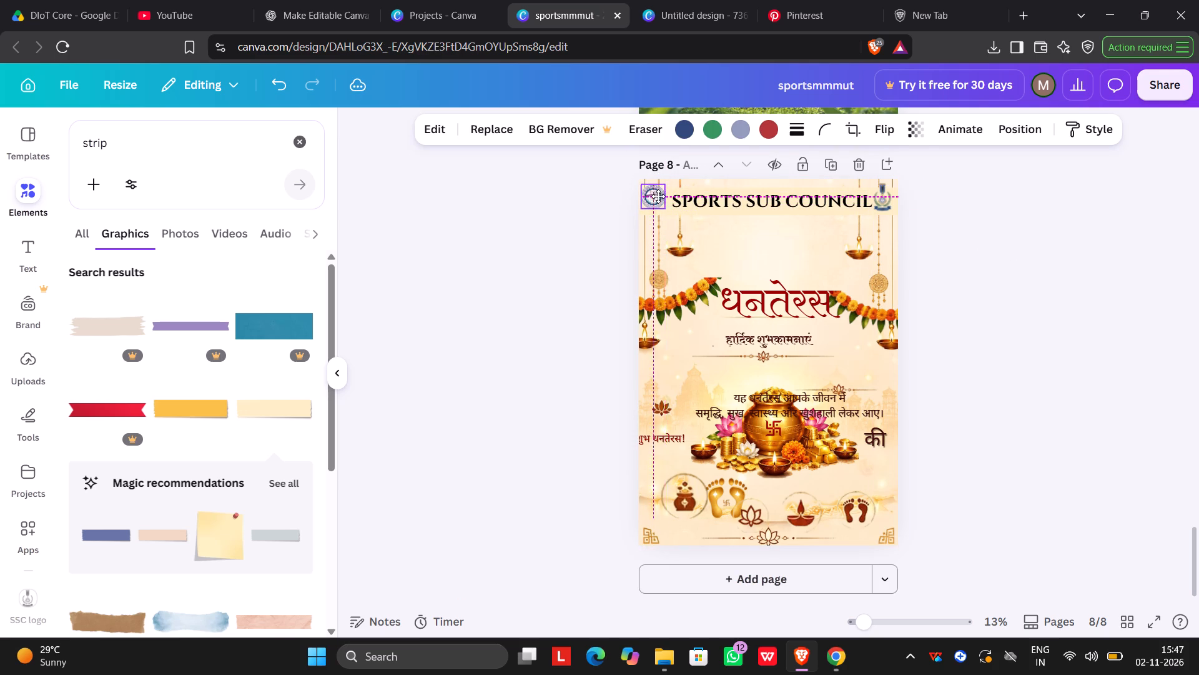
{"action": "left_click_drag", "start_coordinate": [658, 196], "coordinate": [659, 196]}
{"action": "left_click_drag", "start_coordinate": [665, 204], "coordinate": [669, 212]}
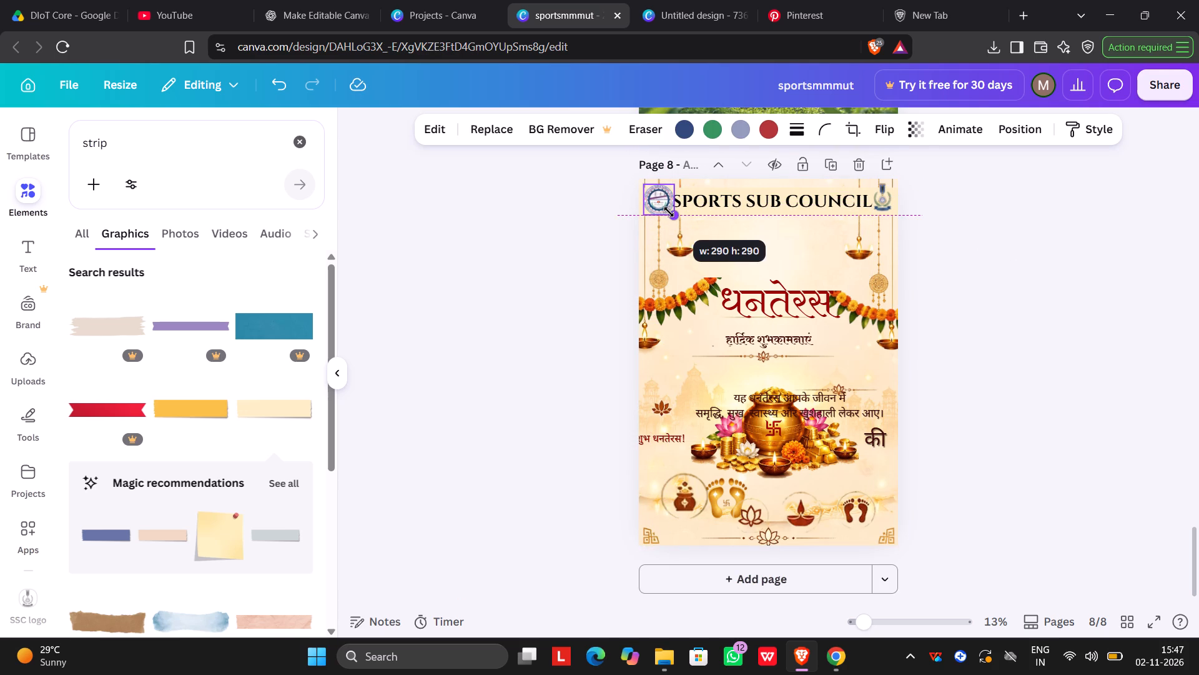
{"action": "left_click_drag", "start_coordinate": [669, 212], "coordinate": [669, 212]}
{"action": "left_click", "coordinate": [1118, 284]}
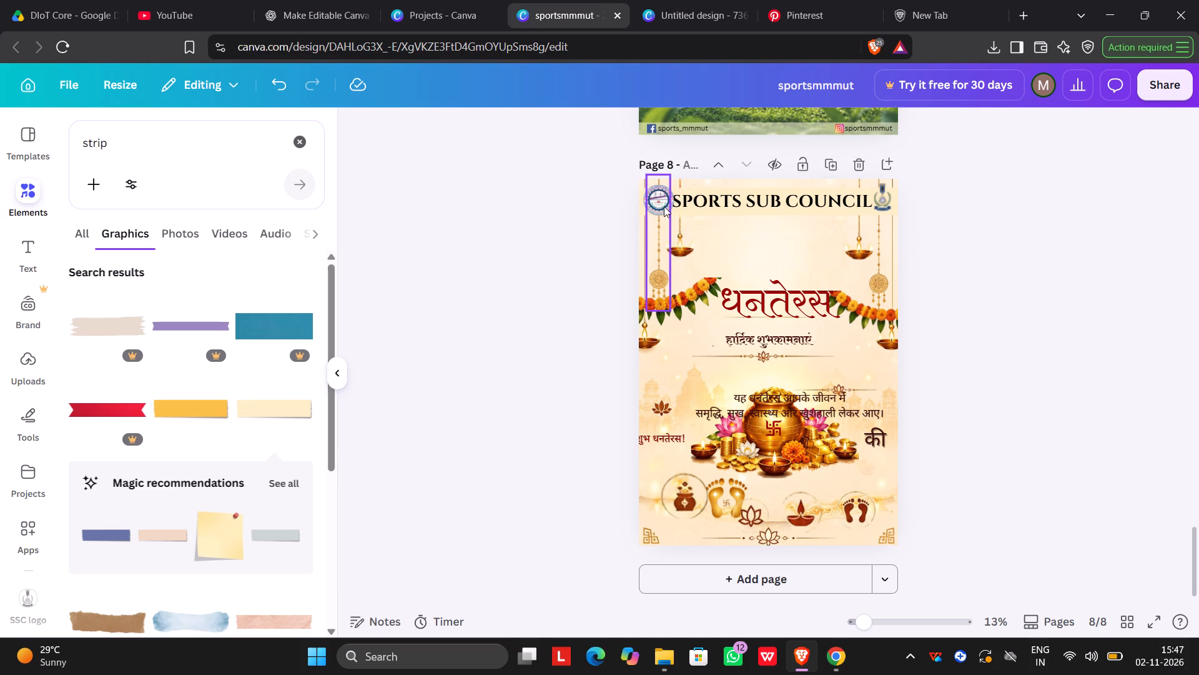
{"action": "left_click", "coordinate": [663, 205]}
{"action": "left_click_drag", "start_coordinate": [673, 212], "coordinate": [666, 210]}
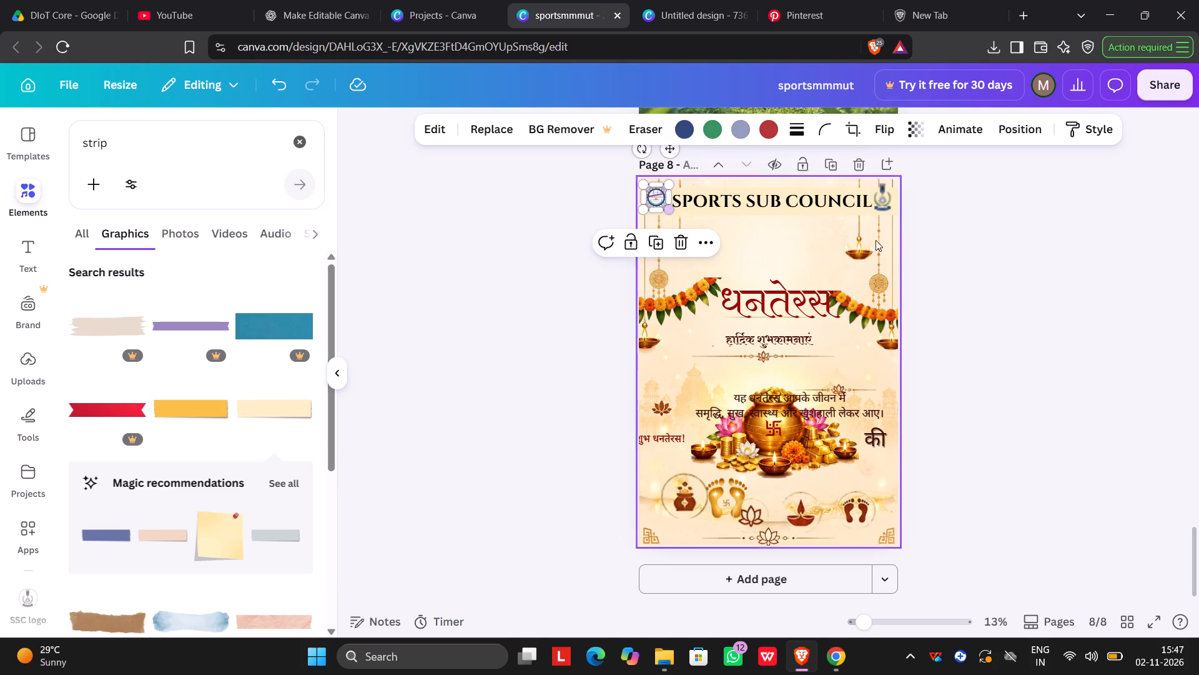
{"action": "left_click", "coordinate": [973, 244]}
{"action": "left_click", "coordinate": [654, 201]}
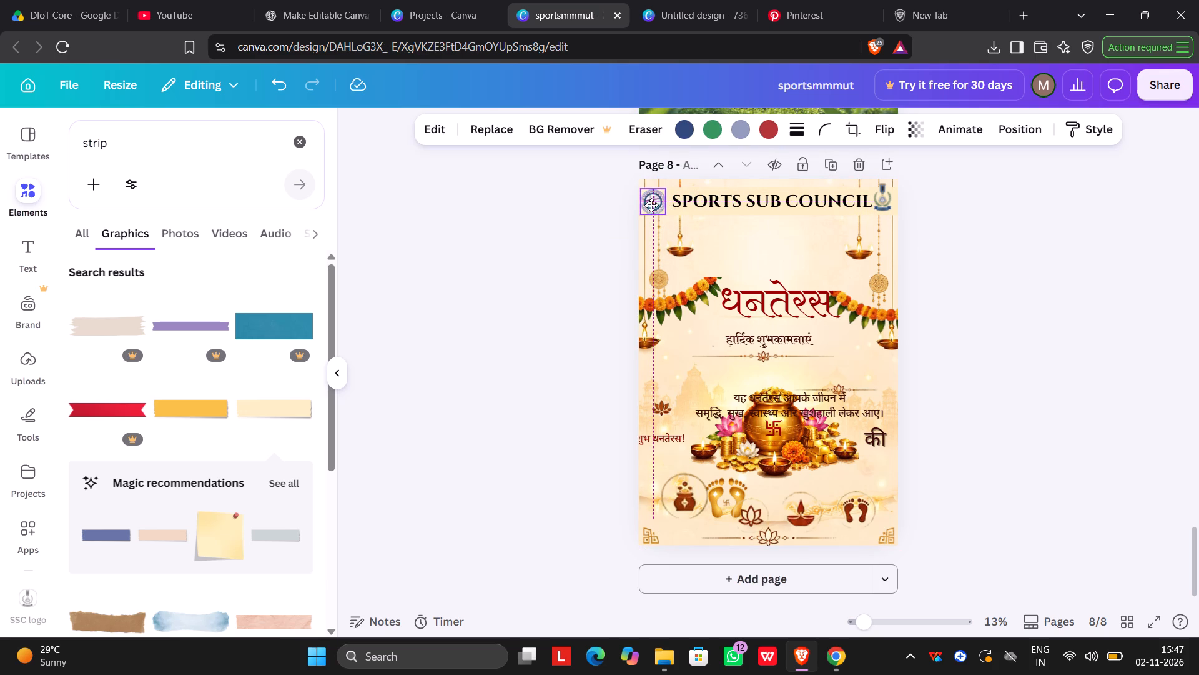
{"action": "left_click", "coordinate": [1017, 250]}
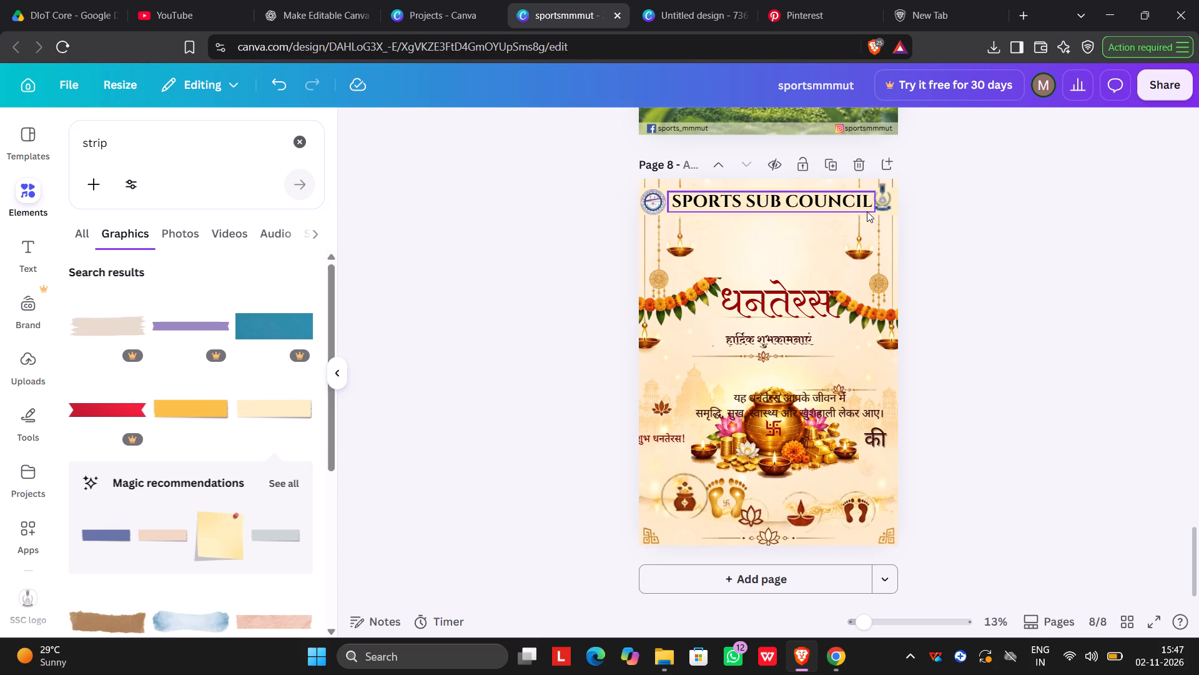
Nudge the SPORTS SUB COUNCIL text slightly left, closer to the round blue institute emblem.
{"action": "left_click", "coordinate": [882, 200]}
{"action": "left_click", "coordinate": [782, 196]}
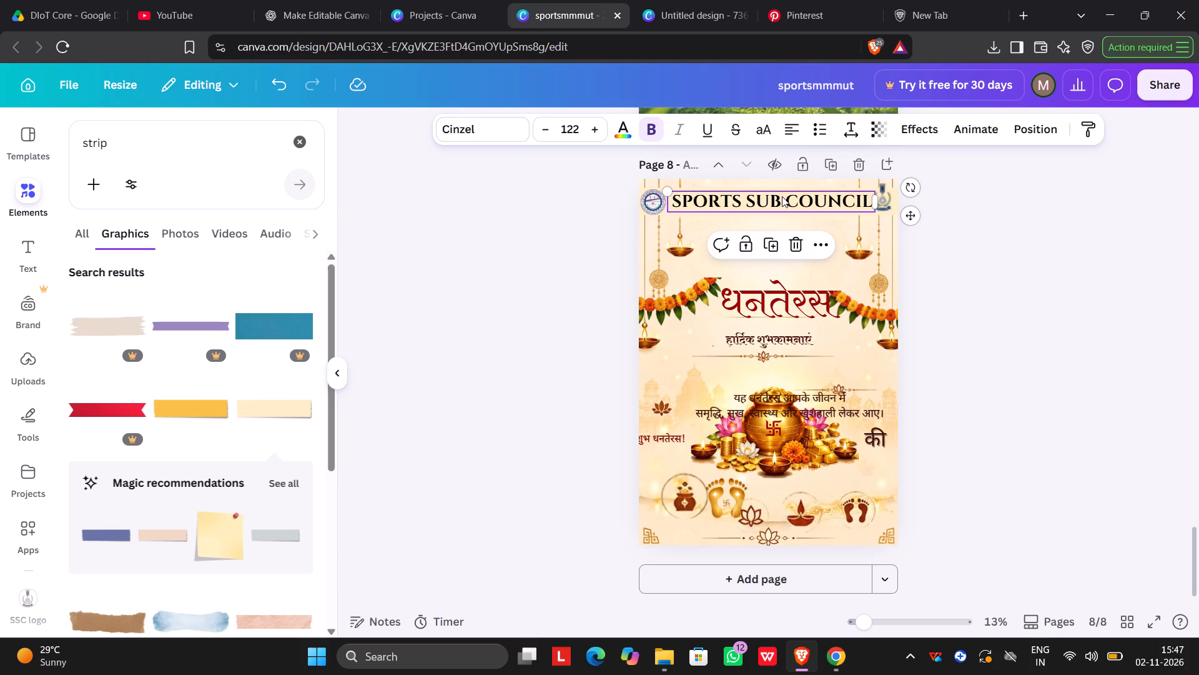
{"action": "key", "text": "Left"}
{"action": "key", "text": "Left"}
{"action": "key", "text": "Left"}
{"action": "key", "text": "Left"}
{"action": "key", "text": "Left"}
{"action": "key", "text": "Left"}
{"action": "key", "text": "Left"}
{"action": "key", "text": "Left"}
{"action": "key", "text": "Left"}
{"action": "key", "text": "Left"}
{"action": "key", "text": "Left"}
{"action": "key", "text": "Left"}
{"action": "key", "text": "Left"}
{"action": "key", "text": "Left"}
{"action": "key", "text": "Left"}
{"action": "key", "text": "Left"}
{"action": "key", "text": "Left"}
{"action": "key", "text": "Left"}
{"action": "key", "text": "Left"}
{"action": "key", "text": "Left"}
{"action": "key", "text": "Left"}
{"action": "key", "text": "Left"}
{"action": "key", "text": "Left"}
{"action": "key", "text": "Left"}
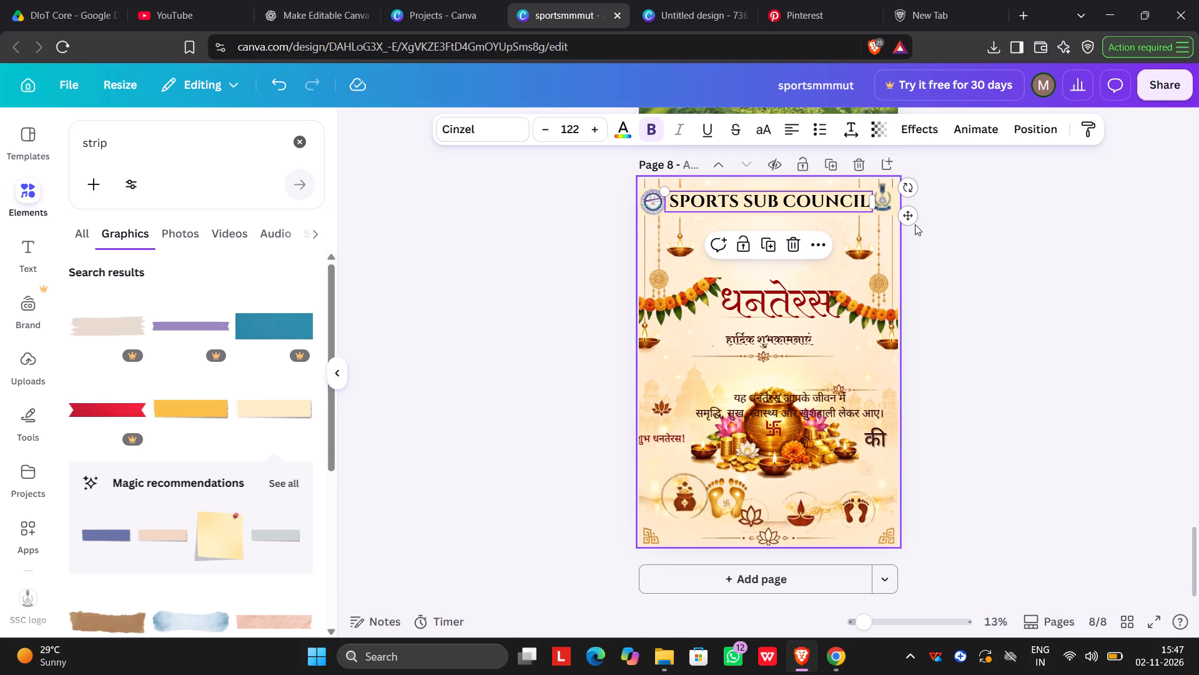
{"action": "left_click", "coordinate": [980, 214]}
Delete the blue-green sports emblem at the header's right end.
{"action": "left_click", "coordinate": [881, 203]}
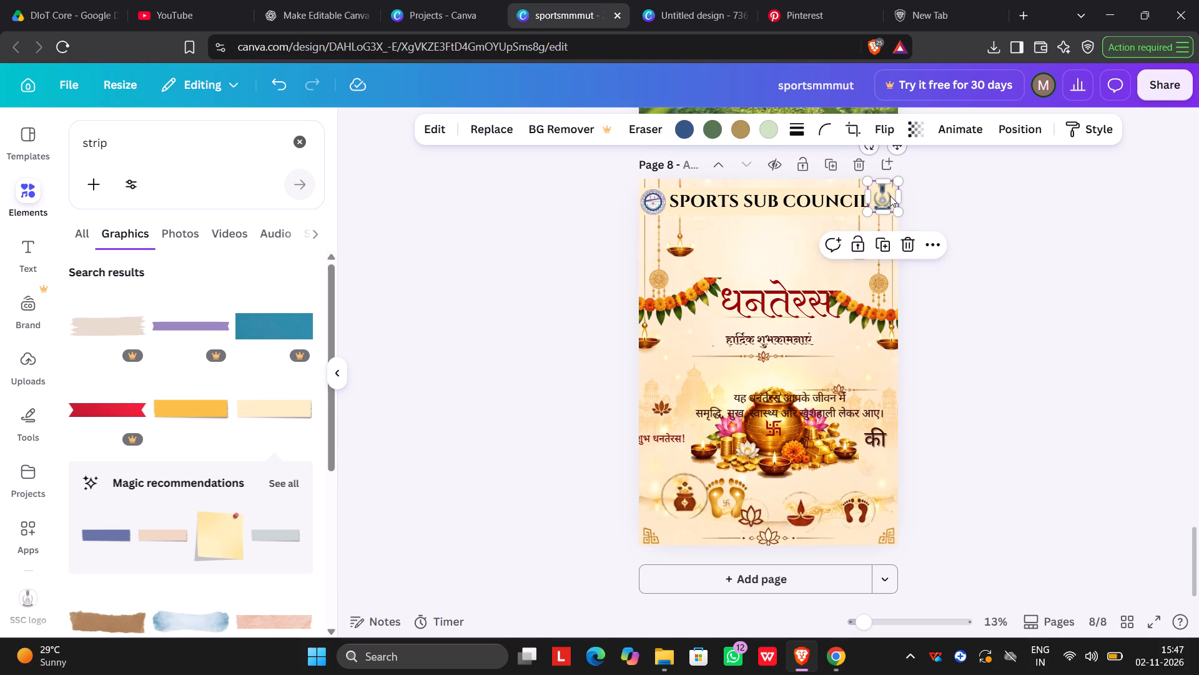
{"action": "left_click", "coordinate": [908, 244]}
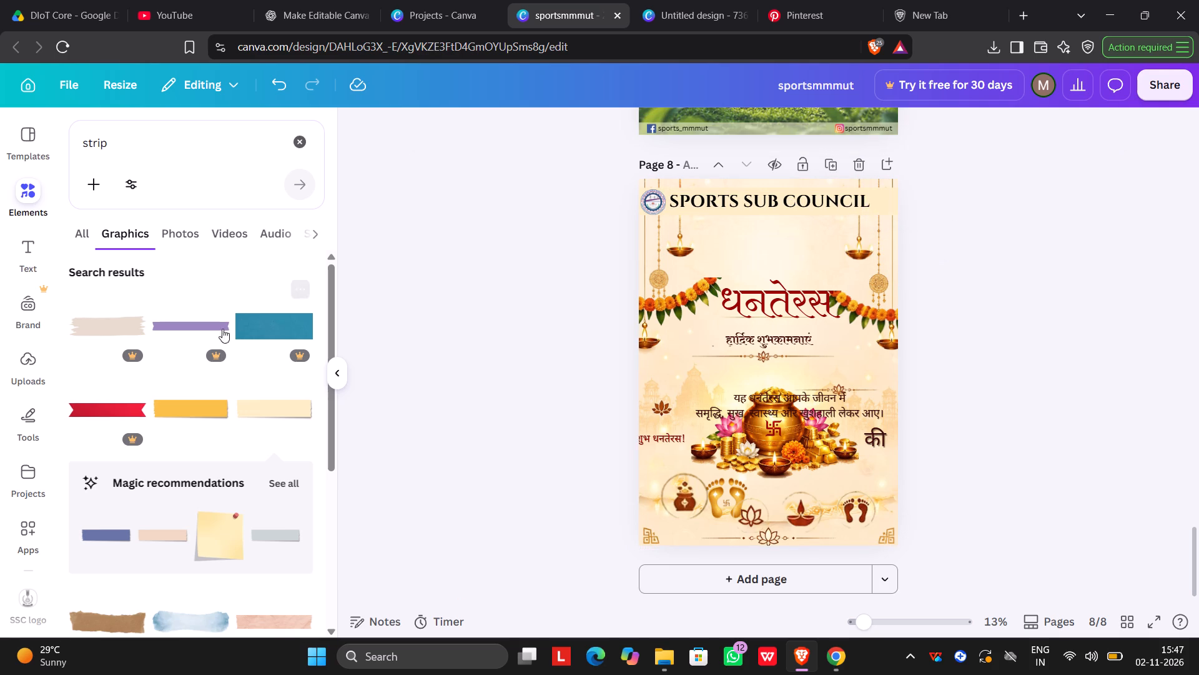
Look through the uploaded images for the sports council's medal emblem.
{"action": "left_click", "coordinate": [32, 375]}
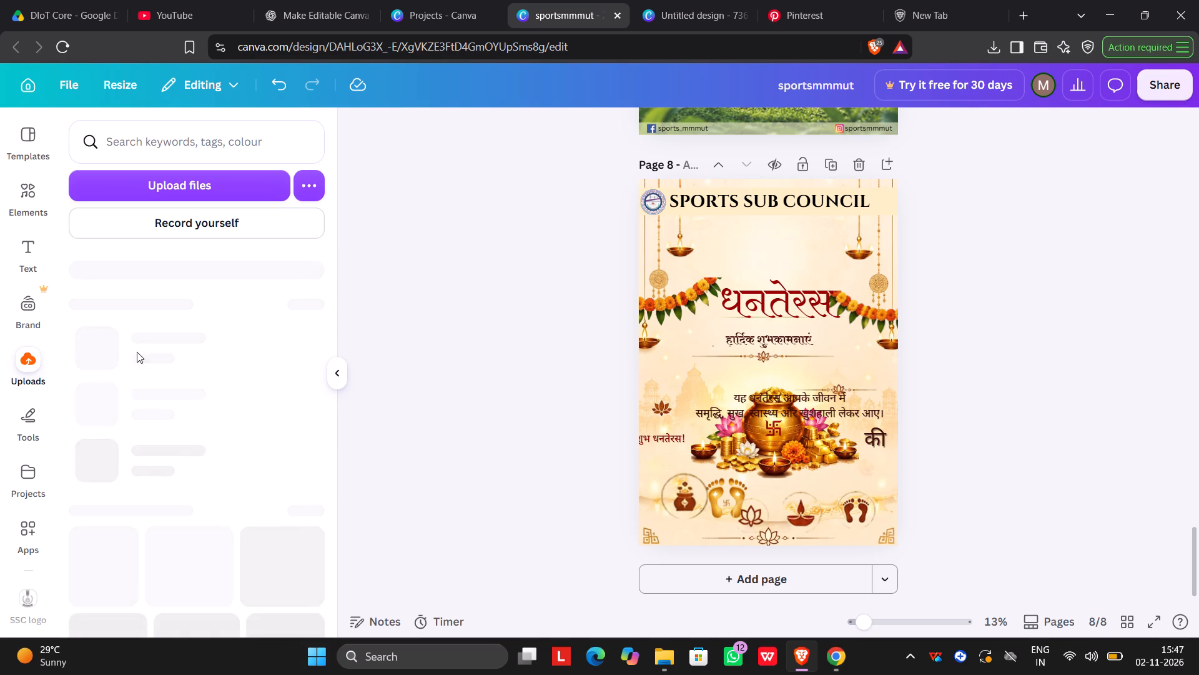
{"action": "scroll", "coordinate": [209, 416], "scroll_direction": "down", "scroll_amount": 6}
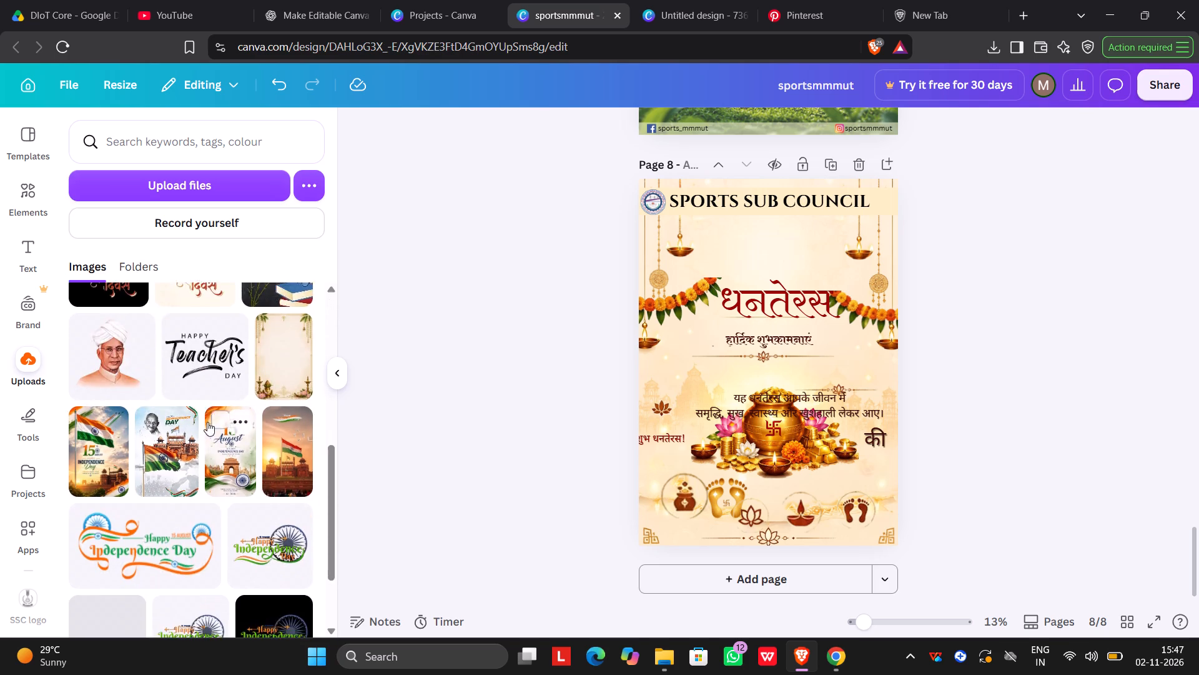
{"action": "scroll", "coordinate": [207, 422], "scroll_direction": "down", "scroll_amount": 2}
{"action": "scroll", "coordinate": [207, 422], "scroll_direction": "up", "scroll_amount": 3}
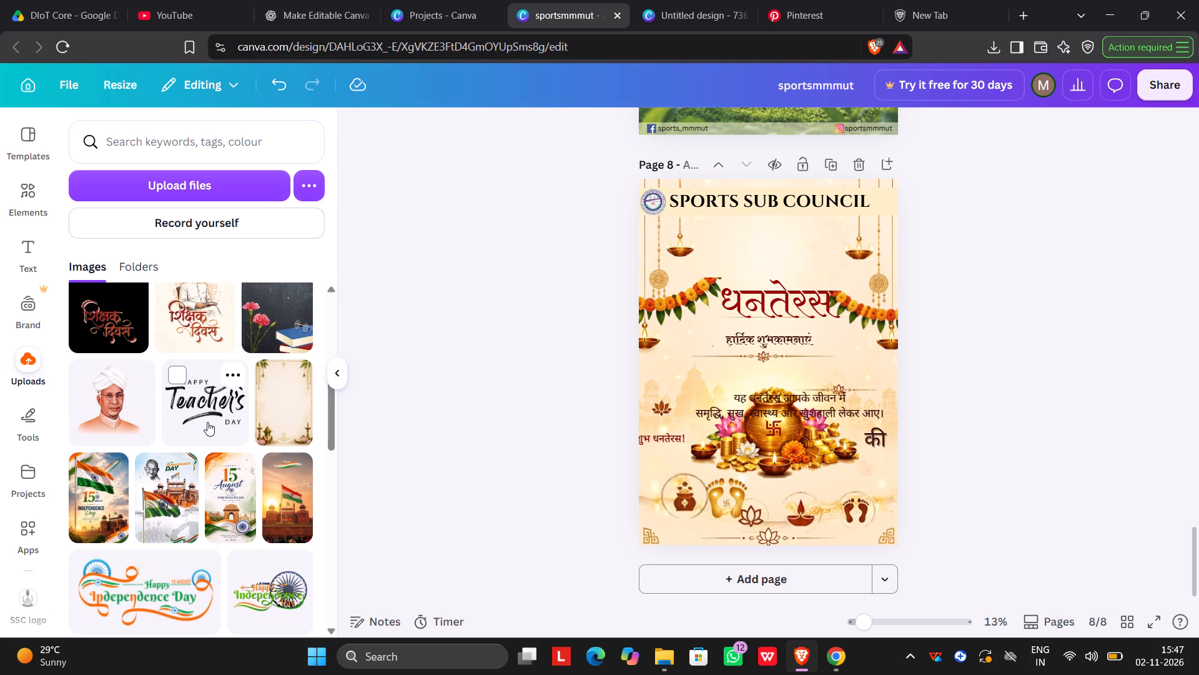
{"action": "scroll", "coordinate": [212, 417], "scroll_direction": "down", "scroll_amount": 2}
{"action": "scroll", "coordinate": [212, 417], "scroll_direction": "up", "scroll_amount": 11}
{"action": "scroll", "coordinate": [212, 416], "scroll_direction": "down", "scroll_amount": 4}
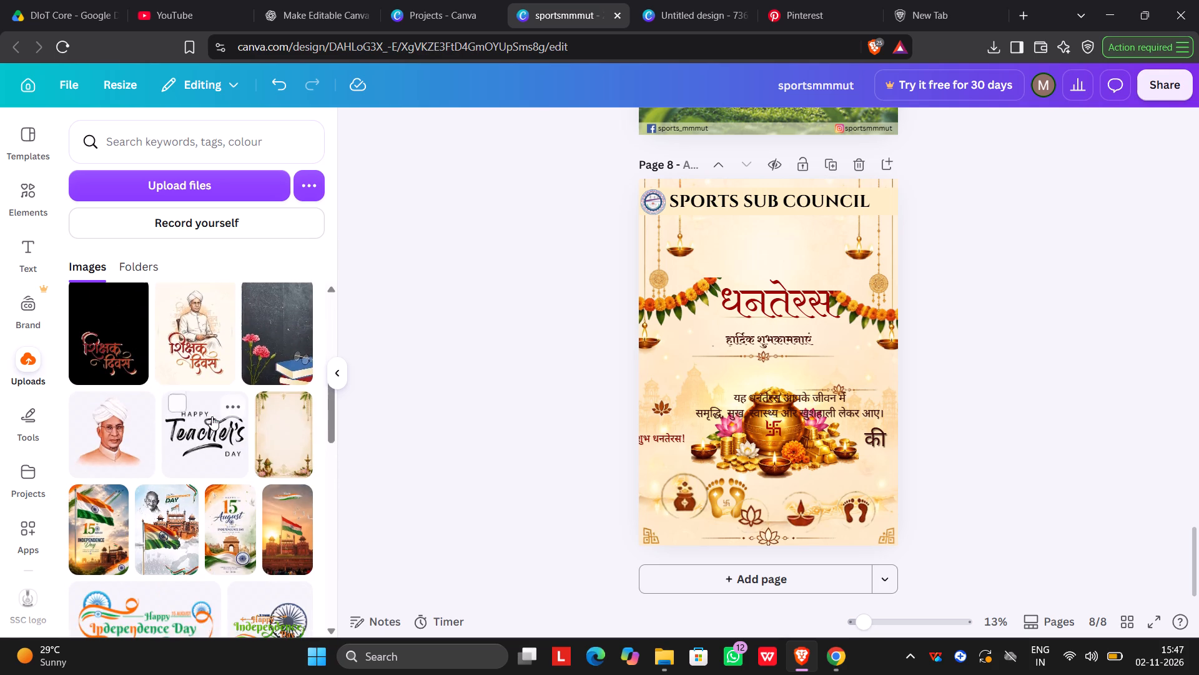
{"action": "scroll", "coordinate": [212, 416], "scroll_direction": "down", "scroll_amount": 5}
{"action": "scroll", "coordinate": [212, 416], "scroll_direction": "up", "scroll_amount": 4}
{"action": "scroll", "coordinate": [212, 416], "scroll_direction": "down", "scroll_amount": 5}
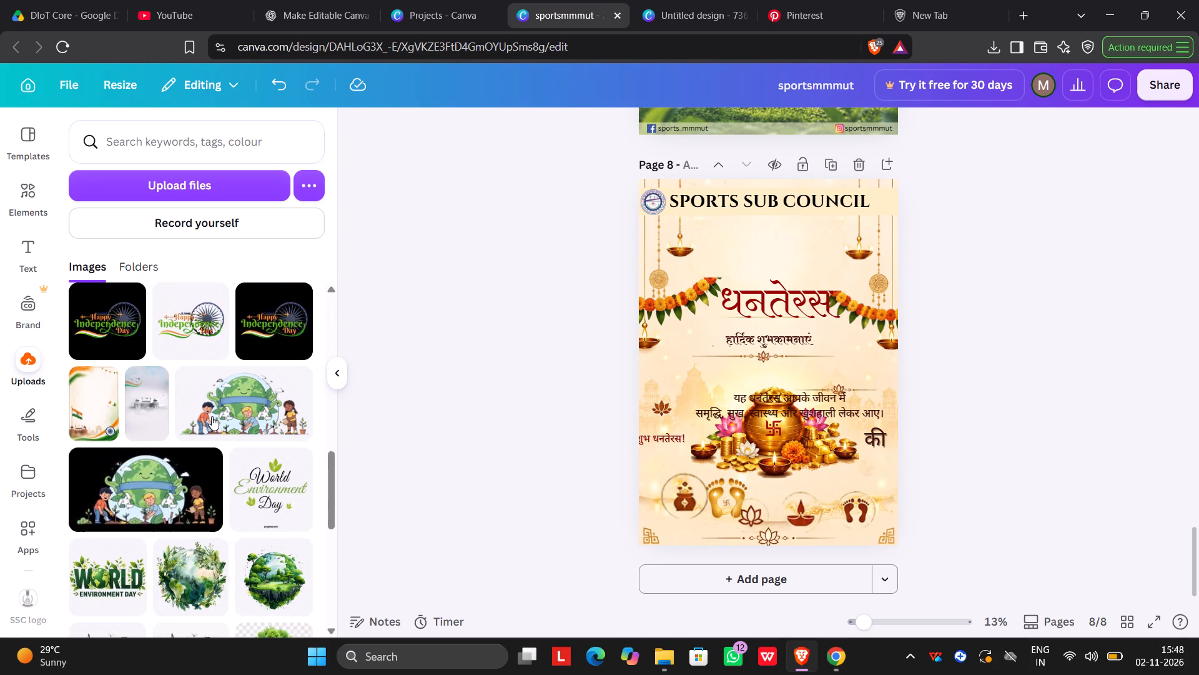
{"action": "scroll", "coordinate": [212, 416], "scroll_direction": "down", "scroll_amount": 7}
{"action": "scroll", "coordinate": [212, 416], "scroll_direction": "up", "scroll_amount": 5}
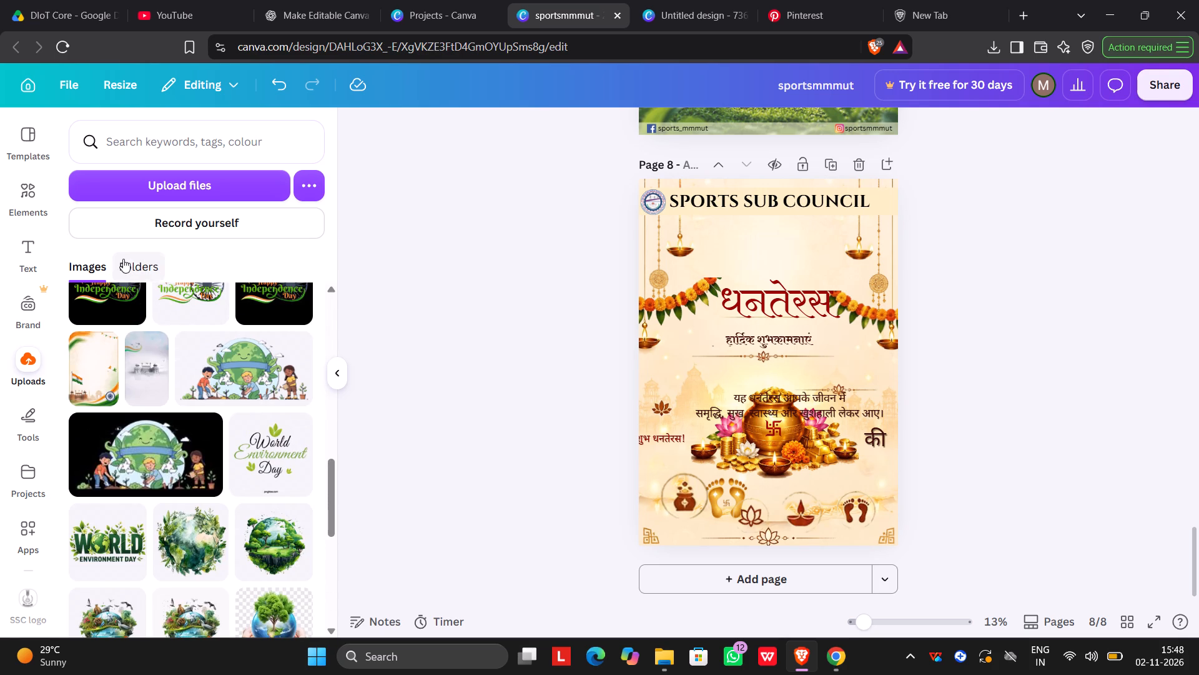
Insert the medal-and-laurel emblem from the SSC logo uploads folder onto page 8.
{"action": "left_click", "coordinate": [123, 259]}
{"action": "scroll", "coordinate": [178, 474], "scroll_direction": "down", "scroll_amount": 1}
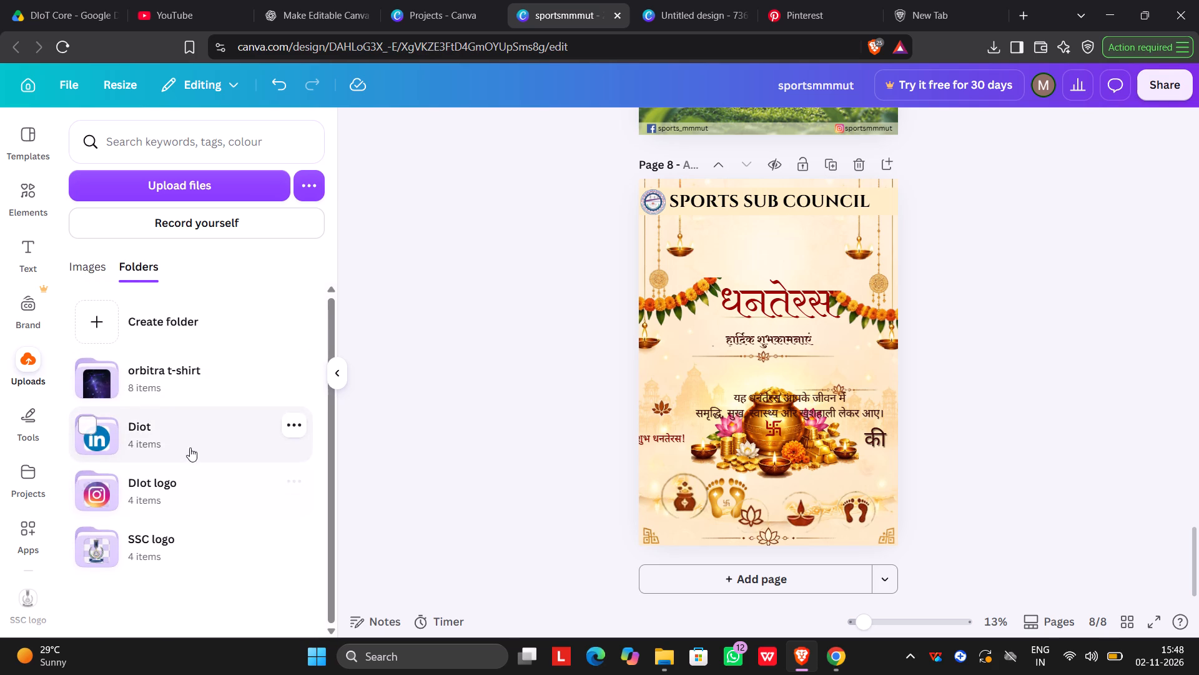
{"action": "scroll", "coordinate": [182, 497], "scroll_direction": "down", "scroll_amount": 1}
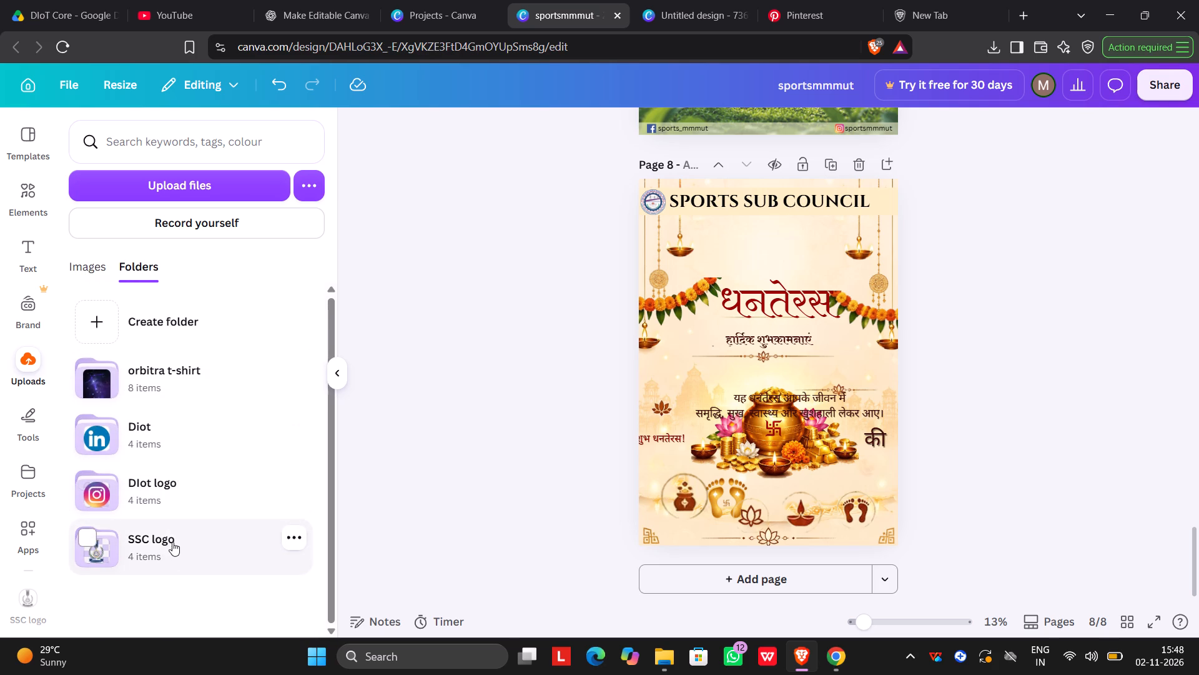
{"action": "left_click", "coordinate": [172, 542]}
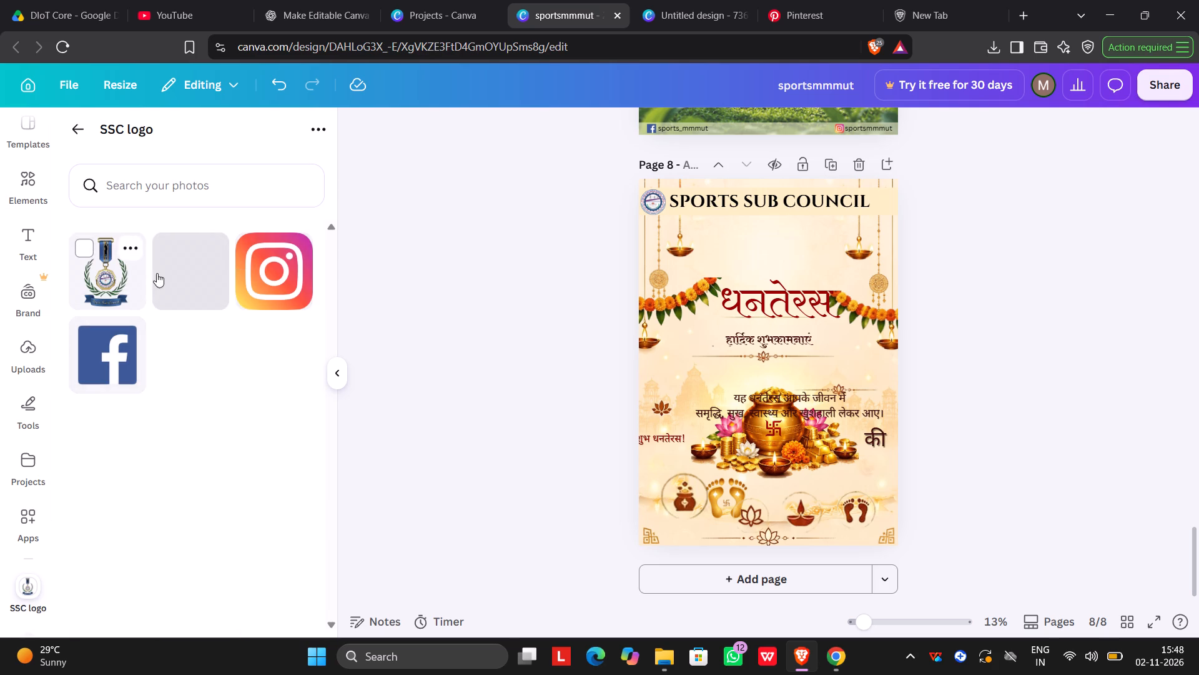
{"action": "left_click", "coordinate": [117, 272]}
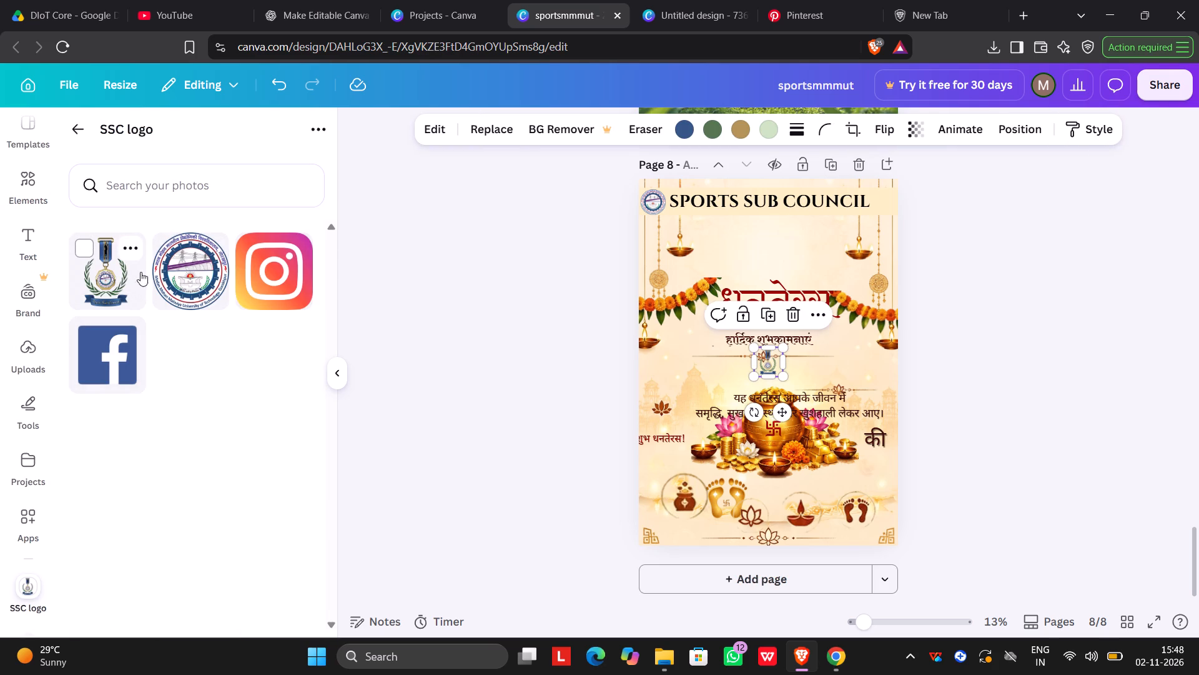
Enlarge the medal emblem slightly and move it to the right end of the SPORTS SUB COUNCIL header.
{"action": "left_click_drag", "start_coordinate": [782, 376], "coordinate": [794, 381]}
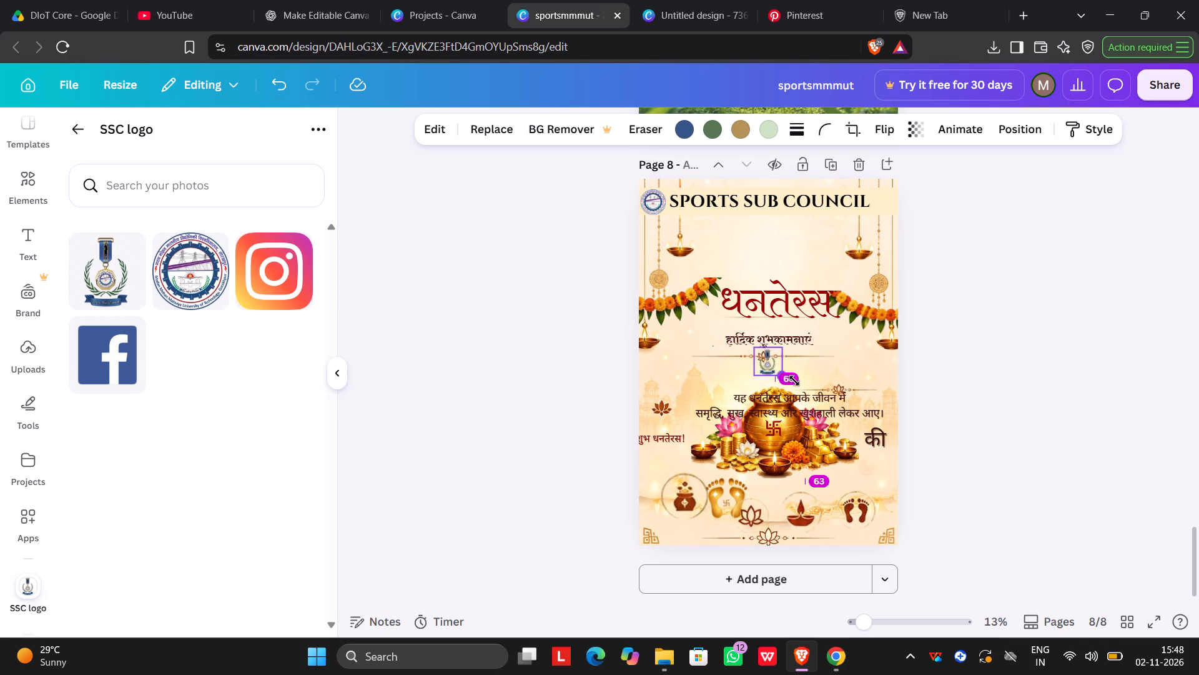
{"action": "left_click_drag", "start_coordinate": [794, 381], "coordinate": [797, 382]}
{"action": "left_click_drag", "start_coordinate": [774, 369], "coordinate": [678, 209]}
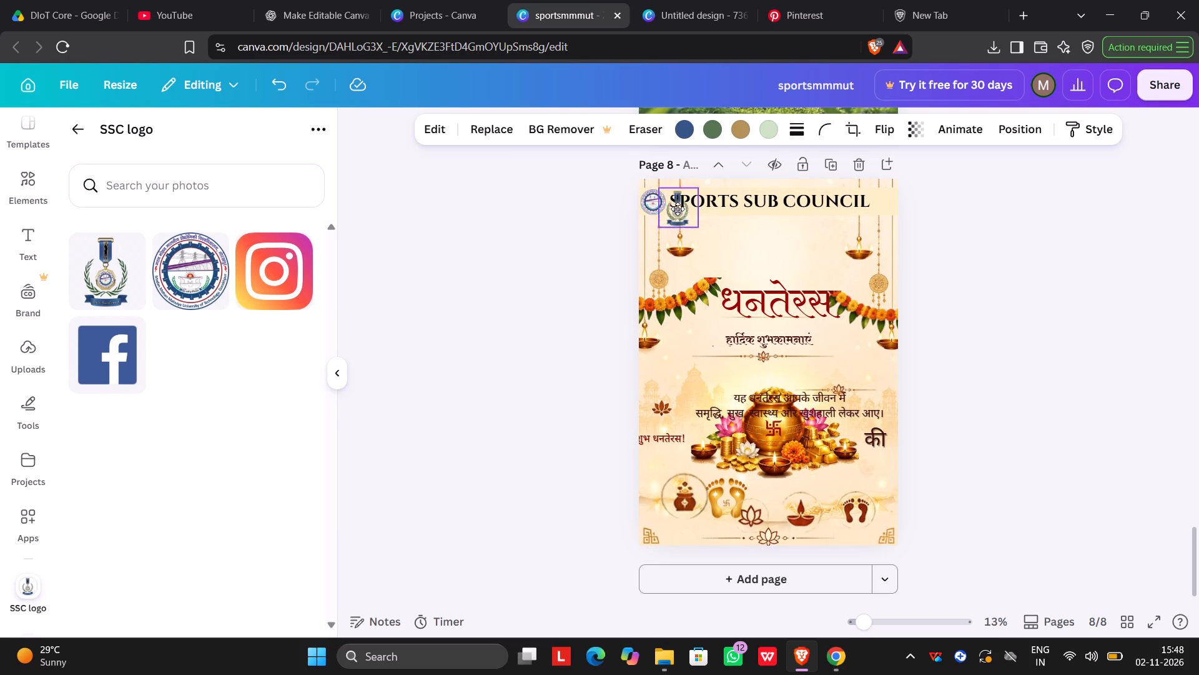
{"action": "left_click_drag", "start_coordinate": [678, 209], "coordinate": [875, 204]}
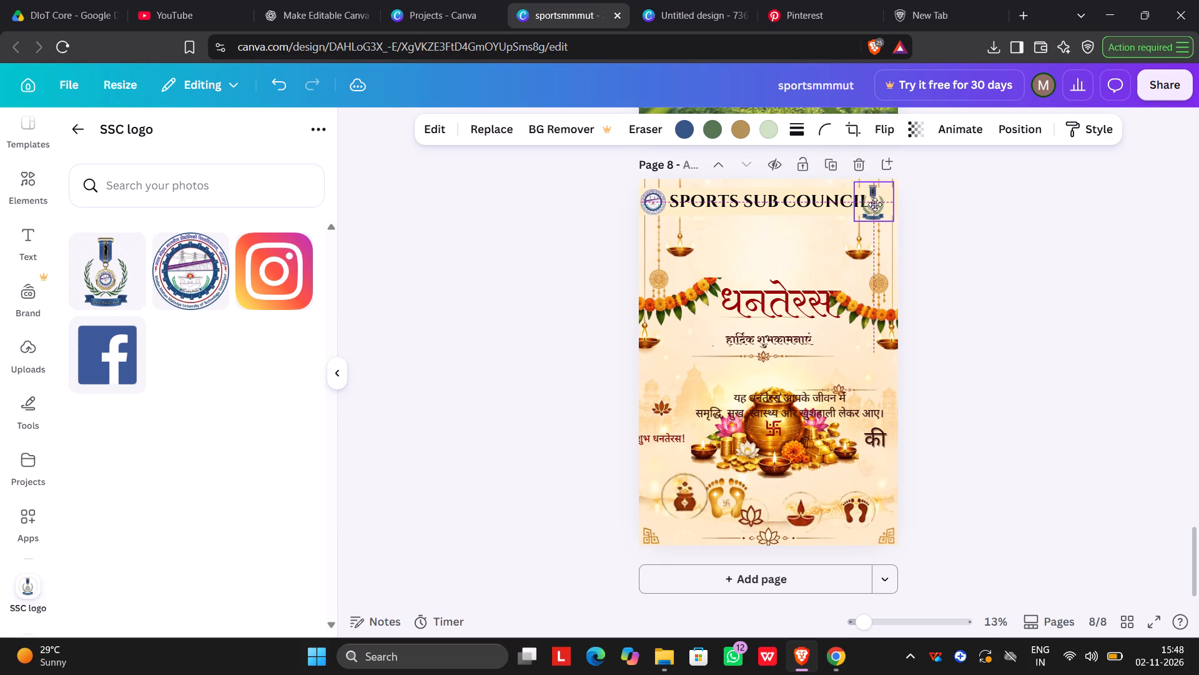
{"action": "left_click_drag", "start_coordinate": [875, 204], "coordinate": [882, 206]}
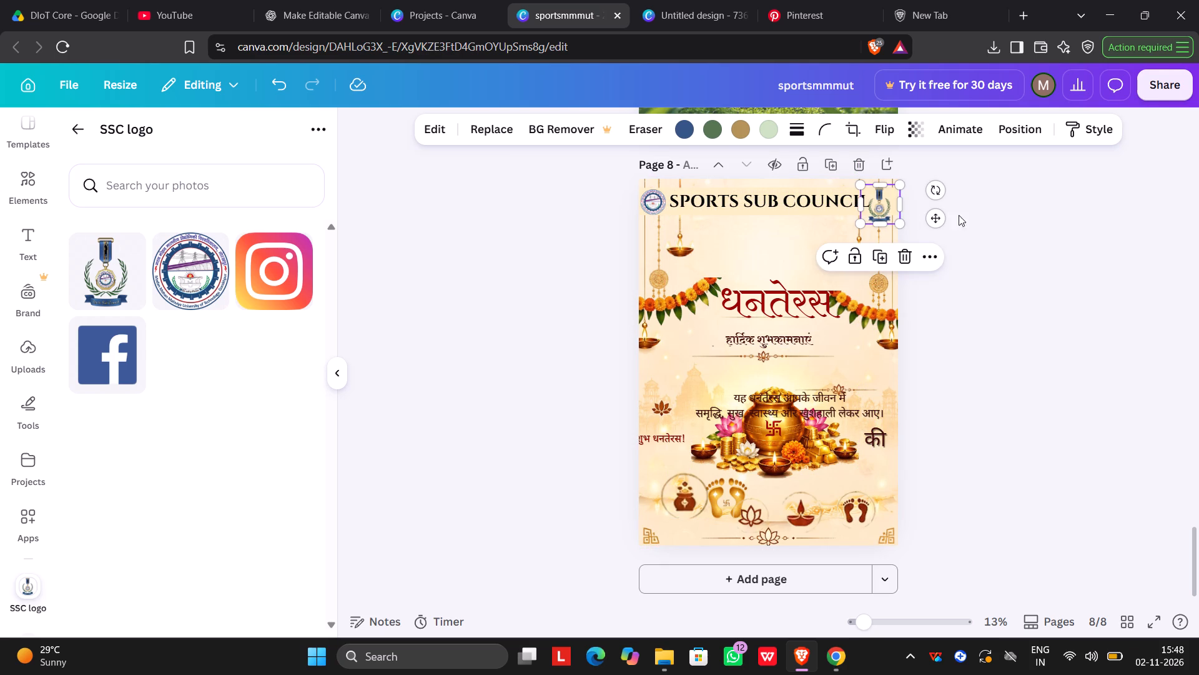
Shrink the medal emblem to fit the cream strip and centre it vertically with the header text at its right end.
{"action": "left_click", "coordinate": [990, 242]}
{"action": "left_click", "coordinate": [885, 206]}
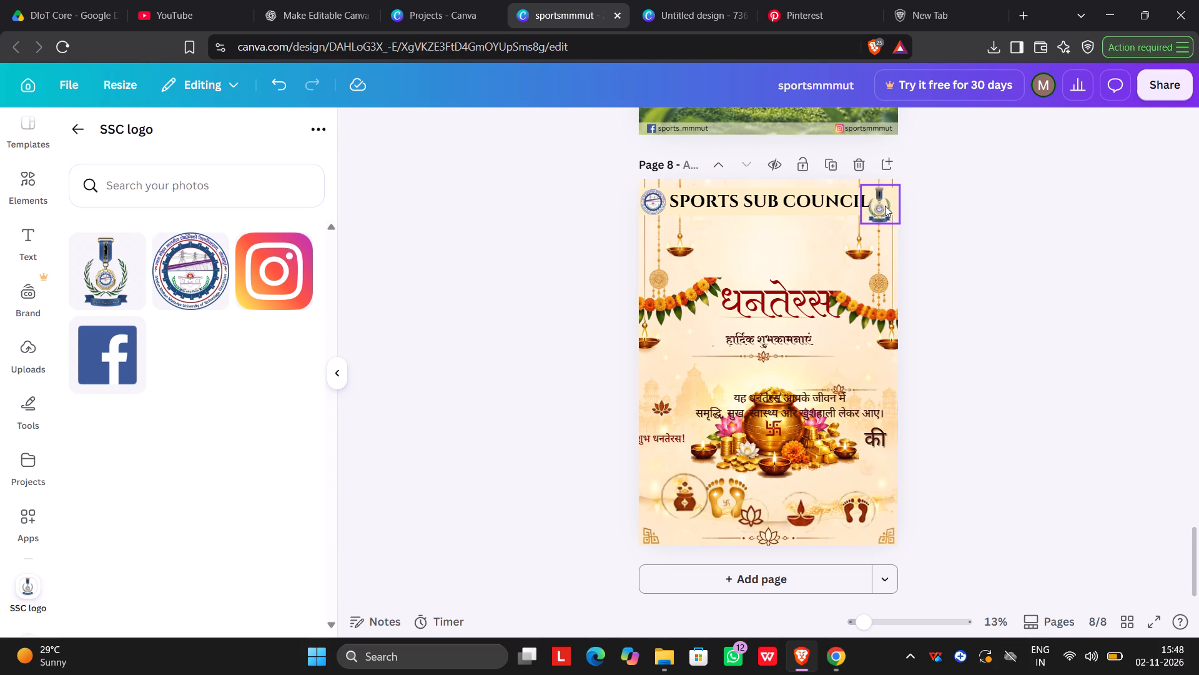
{"action": "left_click_drag", "start_coordinate": [898, 223], "coordinate": [894, 213]}
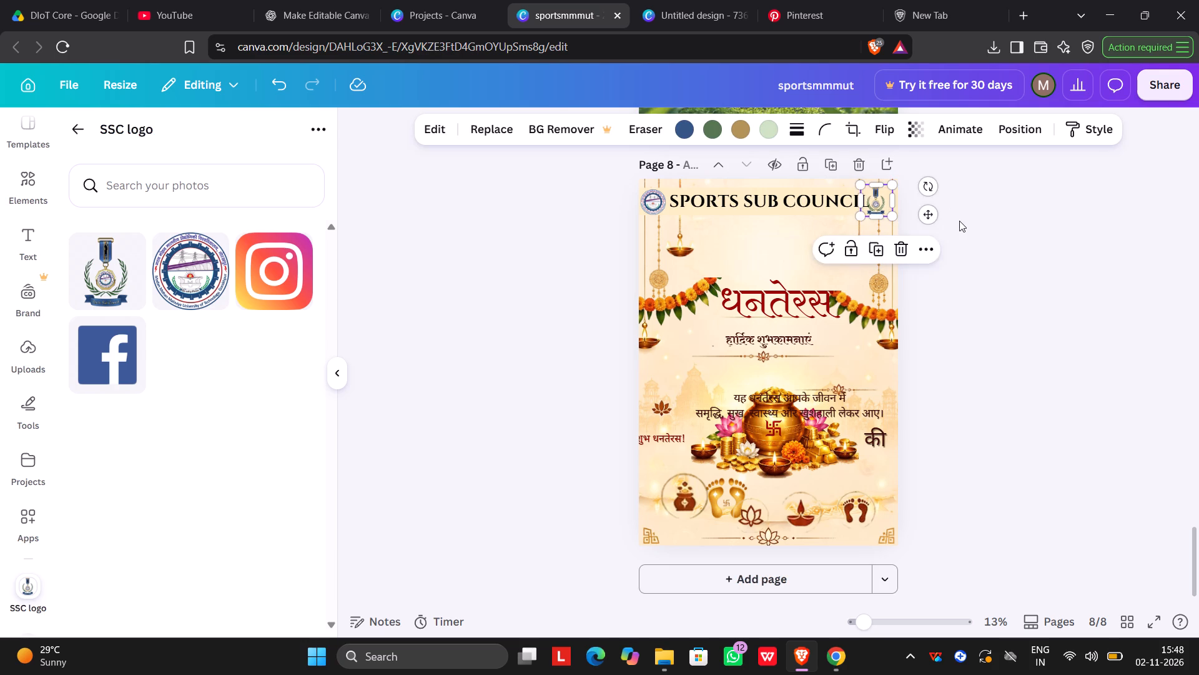
{"action": "left_click", "coordinate": [963, 221]}
{"action": "left_click", "coordinate": [876, 202]}
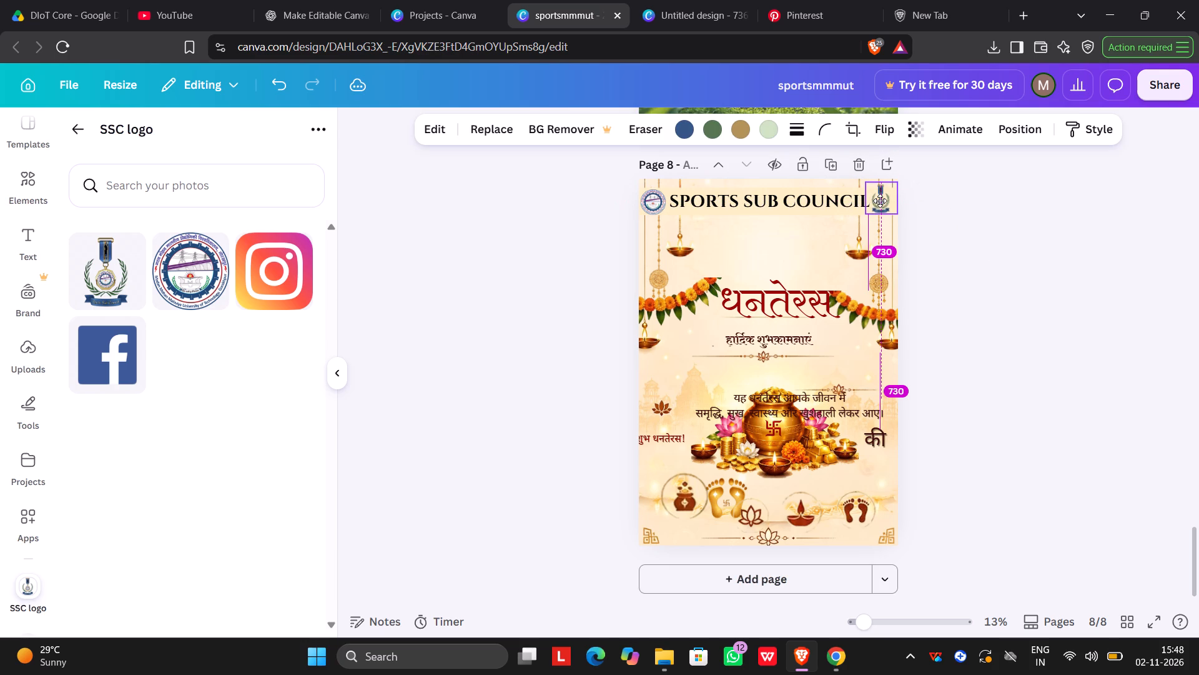
{"action": "left_click", "coordinate": [958, 202]}
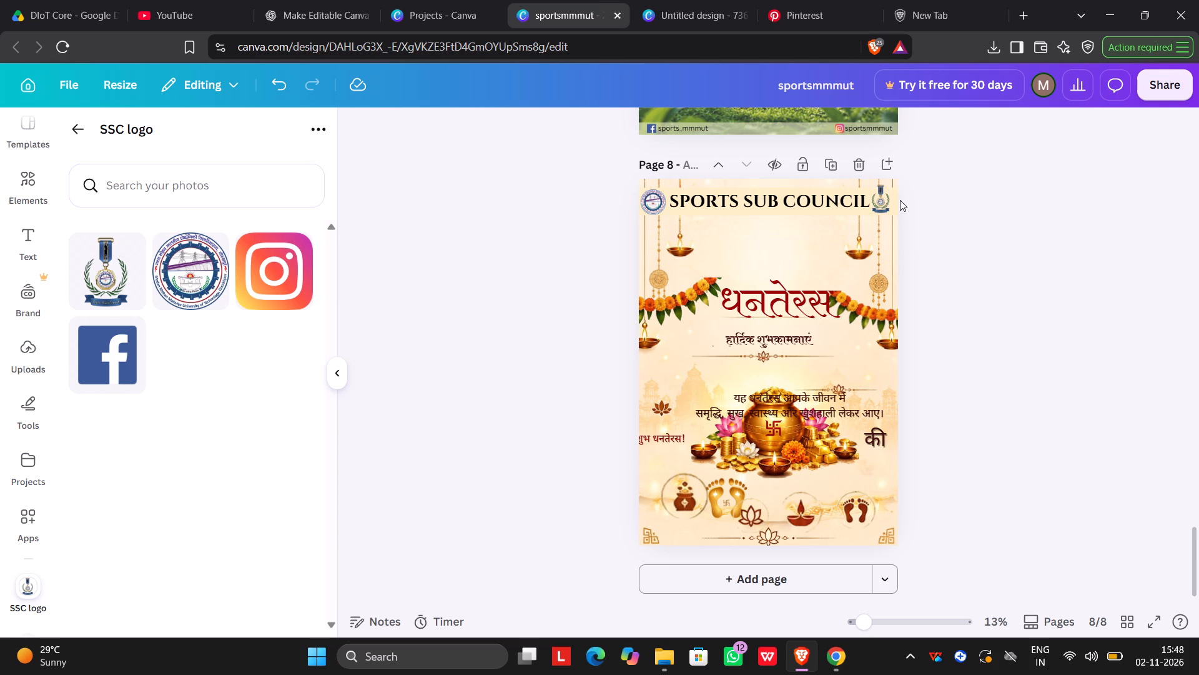
{"action": "left_click", "coordinate": [882, 196]}
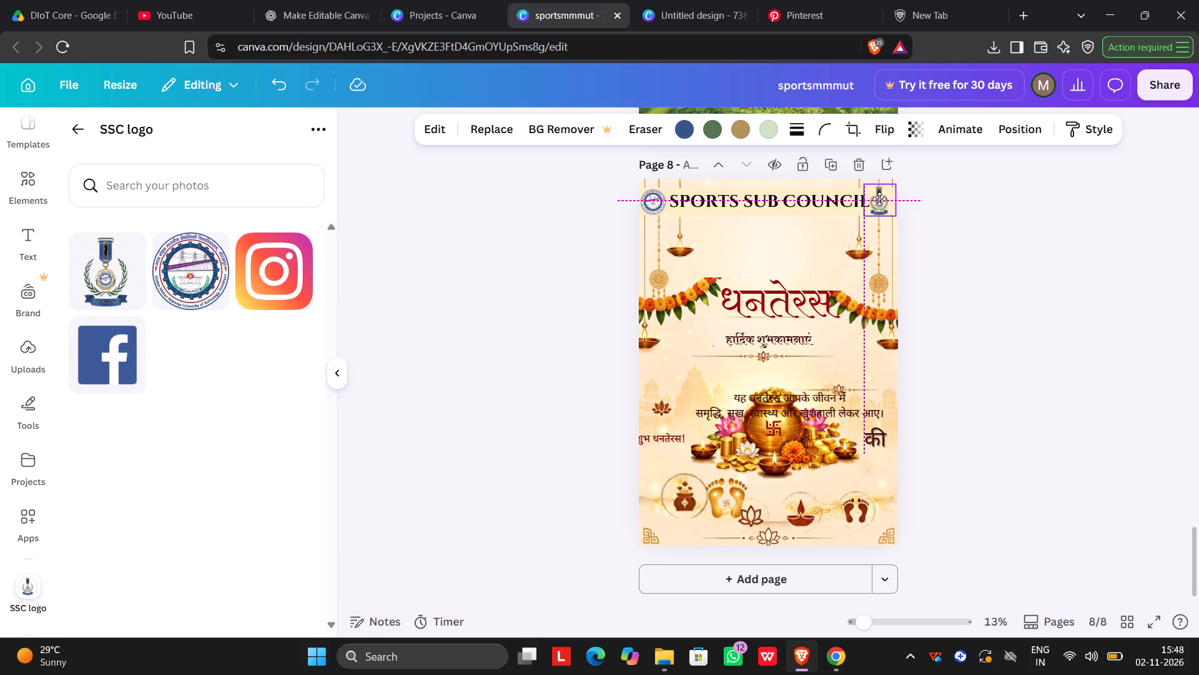
{"action": "left_click", "coordinate": [994, 225]}
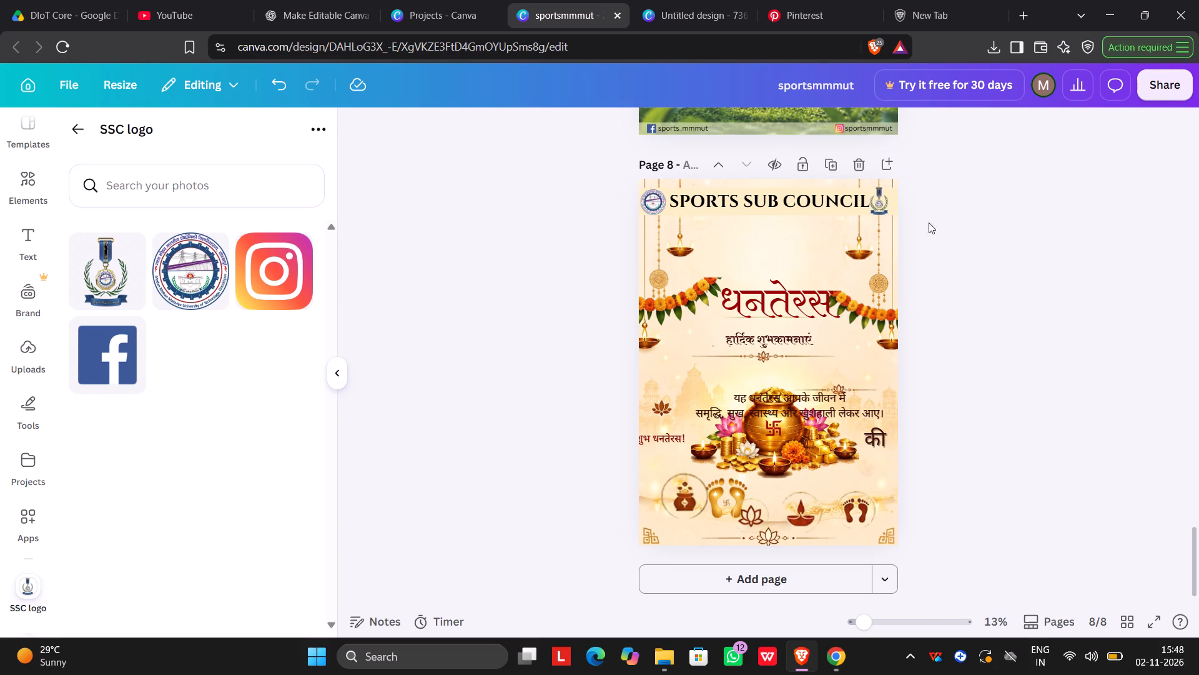
Enlarge the medal emblem slightly and shift it toward the poster's right edge, level with the header text.
{"action": "left_click", "coordinate": [887, 209]}
{"action": "left_click_drag", "start_coordinate": [894, 213], "coordinate": [898, 214]}
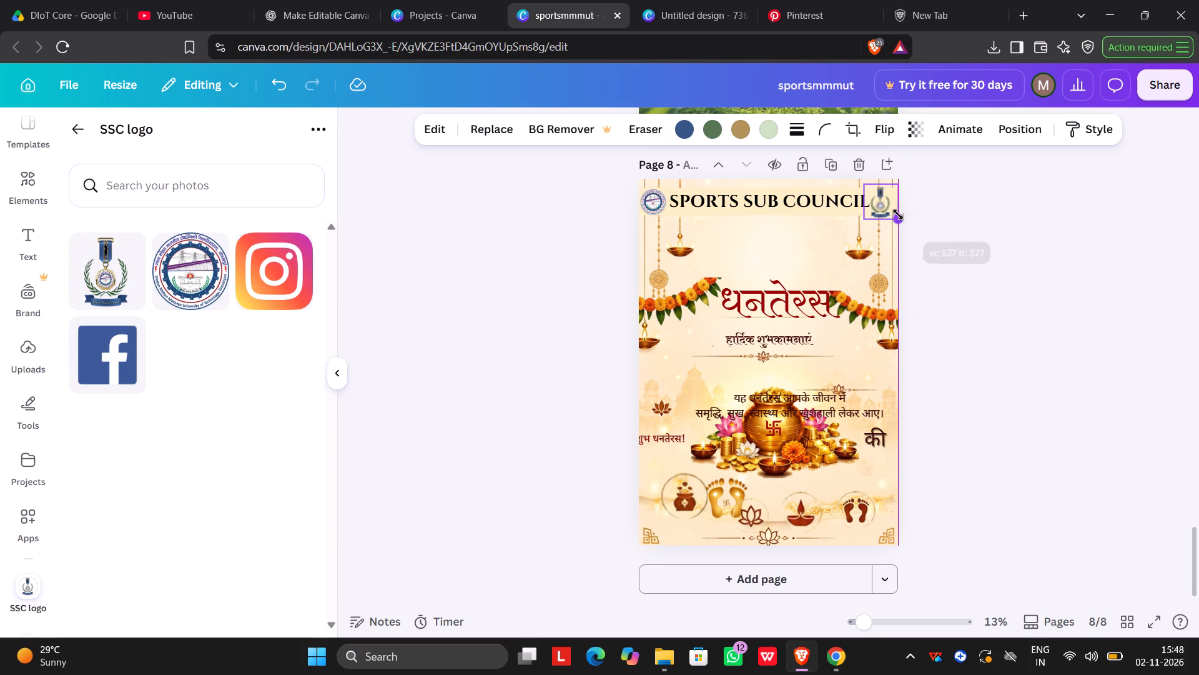
{"action": "left_click_drag", "start_coordinate": [898, 214], "coordinate": [903, 216]}
{"action": "left_click", "coordinate": [1010, 209]}
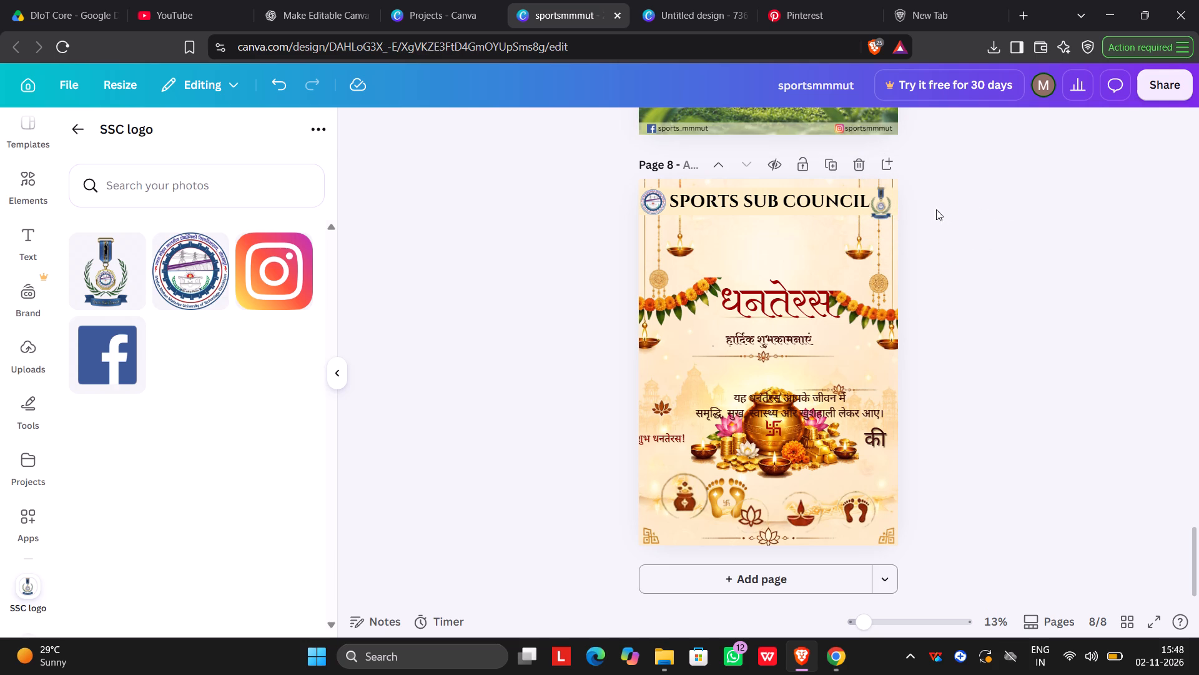
{"action": "left_click", "coordinate": [889, 210]}
{"action": "left_click", "coordinate": [796, 234]}
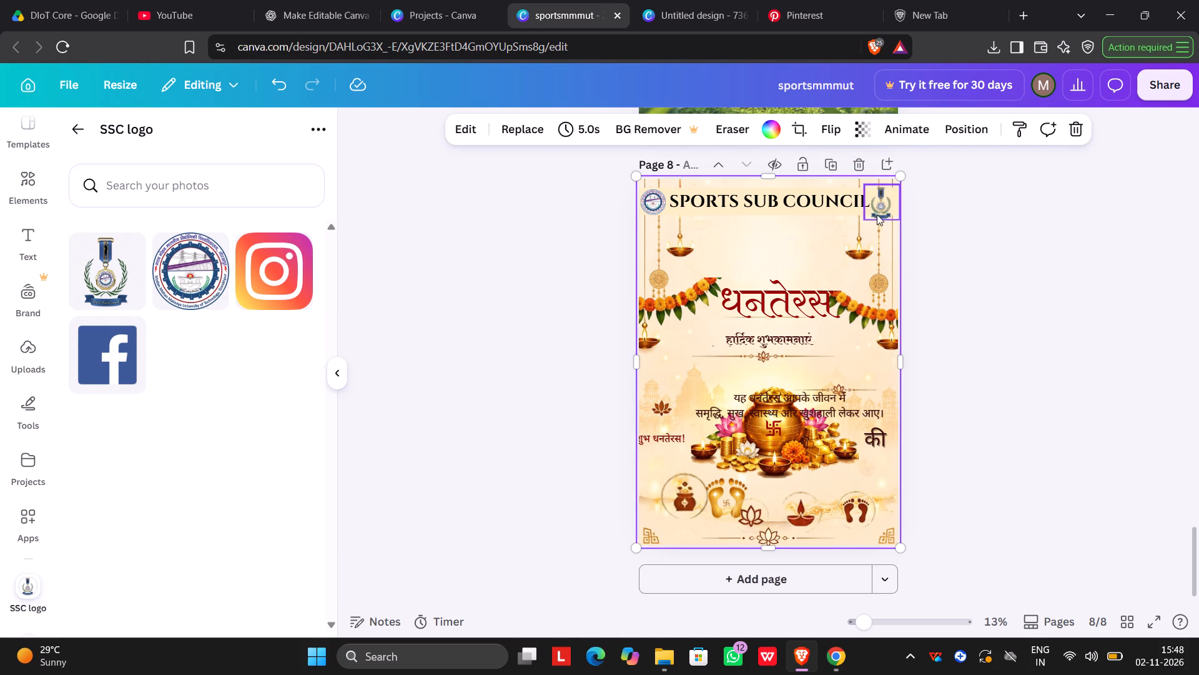
{"action": "left_click", "coordinate": [882, 211]}
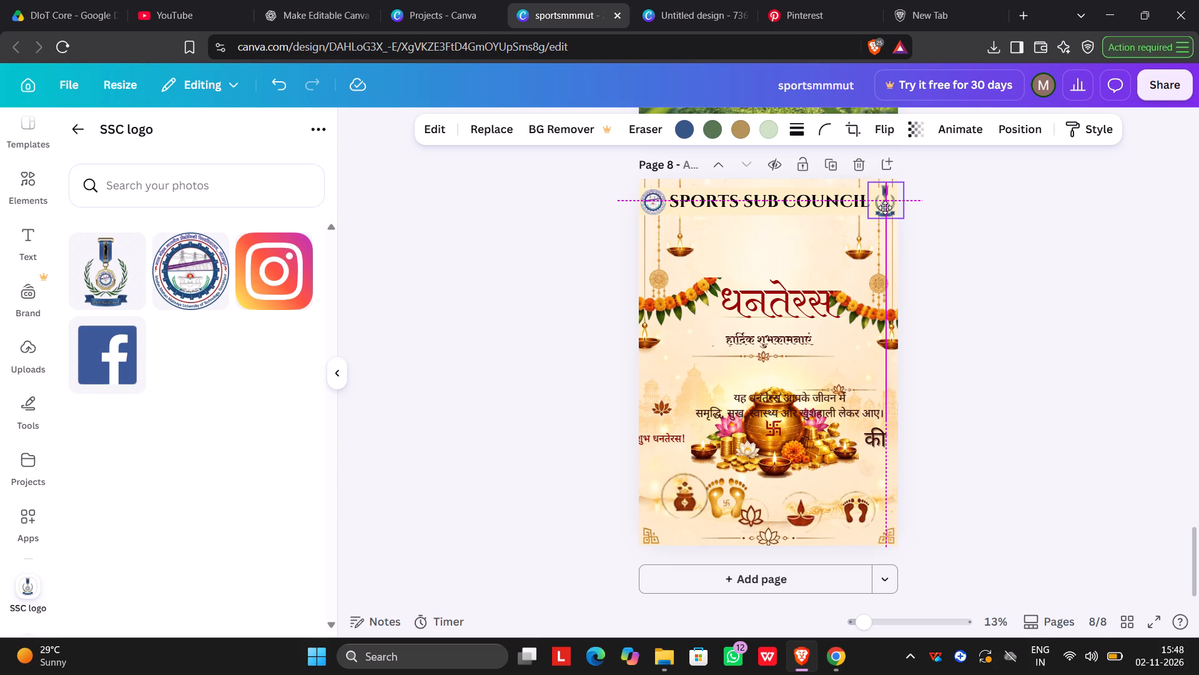
{"action": "left_click", "coordinate": [991, 209]}
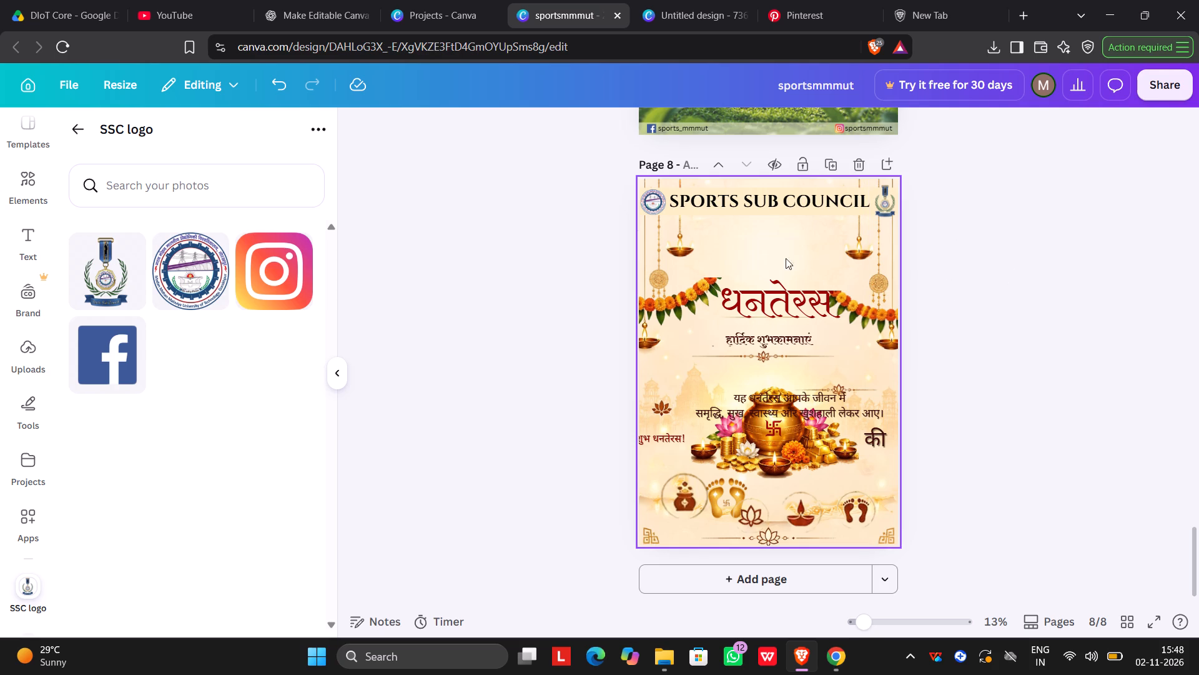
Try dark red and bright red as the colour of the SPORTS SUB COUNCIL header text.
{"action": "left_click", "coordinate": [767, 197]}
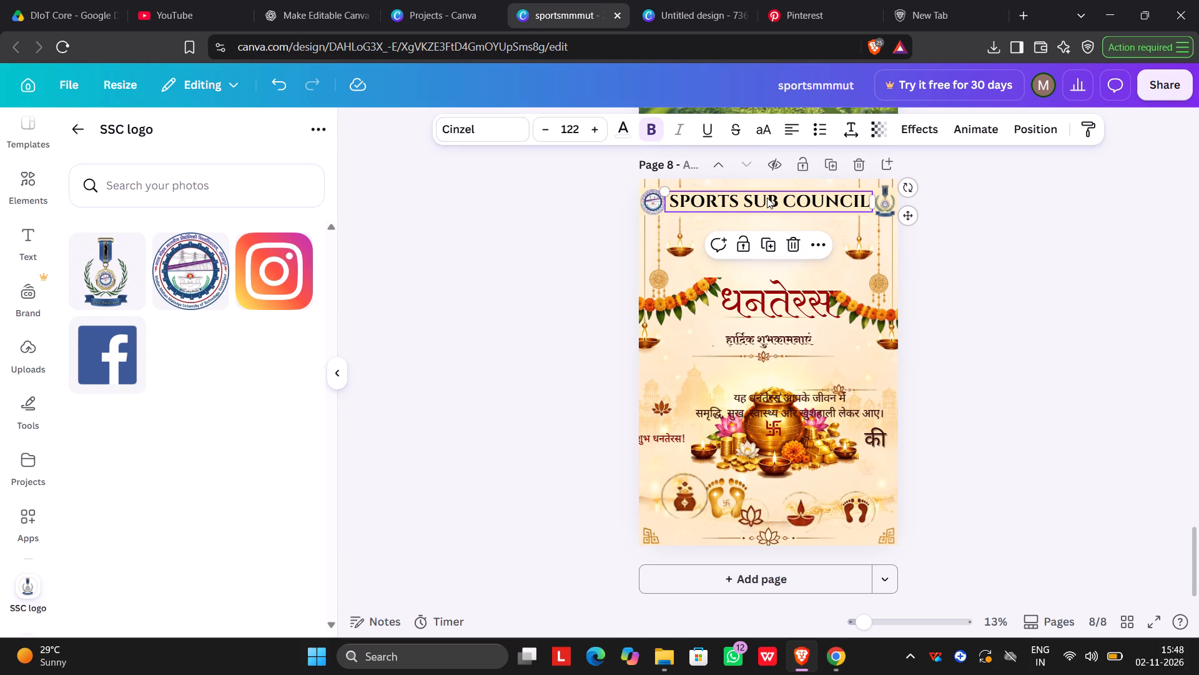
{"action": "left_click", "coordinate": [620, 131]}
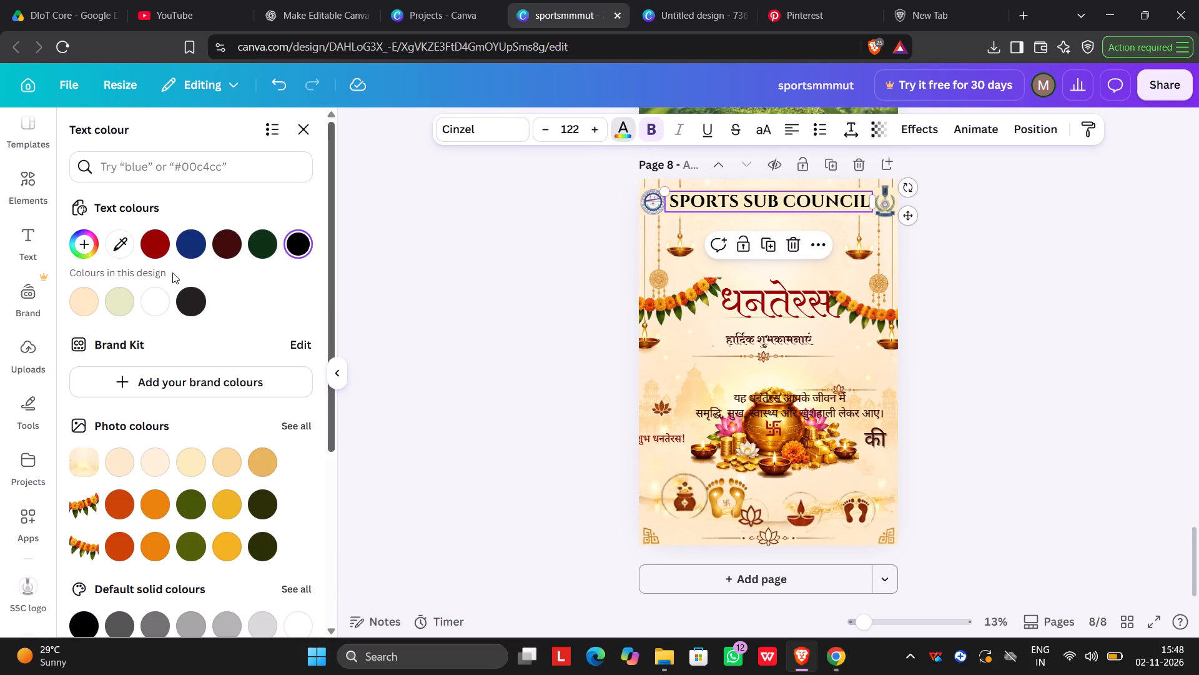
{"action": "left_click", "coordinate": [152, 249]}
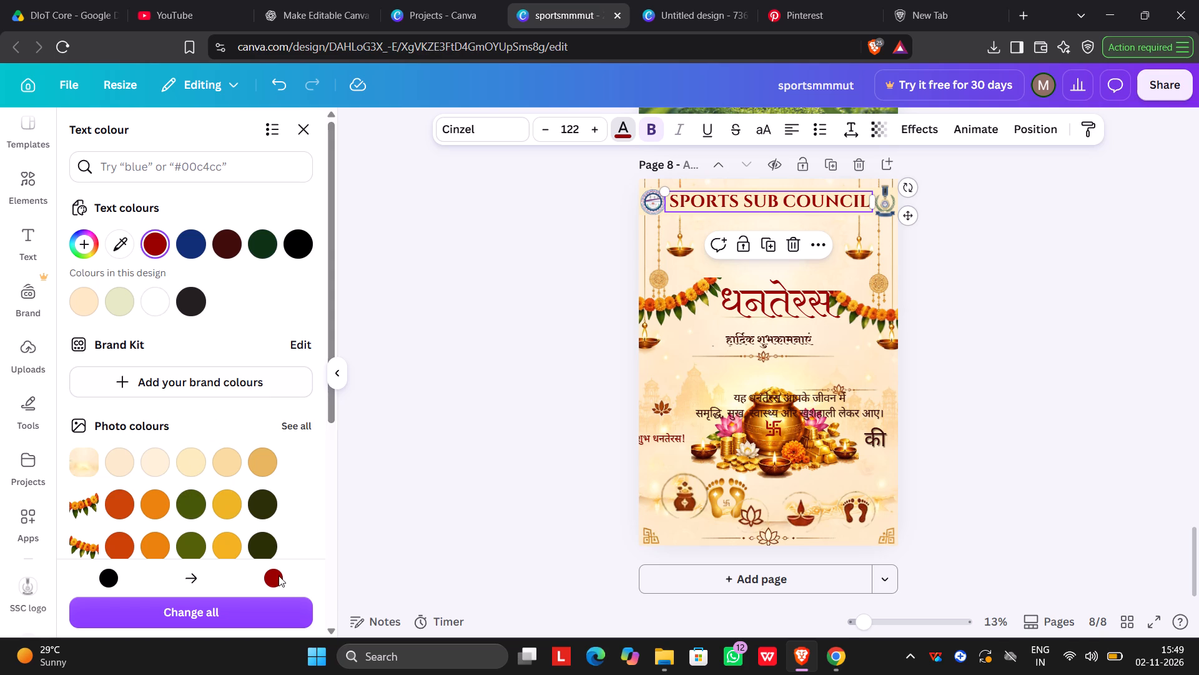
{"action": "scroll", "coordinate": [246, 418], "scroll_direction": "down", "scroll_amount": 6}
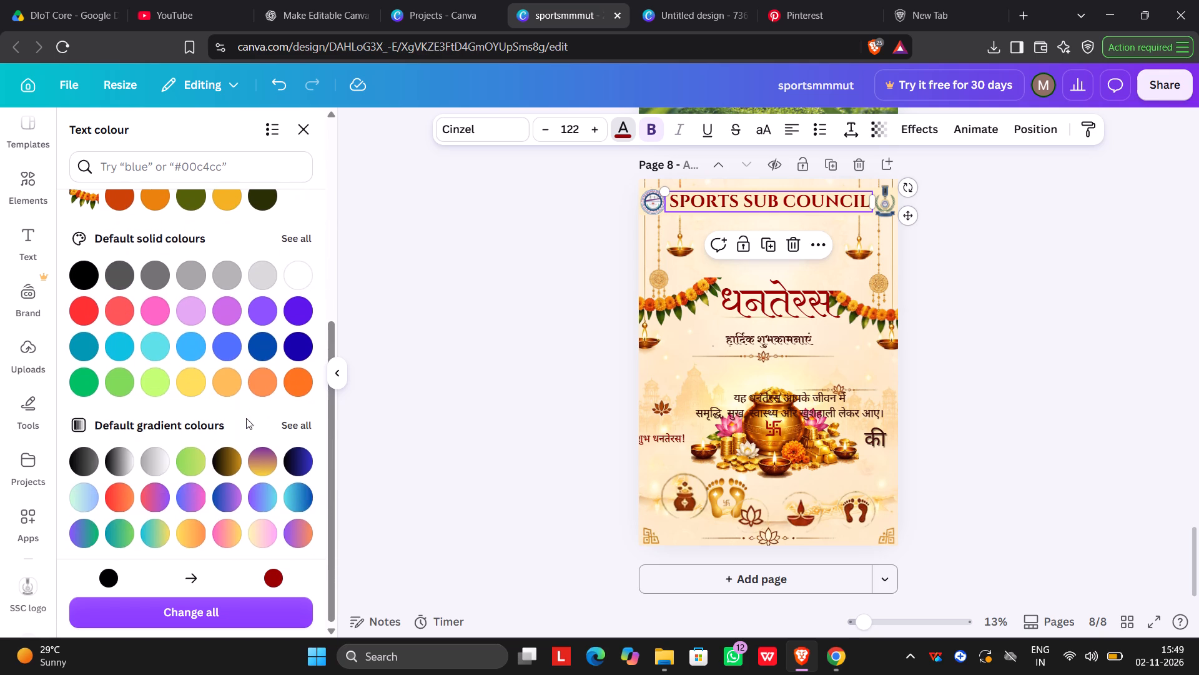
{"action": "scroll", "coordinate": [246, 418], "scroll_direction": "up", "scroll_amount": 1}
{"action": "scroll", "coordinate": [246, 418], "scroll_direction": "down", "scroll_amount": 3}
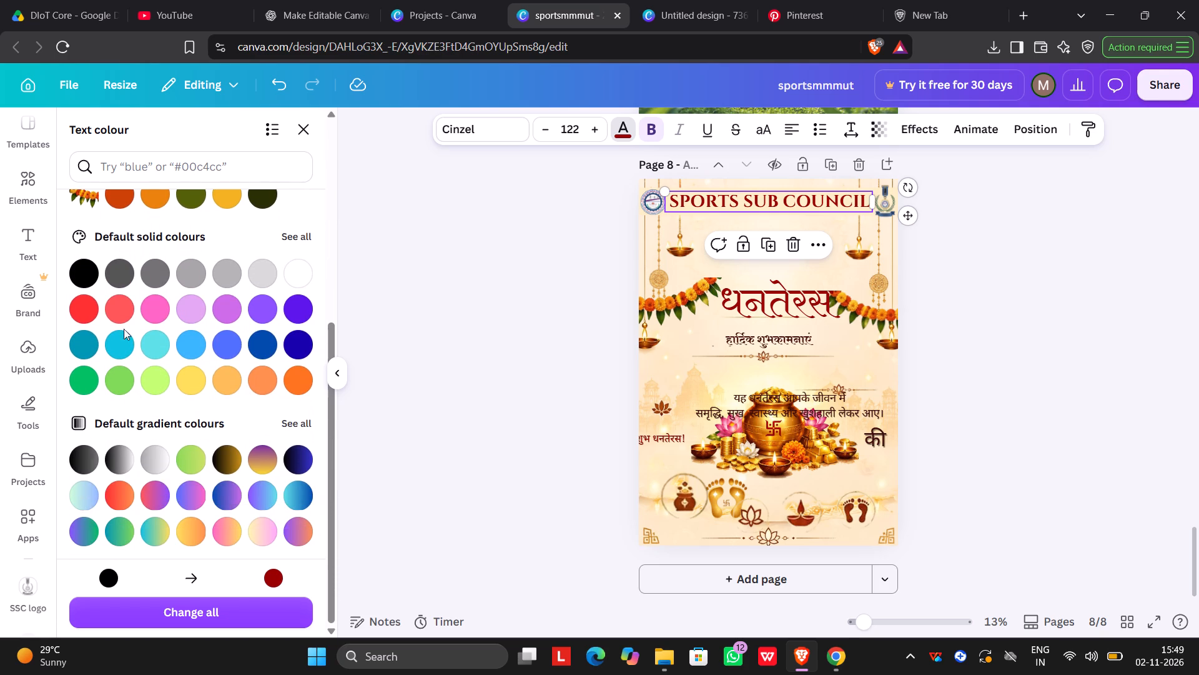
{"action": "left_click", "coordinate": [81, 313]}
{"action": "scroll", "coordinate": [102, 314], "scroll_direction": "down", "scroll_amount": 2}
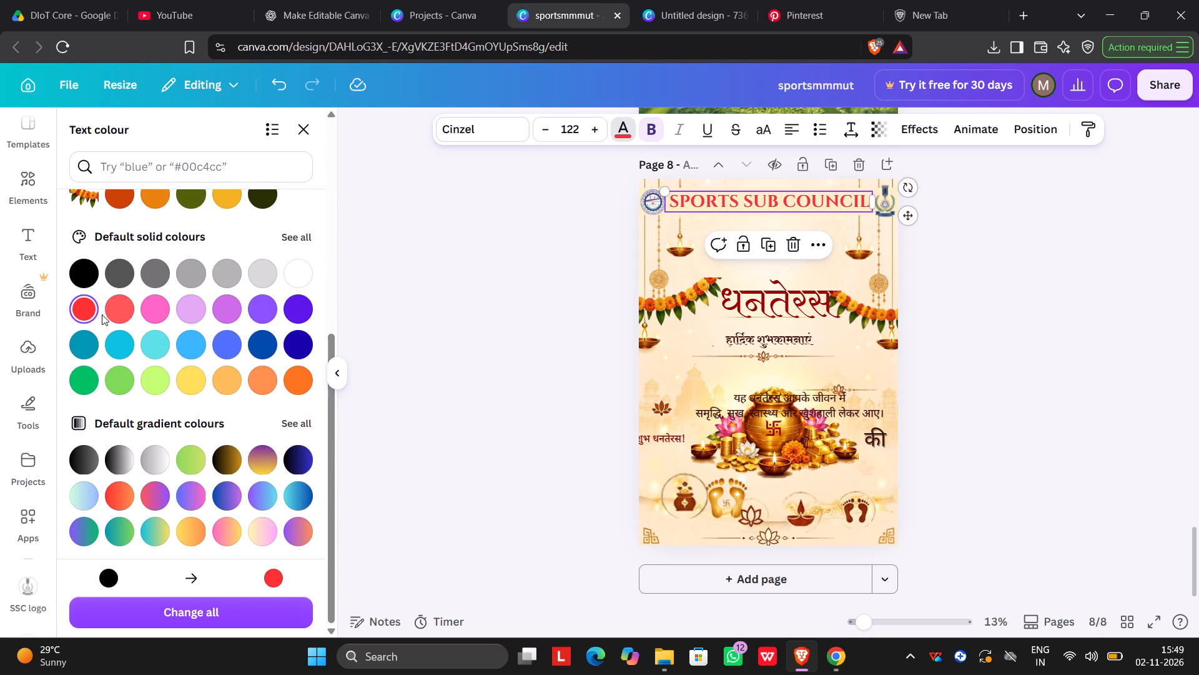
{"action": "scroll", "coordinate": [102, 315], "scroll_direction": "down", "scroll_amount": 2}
Recolour the SPORTS SUB COUNCIL header text dark blue and check the other available colours.
{"action": "left_click", "coordinate": [297, 344]}
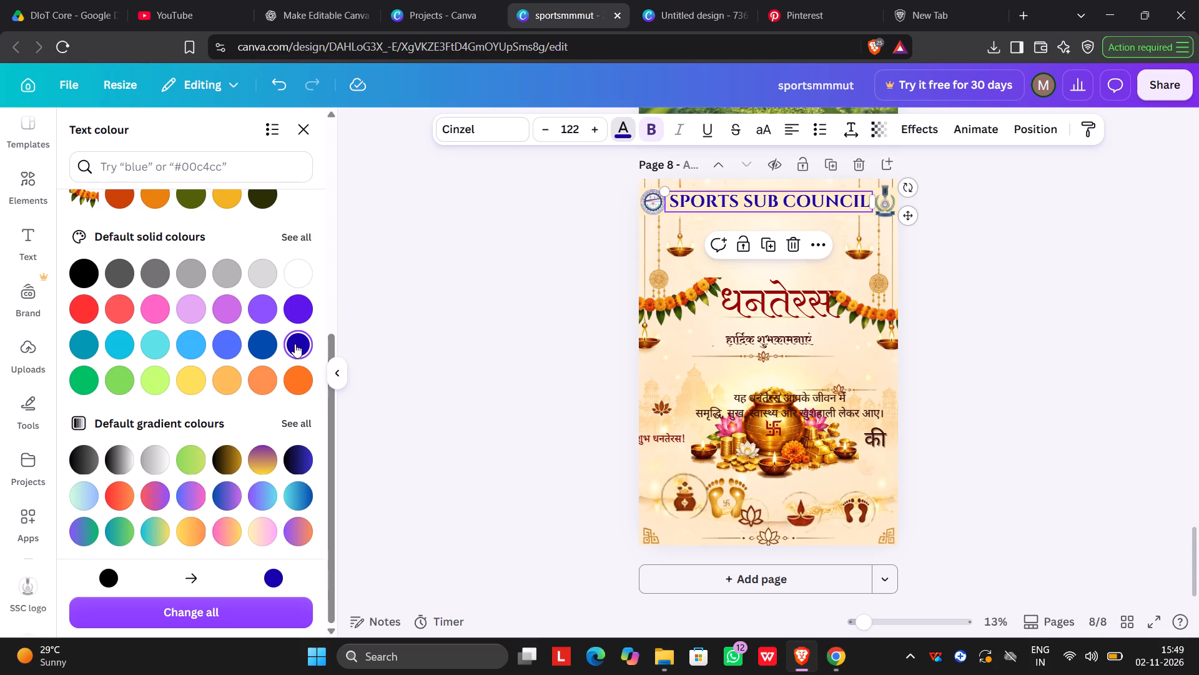
{"action": "scroll", "coordinate": [232, 359], "scroll_direction": "up", "scroll_amount": 1}
{"action": "scroll", "coordinate": [232, 359], "scroll_direction": "down", "scroll_amount": 2}
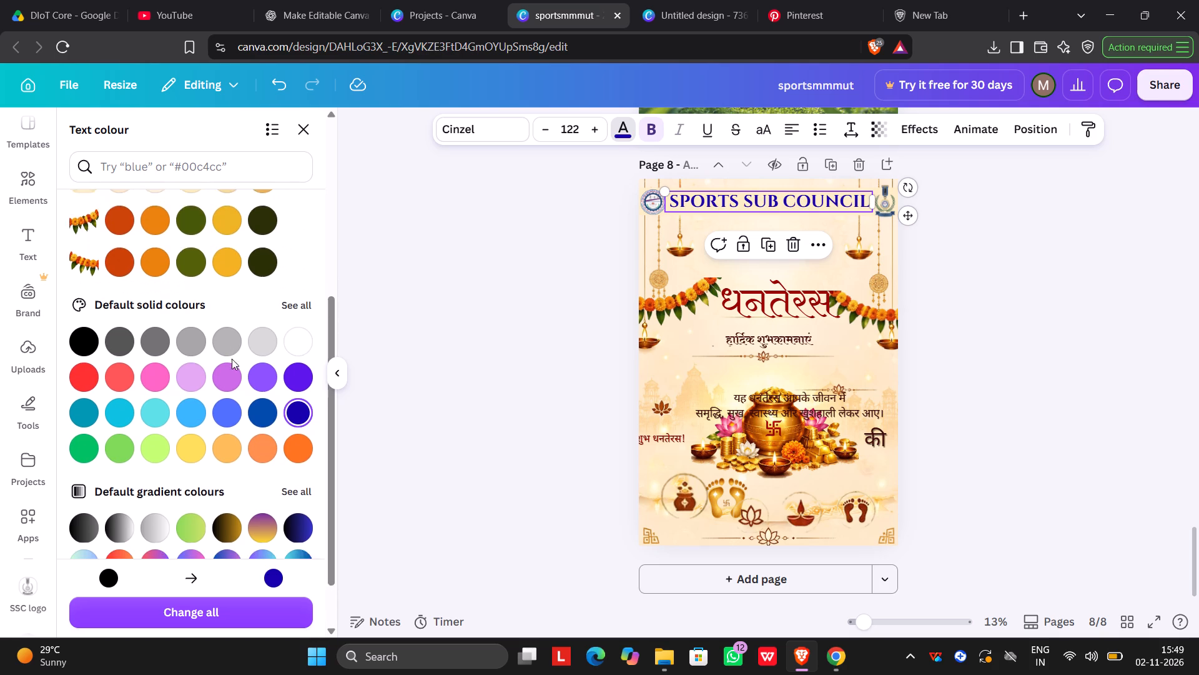
{"action": "scroll", "coordinate": [232, 359], "scroll_direction": "down", "scroll_amount": 5}
{"action": "scroll", "coordinate": [232, 359], "scroll_direction": "up", "scroll_amount": 9}
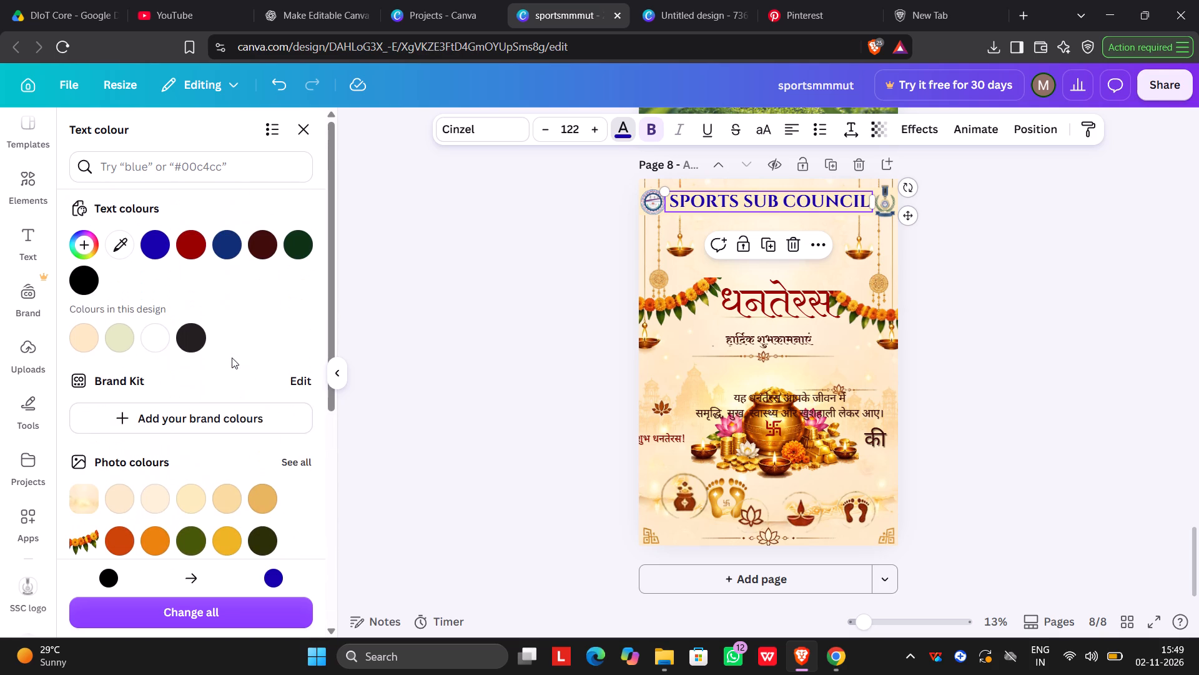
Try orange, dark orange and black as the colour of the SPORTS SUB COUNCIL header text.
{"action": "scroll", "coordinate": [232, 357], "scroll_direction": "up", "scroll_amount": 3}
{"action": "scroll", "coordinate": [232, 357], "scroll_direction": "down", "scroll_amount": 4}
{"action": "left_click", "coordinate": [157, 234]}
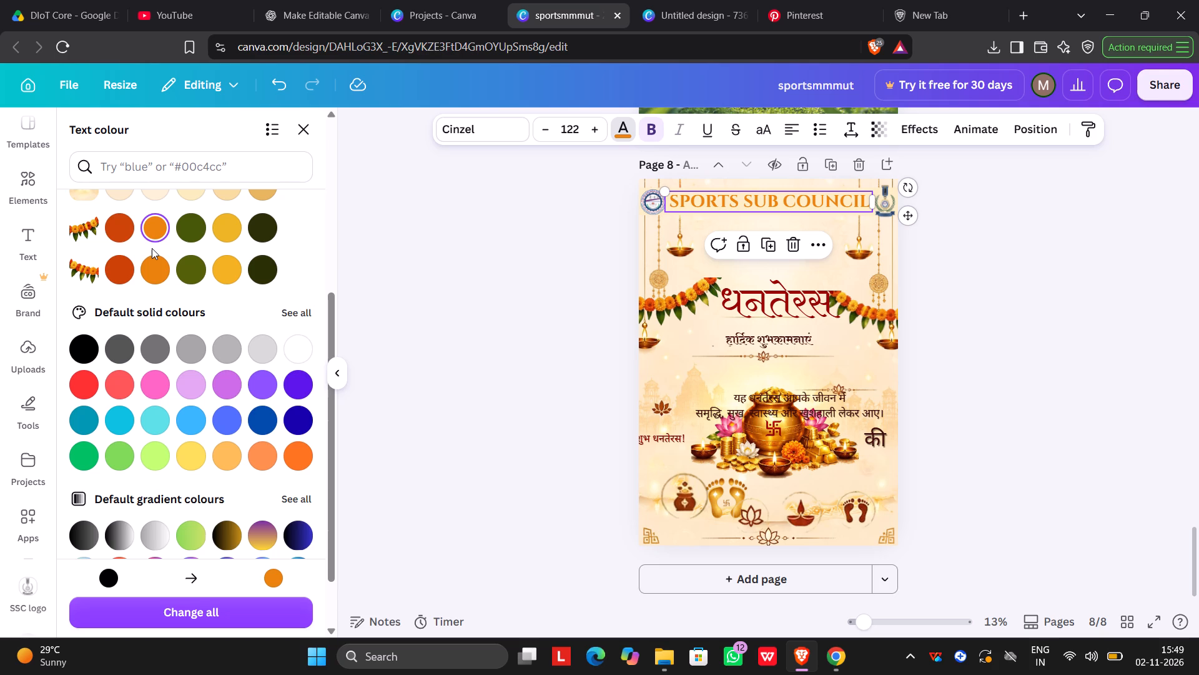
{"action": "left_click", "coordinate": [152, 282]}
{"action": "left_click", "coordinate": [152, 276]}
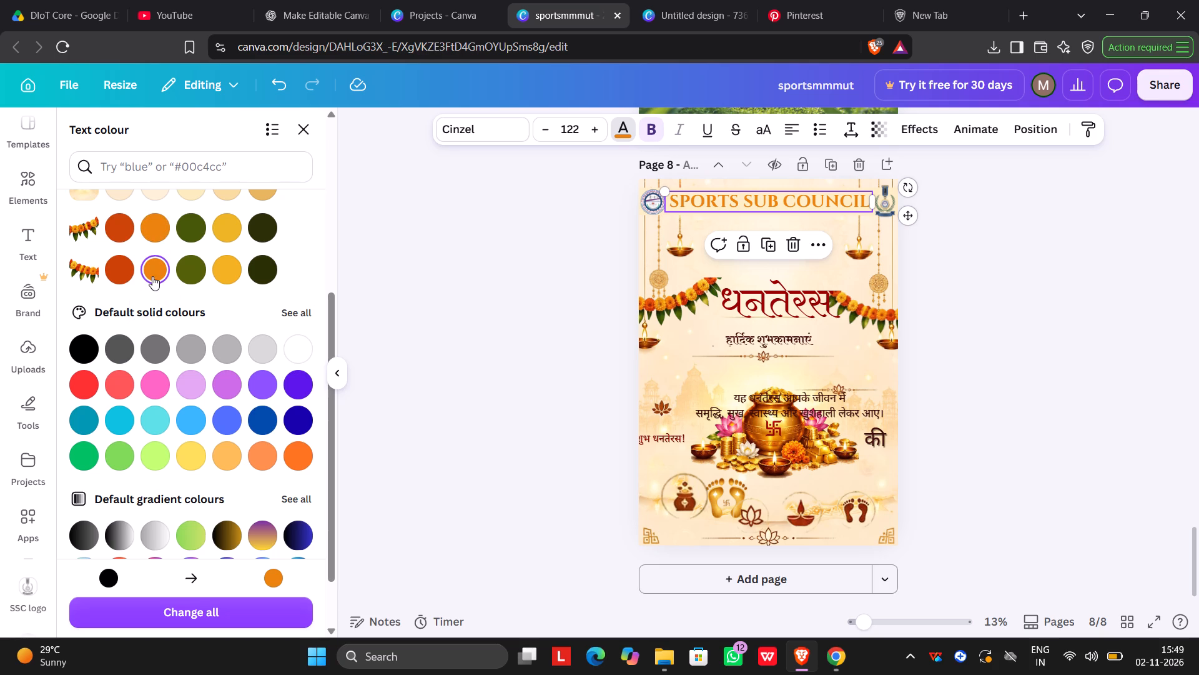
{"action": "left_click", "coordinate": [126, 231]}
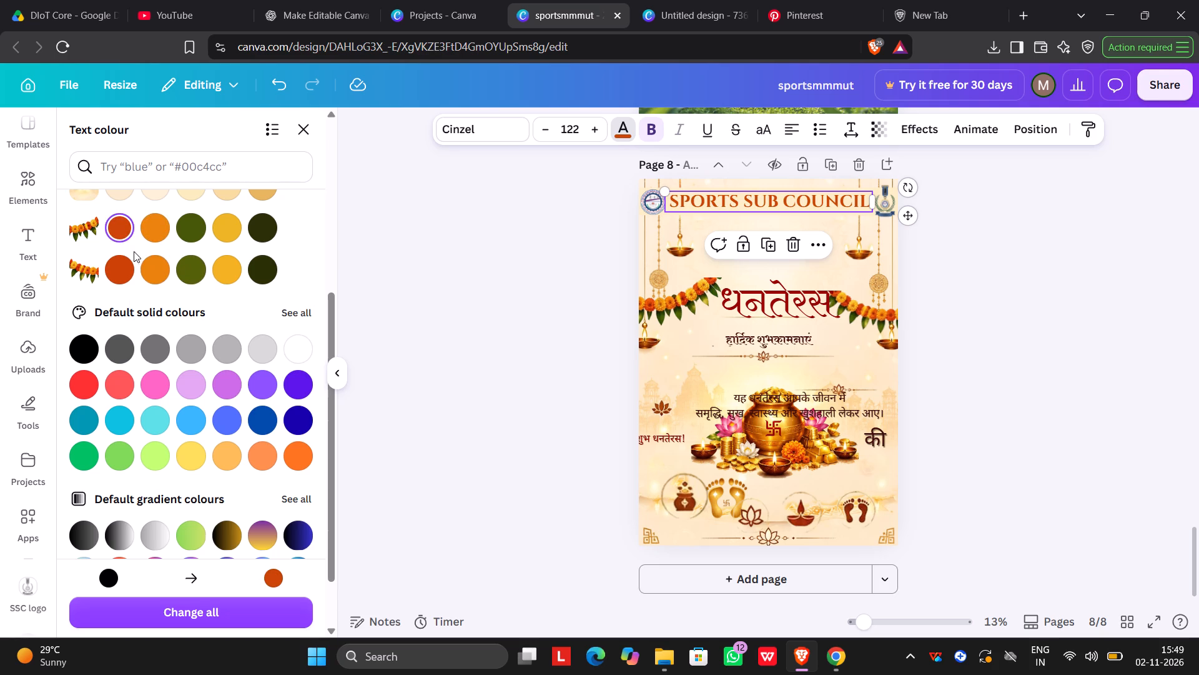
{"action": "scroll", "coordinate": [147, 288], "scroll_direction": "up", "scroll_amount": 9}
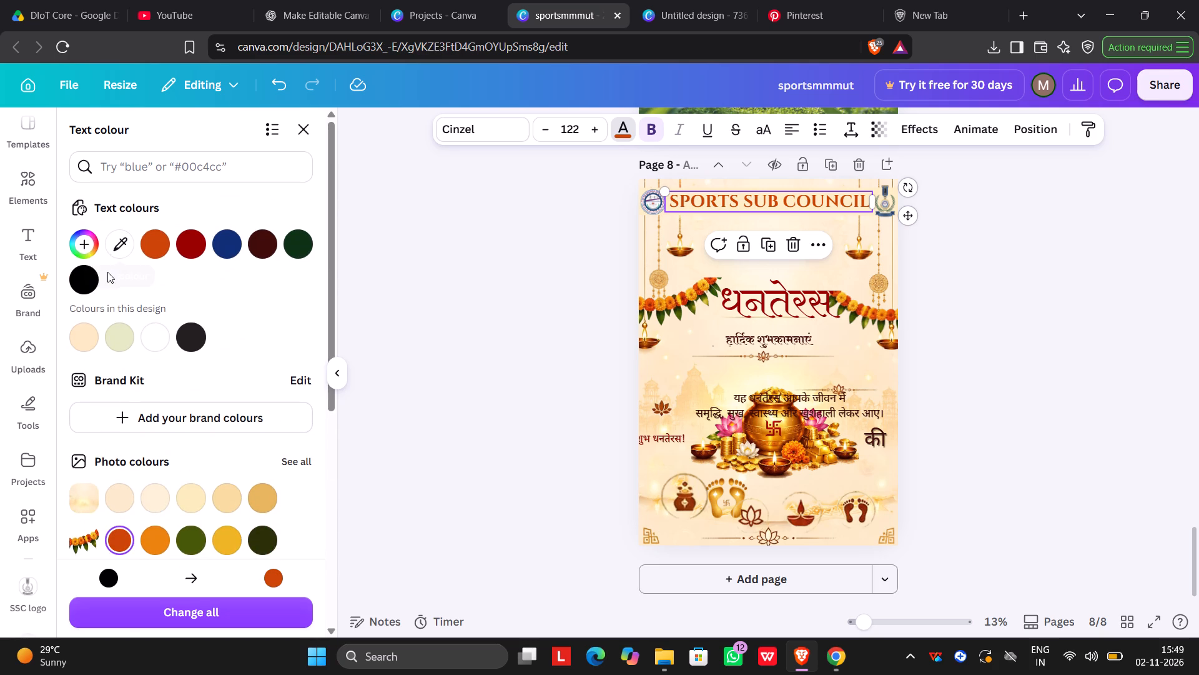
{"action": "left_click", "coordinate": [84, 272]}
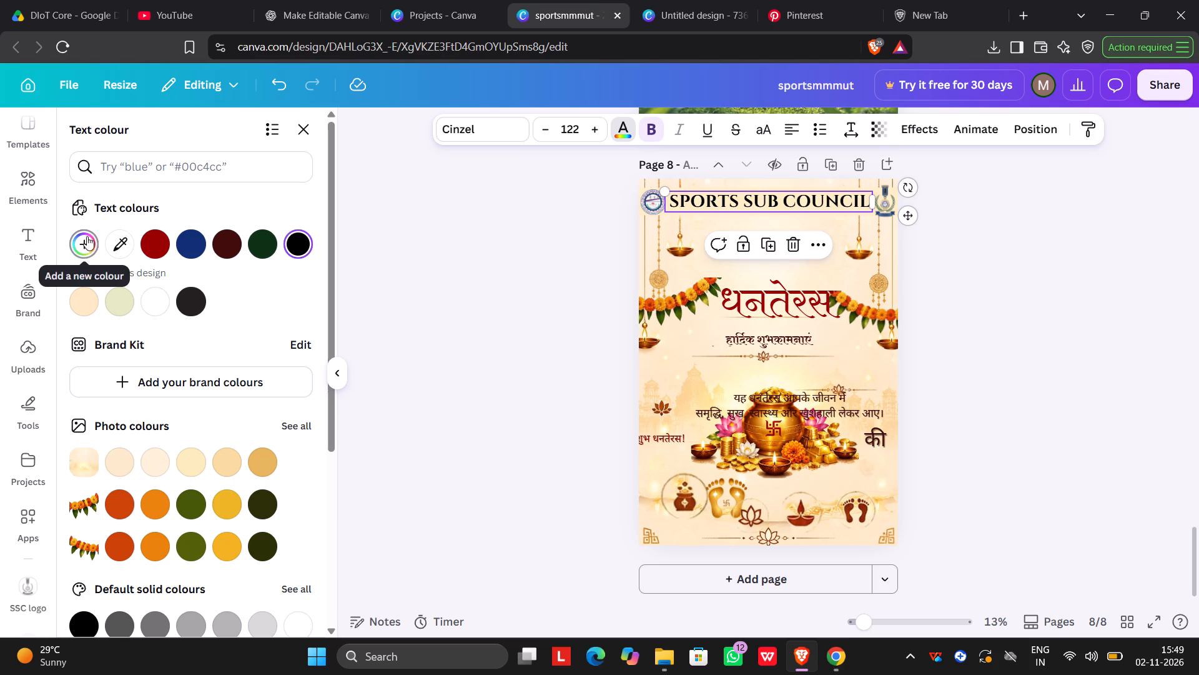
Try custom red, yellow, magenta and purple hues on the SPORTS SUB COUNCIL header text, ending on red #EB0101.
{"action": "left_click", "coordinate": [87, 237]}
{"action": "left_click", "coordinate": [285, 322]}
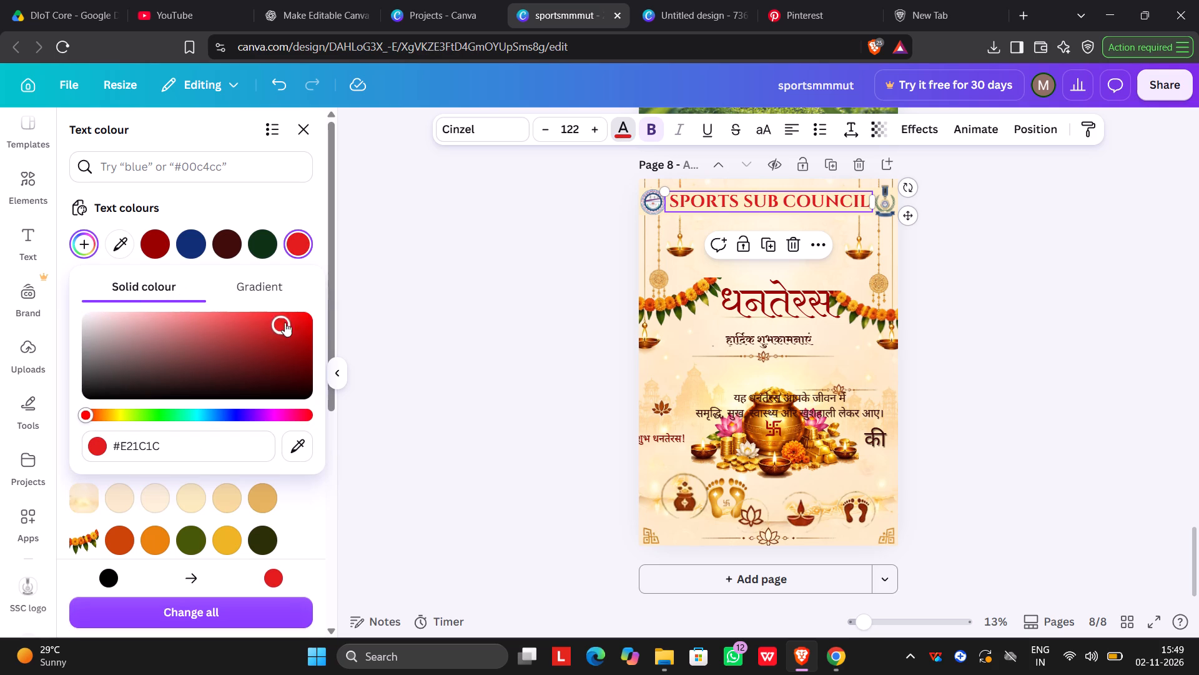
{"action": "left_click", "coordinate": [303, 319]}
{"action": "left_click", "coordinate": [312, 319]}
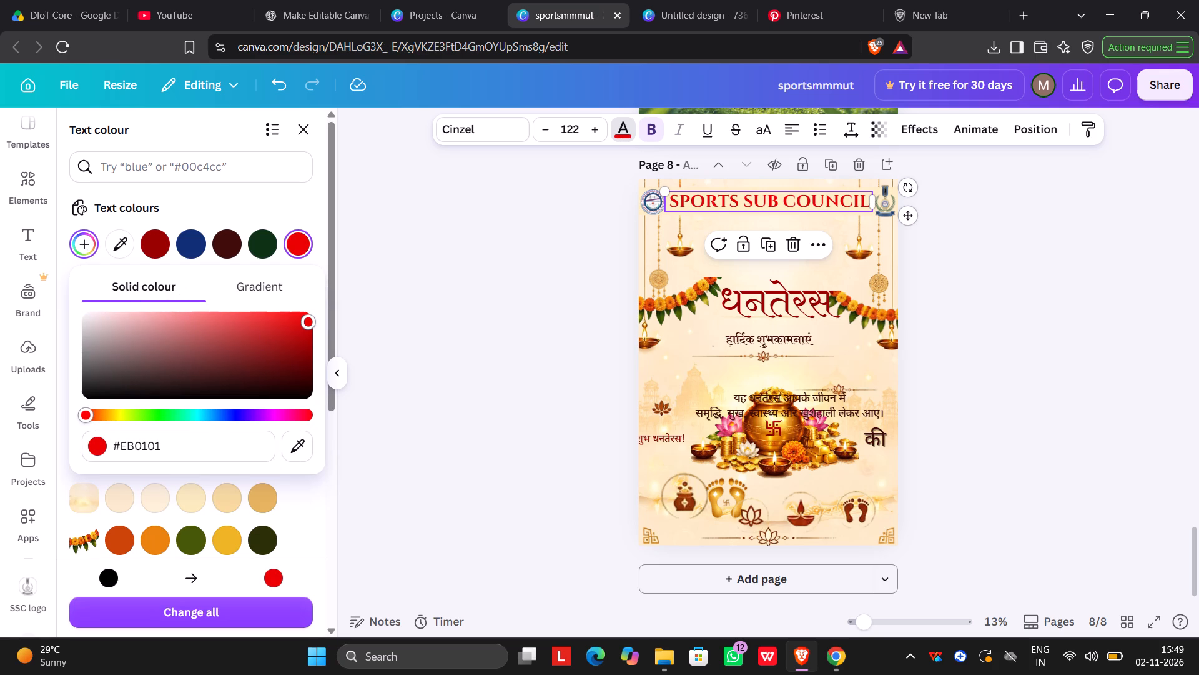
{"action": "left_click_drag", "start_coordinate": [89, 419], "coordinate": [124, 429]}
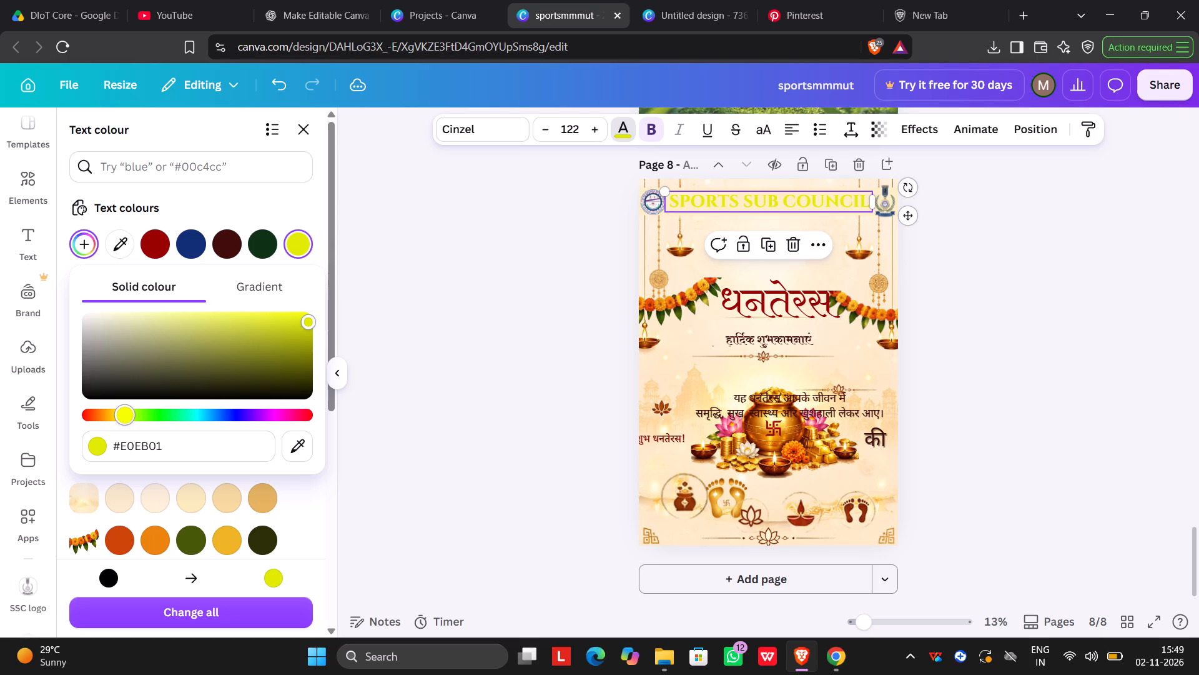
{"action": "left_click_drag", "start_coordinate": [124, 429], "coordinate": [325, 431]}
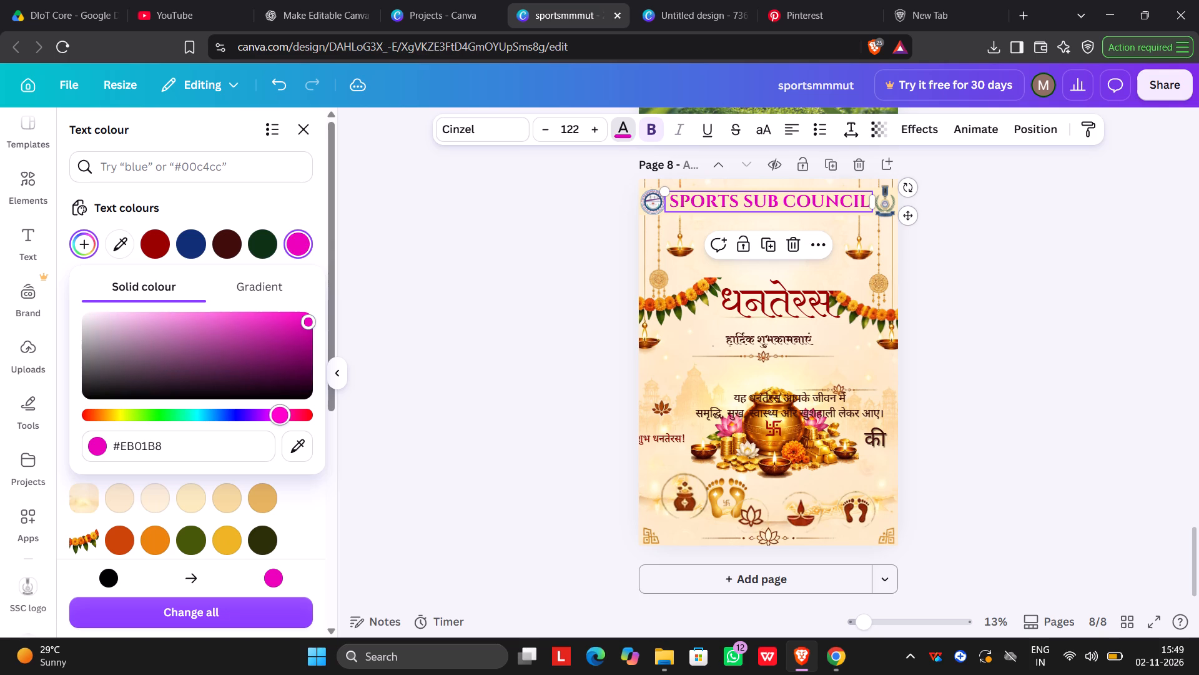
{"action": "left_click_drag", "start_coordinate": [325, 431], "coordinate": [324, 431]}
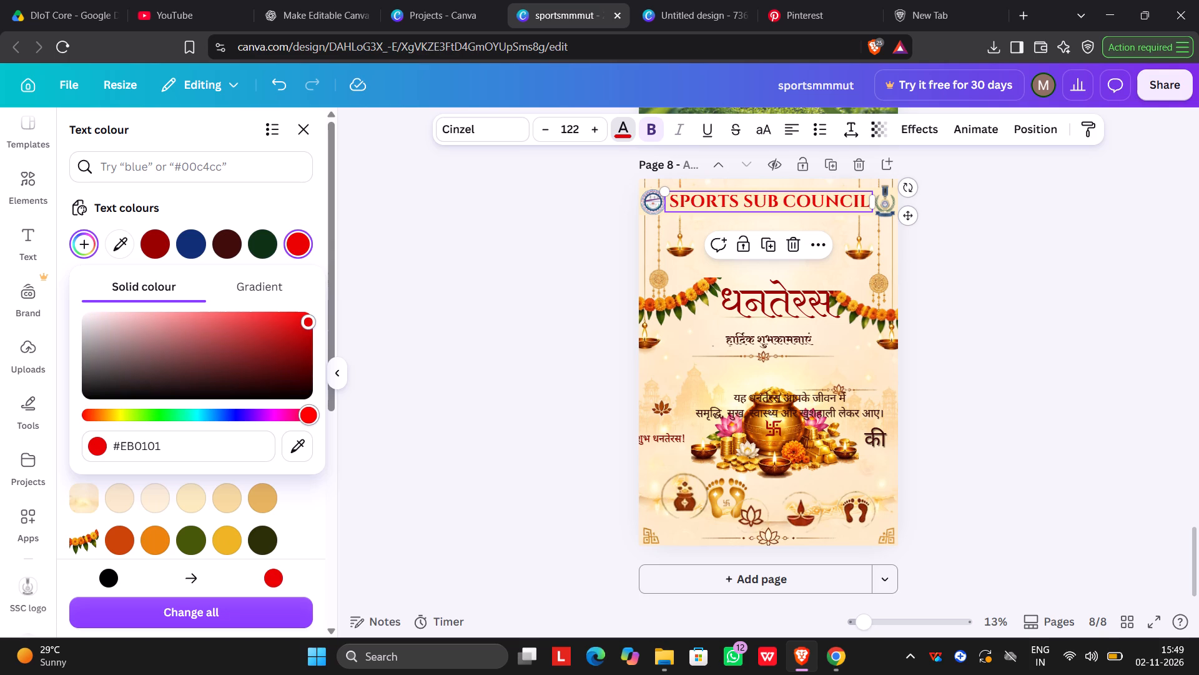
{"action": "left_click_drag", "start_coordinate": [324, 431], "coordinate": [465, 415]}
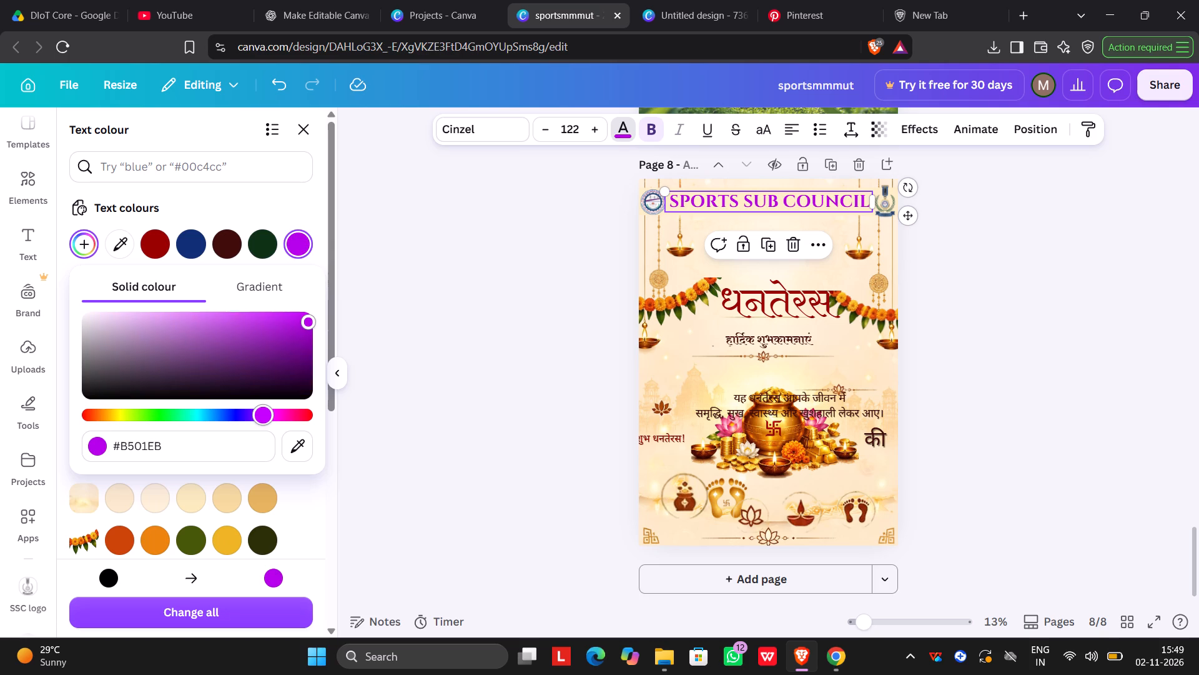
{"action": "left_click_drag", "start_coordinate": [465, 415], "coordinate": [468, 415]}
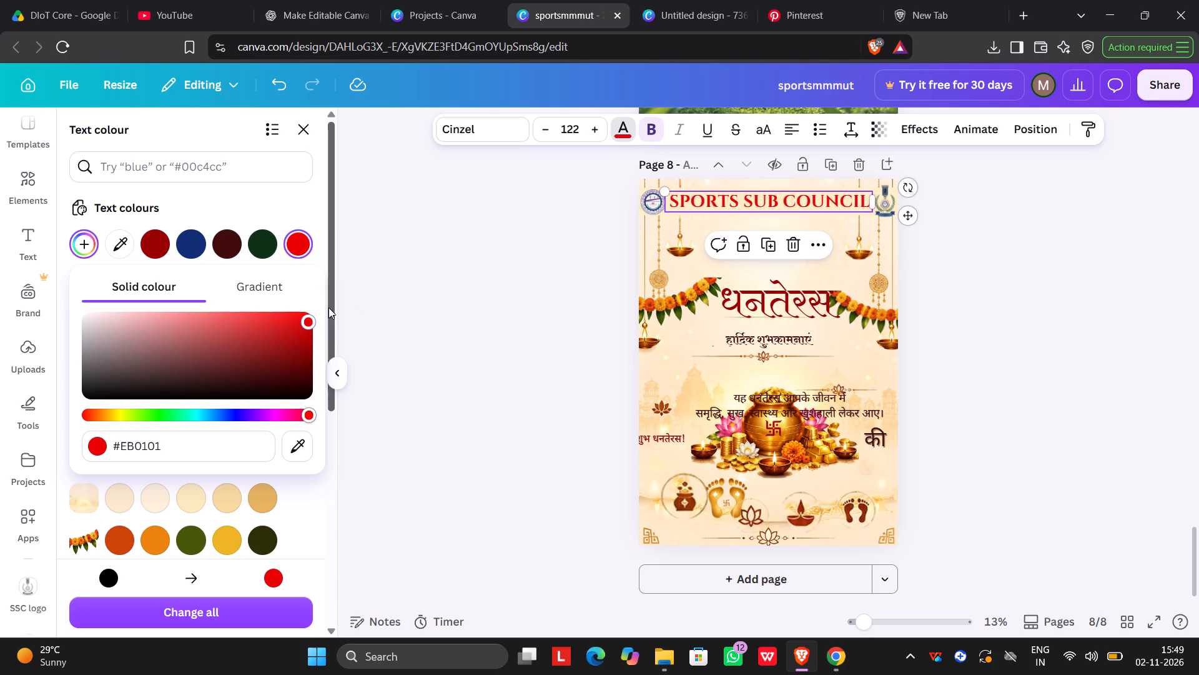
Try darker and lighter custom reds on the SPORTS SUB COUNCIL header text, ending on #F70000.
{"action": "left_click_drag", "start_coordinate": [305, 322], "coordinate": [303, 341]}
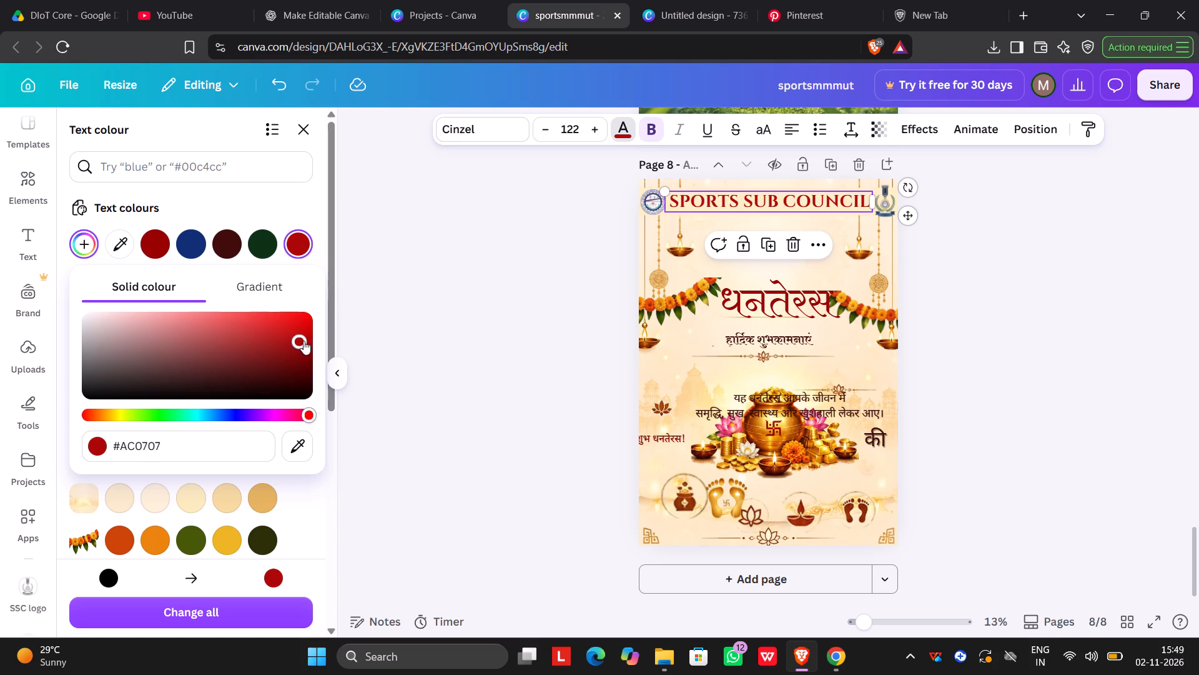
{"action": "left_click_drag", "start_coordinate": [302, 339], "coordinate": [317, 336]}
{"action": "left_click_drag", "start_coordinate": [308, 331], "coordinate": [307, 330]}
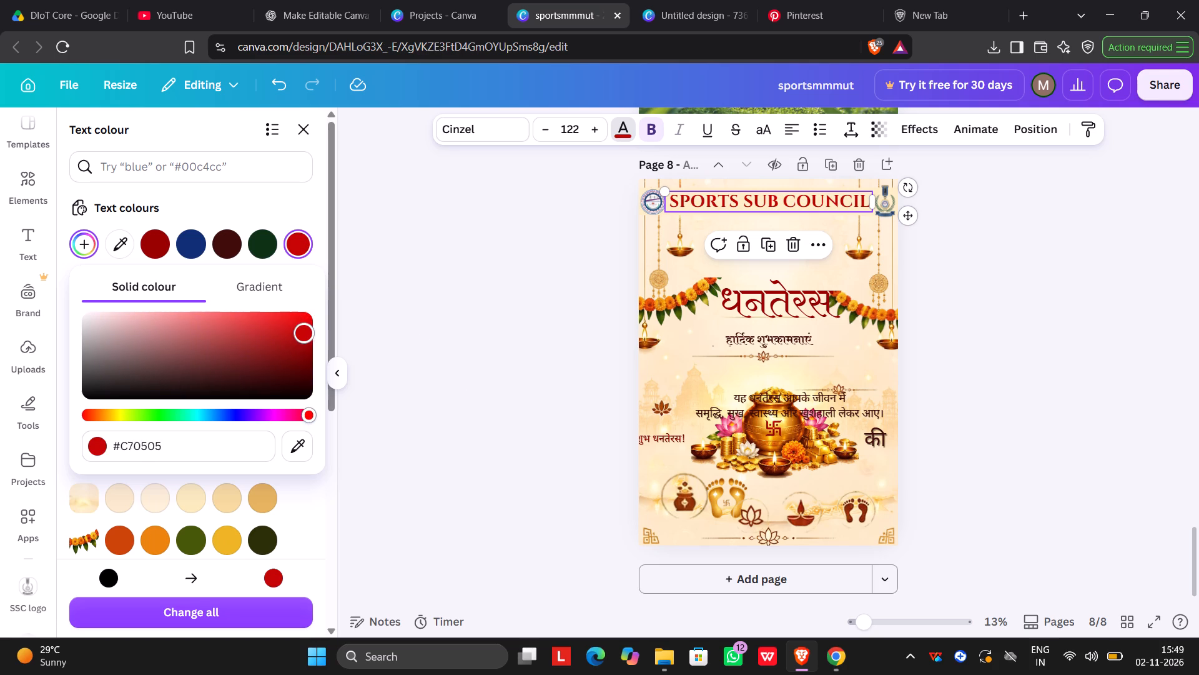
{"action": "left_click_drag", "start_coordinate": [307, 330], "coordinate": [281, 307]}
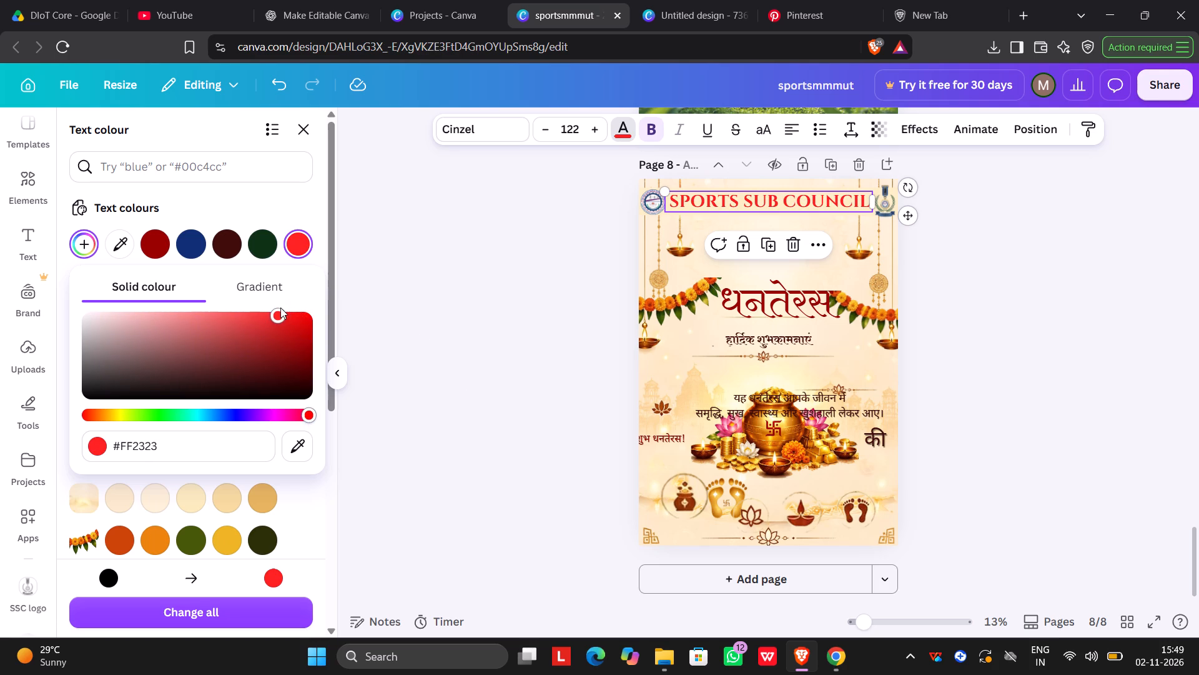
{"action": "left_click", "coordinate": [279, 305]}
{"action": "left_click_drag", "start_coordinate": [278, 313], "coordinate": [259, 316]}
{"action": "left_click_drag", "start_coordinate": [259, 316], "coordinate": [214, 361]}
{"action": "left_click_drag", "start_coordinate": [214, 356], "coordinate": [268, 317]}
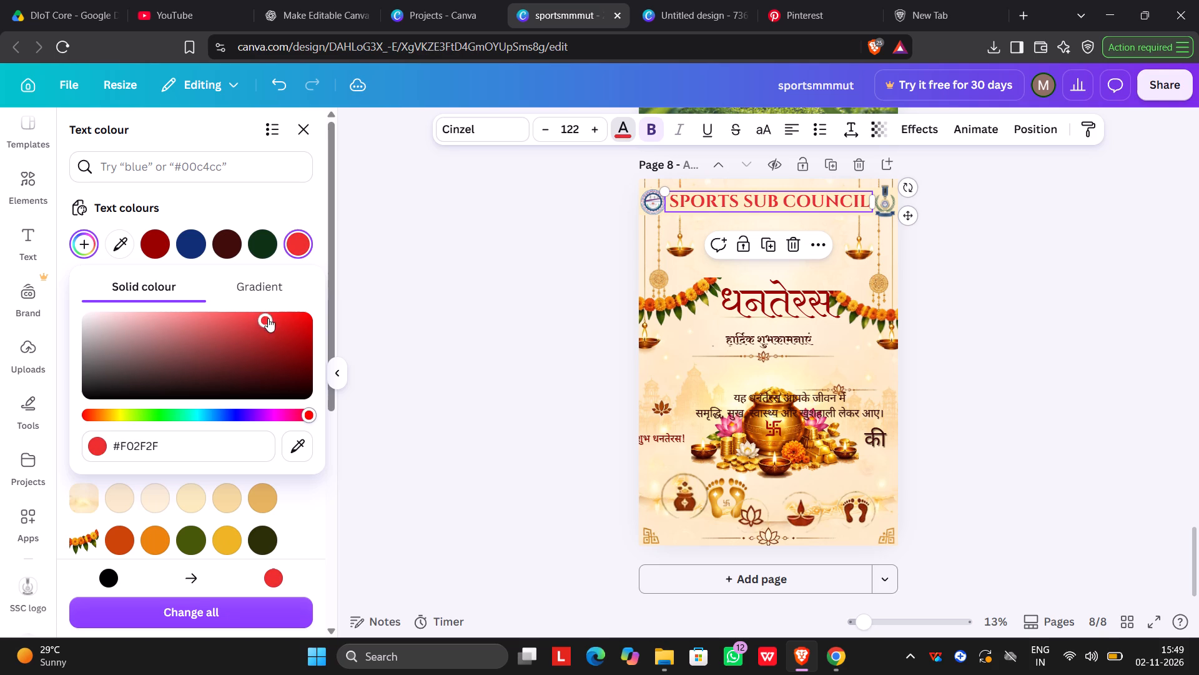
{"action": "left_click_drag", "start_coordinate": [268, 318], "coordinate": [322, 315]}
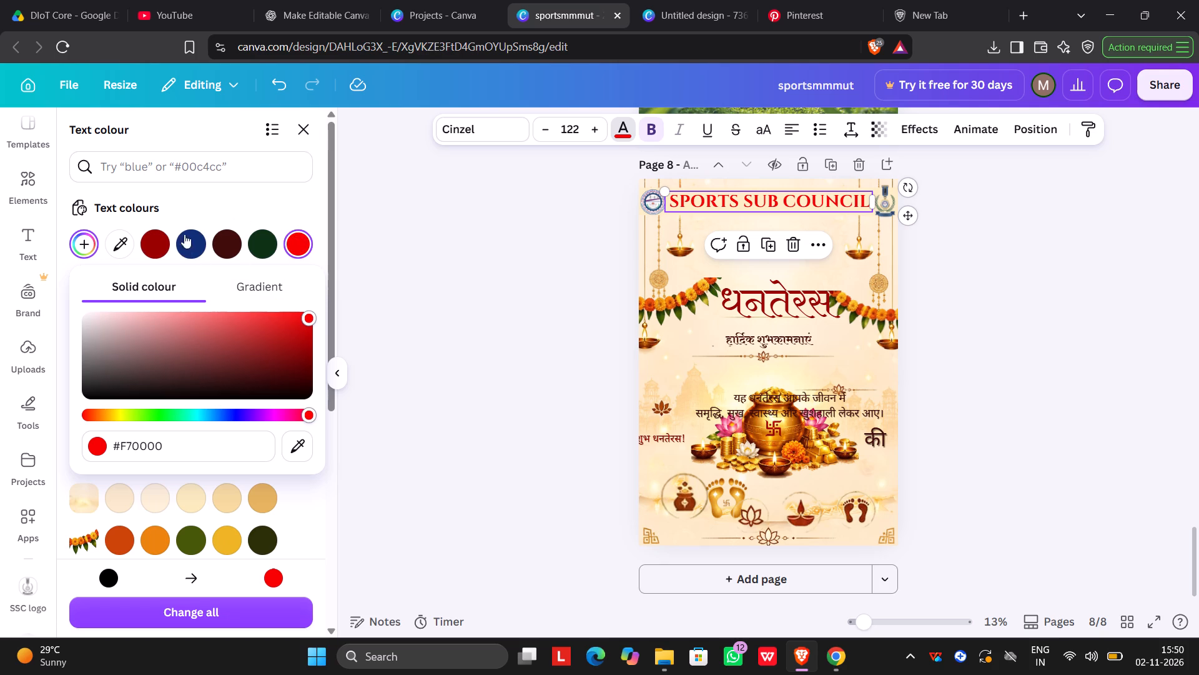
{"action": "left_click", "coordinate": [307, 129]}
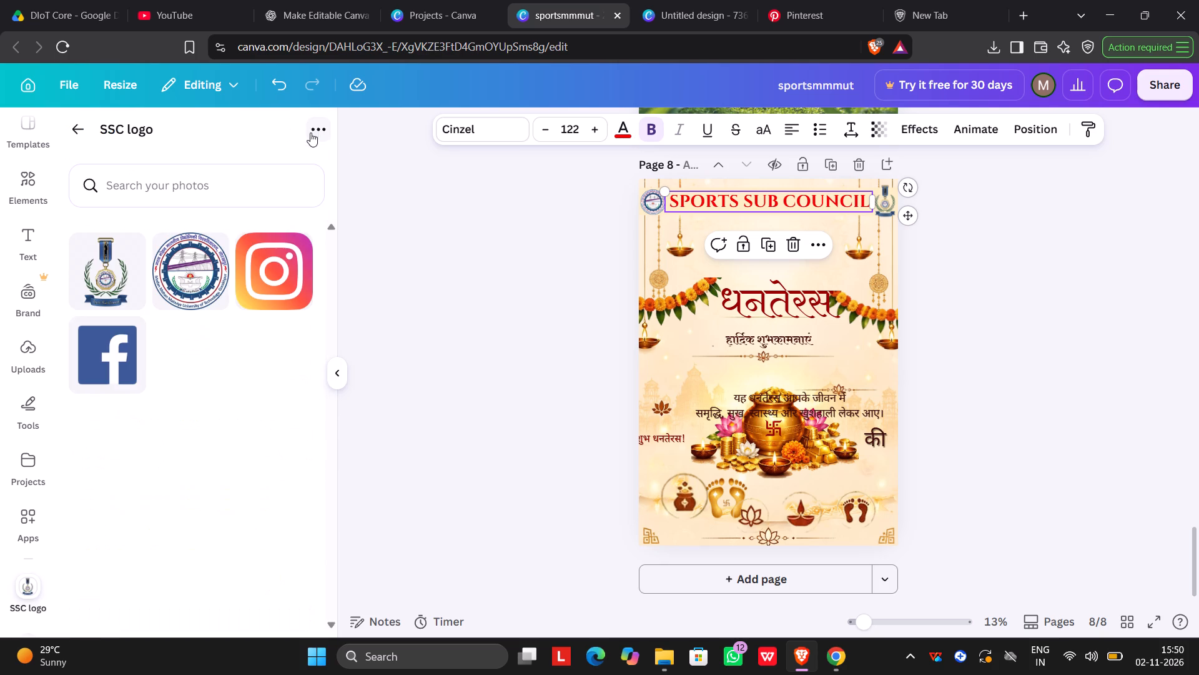
Recolour the SPORTS SUB COUNCIL header text black.
{"action": "left_click", "coordinate": [719, 204]}
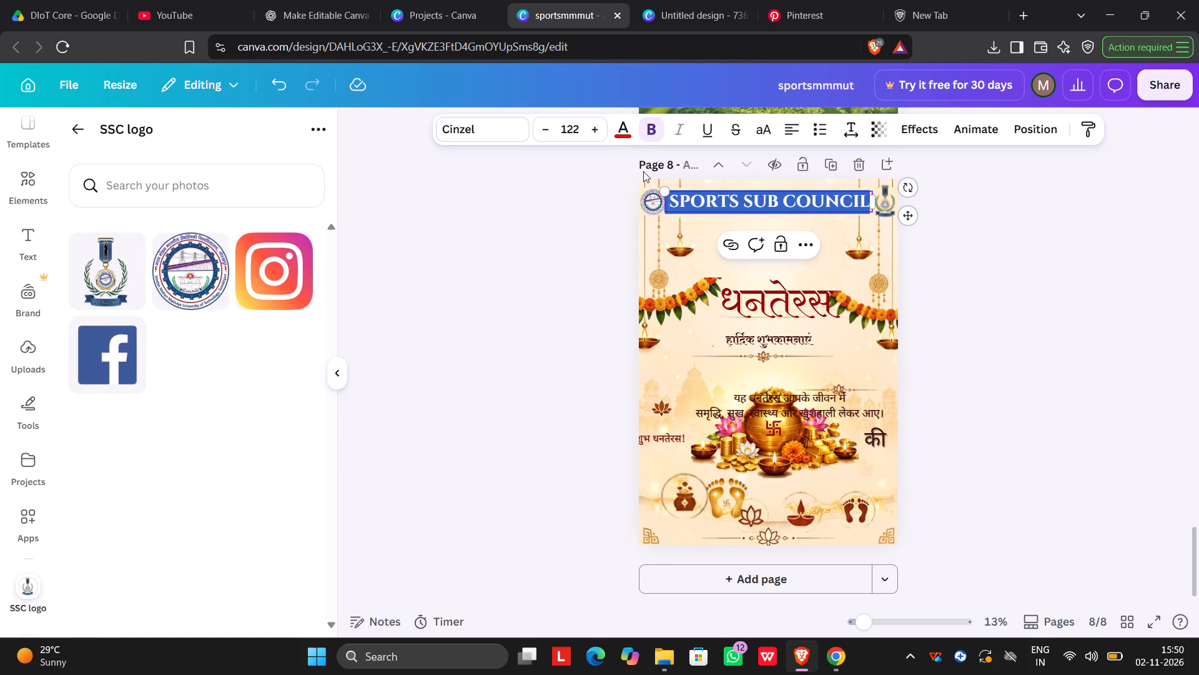
{"action": "left_click", "coordinate": [620, 129]}
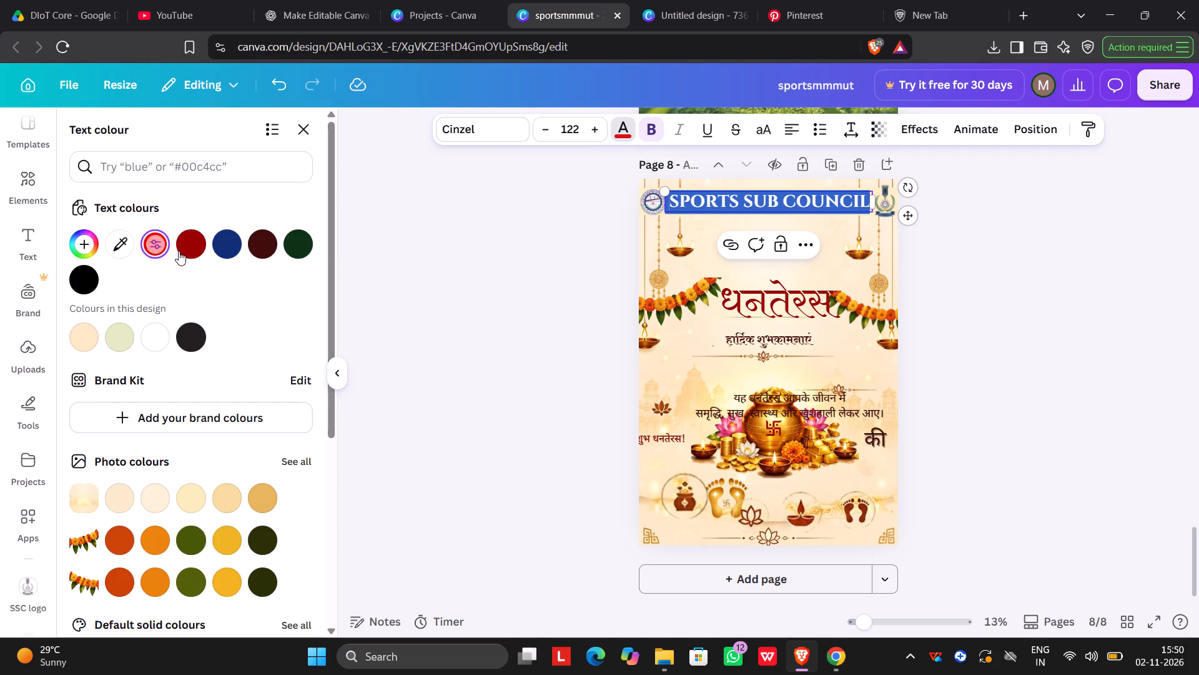
{"action": "left_click", "coordinate": [74, 292]}
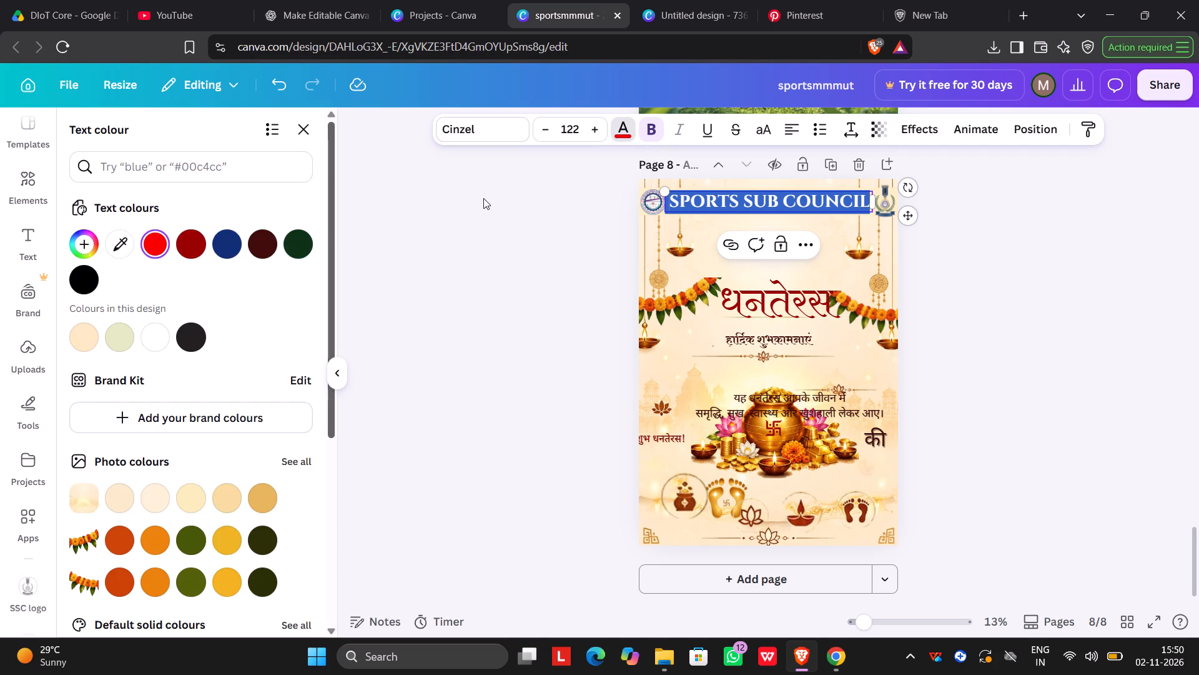
{"action": "left_click", "coordinate": [488, 196]}
{"action": "left_click", "coordinate": [591, 248]}
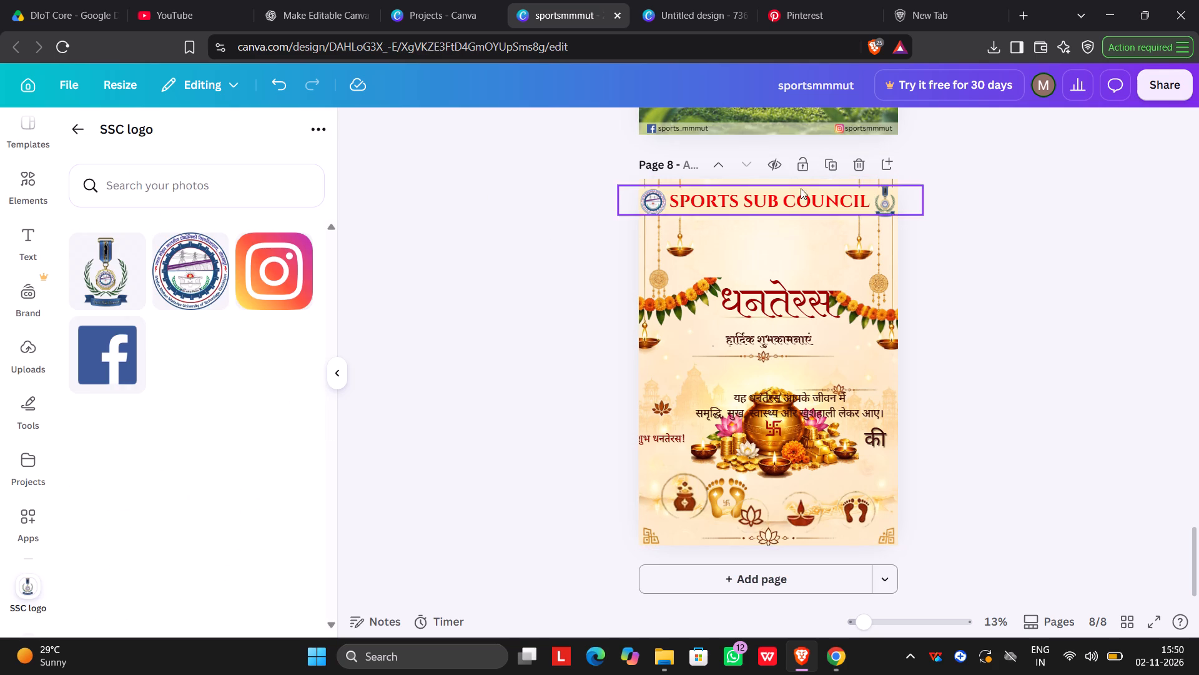
{"action": "left_click", "coordinate": [846, 195]}
{"action": "left_click", "coordinate": [621, 137]}
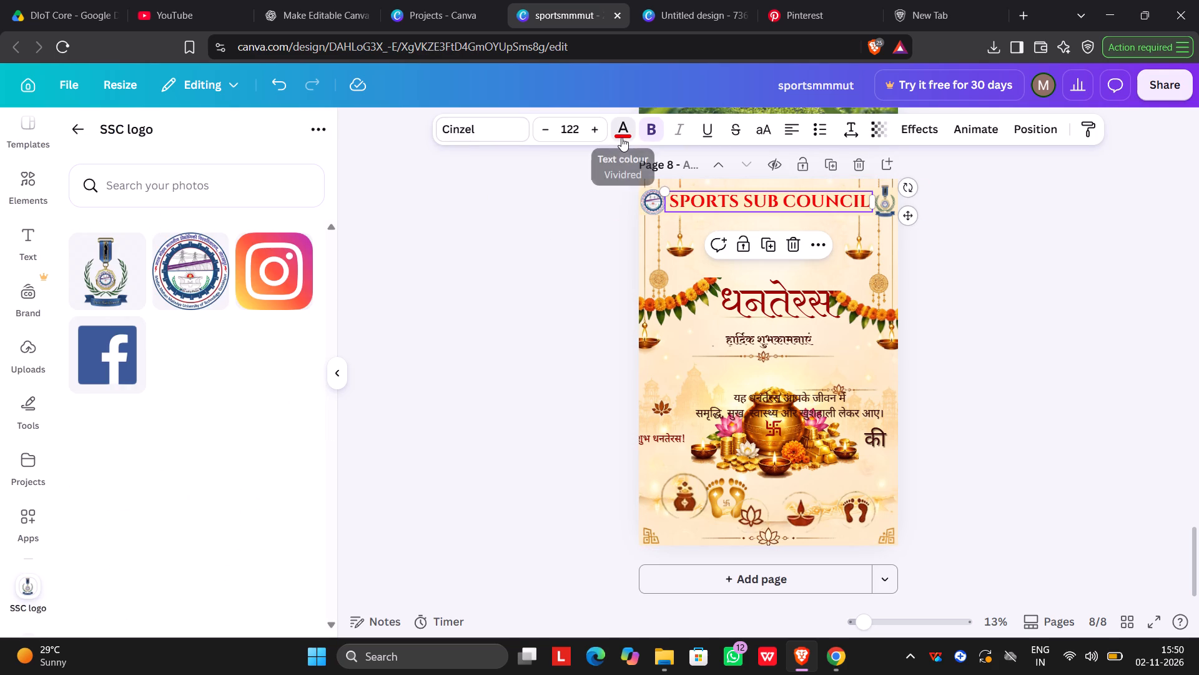
{"action": "left_click", "coordinate": [88, 276]}
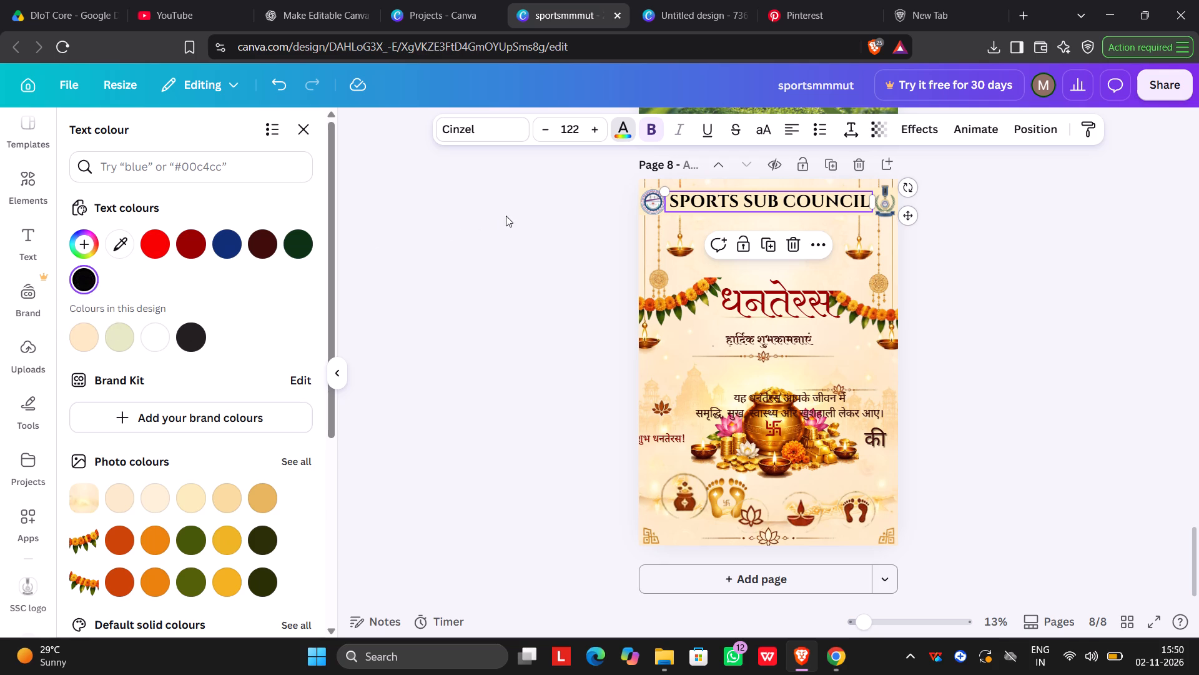
{"action": "left_click", "coordinate": [506, 216]}
{"action": "left_click", "coordinate": [955, 252]}
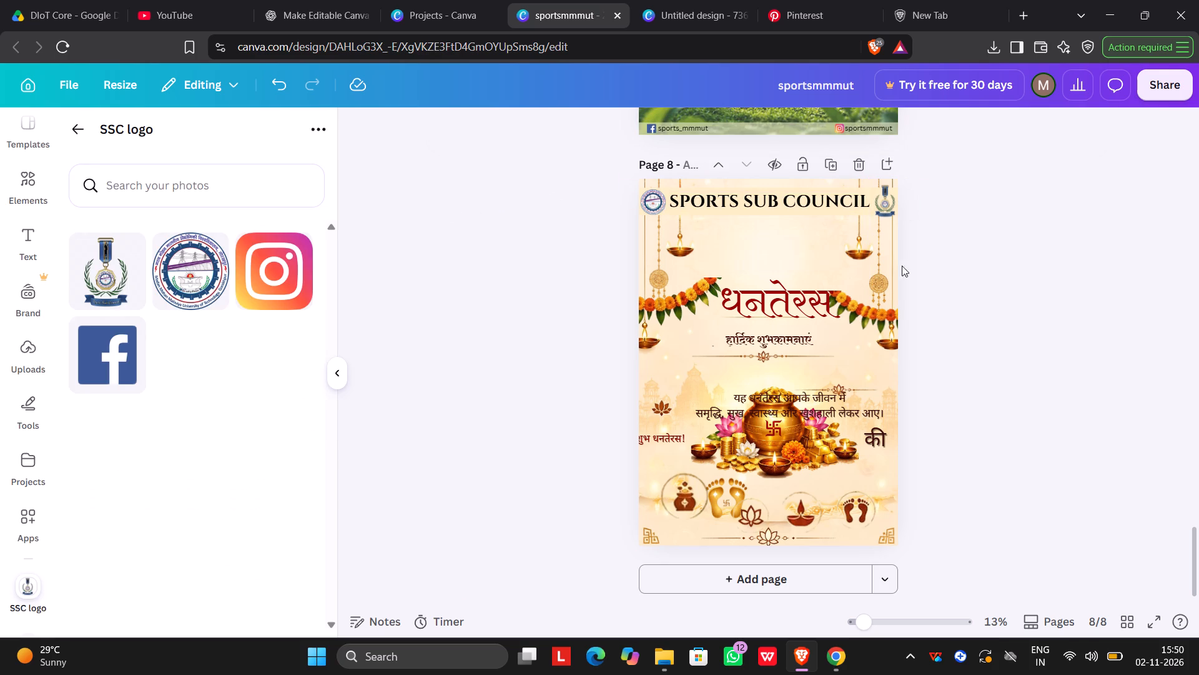
Move both marigold garlands down to the poster's side edges, just below the lowest hanging lamps.
{"action": "left_click_drag", "start_coordinate": [677, 291], "coordinate": [684, 306]}
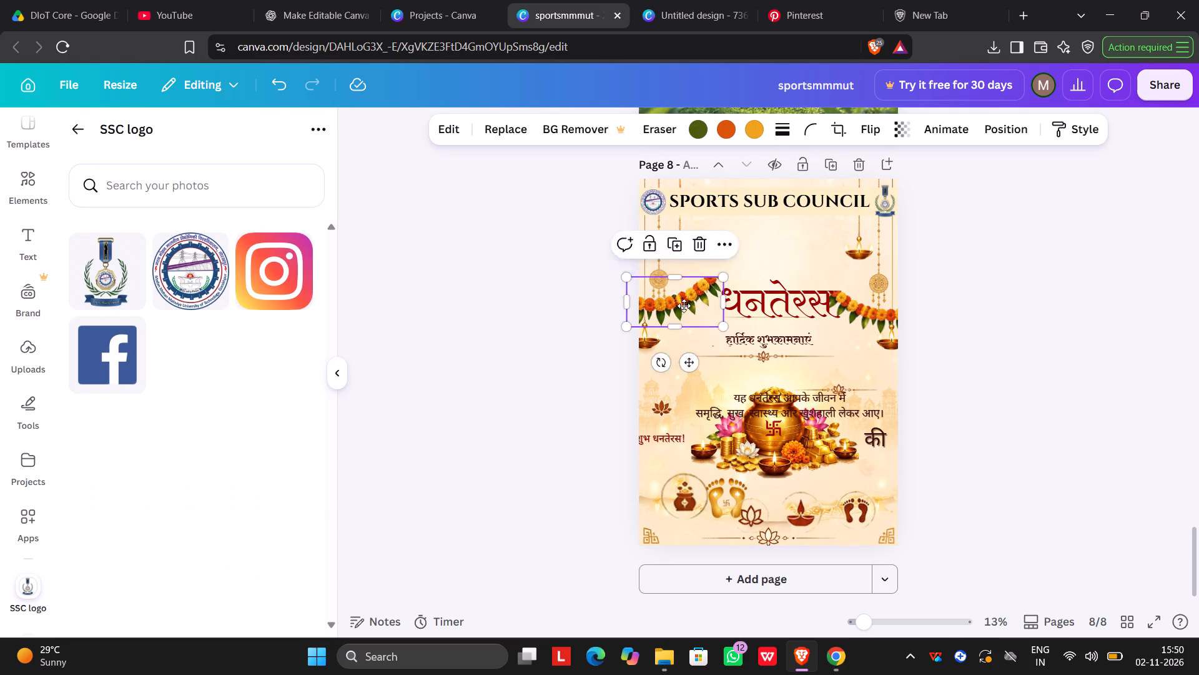
{"action": "left_click_drag", "start_coordinate": [684, 306], "coordinate": [659, 356]}
{"action": "left_click_drag", "start_coordinate": [860, 307], "coordinate": [877, 362]}
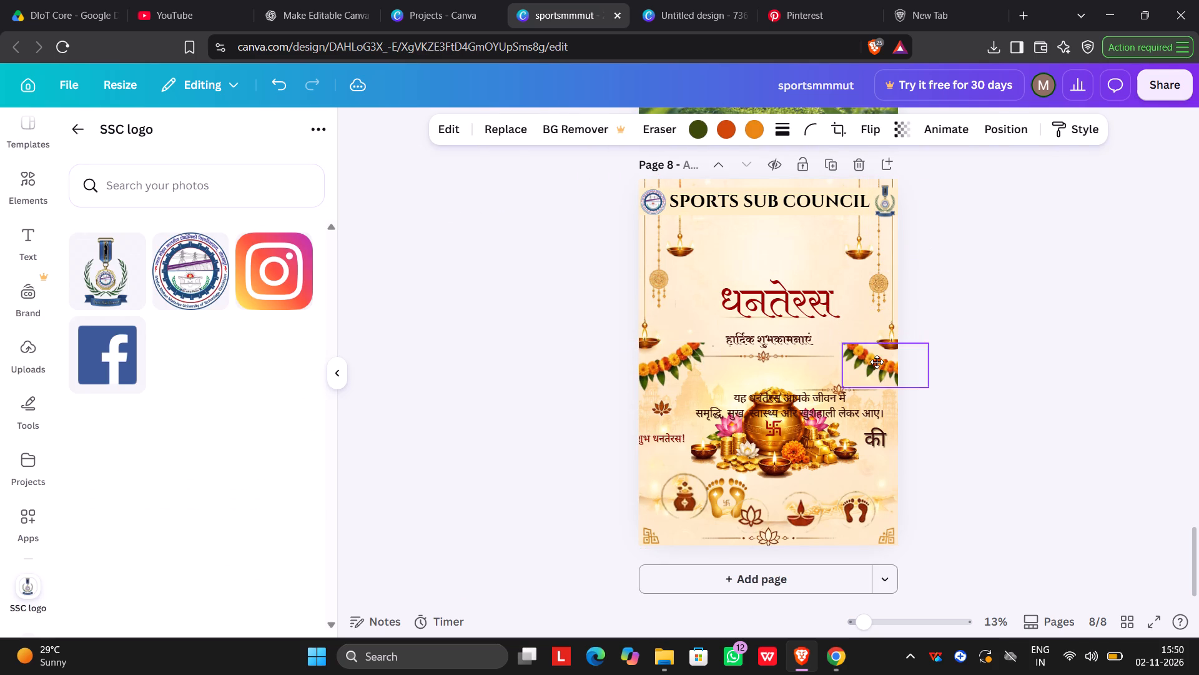
{"action": "left_click_drag", "start_coordinate": [877, 362], "coordinate": [867, 361]}
Check the original Dhanteras poster in the Untitled design, and resize page 8's धनतेरस heading to font size 270.
{"action": "left_click", "coordinate": [445, 0]}
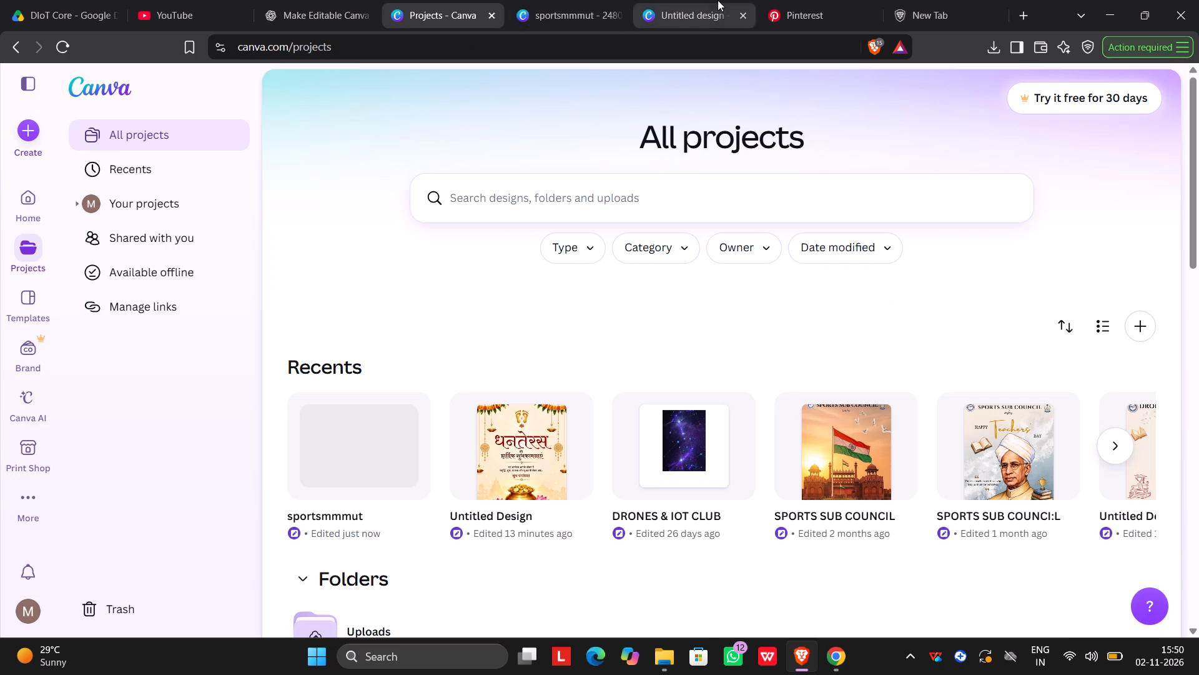
{"action": "left_click", "coordinate": [689, 0]}
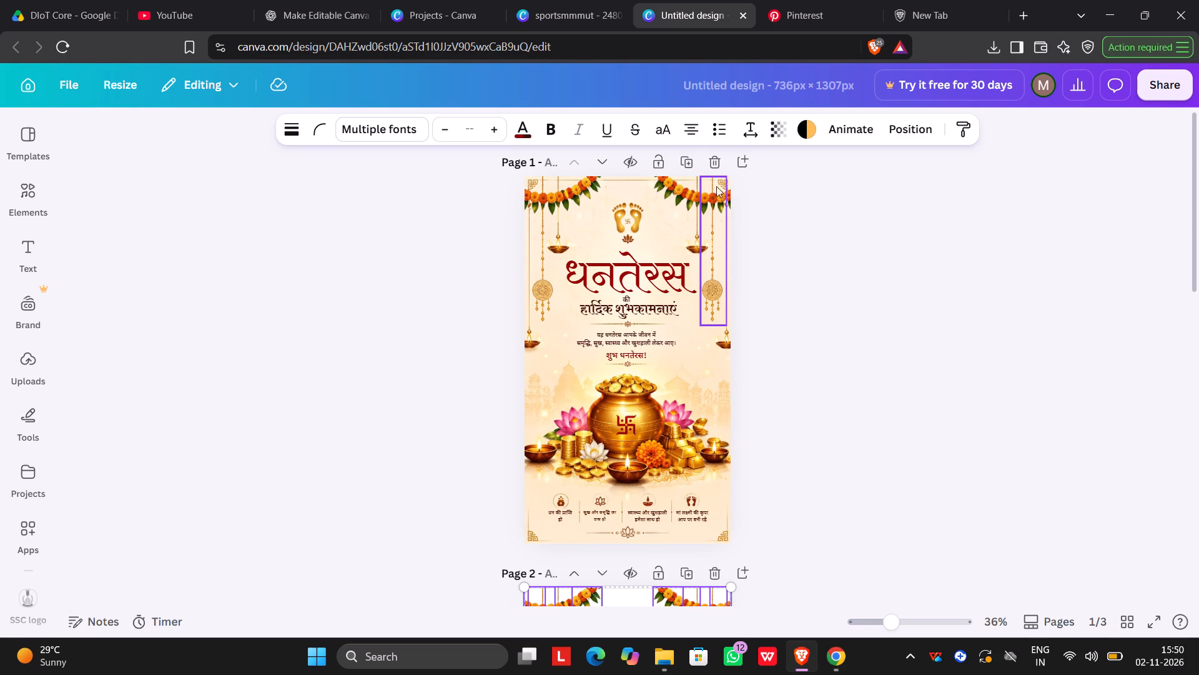
{"action": "left_click", "coordinate": [540, 1]}
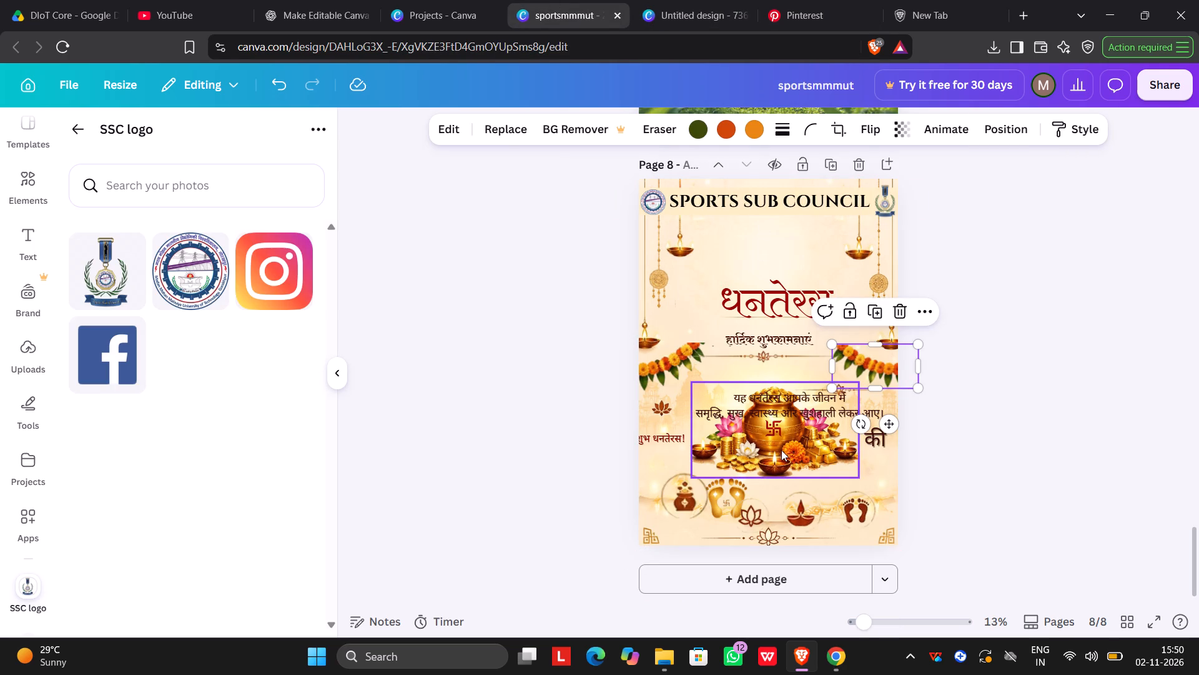
{"action": "left_click", "coordinate": [758, 297]}
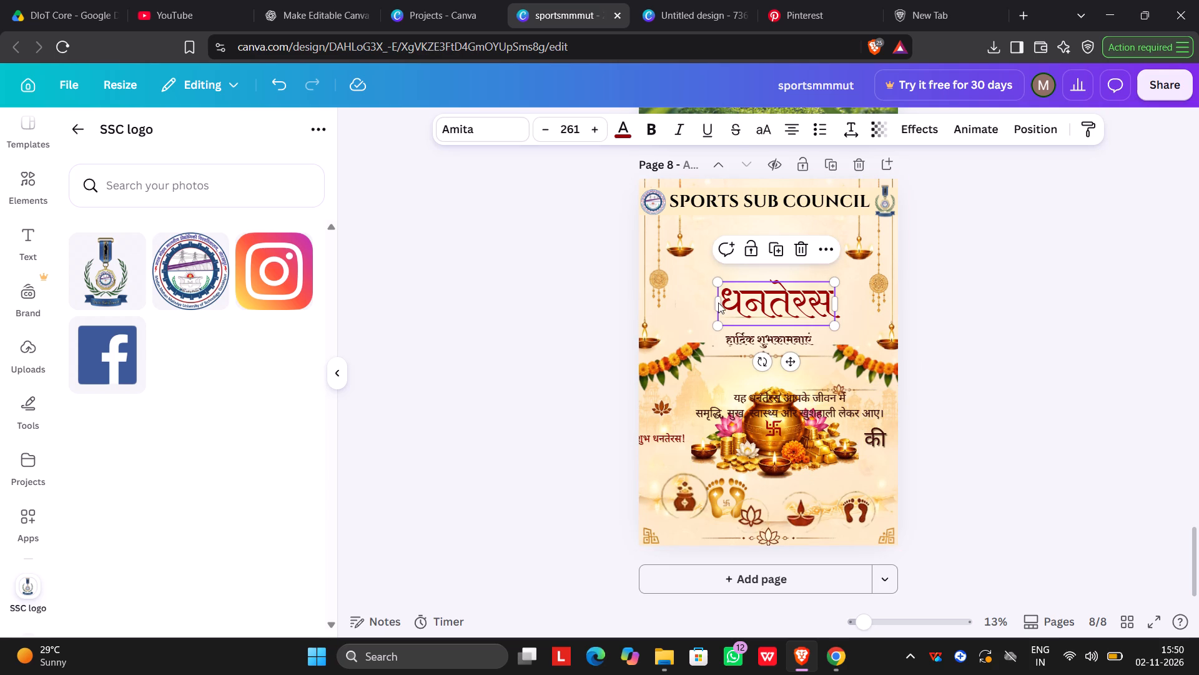
{"action": "left_click_drag", "start_coordinate": [718, 284], "coordinate": [679, 279]}
{"action": "left_click_drag", "start_coordinate": [837, 327], "coordinate": [826, 321]}
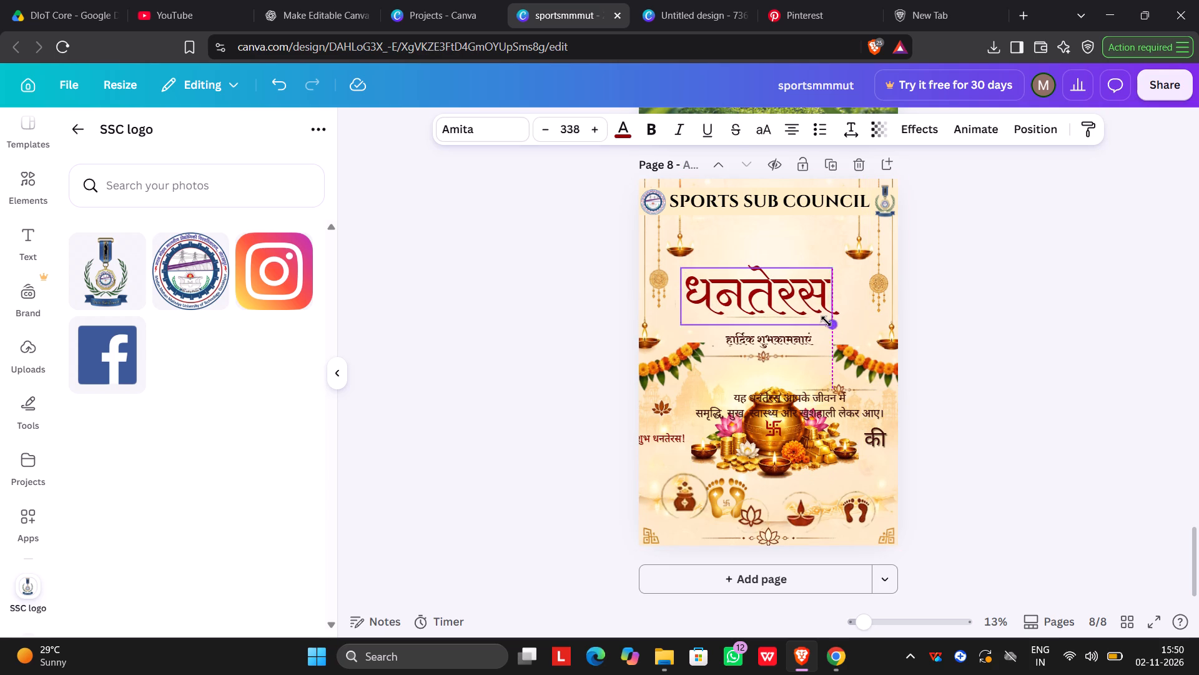
{"action": "left_click_drag", "start_coordinate": [826, 321], "coordinate": [806, 309]}
{"action": "left_click", "coordinate": [1038, 307]}
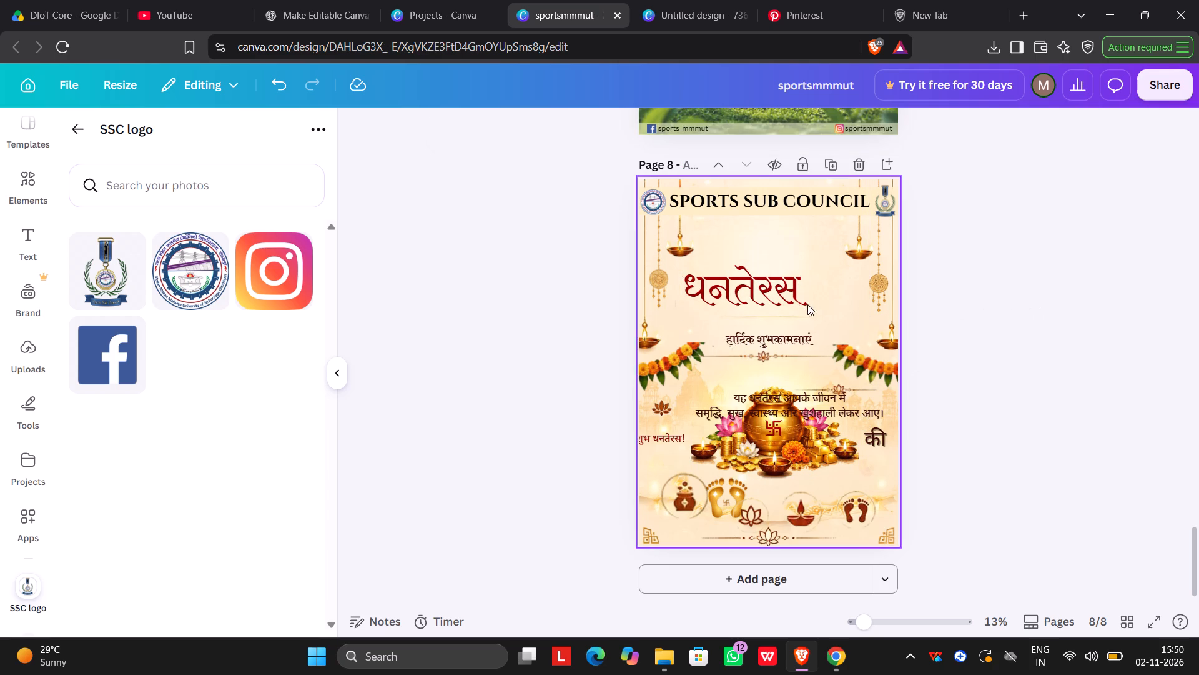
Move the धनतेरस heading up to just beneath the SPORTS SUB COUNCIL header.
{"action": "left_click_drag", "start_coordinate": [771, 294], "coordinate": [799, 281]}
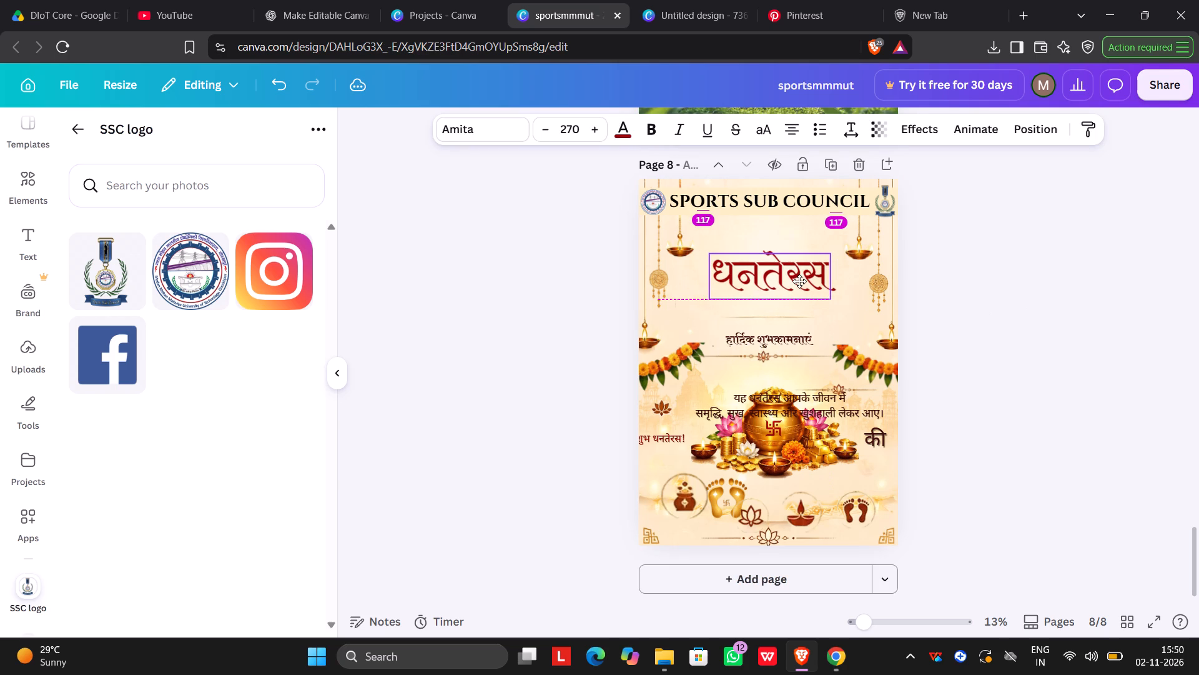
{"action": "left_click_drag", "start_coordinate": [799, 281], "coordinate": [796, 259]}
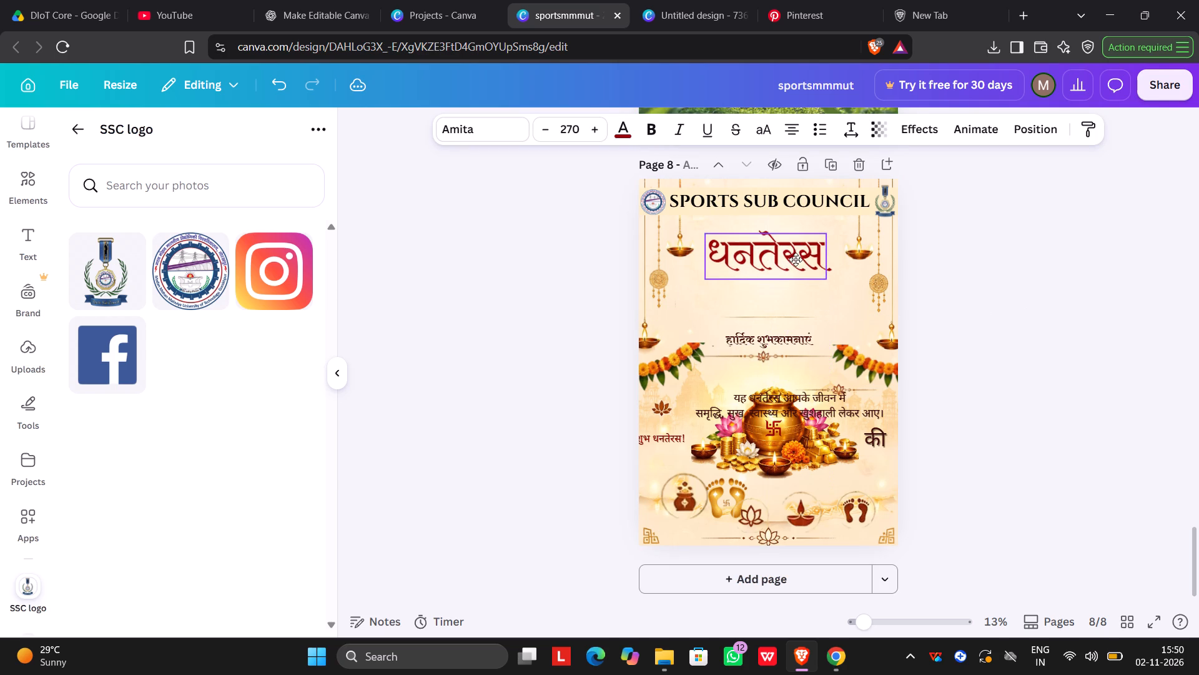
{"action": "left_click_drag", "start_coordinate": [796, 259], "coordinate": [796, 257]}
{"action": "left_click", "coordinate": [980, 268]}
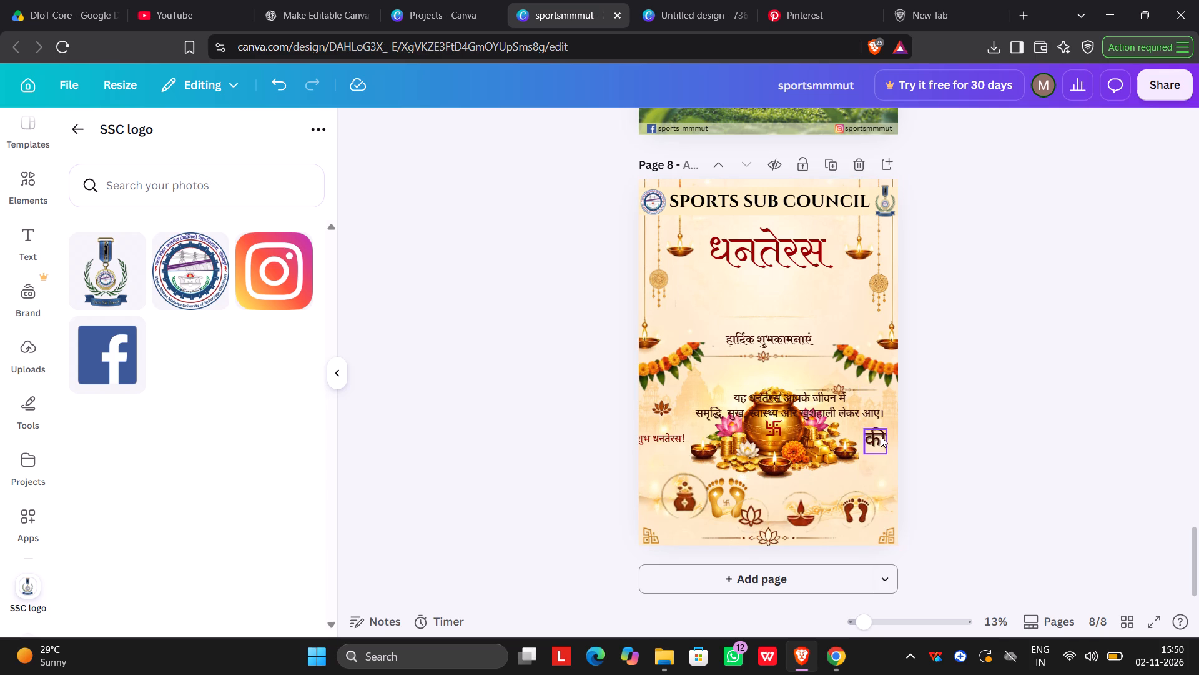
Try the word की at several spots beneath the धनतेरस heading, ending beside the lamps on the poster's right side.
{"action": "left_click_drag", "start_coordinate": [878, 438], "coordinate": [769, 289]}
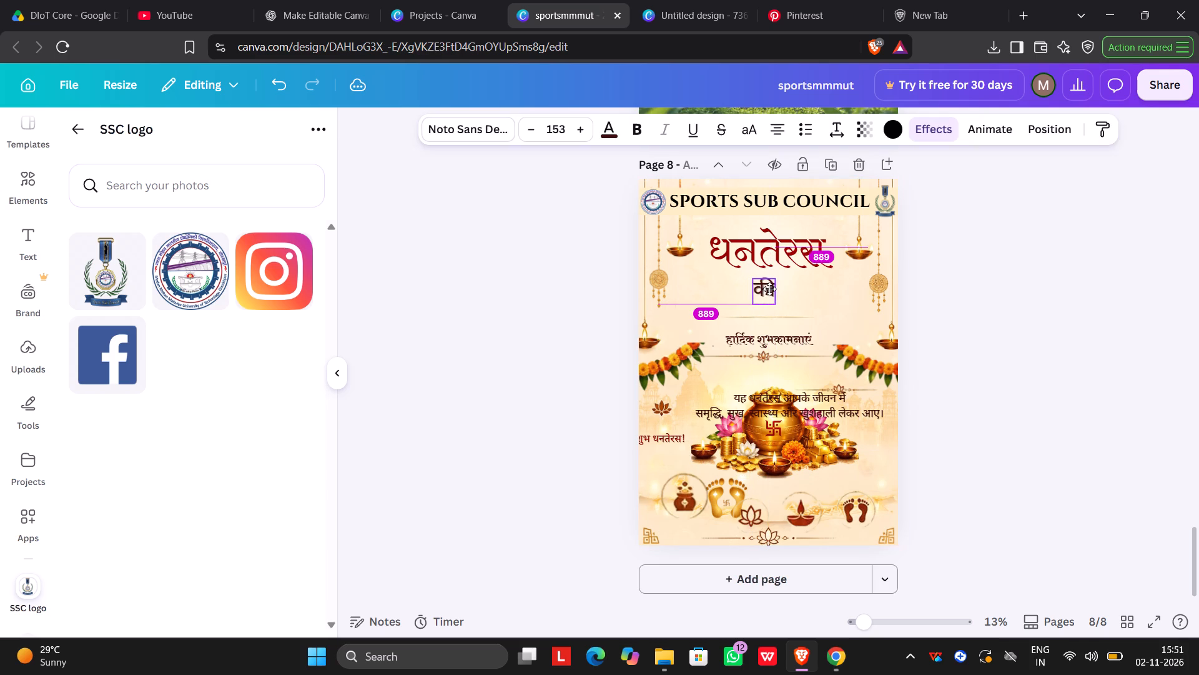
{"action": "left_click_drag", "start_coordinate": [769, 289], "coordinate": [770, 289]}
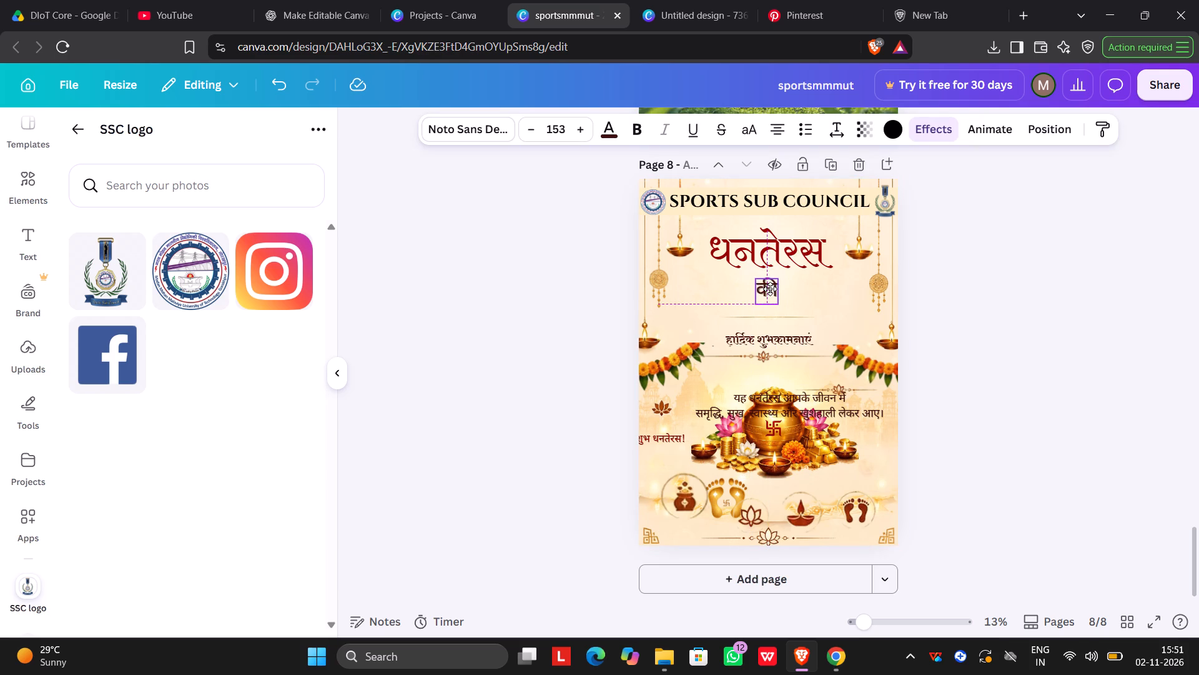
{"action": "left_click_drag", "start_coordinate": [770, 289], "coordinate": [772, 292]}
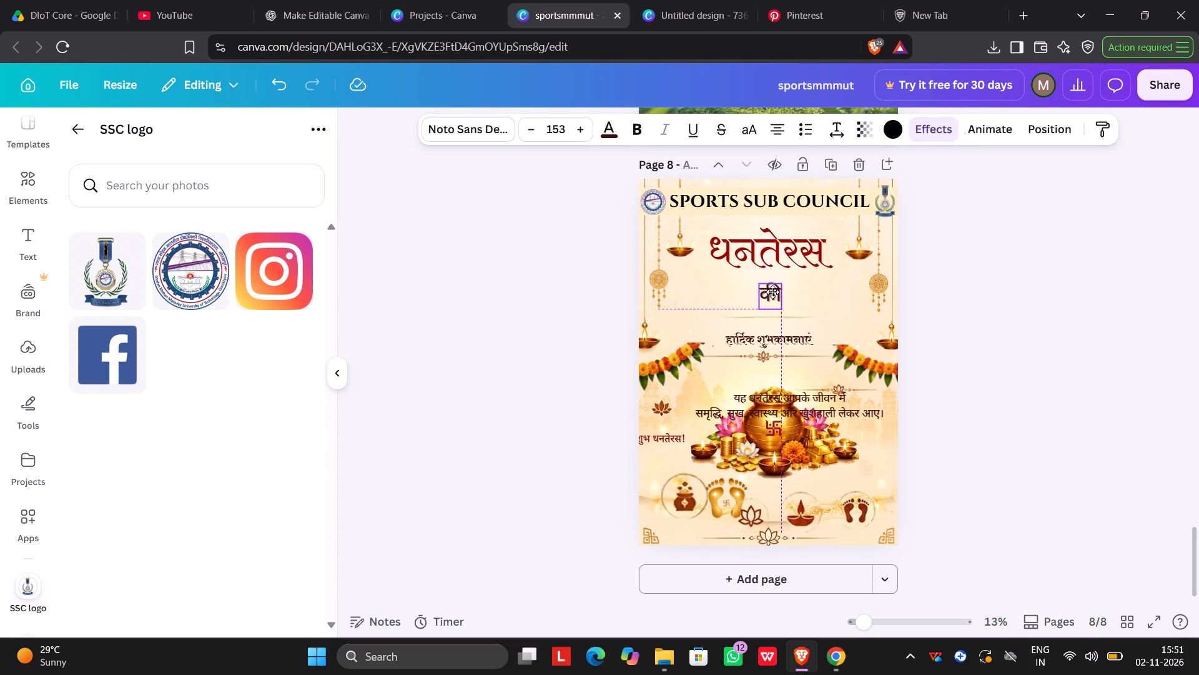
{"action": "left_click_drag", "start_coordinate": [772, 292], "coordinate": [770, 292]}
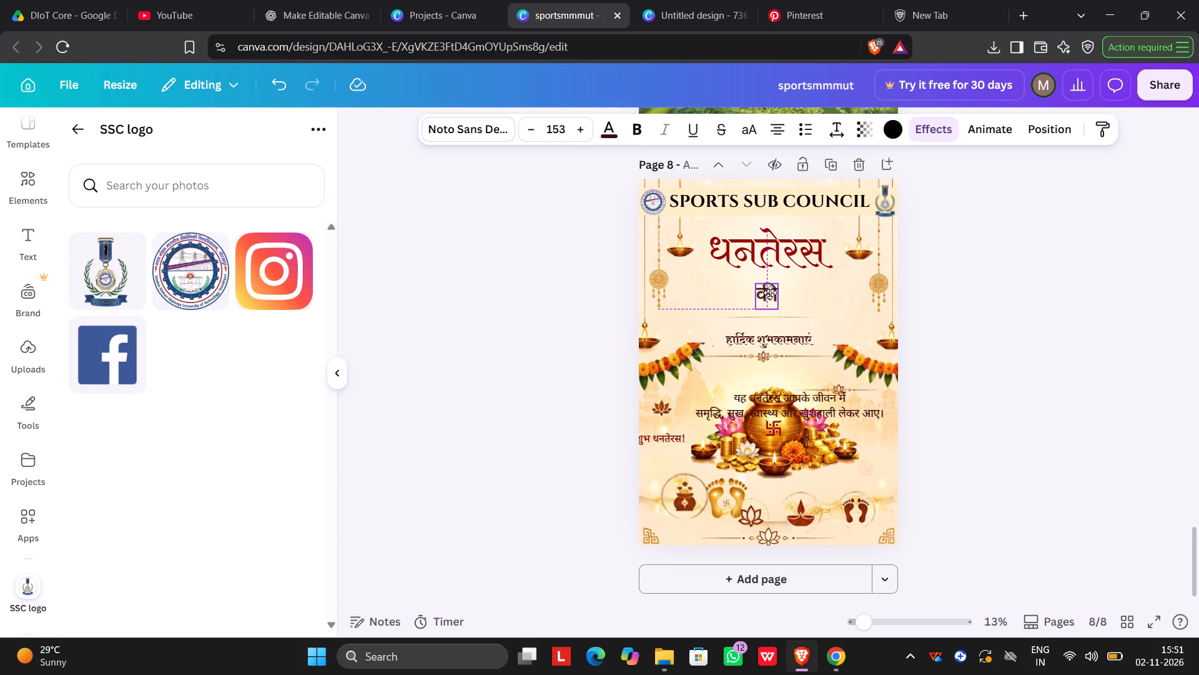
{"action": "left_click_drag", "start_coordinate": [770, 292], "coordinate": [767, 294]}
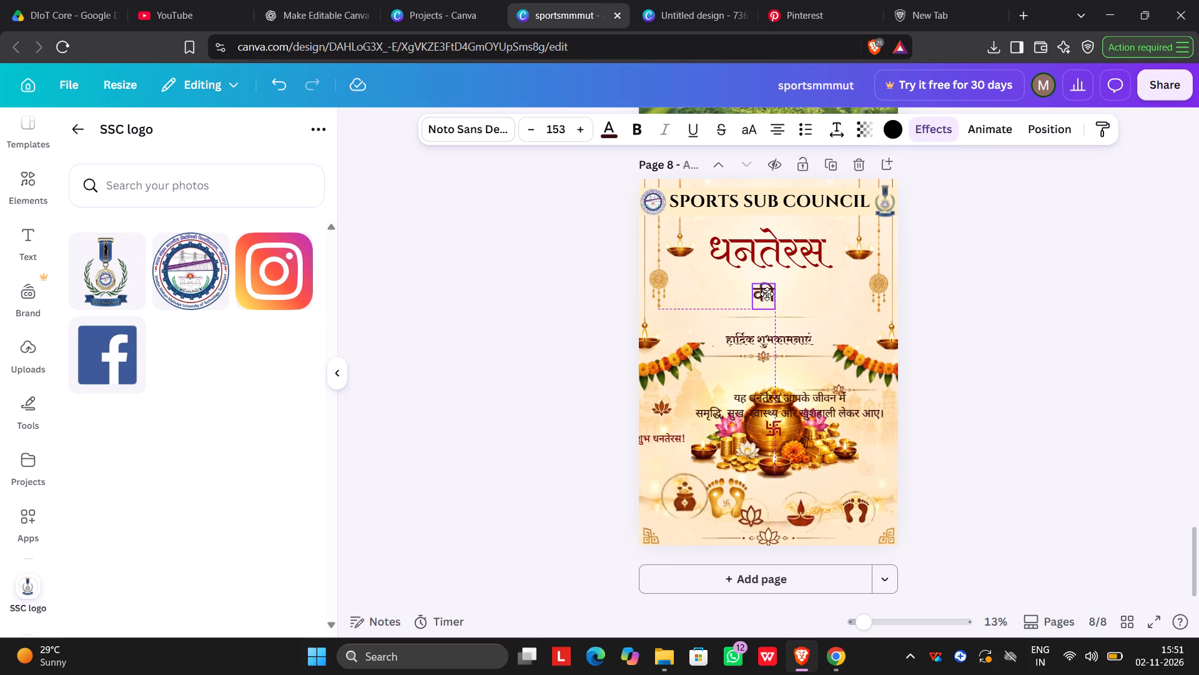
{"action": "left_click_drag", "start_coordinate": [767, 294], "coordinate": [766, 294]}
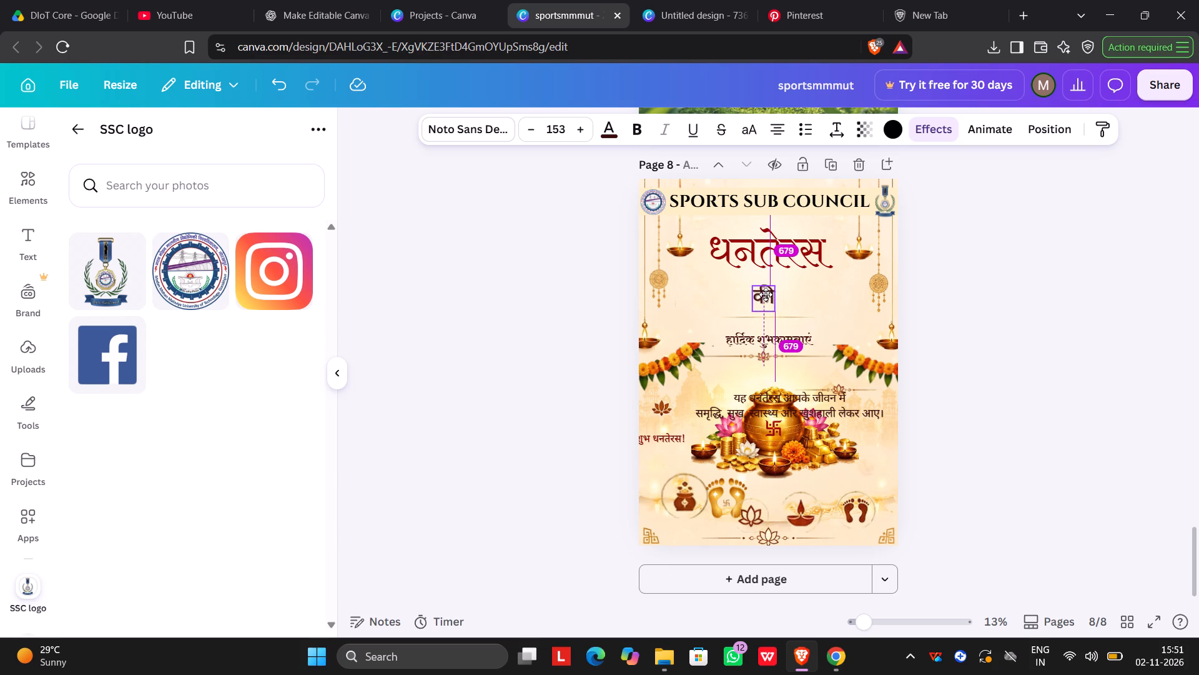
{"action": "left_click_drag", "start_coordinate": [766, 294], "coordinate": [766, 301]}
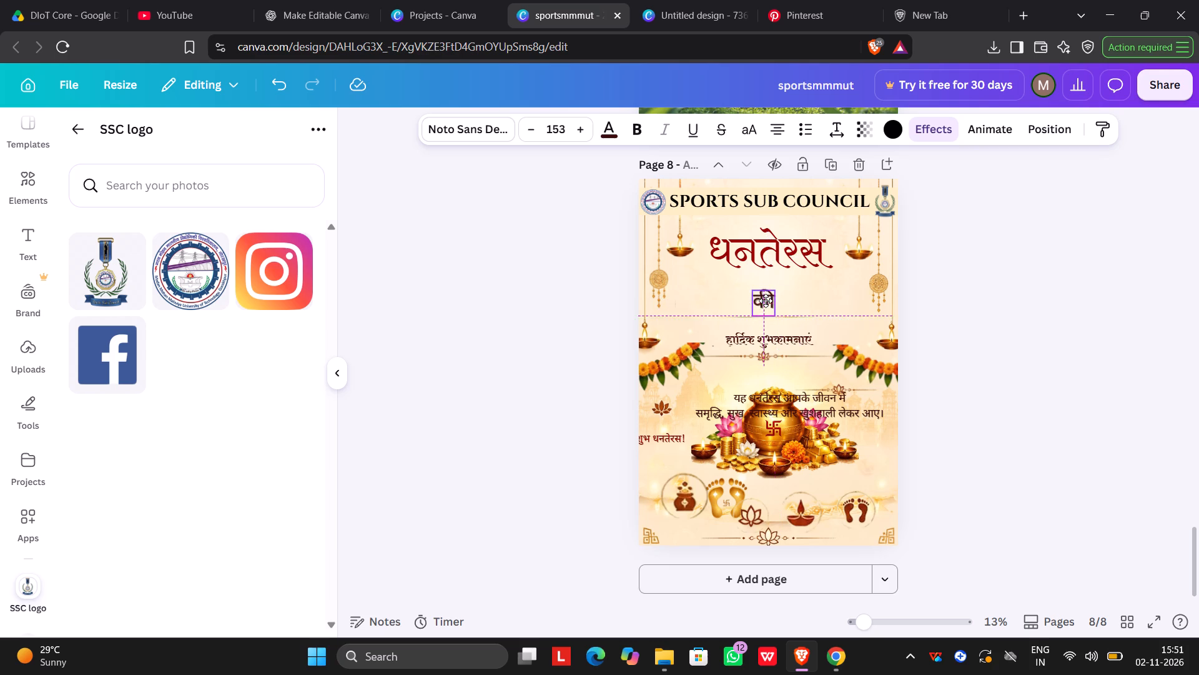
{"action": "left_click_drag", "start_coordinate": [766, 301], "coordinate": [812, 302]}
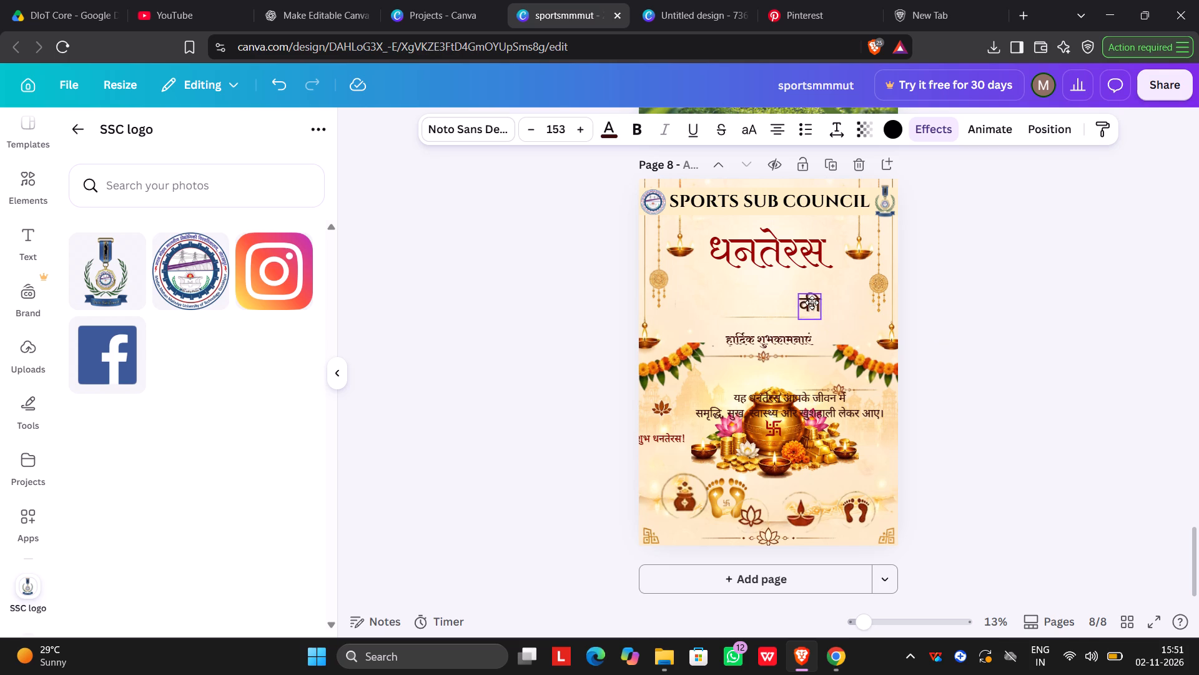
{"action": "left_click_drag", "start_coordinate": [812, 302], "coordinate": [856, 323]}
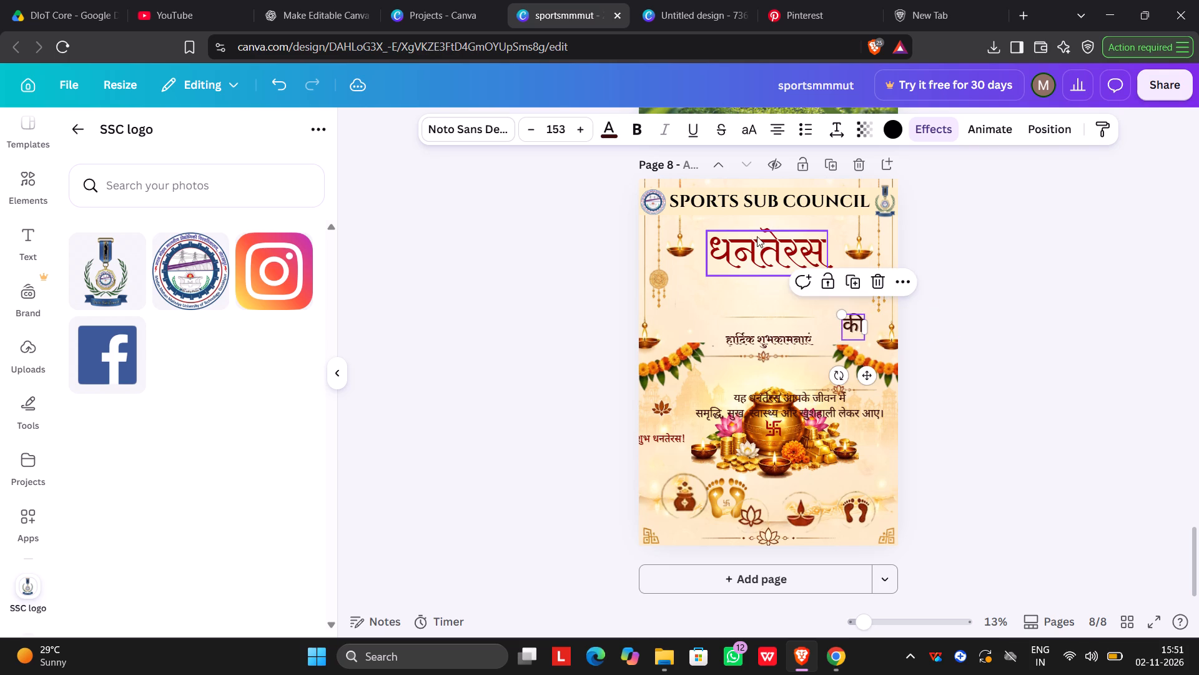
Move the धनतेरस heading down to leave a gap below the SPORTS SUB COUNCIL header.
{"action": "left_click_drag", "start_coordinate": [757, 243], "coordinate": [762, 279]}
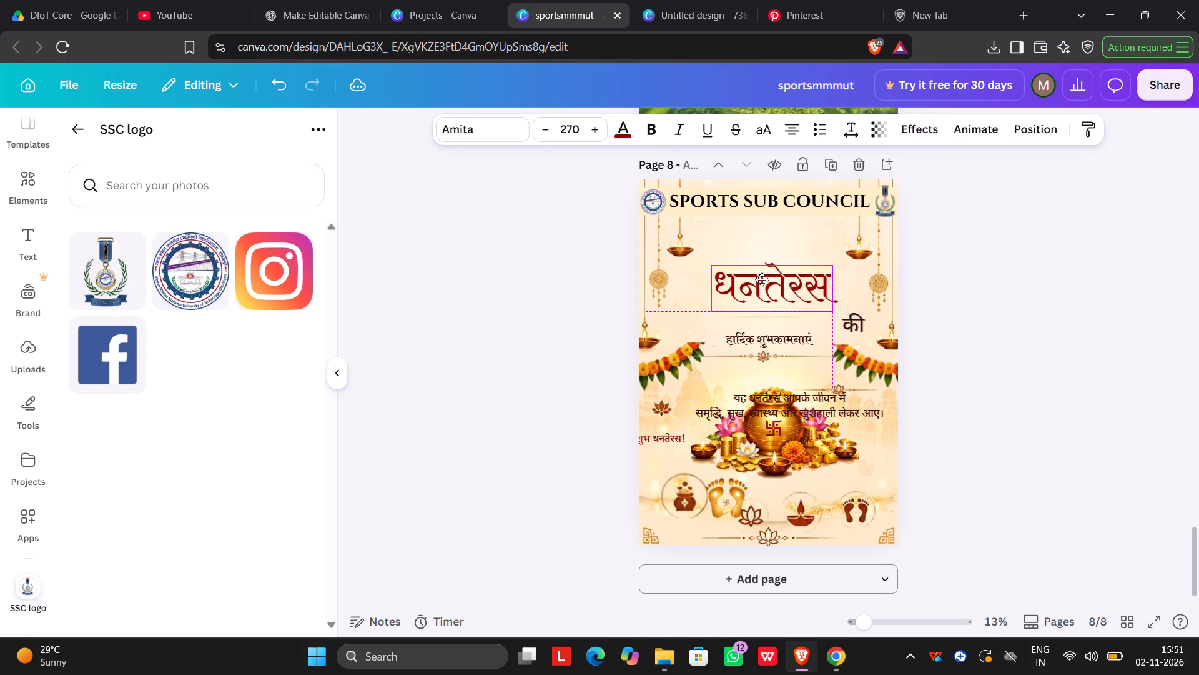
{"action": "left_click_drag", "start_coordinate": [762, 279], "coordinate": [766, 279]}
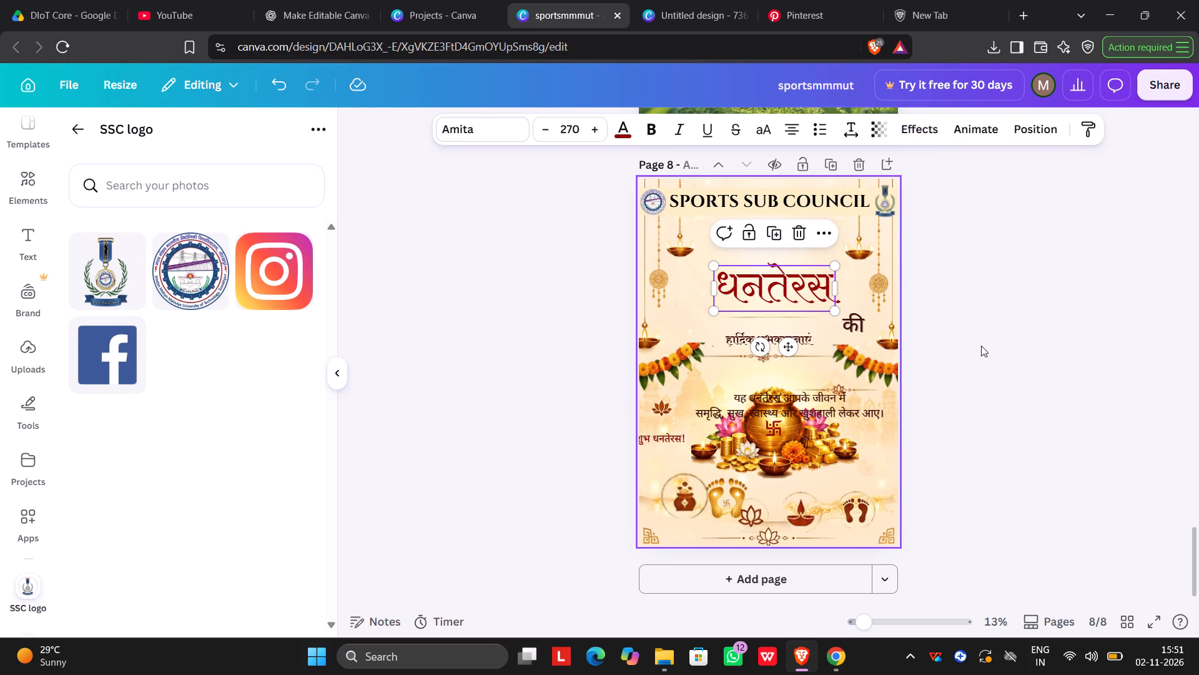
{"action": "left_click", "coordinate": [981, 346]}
Move the golden footprints from the poster's bottom to just below the SPORTS SUB COUNCIL header, shrink them, and centre them horizontally.
{"action": "left_click_drag", "start_coordinate": [738, 485], "coordinate": [764, 290]}
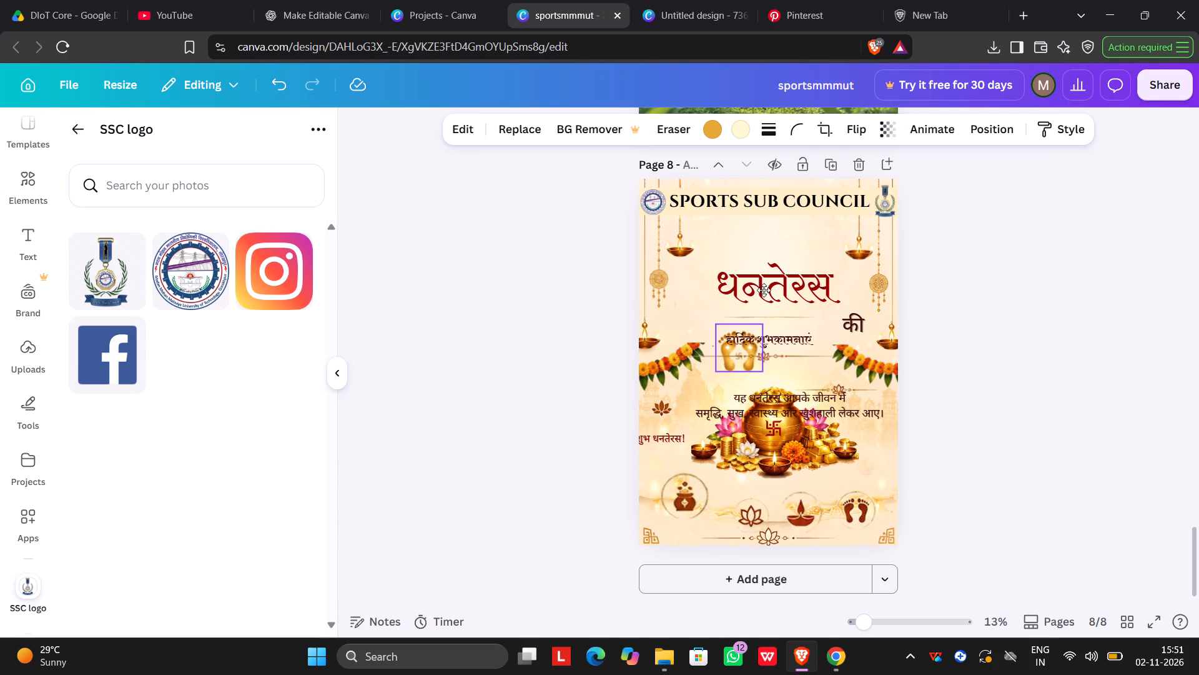
{"action": "left_click_drag", "start_coordinate": [764, 290], "coordinate": [780, 232]}
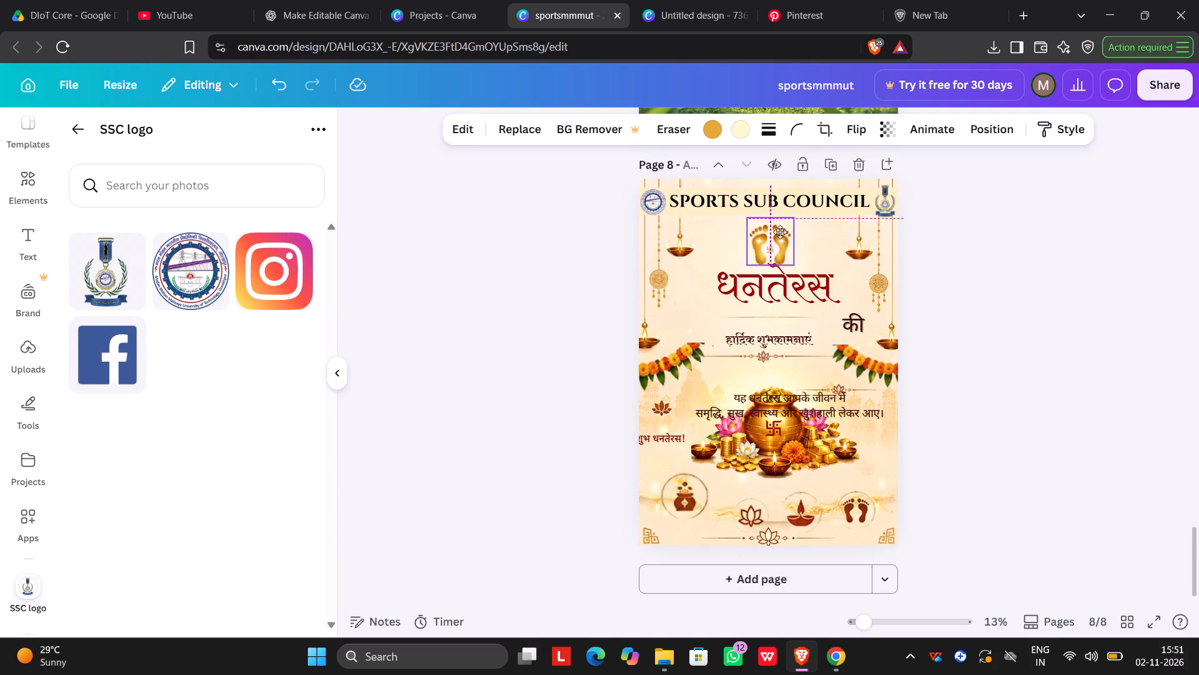
{"action": "left_click_drag", "start_coordinate": [780, 232], "coordinate": [782, 232]}
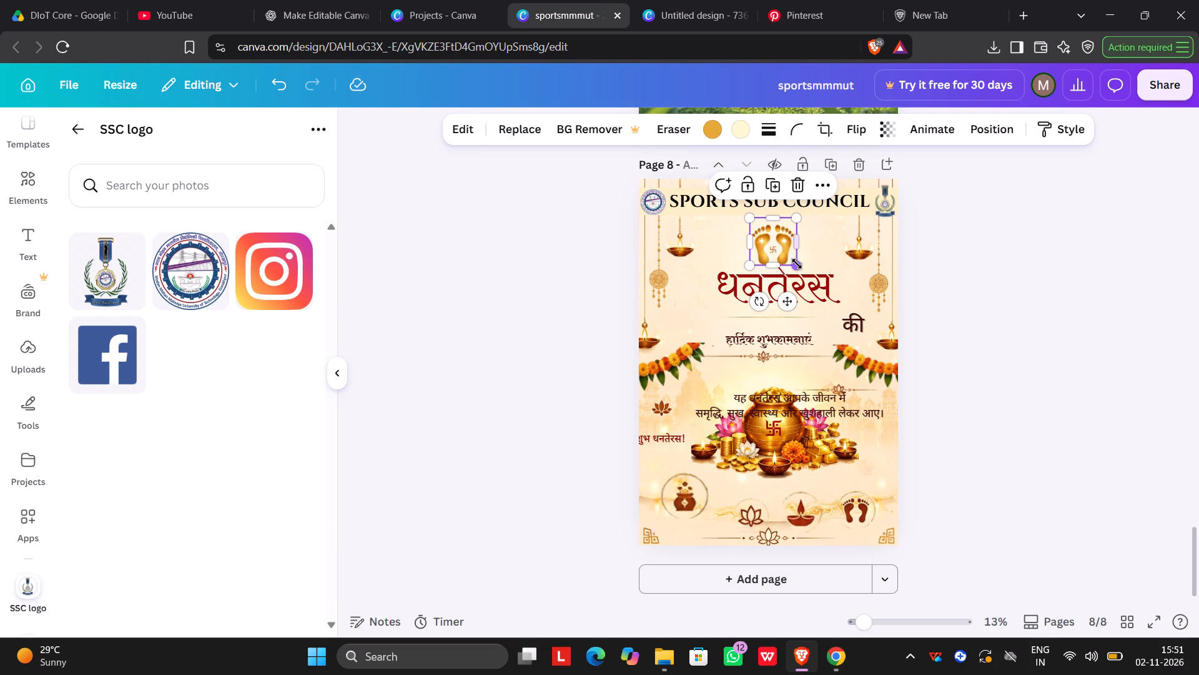
{"action": "left_click_drag", "start_coordinate": [797, 265], "coordinate": [782, 249]}
{"action": "left_click", "coordinate": [779, 289]}
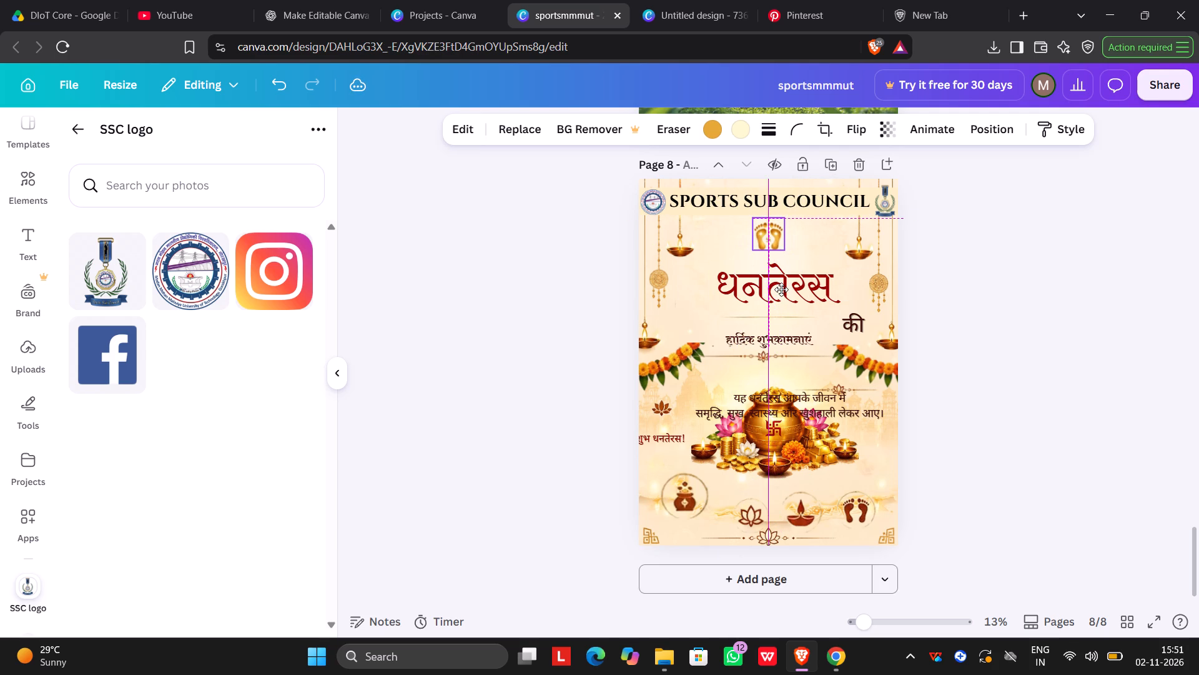
{"action": "left_click", "coordinate": [983, 270]}
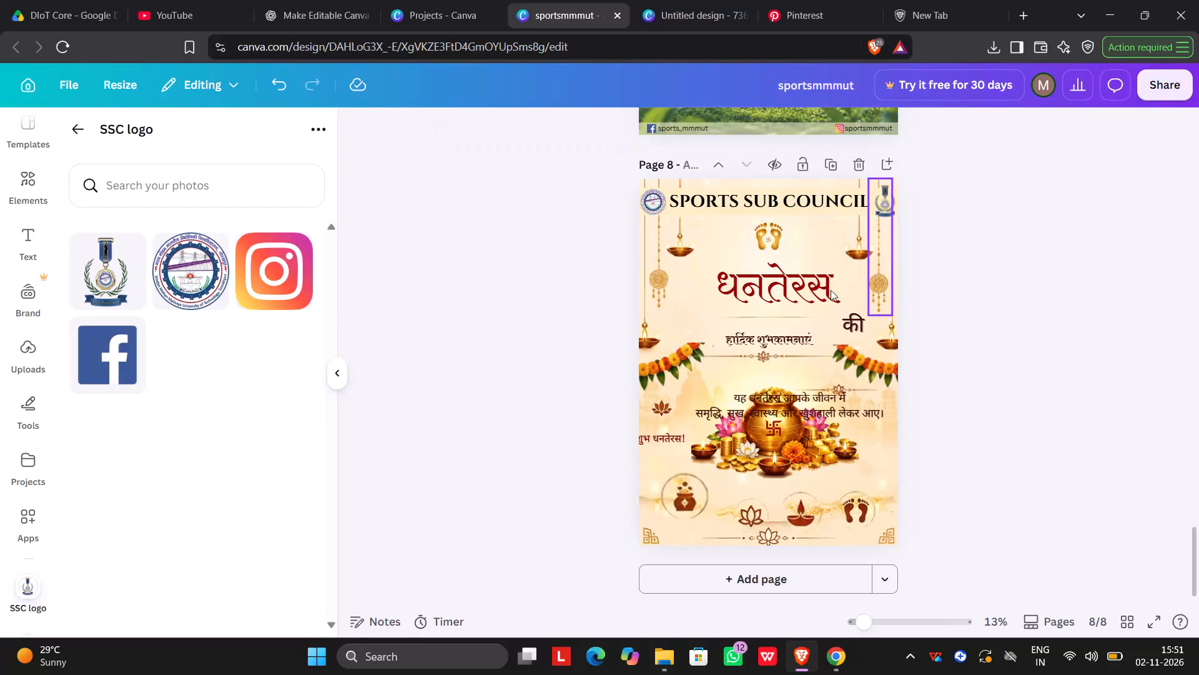
Widen the धनतेरस heading's text box to about 1,969 and shift it back between the hanging decorations, below the footprints.
{"action": "left_click", "coordinate": [756, 281]}
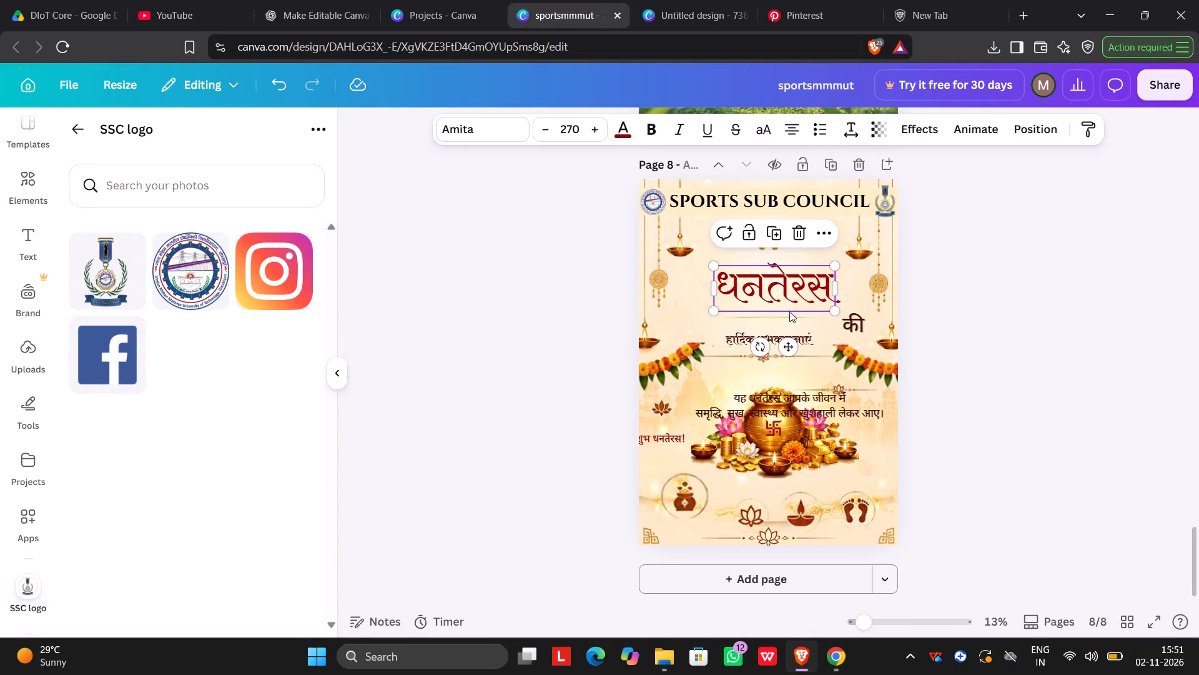
{"action": "left_click", "coordinate": [781, 307]}
{"action": "left_click", "coordinate": [917, 293]}
{"action": "left_click", "coordinate": [756, 282]}
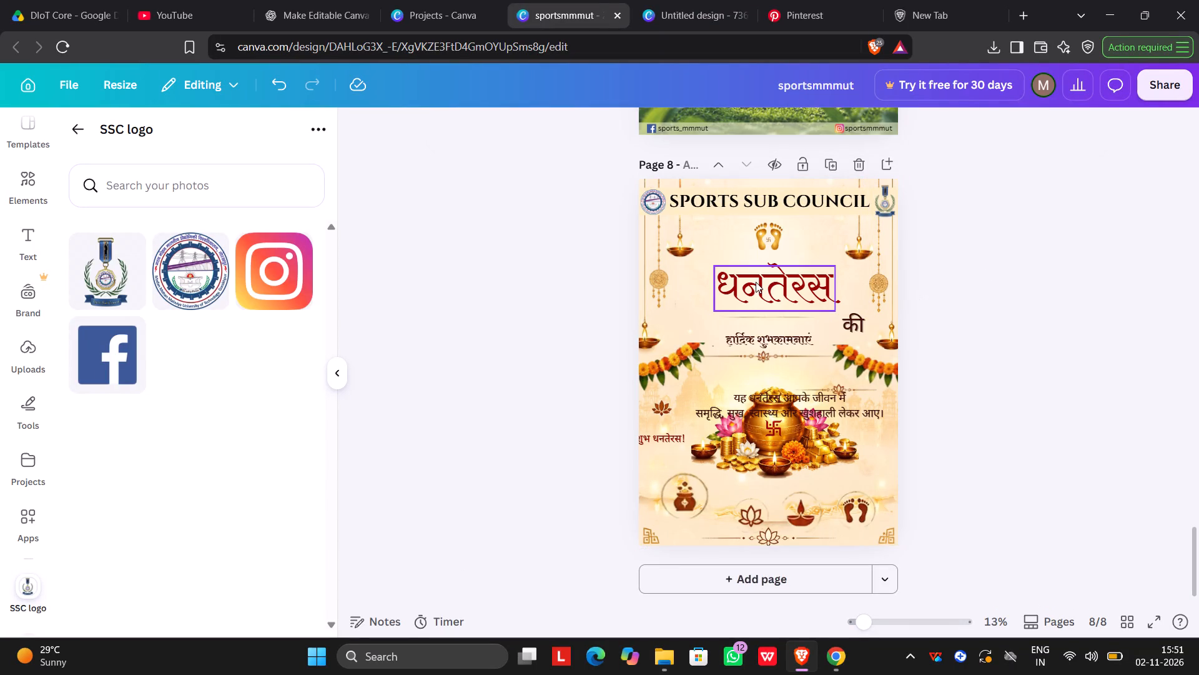
{"action": "left_click", "coordinate": [777, 309]}
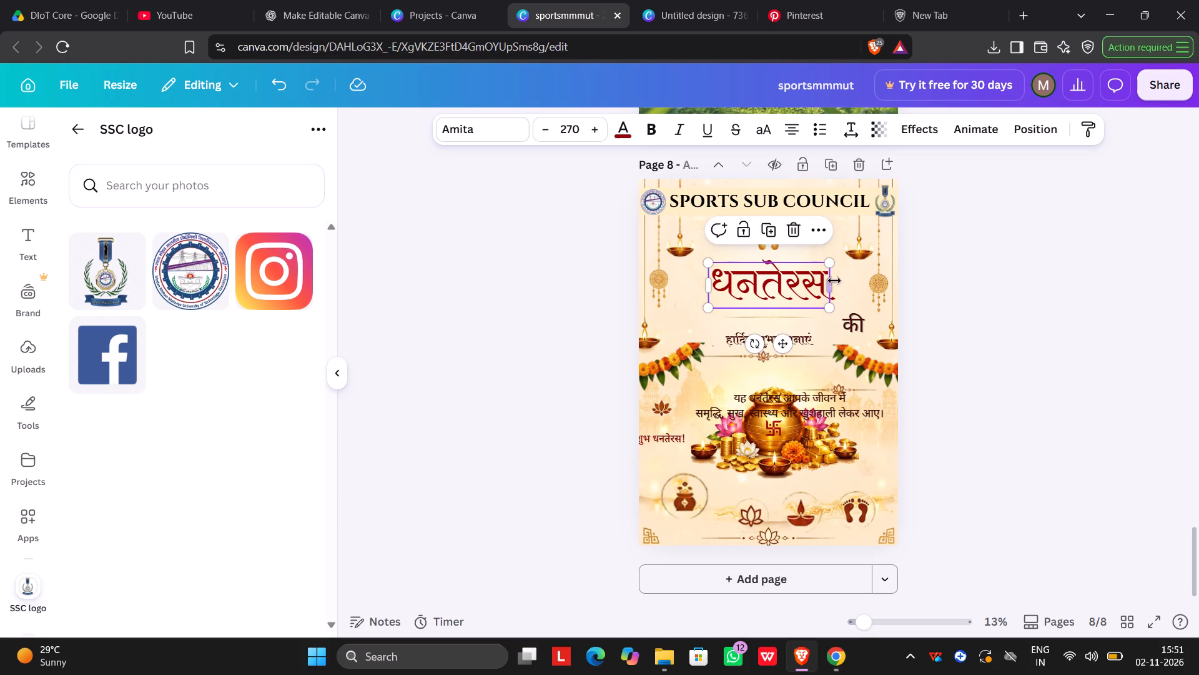
{"action": "left_click_drag", "start_coordinate": [831, 286], "coordinate": [915, 274]}
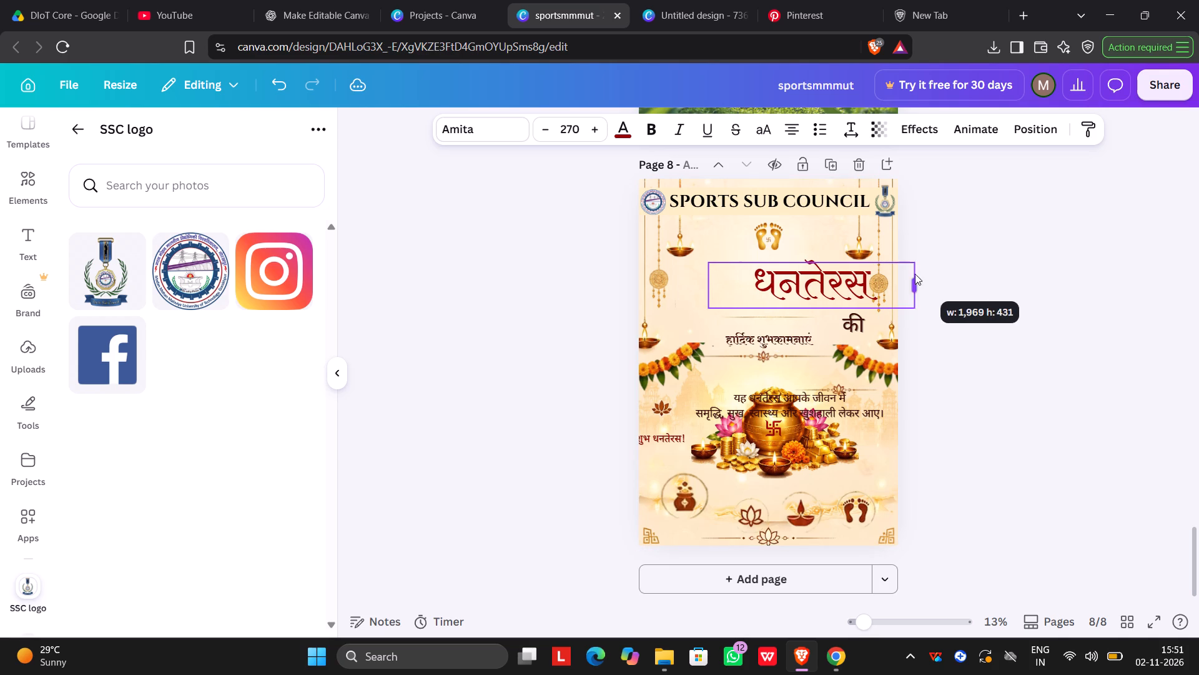
{"action": "left_click_drag", "start_coordinate": [915, 274], "coordinate": [914, 274]}
{"action": "left_click_drag", "start_coordinate": [802, 307], "coordinate": [755, 294]}
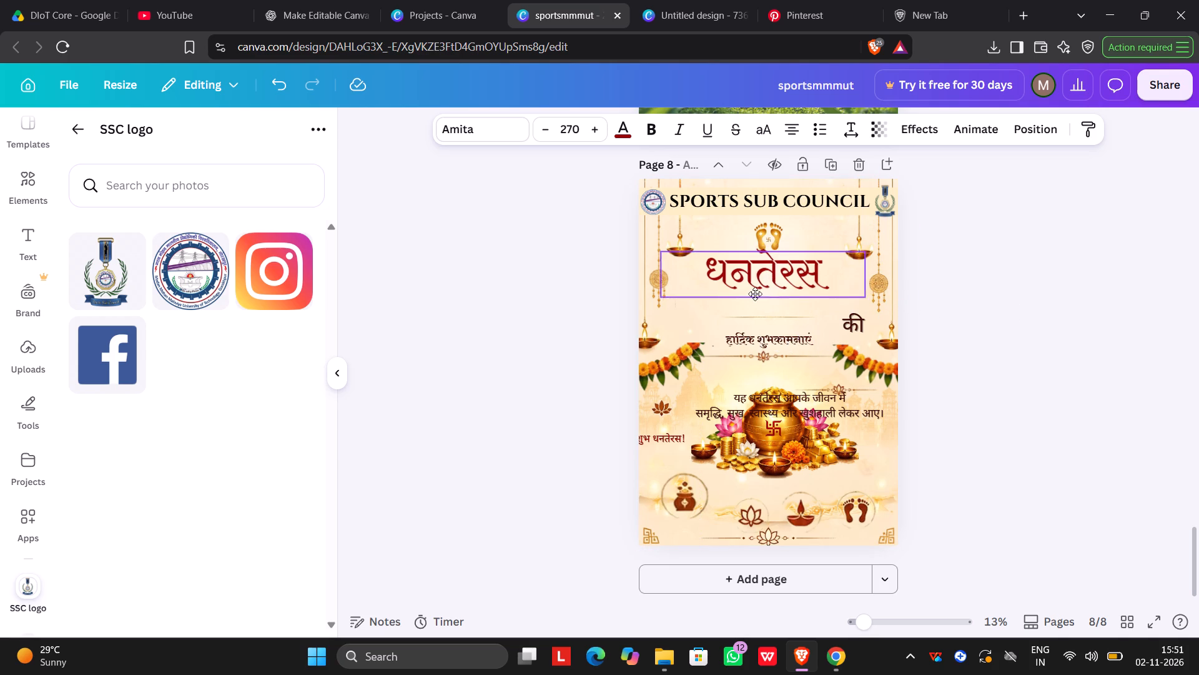
{"action": "left_click_drag", "start_coordinate": [755, 294], "coordinate": [754, 302]}
Scale the धनतेरस heading down to font size 227 and centre it directly beneath the golden footprints.
{"action": "left_click_drag", "start_coordinate": [864, 298], "coordinate": [862, 298]}
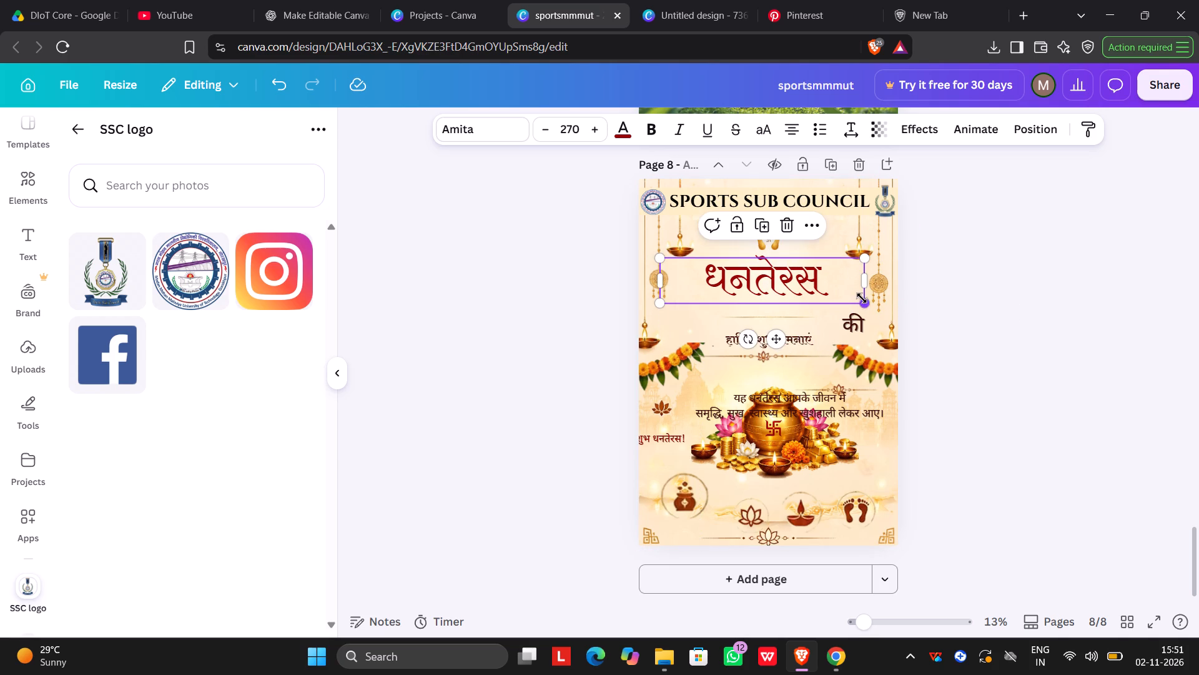
{"action": "left_click_drag", "start_coordinate": [862, 298], "coordinate": [822, 287]}
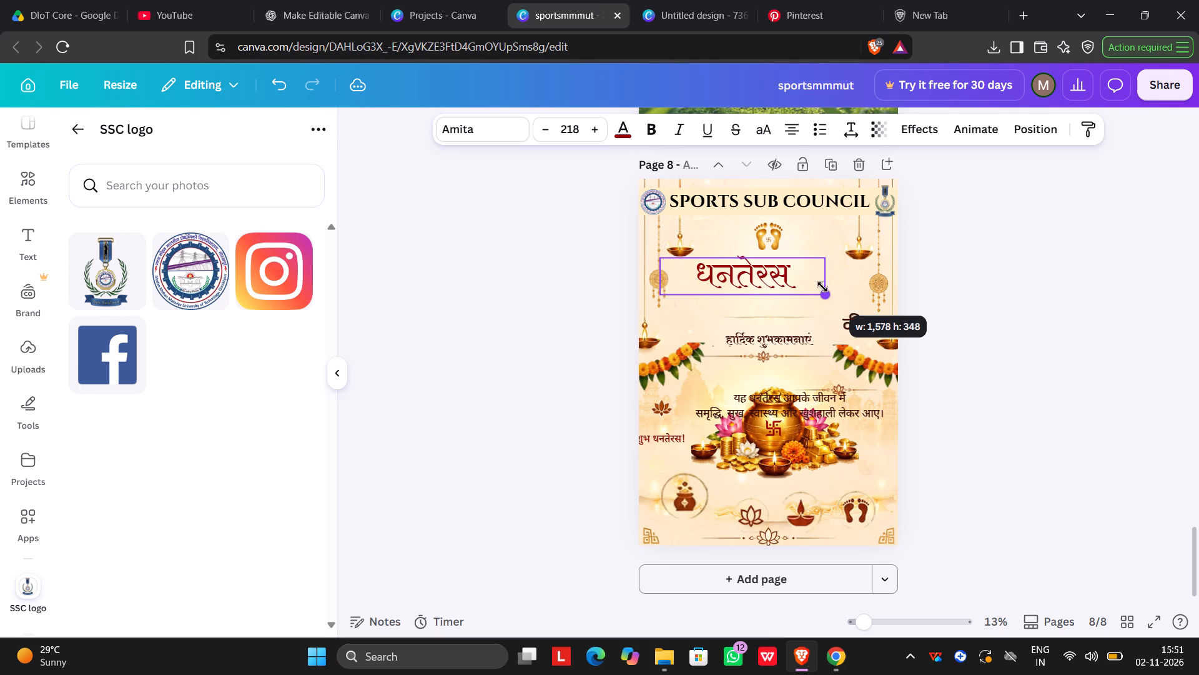
{"action": "left_click_drag", "start_coordinate": [822, 287], "coordinate": [832, 286]}
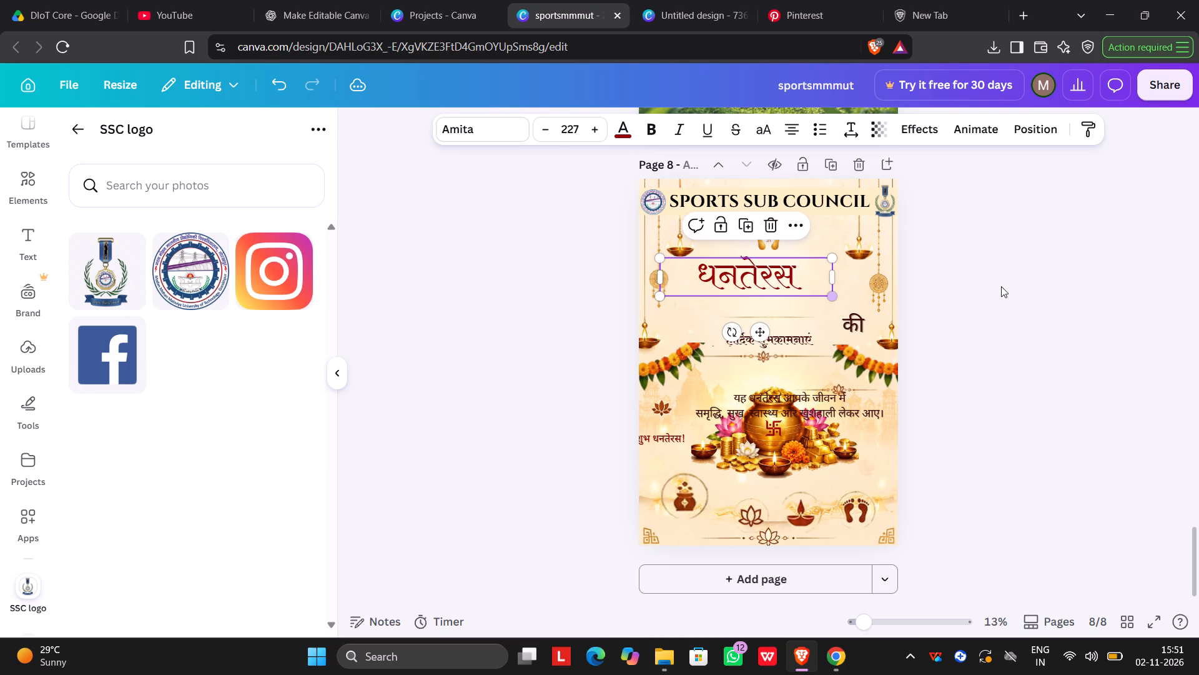
{"action": "left_click", "coordinate": [999, 287]}
{"action": "left_click_drag", "start_coordinate": [767, 280], "coordinate": [788, 280]}
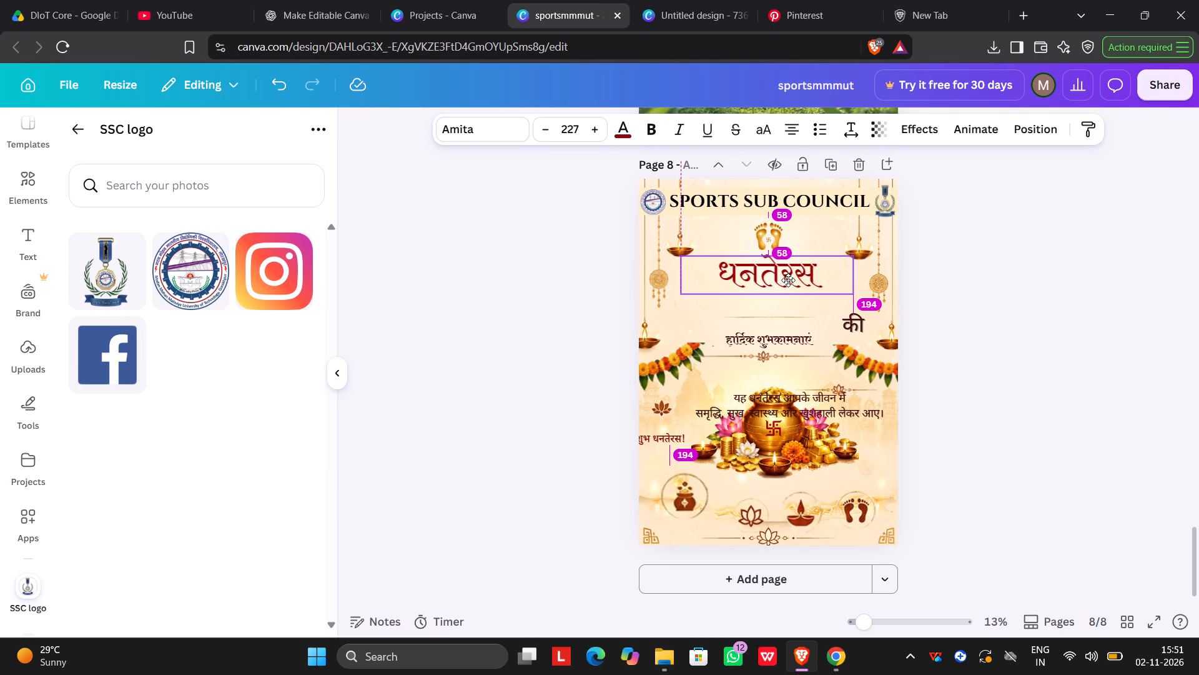
{"action": "left_click_drag", "start_coordinate": [788, 280], "coordinate": [791, 275]}
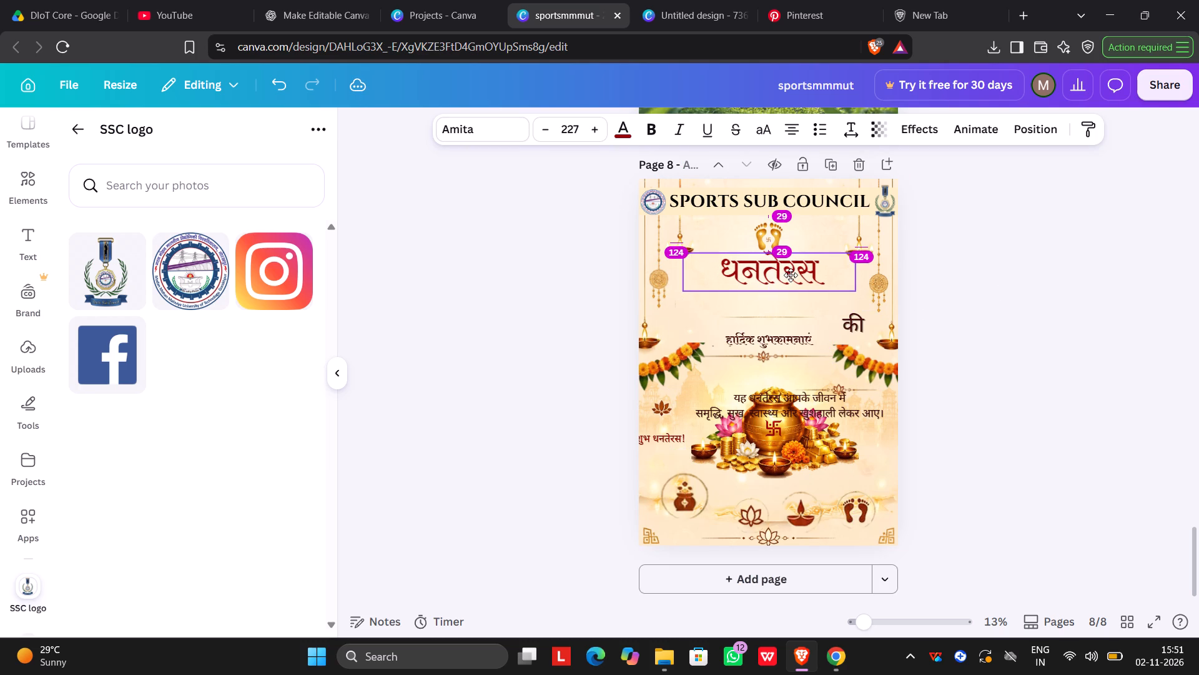
{"action": "left_click_drag", "start_coordinate": [791, 275], "coordinate": [789, 275]}
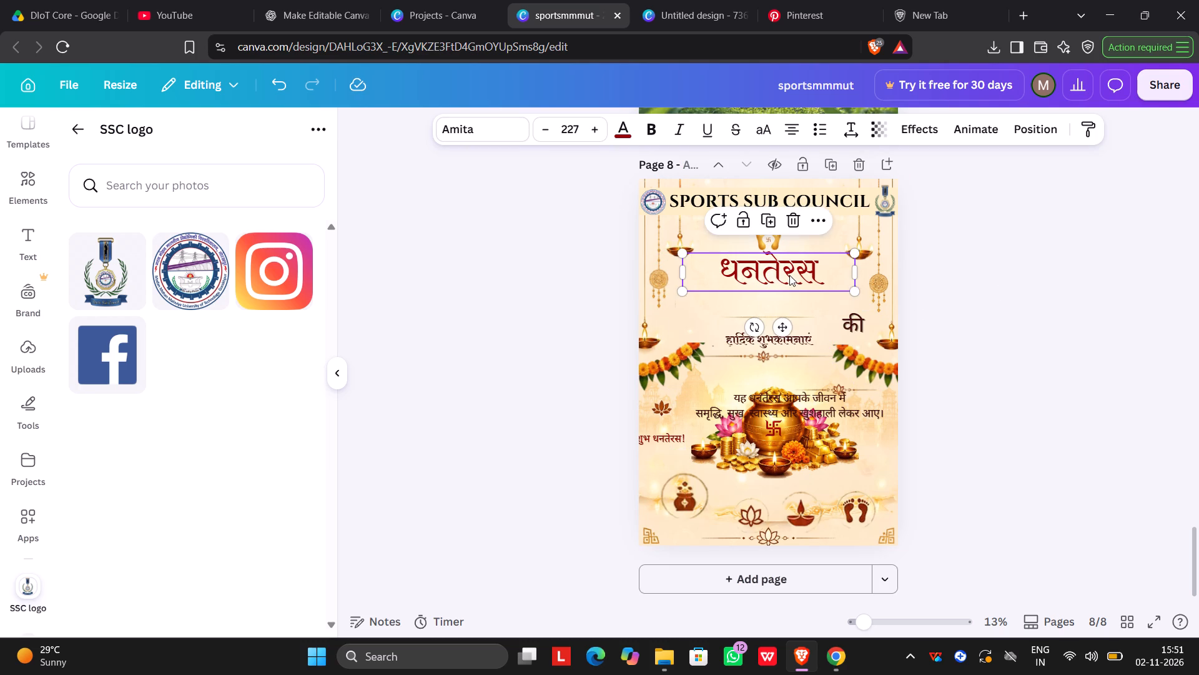
{"action": "left_click", "coordinate": [972, 270]}
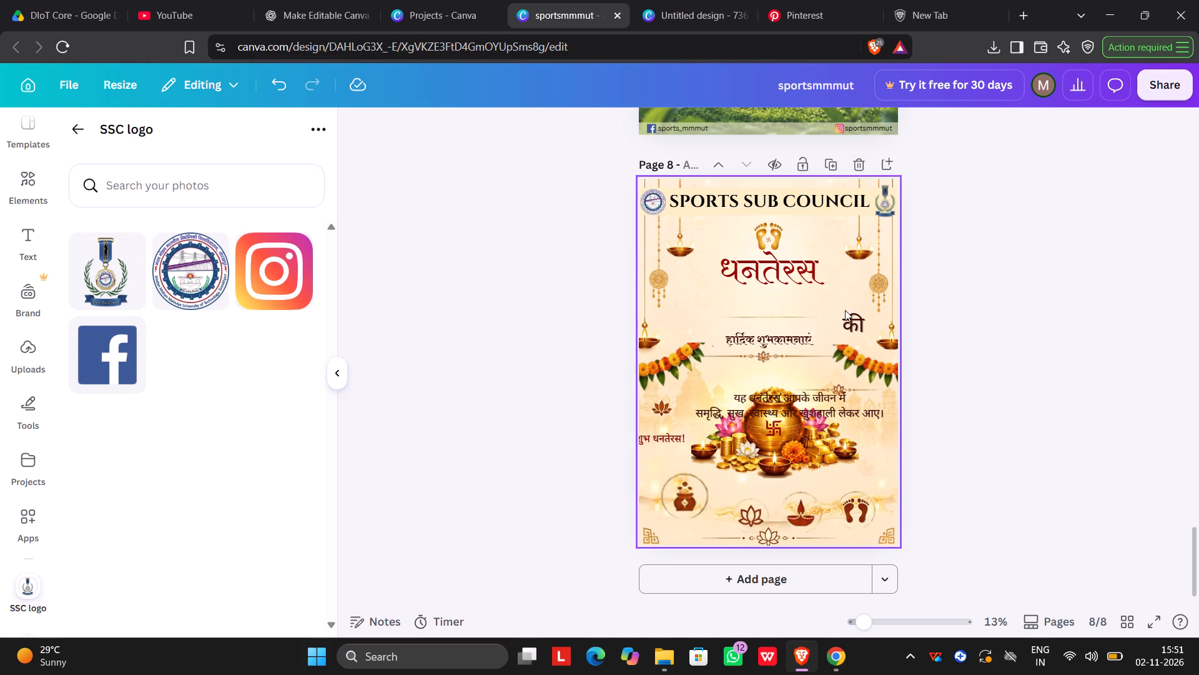
Shrink the word की to font size 76.6 and centre it just below the धनतेरस heading.
{"action": "left_click", "coordinate": [851, 320]}
{"action": "left_click_drag", "start_coordinate": [840, 314], "coordinate": [847, 327]}
{"action": "left_click", "coordinate": [974, 319]}
{"action": "left_click_drag", "start_coordinate": [858, 336], "coordinate": [790, 306]}
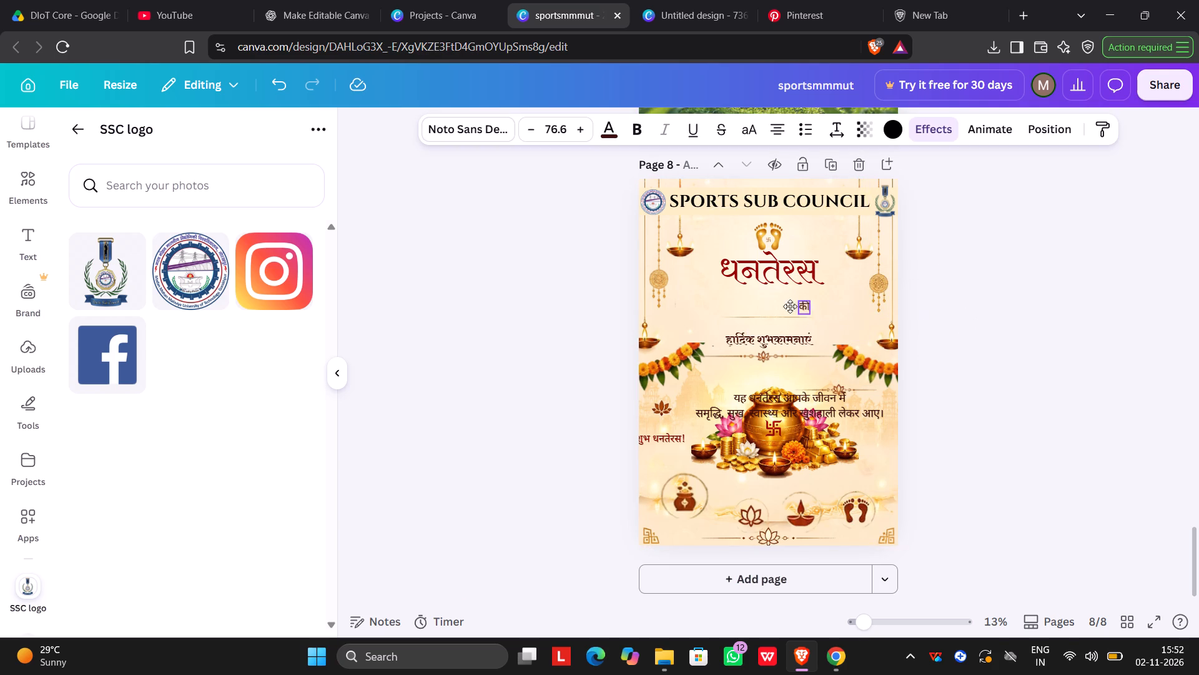
{"action": "left_click_drag", "start_coordinate": [790, 306], "coordinate": [769, 302]}
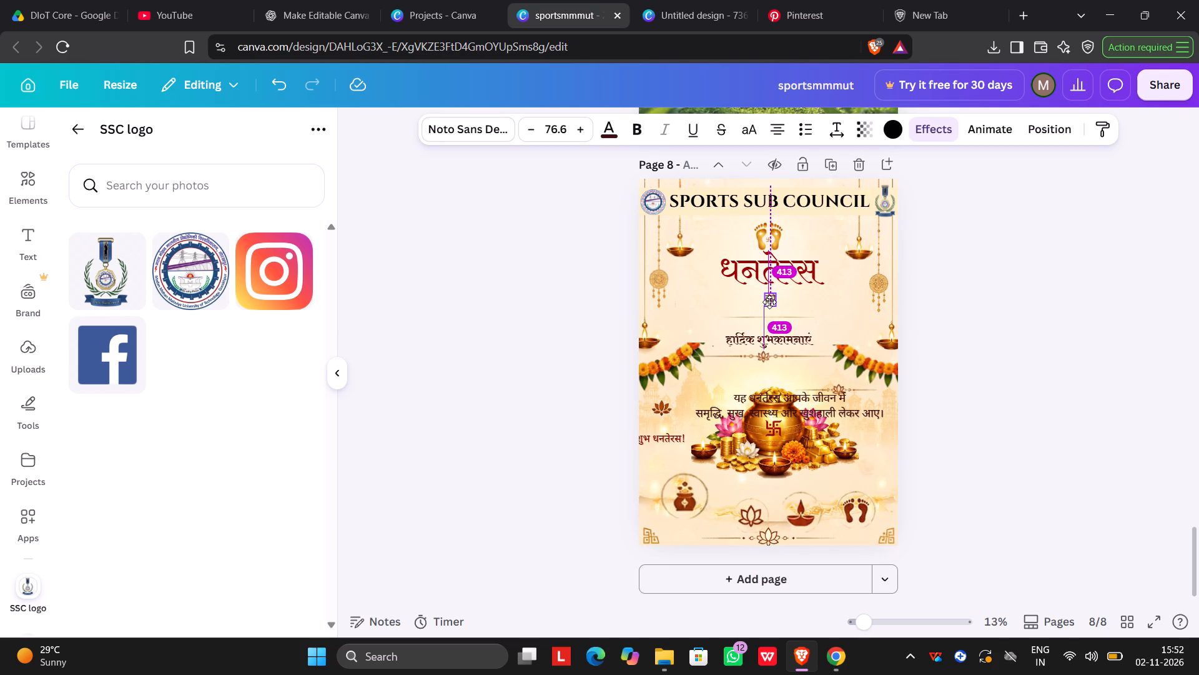
{"action": "left_click_drag", "start_coordinate": [769, 302], "coordinate": [767, 302]}
{"action": "left_click", "coordinate": [999, 291]}
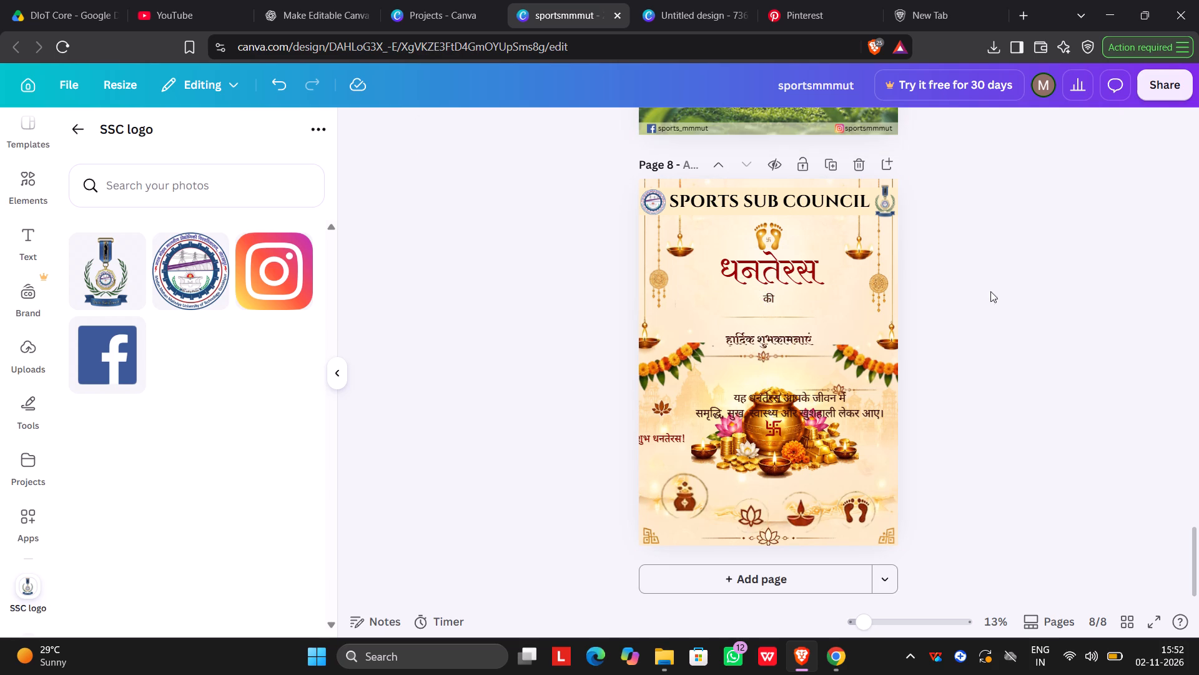
Move the हार्दिक शुभकामनाएं line up to just below the word की, centred on the page.
{"action": "left_click", "coordinate": [777, 316]}
{"action": "left_click", "coordinate": [776, 318]}
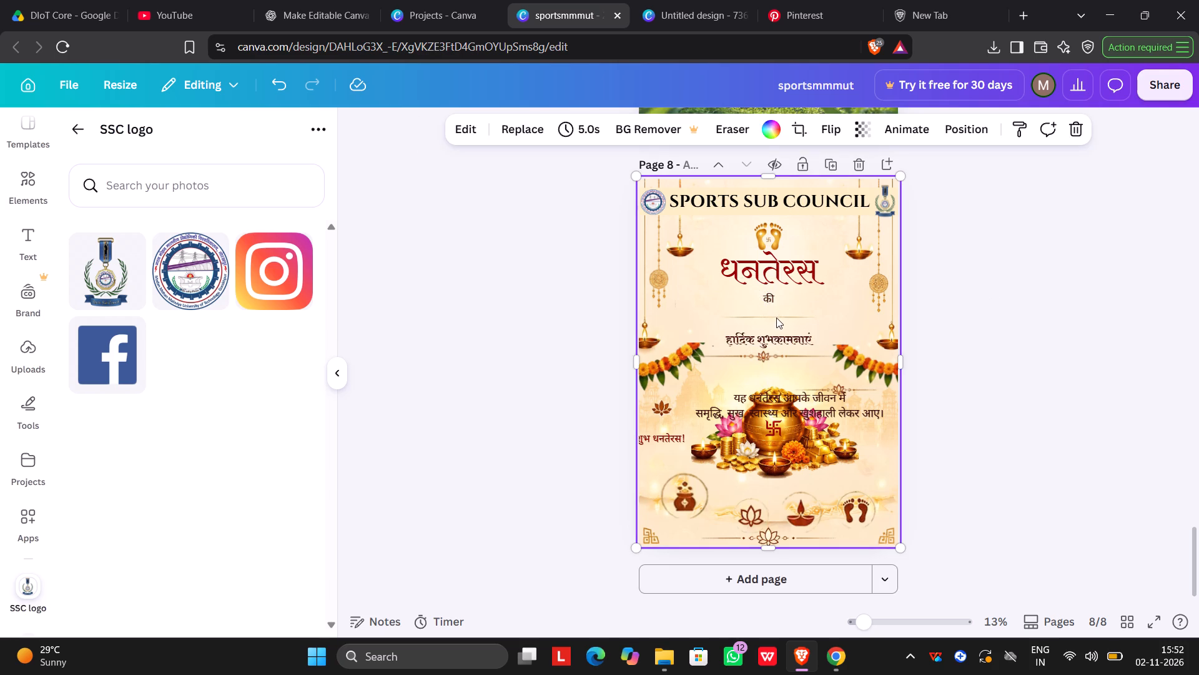
{"action": "left_click_drag", "start_coordinate": [768, 336], "coordinate": [772, 307]}
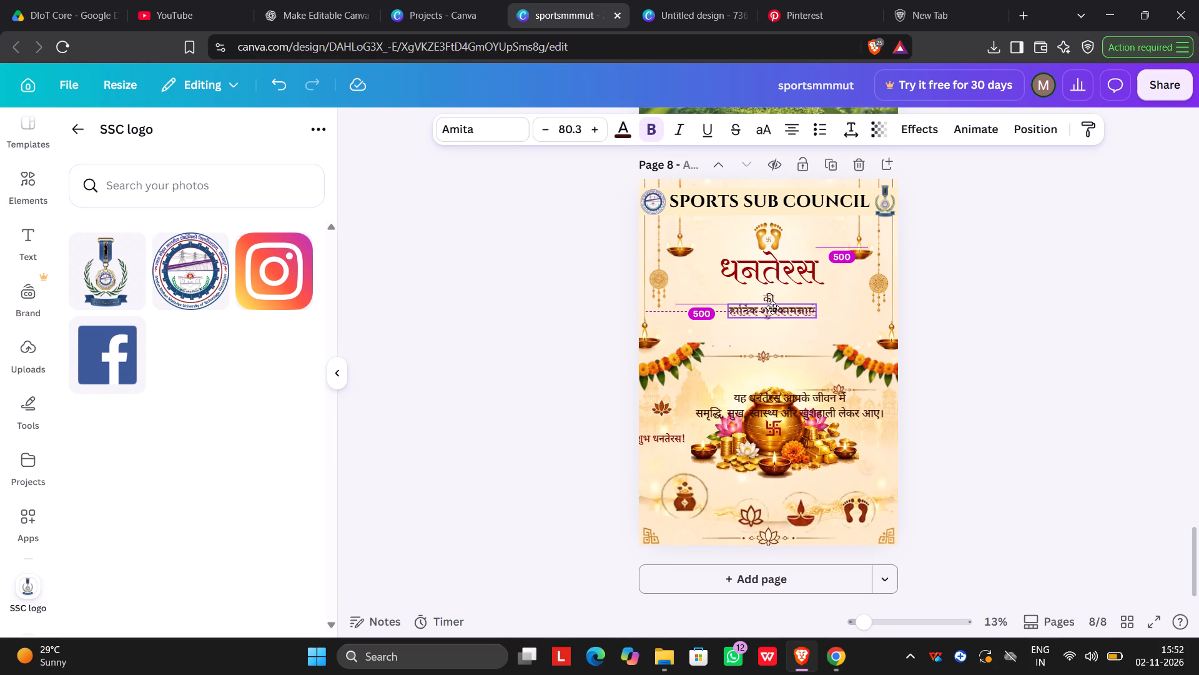
{"action": "left_click_drag", "start_coordinate": [772, 307], "coordinate": [772, 311]}
{"action": "left_click", "coordinate": [974, 326]}
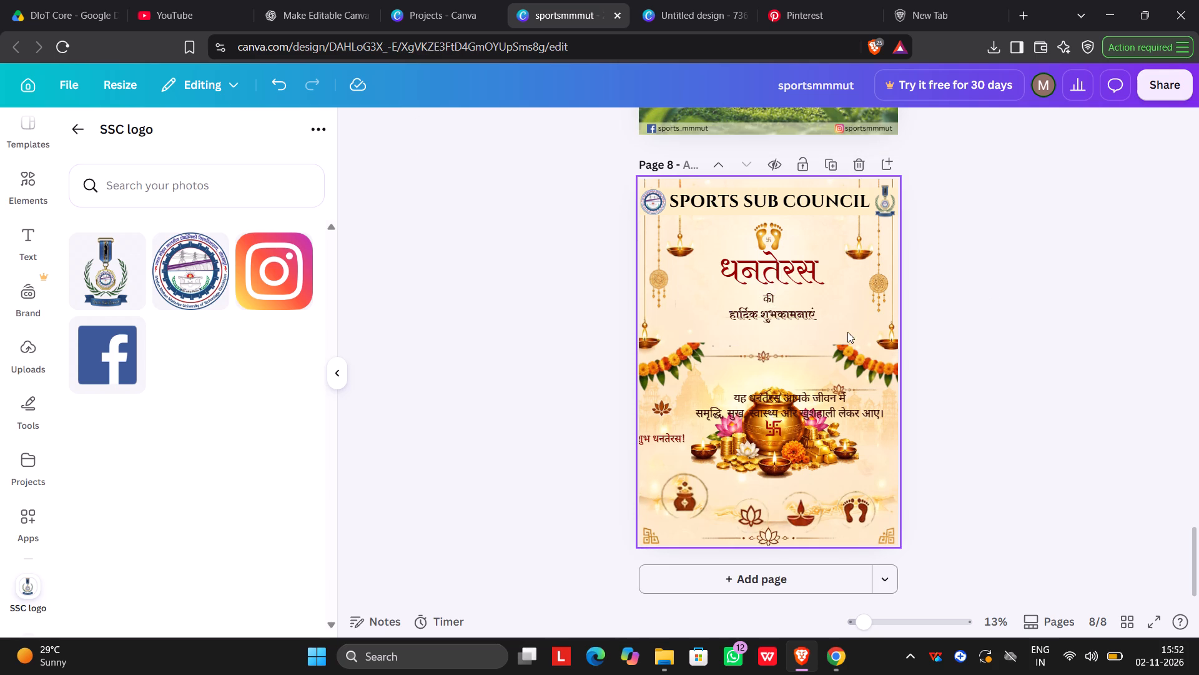
Nudge the word की slightly upward, closer to the धनतेरस heading.
{"action": "left_click", "coordinate": [770, 301]}
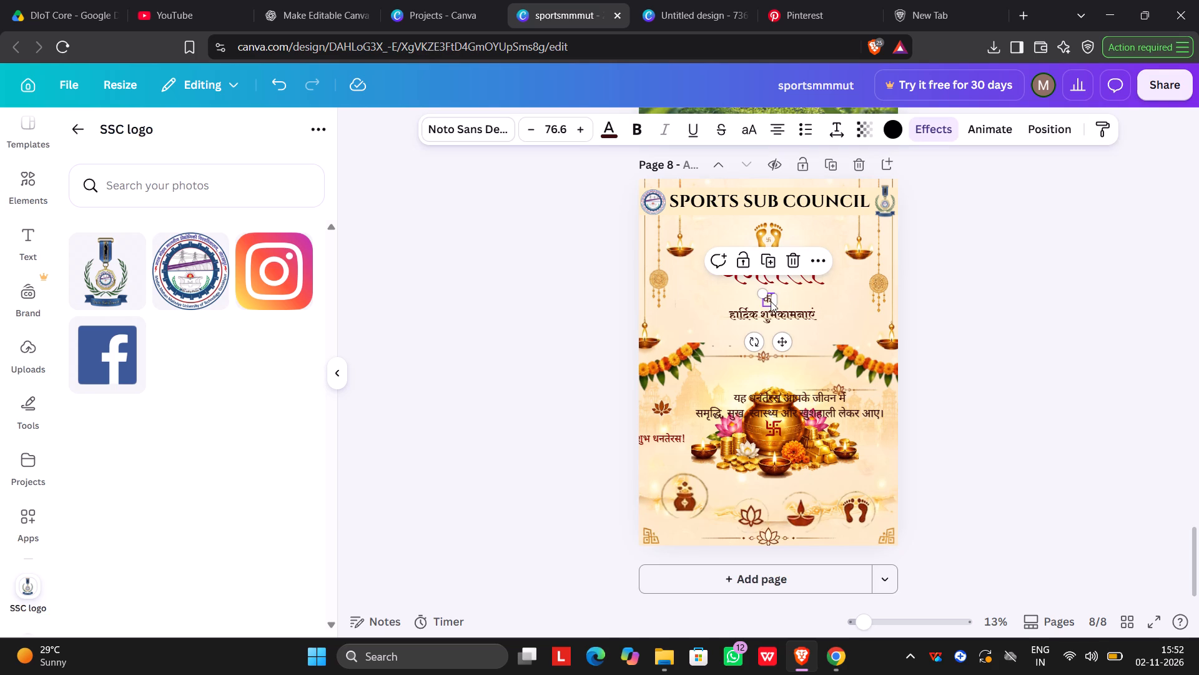
{"action": "key", "text": "Up"}
{"action": "key", "text": "Up"}
{"action": "key", "text": "Up"}
{"action": "key", "text": "Up"}
{"action": "key", "text": "Up"}
{"action": "key", "text": "Up"}
{"action": "key", "text": "Up"}
{"action": "key", "text": "Up"}
{"action": "key", "text": "Up"}
{"action": "key", "text": "Up"}
{"action": "key", "text": "Up"}
{"action": "key", "text": "Up"}
{"action": "key", "text": "Up"}
{"action": "key", "text": "Up"}
{"action": "key", "text": "Up"}
{"action": "key", "text": "Up"}
{"action": "key", "text": "Up"}
{"action": "key", "text": "Up"}
{"action": "key", "text": "Up"}
{"action": "key", "text": "Up"}
{"action": "key", "text": "Up"}
{"action": "key", "text": "Up"}
{"action": "key", "text": "Up"}
{"action": "key", "text": "Up"}
{"action": "key", "text": "Up"}
{"action": "key", "text": "Up"}
{"action": "key", "text": "Up"}
{"action": "key", "text": "Up"}
{"action": "key", "text": "Up"}
{"action": "key", "text": "Up"}
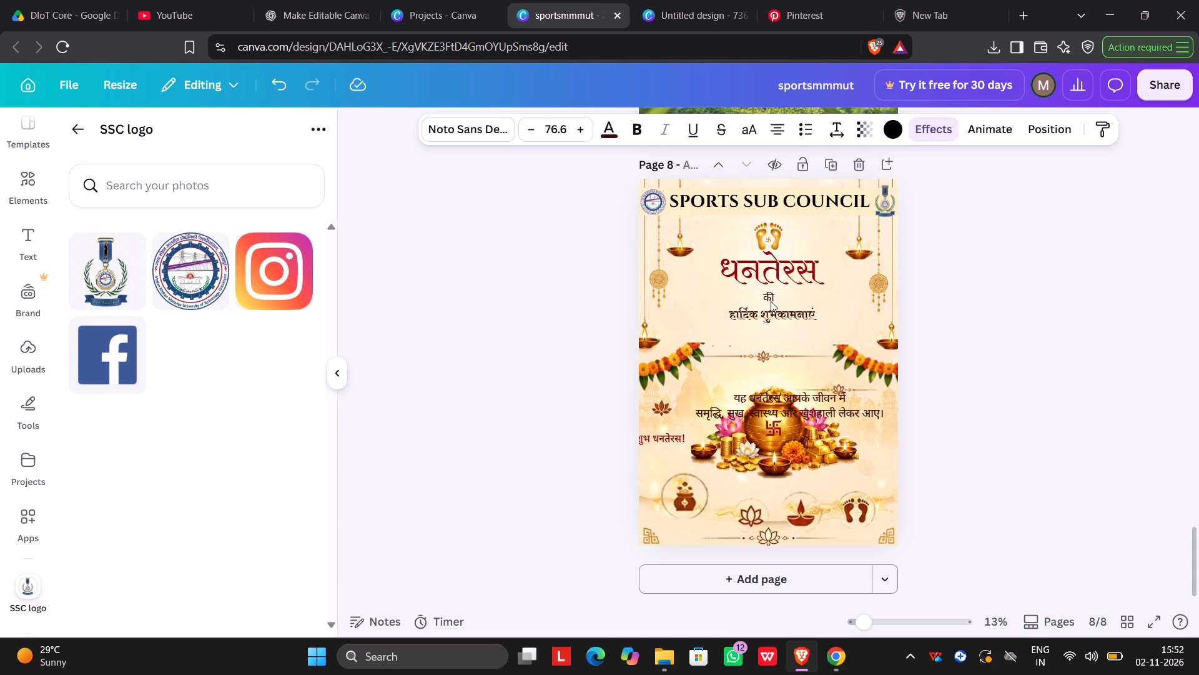
{"action": "key", "text": "Up"}
{"action": "key", "text": "Up"}
{"action": "key", "text": "Up"}
{"action": "key", "text": "Up"}
{"action": "key", "text": "Up"}
{"action": "key", "text": "Up"}
{"action": "key", "text": "Up"}
{"action": "key", "text": "Up"}
{"action": "key", "text": "Up"}
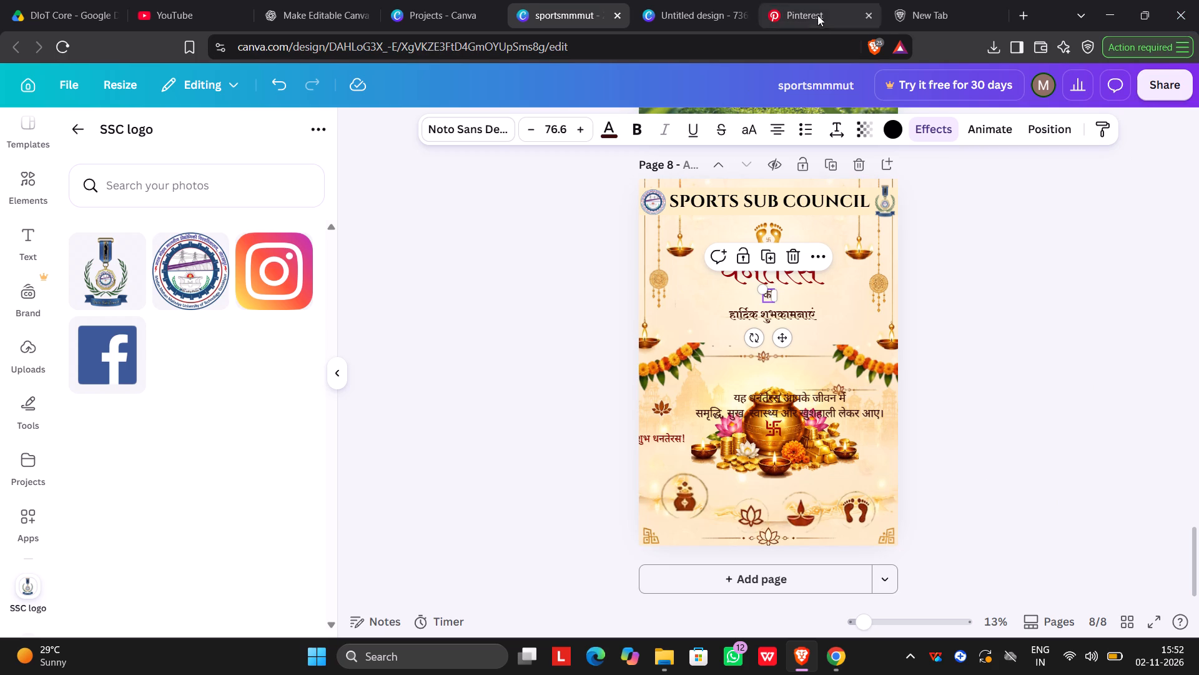
Referring to the untitled 736 × 1307 px design, enlarge the हार्दिक शुभकामनाएं line to font size 134 and place it under की.
{"action": "left_click", "coordinate": [683, 0]}
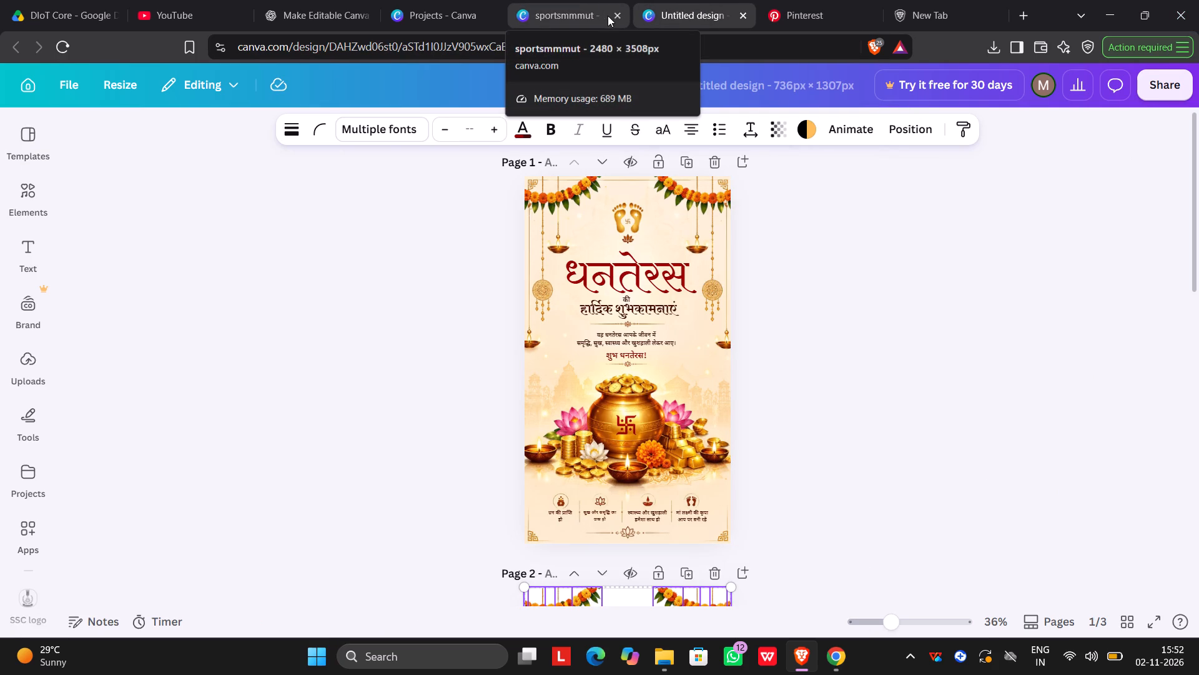
{"action": "left_click", "coordinate": [819, 2]}
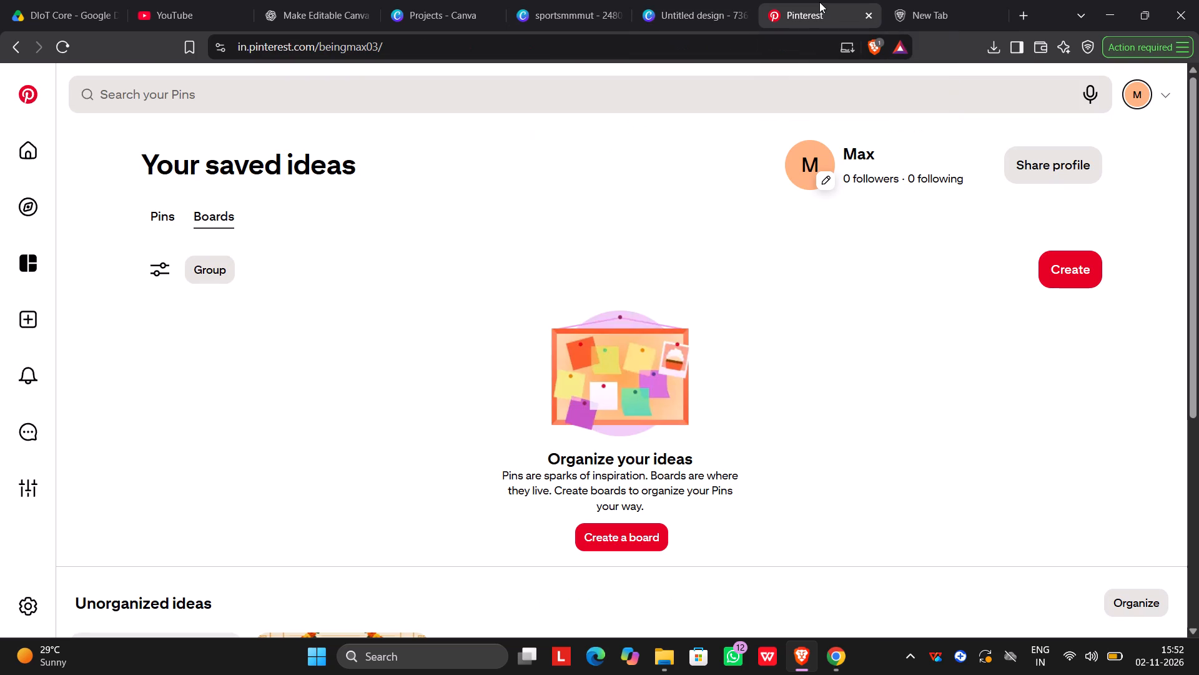
{"action": "left_click", "coordinate": [473, 2]}
{"action": "left_click", "coordinate": [584, 7]}
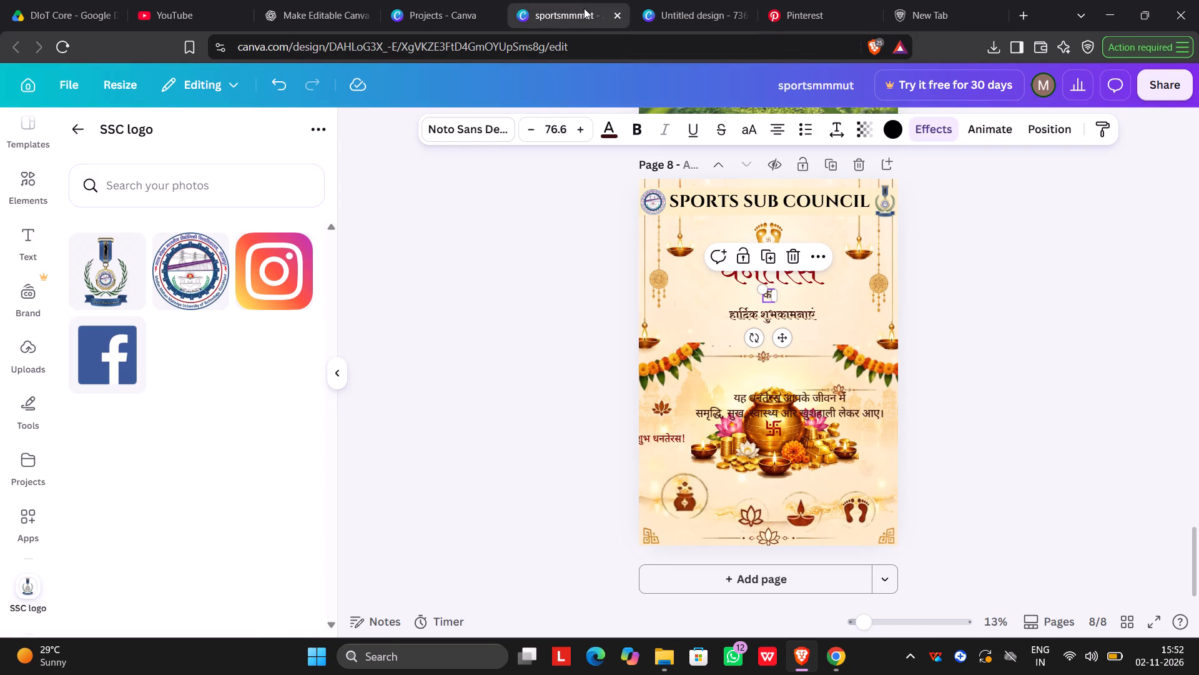
{"action": "left_click", "coordinate": [1073, 352]}
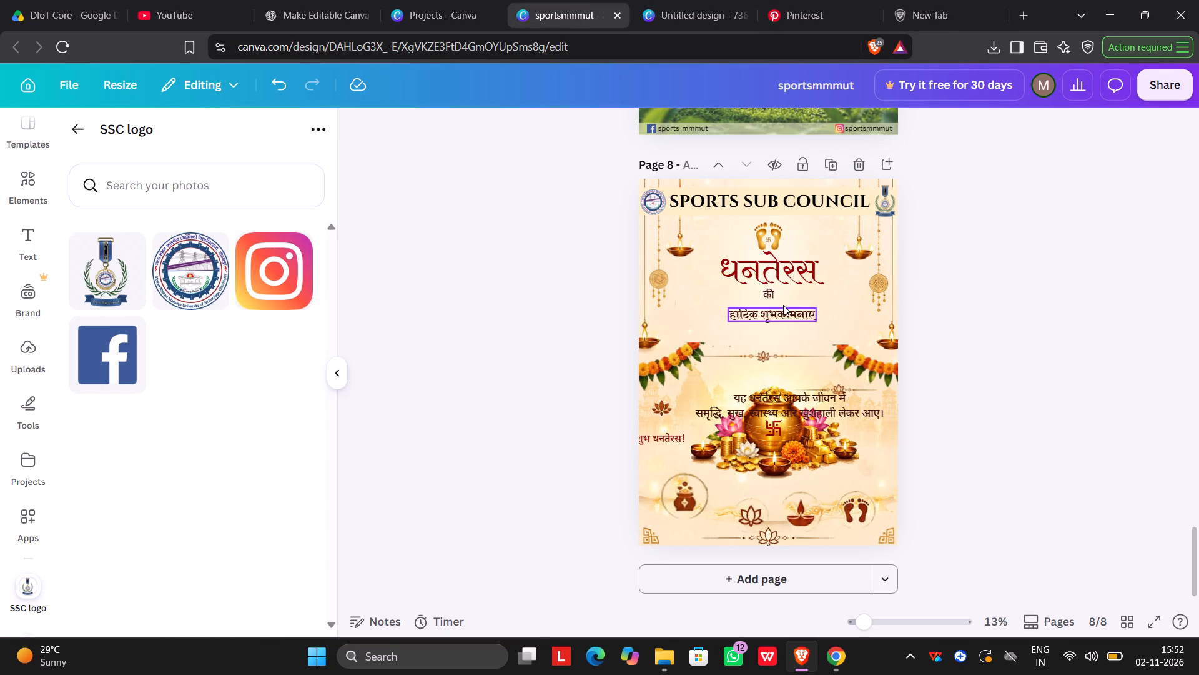
{"action": "left_click_drag", "start_coordinate": [776, 319], "coordinate": [767, 316]}
{"action": "left_click_drag", "start_coordinate": [714, 302], "coordinate": [656, 291]}
{"action": "left_click_drag", "start_coordinate": [1198, 367], "coordinate": [1191, 366]}
{"action": "left_click_drag", "start_coordinate": [784, 372], "coordinate": [828, 375]}
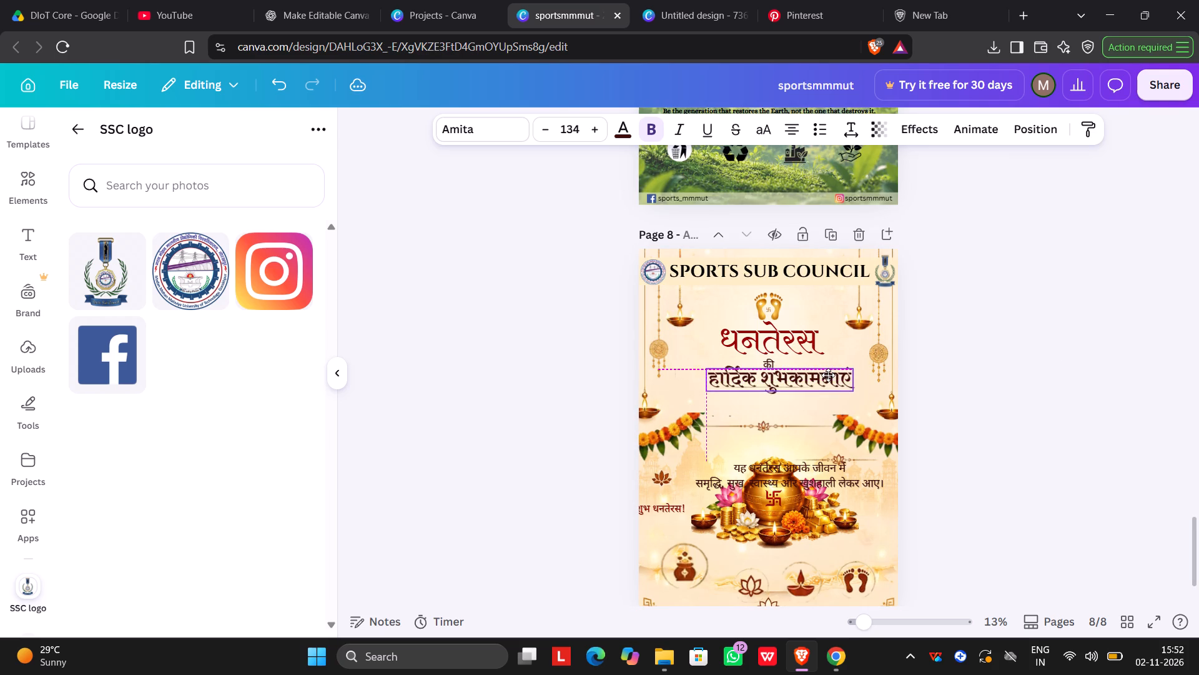
{"action": "left_click_drag", "start_coordinate": [828, 375], "coordinate": [821, 379]}
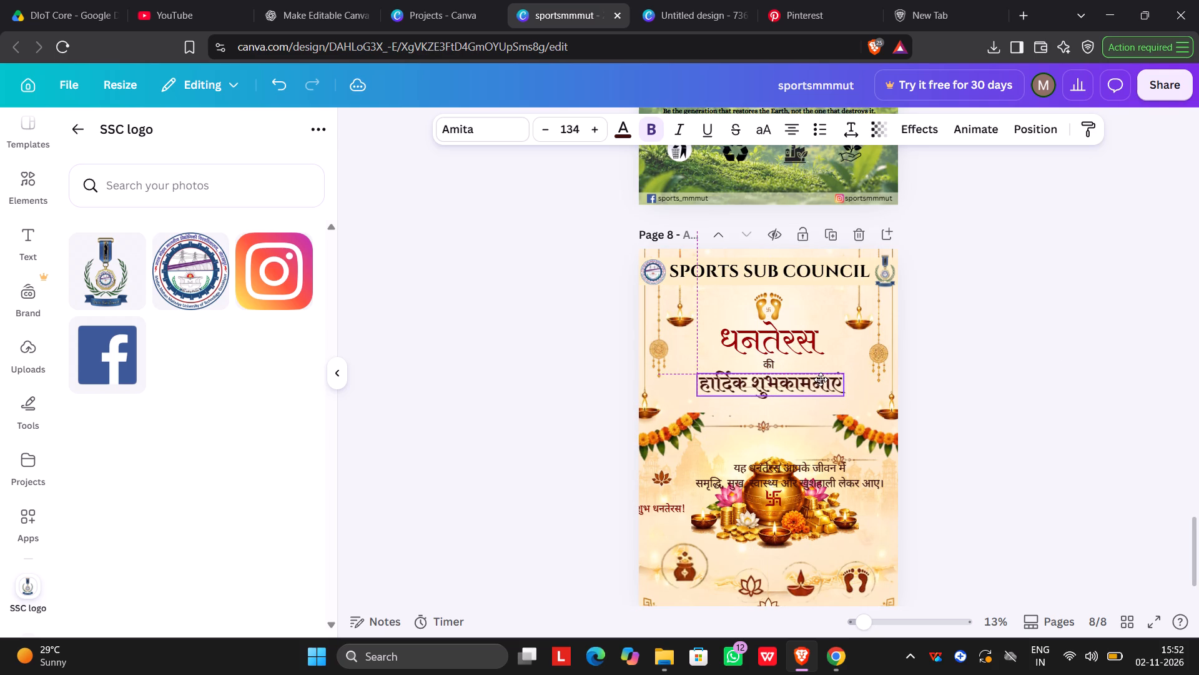
{"action": "left_click_drag", "start_coordinate": [821, 379], "coordinate": [822, 377]}
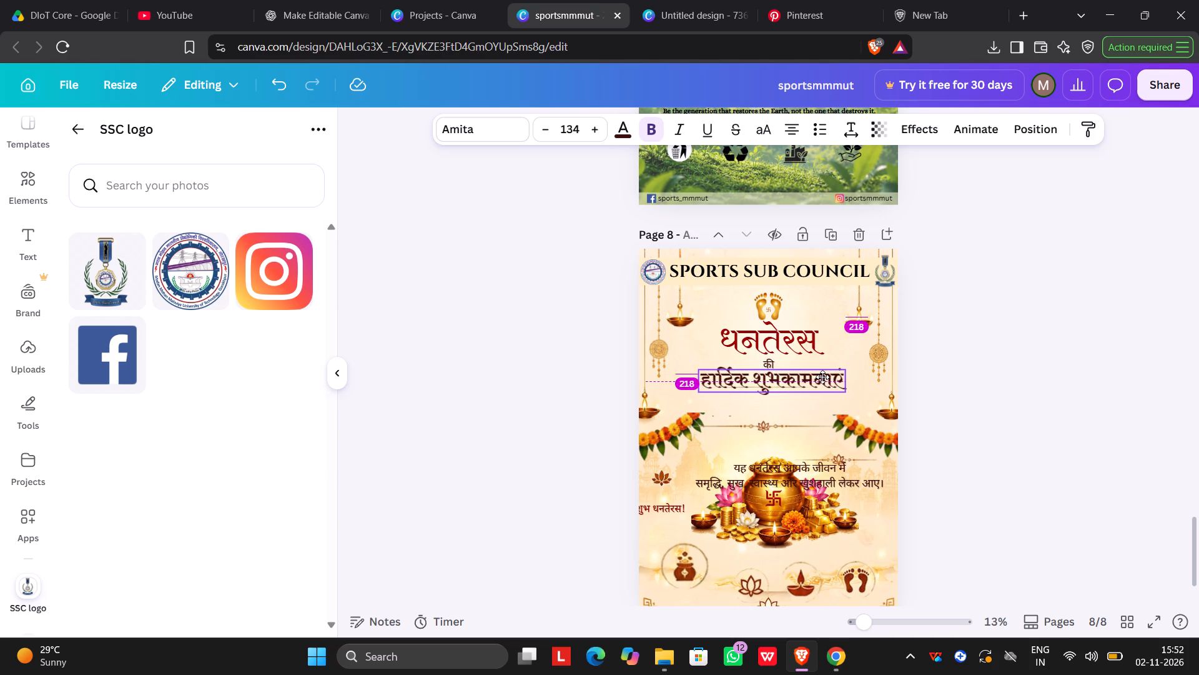
{"action": "left_click_drag", "start_coordinate": [822, 377], "coordinate": [814, 377]}
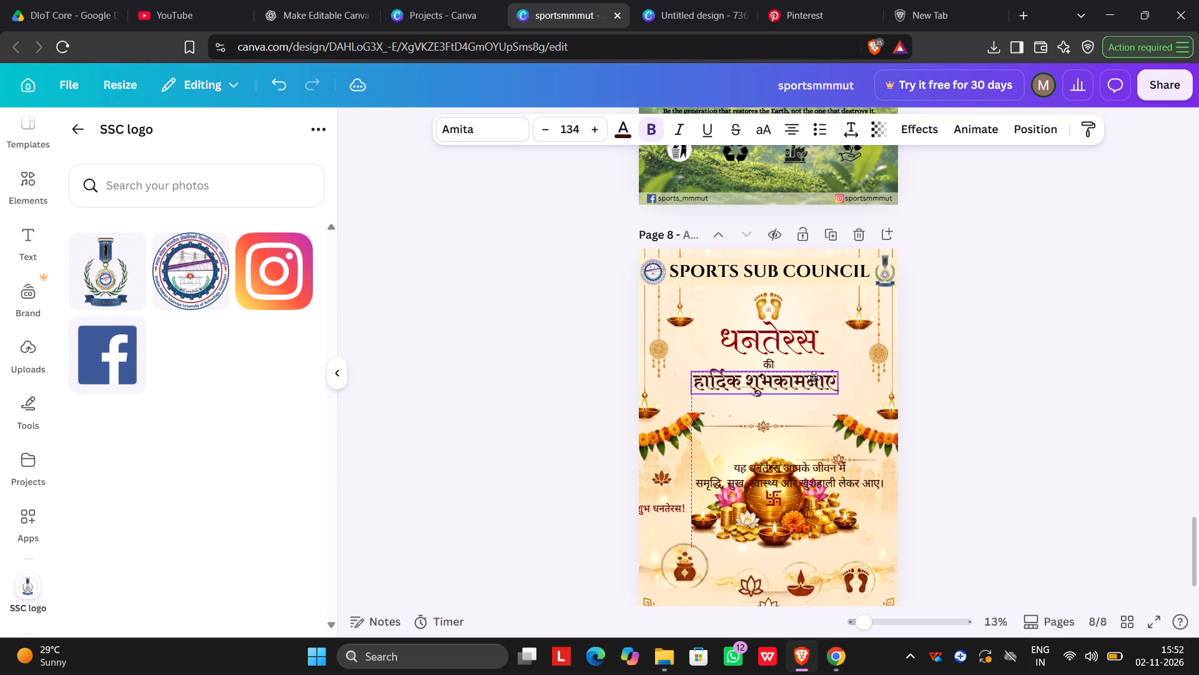
{"action": "left_click_drag", "start_coordinate": [814, 377], "coordinate": [812, 377]}
Nudge the enlarged हार्दिक शुभकामनाएं line sideways until it is centred beneath the word की.
{"action": "key", "text": "Right"}
{"action": "key", "text": "Right"}
{"action": "key", "text": "Right"}
{"action": "key", "text": "Right"}
{"action": "key", "text": "Right"}
{"action": "key", "text": "Right"}
{"action": "key", "text": "Right"}
{"action": "key", "text": "Right"}
{"action": "key", "text": "Right"}
{"action": "key", "text": "Right"}
{"action": "key", "text": "Right"}
{"action": "key", "text": "Right"}
{"action": "key", "text": "Right"}
{"action": "key", "text": "Right"}
{"action": "key", "text": "Right"}
{"action": "key", "text": "Right"}
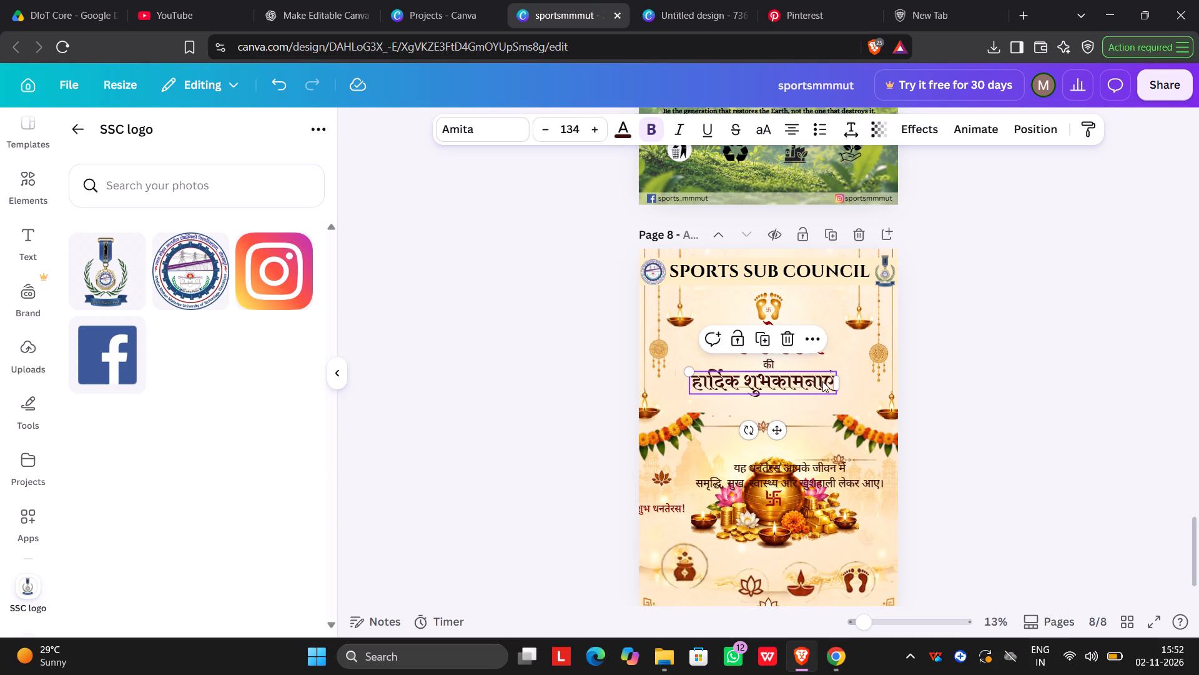
{"action": "key", "text": "Right"}
{"action": "key", "text": "Right"}
{"action": "left_click", "coordinate": [822, 381]}
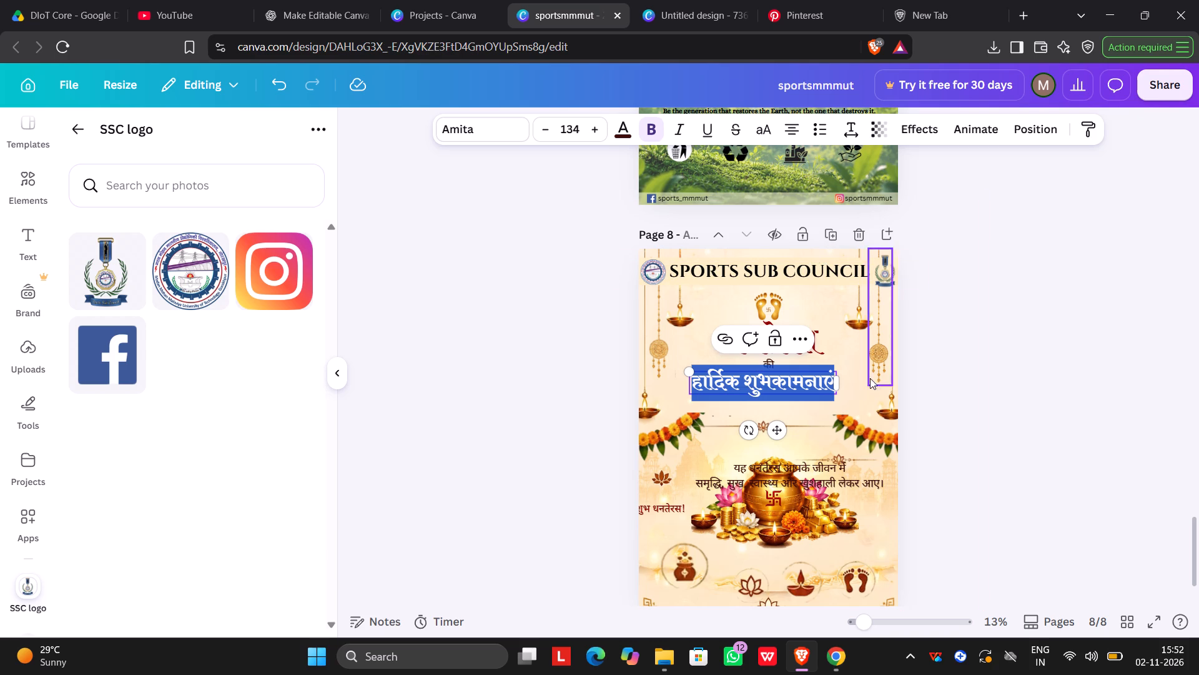
{"action": "left_click", "coordinate": [855, 394]}
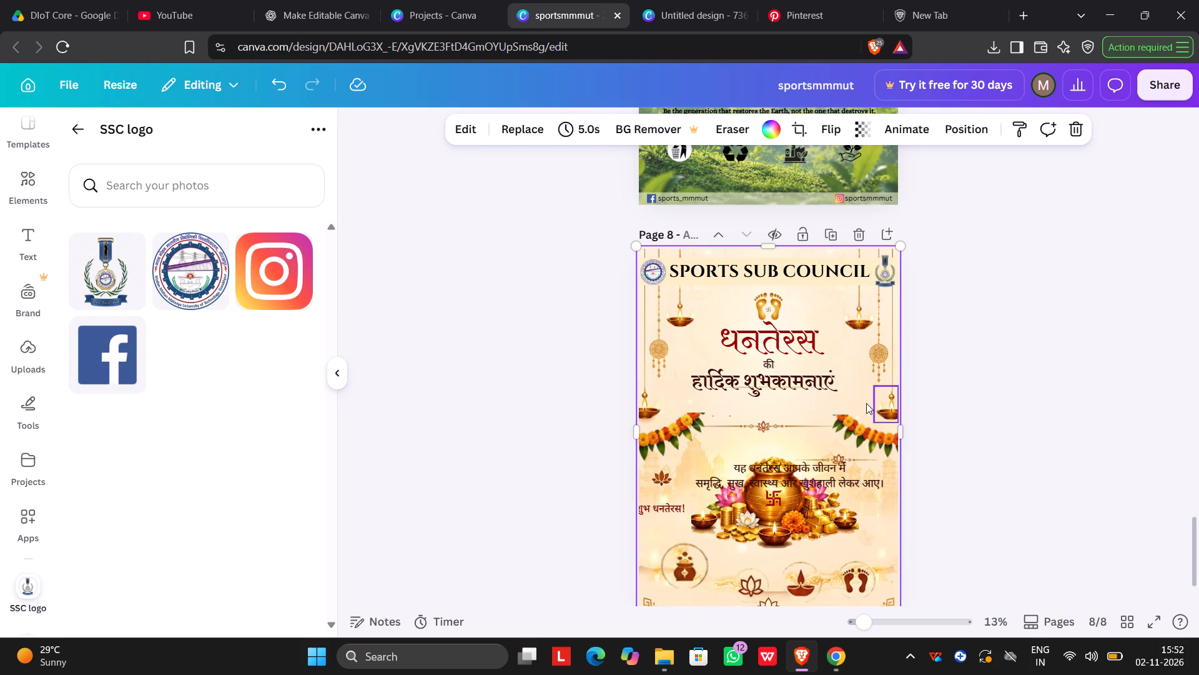
{"action": "left_click", "coordinate": [822, 381]}
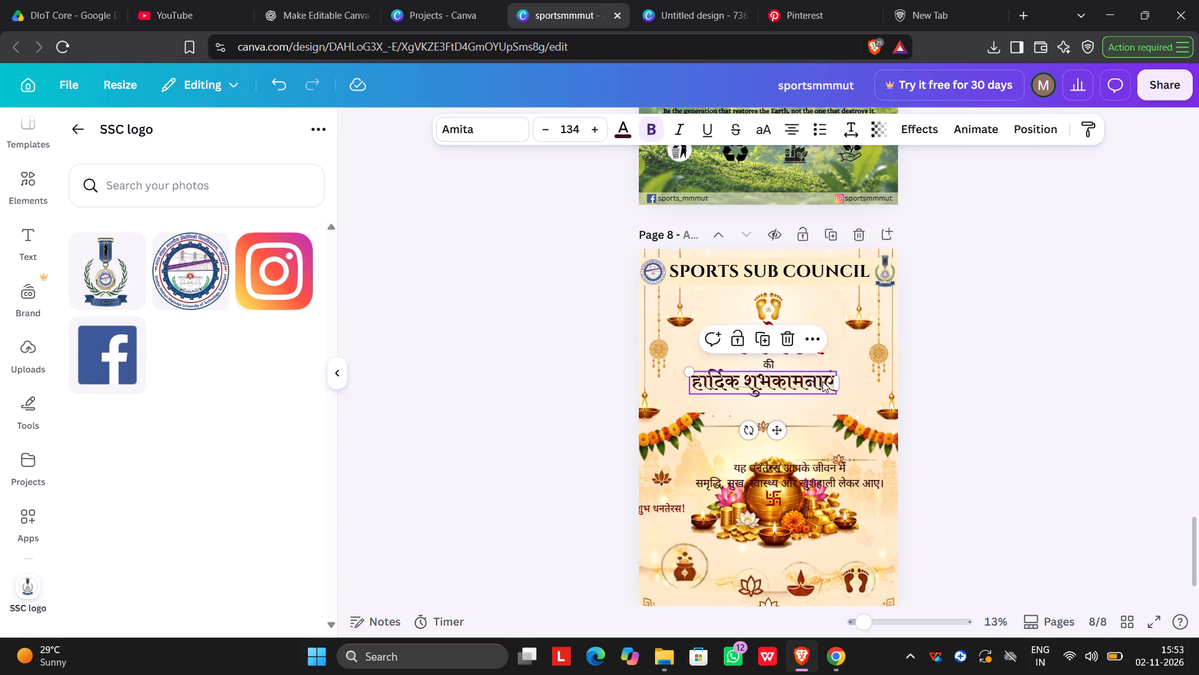
{"action": "key", "text": "Right"}
{"action": "key", "text": "Right"}
{"action": "key", "text": "Right"}
{"action": "key", "text": "Right"}
{"action": "key", "text": "Right"}
{"action": "key", "text": "Right"}
{"action": "key", "text": "Right"}
{"action": "key", "text": "Right"}
{"action": "key", "text": "Right"}
{"action": "key", "text": "Right"}
{"action": "key", "text": "Right"}
{"action": "key", "text": "Right"}
{"action": "key", "text": "Right"}
{"action": "key", "text": "Right"}
{"action": "key", "text": "Right"}
{"action": "key", "text": "Right"}
{"action": "key", "text": "Right"}
{"action": "key", "text": "Right"}
{"action": "key", "text": "Right"}
{"action": "key", "text": "Right"}
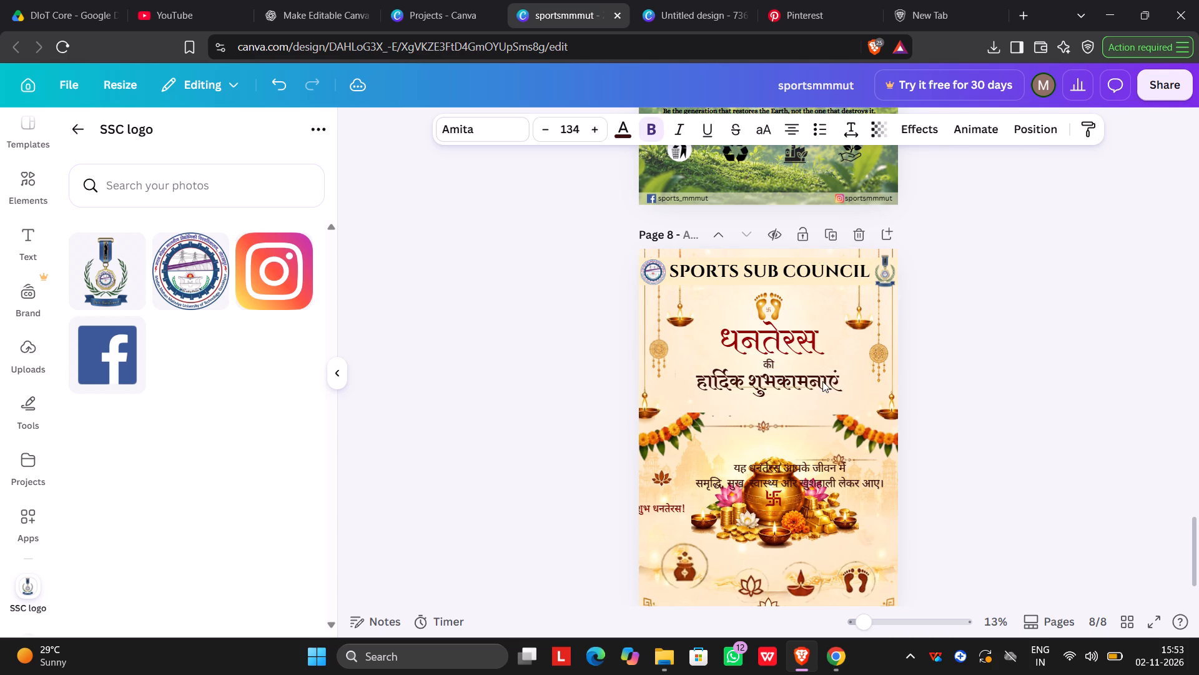
{"action": "key", "text": "Right"}
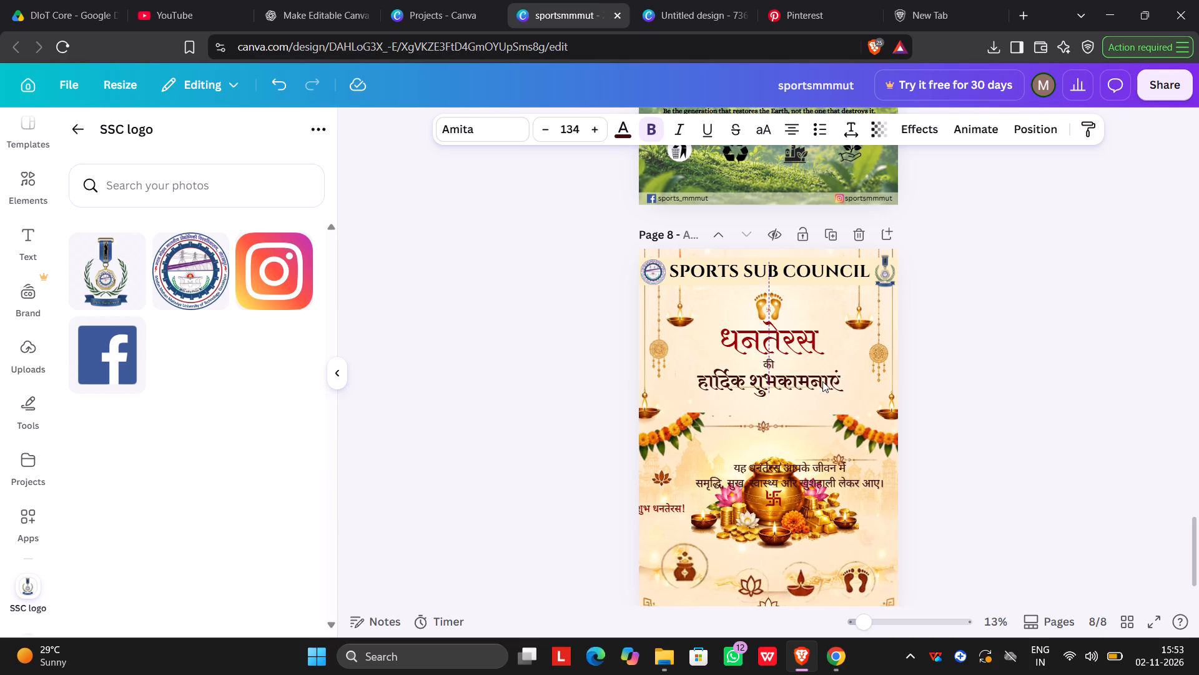
{"action": "key", "text": "Left"}
{"action": "key", "text": "Right"}
{"action": "key", "text": "Right"}
{"action": "key", "text": "Right"}
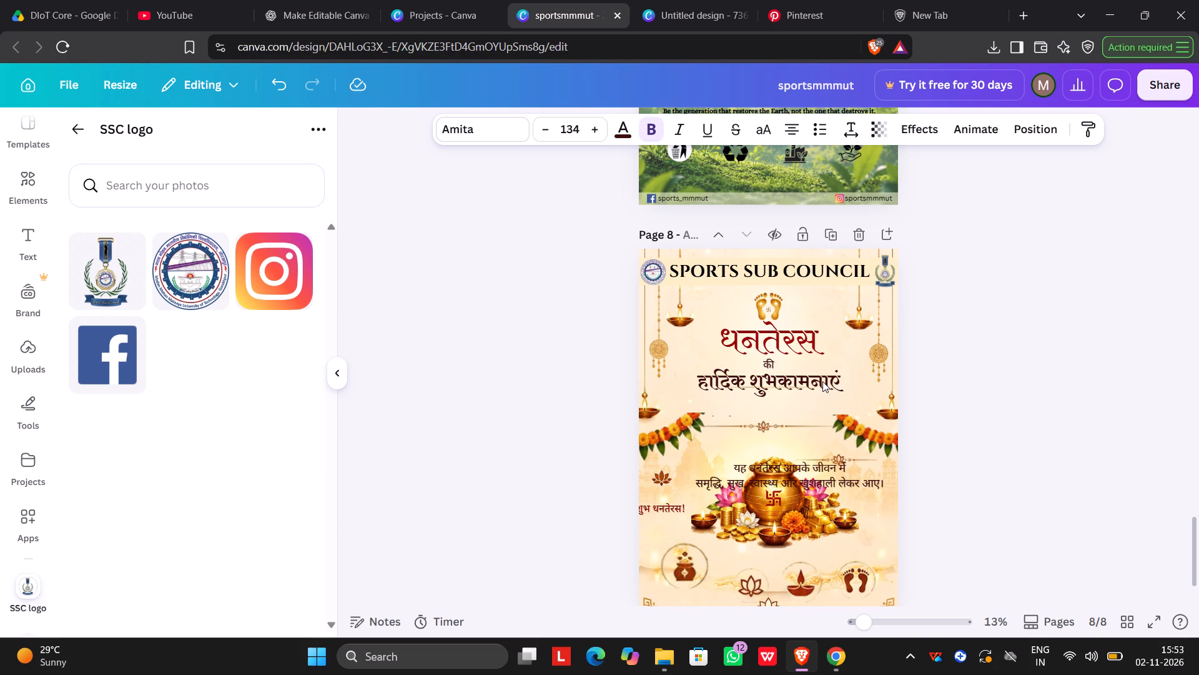
{"action": "key", "text": "Left"}
{"action": "key", "text": "Left"}
{"action": "key", "text": "Left"}
{"action": "key", "text": "Right"}
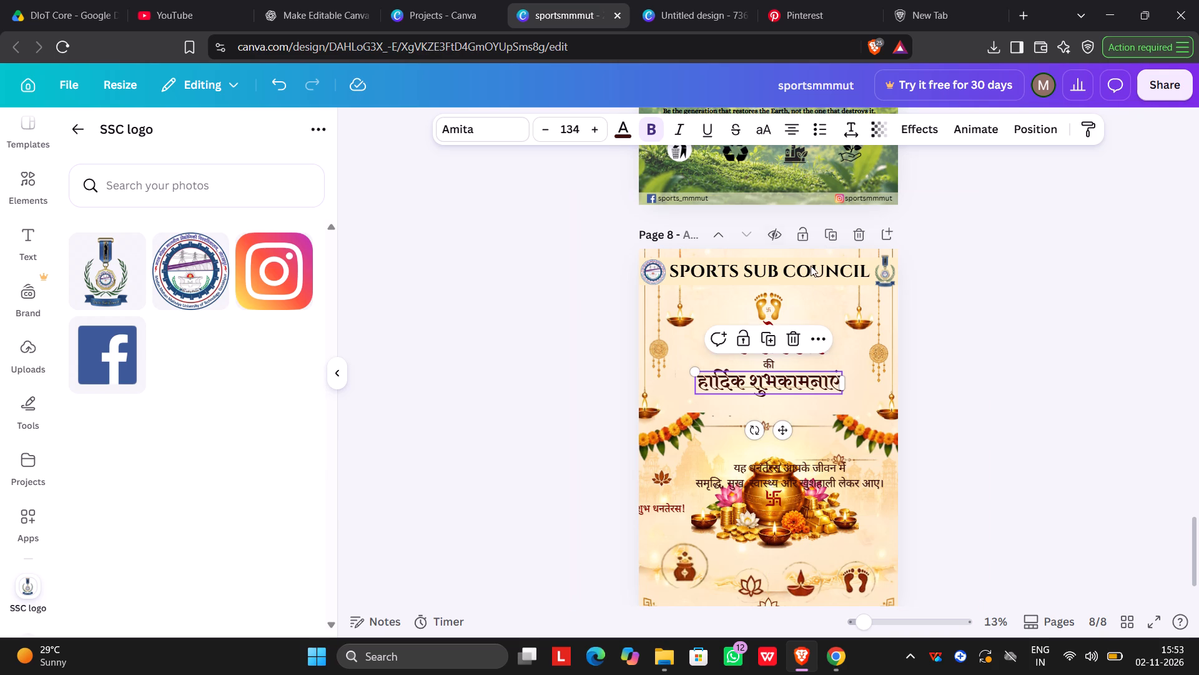
{"action": "left_click", "coordinate": [947, 345]}
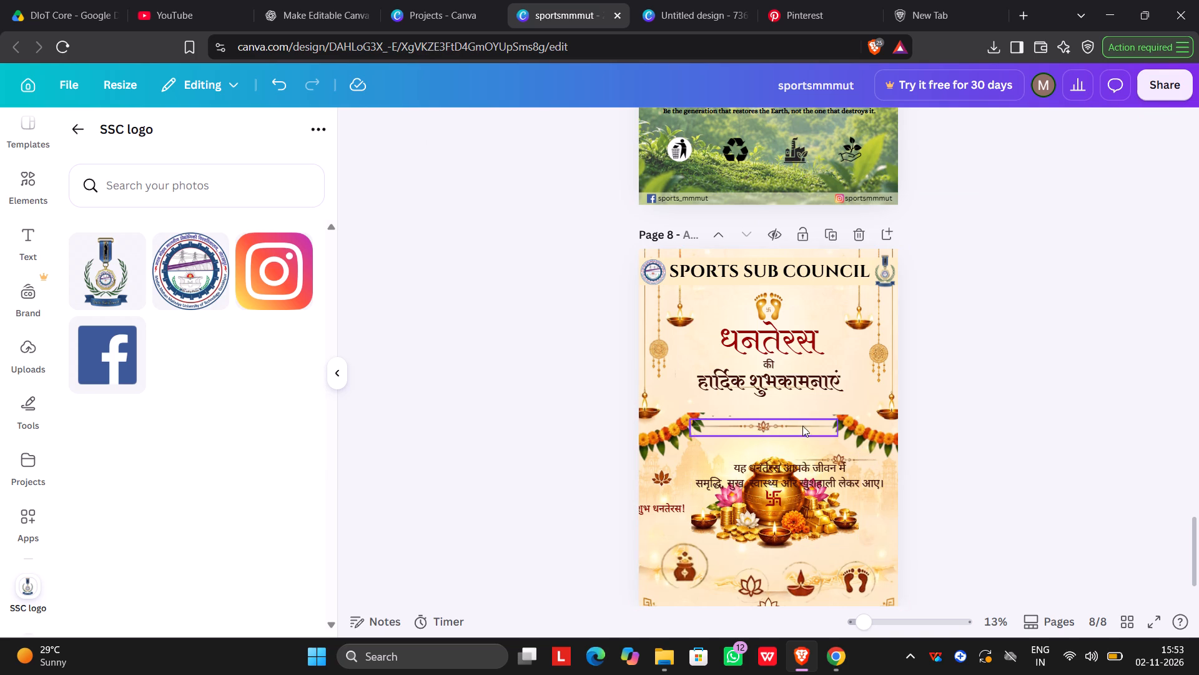
{"action": "left_click_drag", "start_coordinate": [771, 397], "coordinate": [771, 414]}
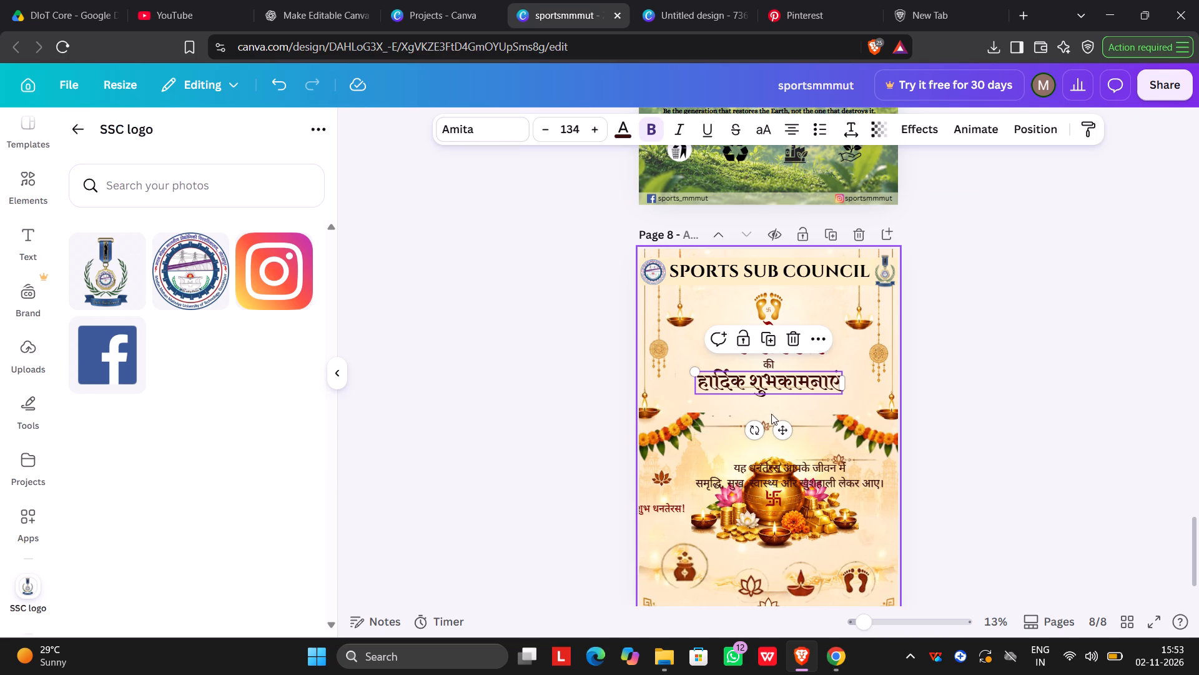
{"action": "left_click", "coordinate": [999, 337]}
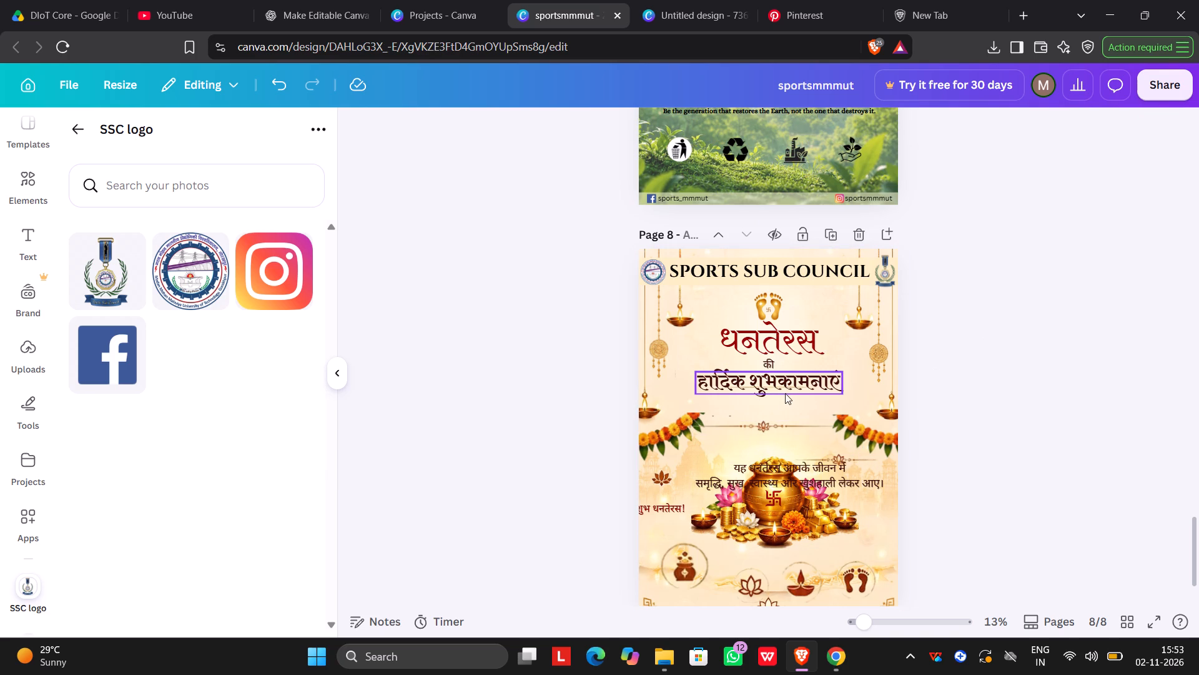
Nudge the word की up a little more towards the धनतेरस heading.
{"action": "left_click", "coordinate": [769, 367]}
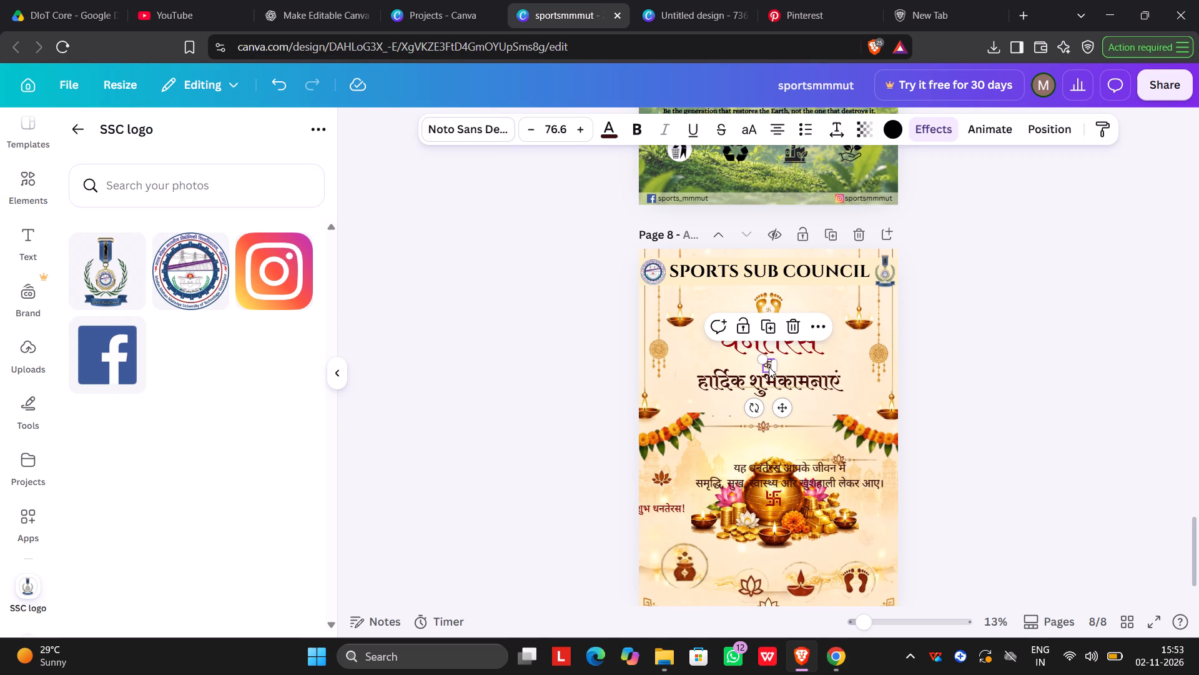
{"action": "key", "text": "Up"}
{"action": "key", "text": "Up"}
{"action": "key", "text": "Up"}
{"action": "key", "text": "Up"}
{"action": "key", "text": "Up"}
{"action": "key", "text": "Up"}
{"action": "key", "text": "Up"}
{"action": "key", "text": "Up"}
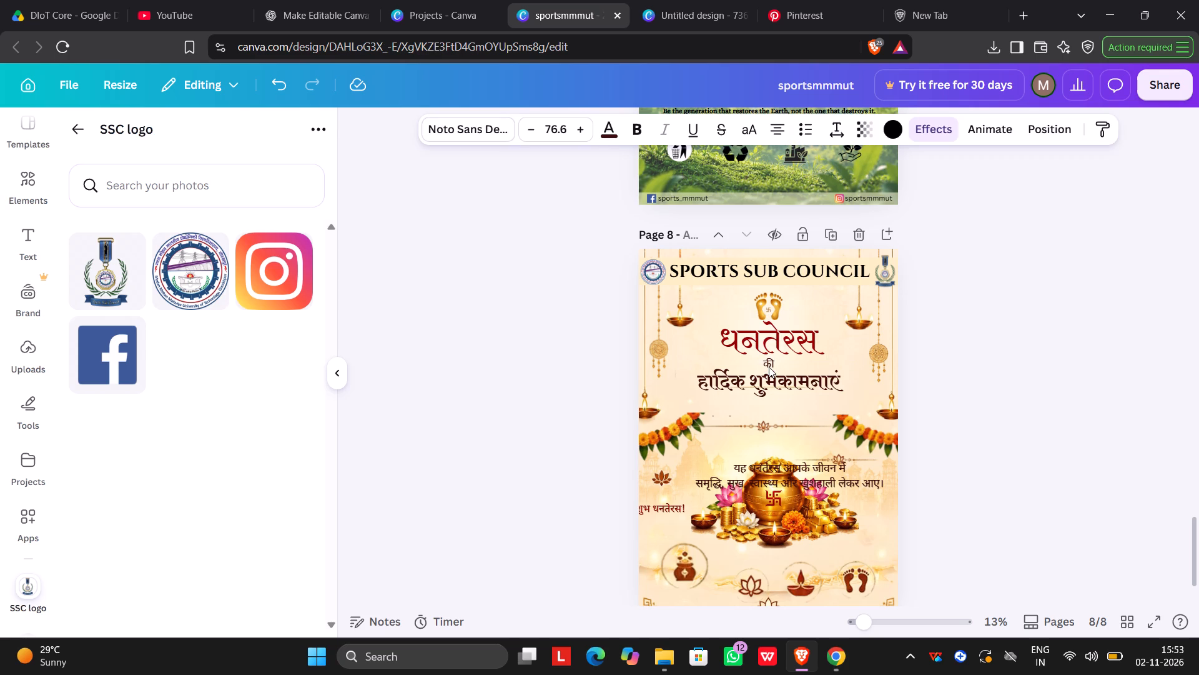
{"action": "key", "text": "Up"}
{"action": "key", "text": "Up"}
{"action": "key", "text": "Up"}
{"action": "key", "text": "Up"}
{"action": "key", "text": "Up"}
{"action": "key", "text": "Up"}
{"action": "key", "text": "Up"}
{"action": "key", "text": "Up"}
{"action": "key", "text": "Up"}
Nudge the हार्दिक शुभकामनाएं line up slightly to tighten the gap beneath the word की.
{"action": "left_click", "coordinate": [749, 375]}
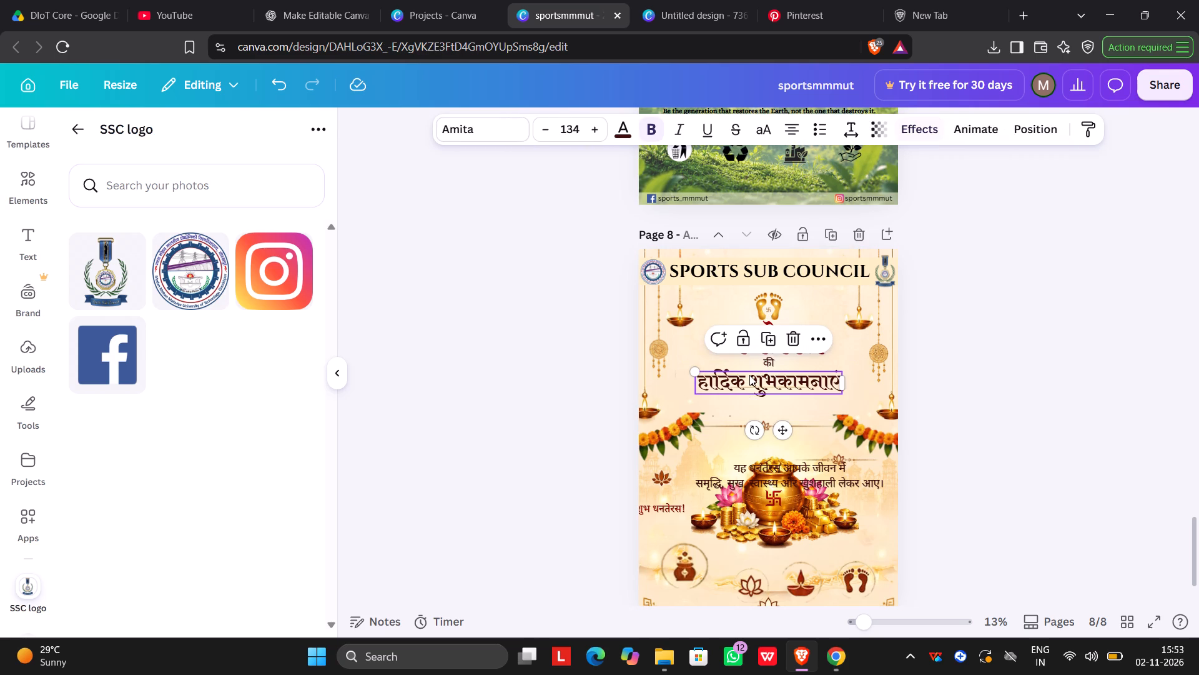
{"action": "key", "text": "Up"}
{"action": "key", "text": "Up"}
{"action": "key", "text": "Up"}
{"action": "key", "text": "Up"}
{"action": "key", "text": "Up"}
{"action": "key", "text": "Up"}
{"action": "key", "text": "Up"}
{"action": "key", "text": "Up"}
{"action": "key", "text": "Up"}
{"action": "key", "text": "Up"}
{"action": "key", "text": "Up"}
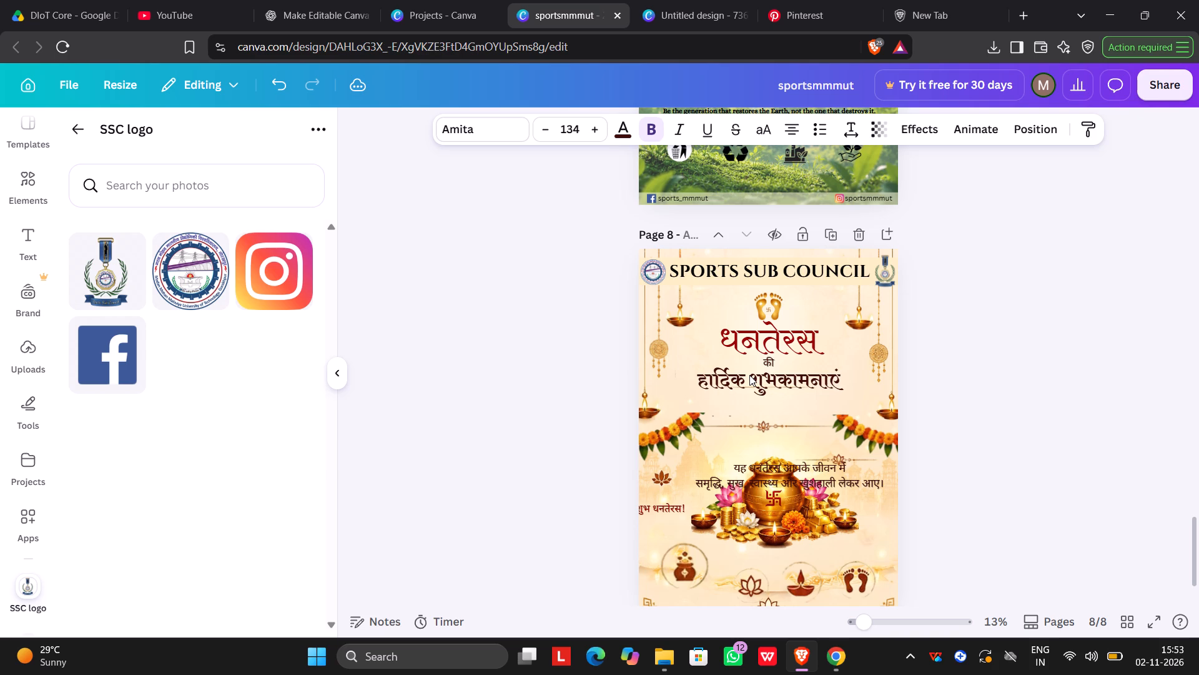
{"action": "key", "text": "Up"}
{"action": "key", "text": "Up"}
{"action": "key", "text": "Up"}
{"action": "key", "text": "Up"}
{"action": "key", "text": "Up"}
{"action": "key", "text": "Up"}
{"action": "key", "text": "Up"}
{"action": "key", "text": "Up"}
{"action": "key", "text": "Up"}
{"action": "key", "text": "Up"}
{"action": "key", "text": "Up"}
{"action": "key", "text": "Up"}
{"action": "key", "text": "Up"}
{"action": "key", "text": "Up"}
{"action": "key", "text": "Up"}
{"action": "key", "text": "Up"}
{"action": "key", "text": "Up"}
{"action": "key", "text": "Up"}
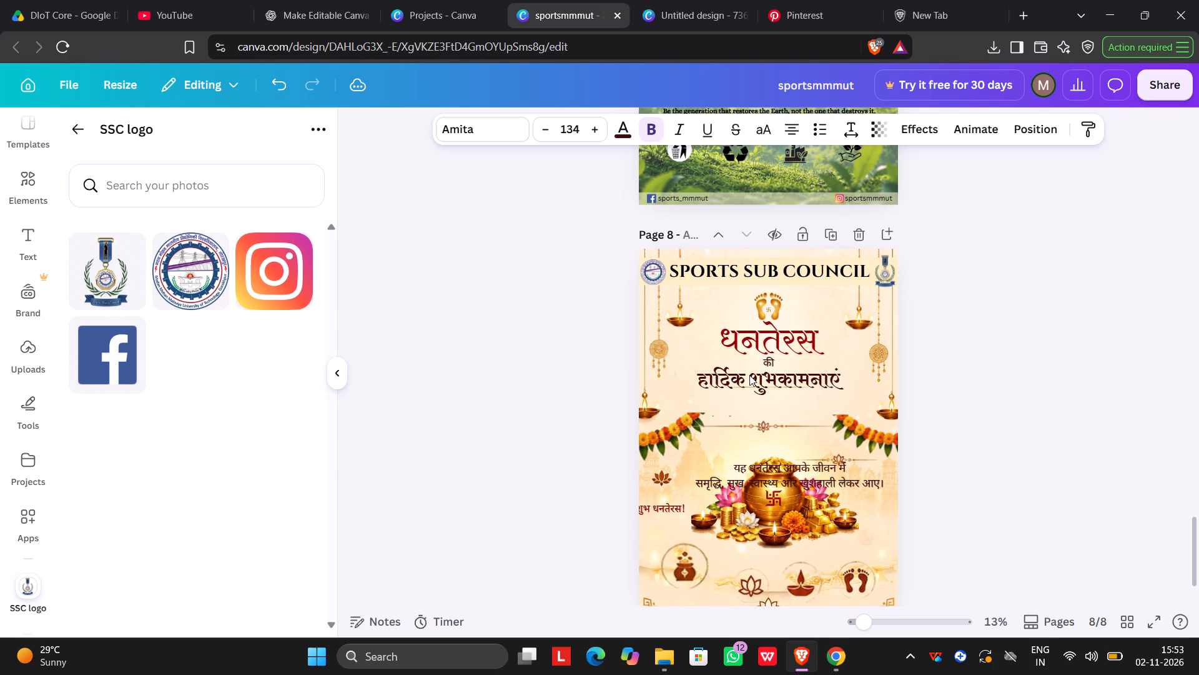
Nudge the हार्दिक शुभकामनाएं line up a little more towards the word की.
{"action": "key", "text": "Up"}
{"action": "key", "text": "Up"}
{"action": "key", "text": "Up"}
{"action": "key", "text": "Up"}
{"action": "key", "text": "Up"}
{"action": "key", "text": "Up"}
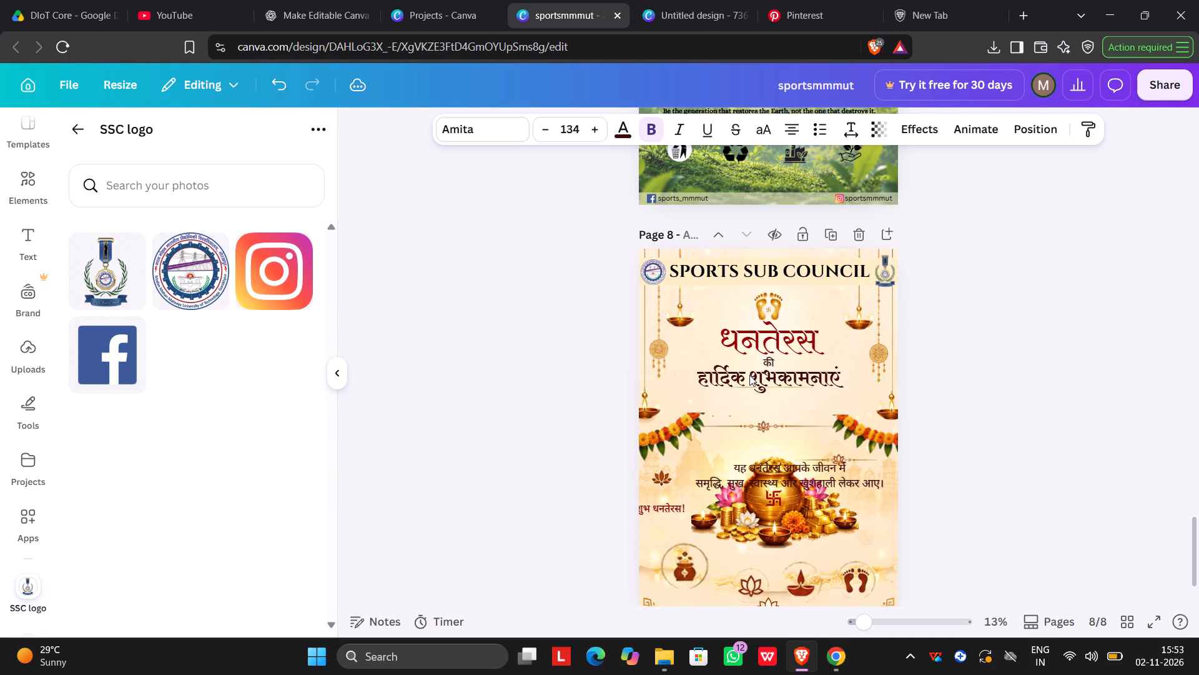
{"action": "key", "text": "Up"}
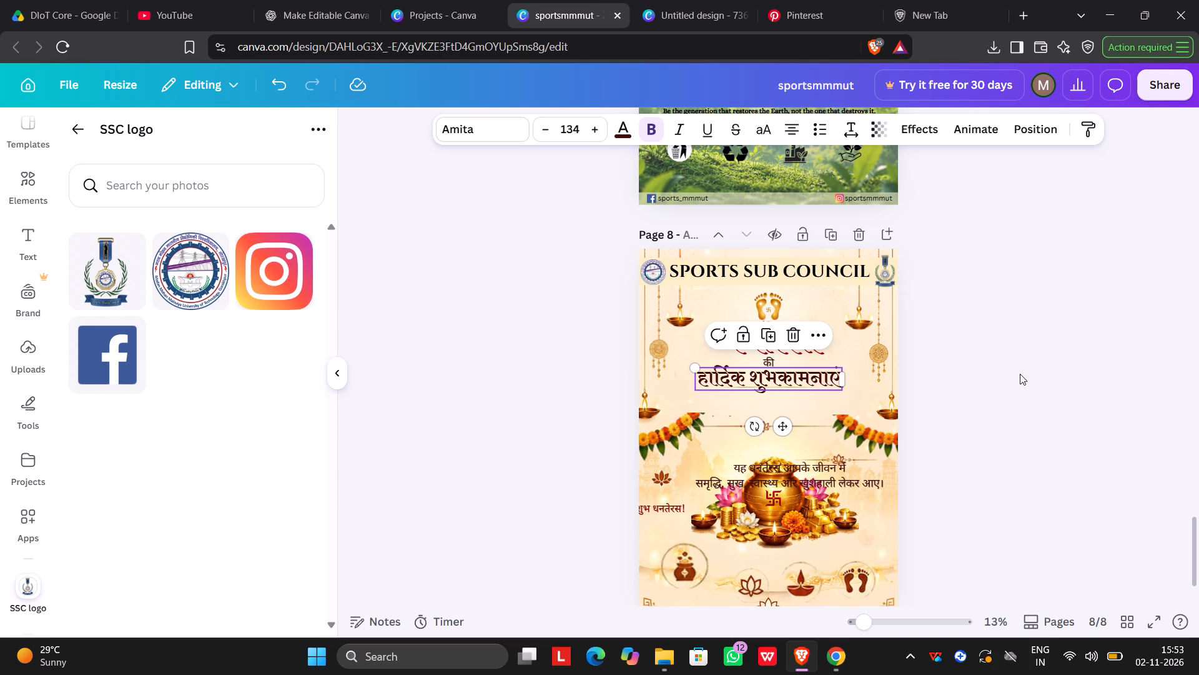
{"action": "left_click", "coordinate": [1020, 371]}
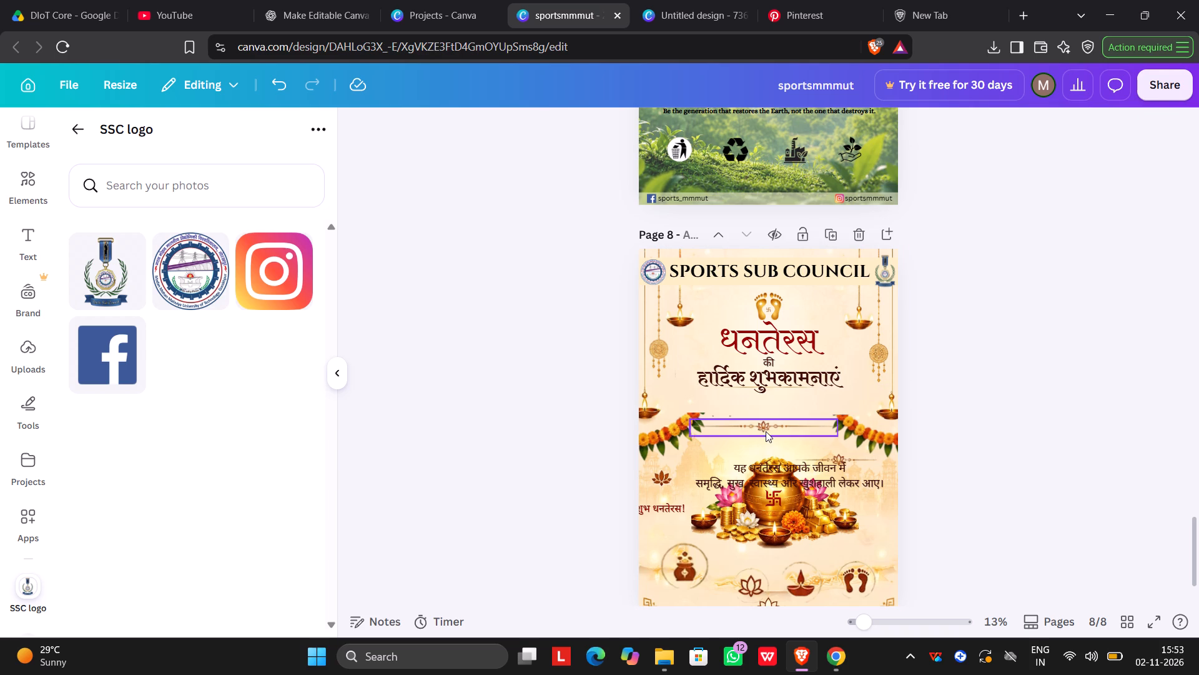
Nudge the ornamental divider up so it sits just beneath the हार्दिक शुभकामनाएं line.
{"action": "left_click", "coordinate": [766, 431]}
{"action": "key", "text": "Down"}
{"action": "key", "text": "Up"}
{"action": "key", "text": "Up"}
{"action": "key", "text": "Up"}
{"action": "key", "text": "Up"}
{"action": "key", "text": "Up"}
{"action": "key", "text": "Up"}
{"action": "key", "text": "Up"}
{"action": "key", "text": "Up"}
{"action": "key", "text": "Up"}
{"action": "key", "text": "Up"}
{"action": "key", "text": "Up"}
{"action": "key", "text": "Up"}
{"action": "key", "text": "Up"}
{"action": "key", "text": "Up"}
{"action": "key", "text": "Up"}
{"action": "key", "text": "Up"}
{"action": "key", "text": "Up"}
{"action": "key", "text": "Up"}
{"action": "key", "text": "Up"}
{"action": "key", "text": "Up"}
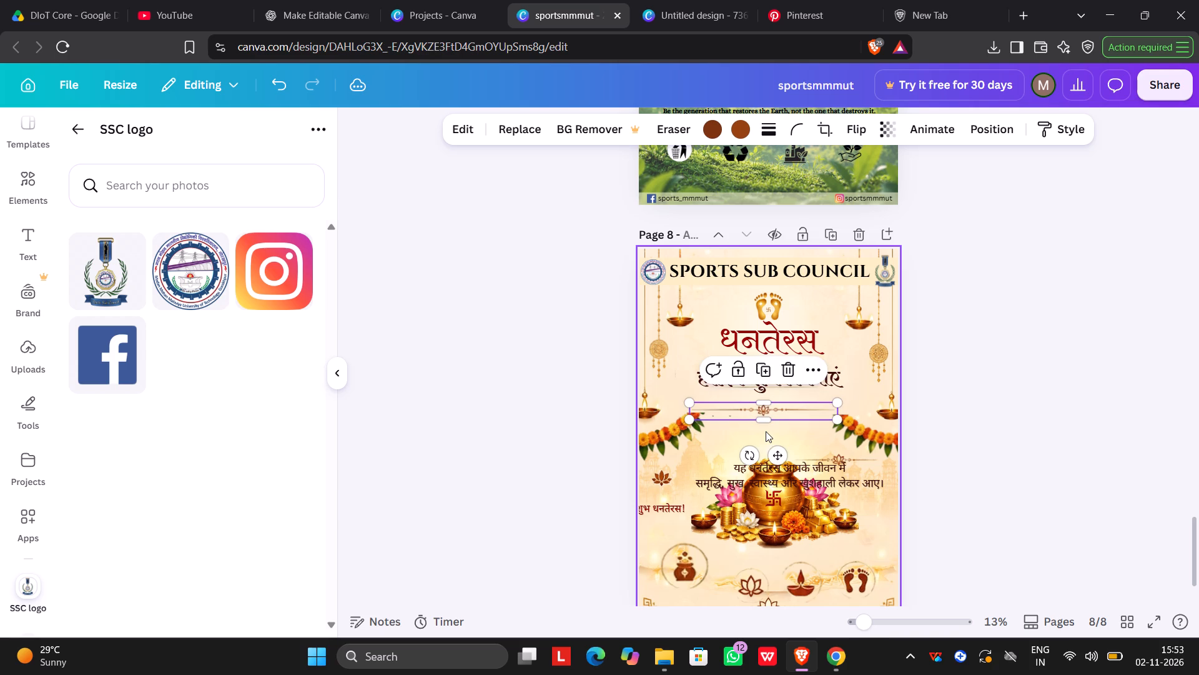
Referring to the untitled 736 × 1307 px design, shrink the divider beneath the greeting to about two-thirds of its width.
{"action": "left_click", "coordinate": [807, 0]}
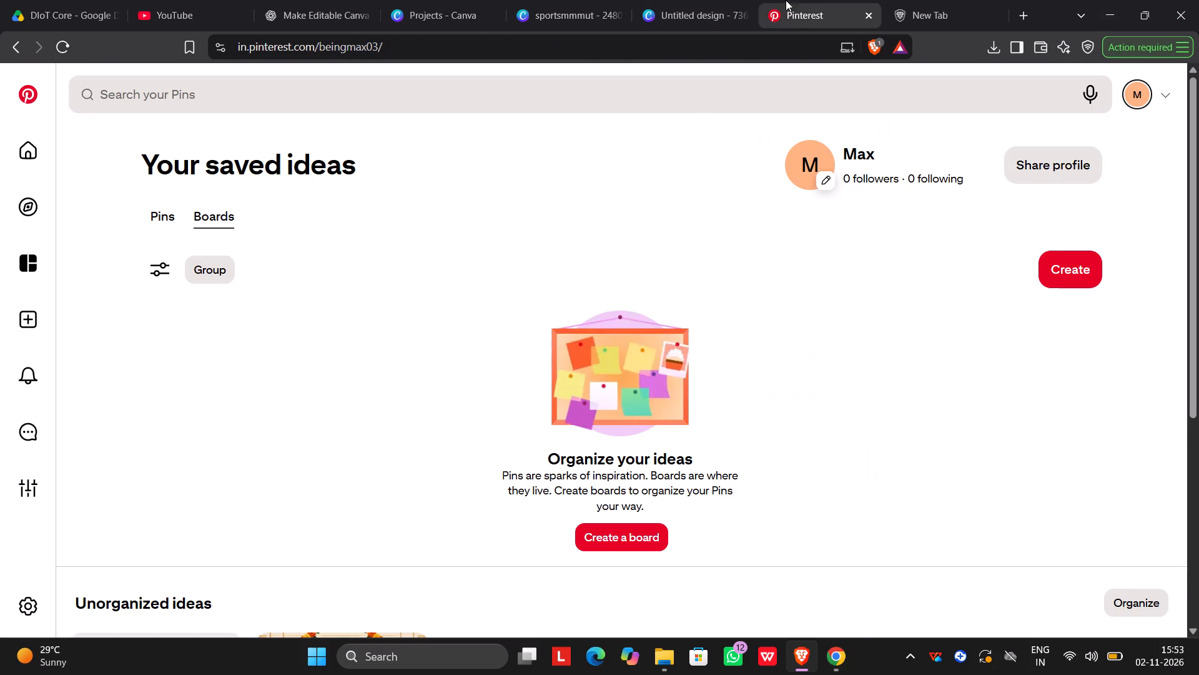
{"action": "left_click", "coordinate": [707, 0]}
{"action": "left_click", "coordinate": [587, 1]}
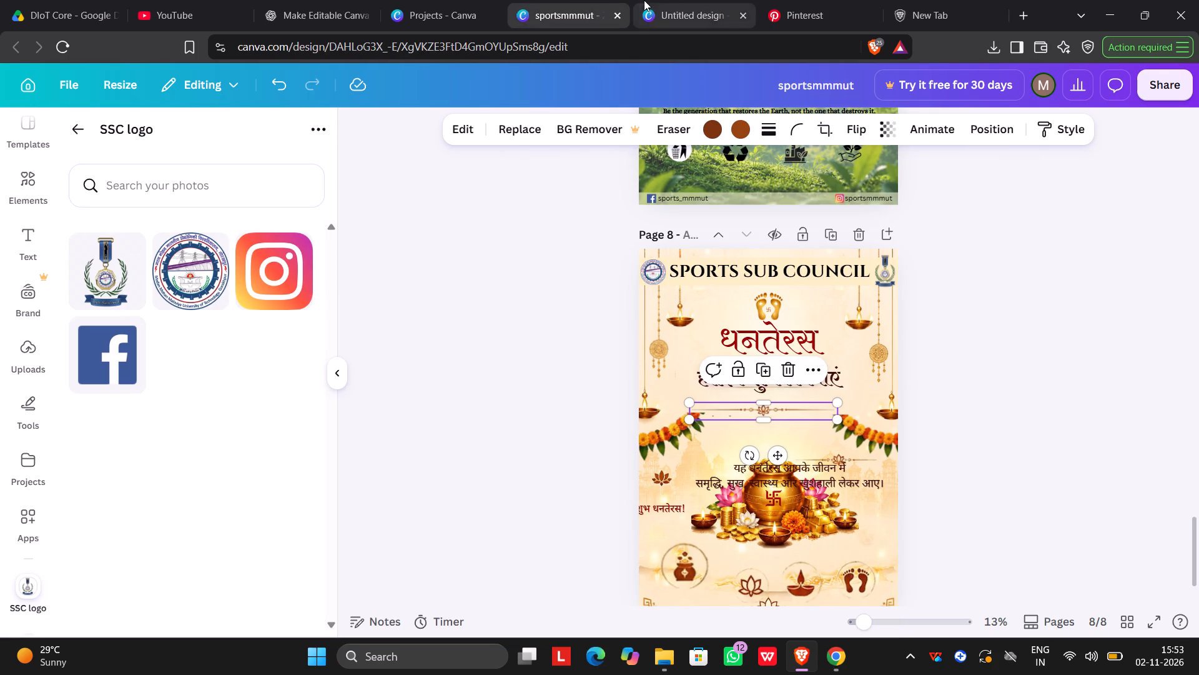
{"action": "left_click", "coordinate": [696, 17]}
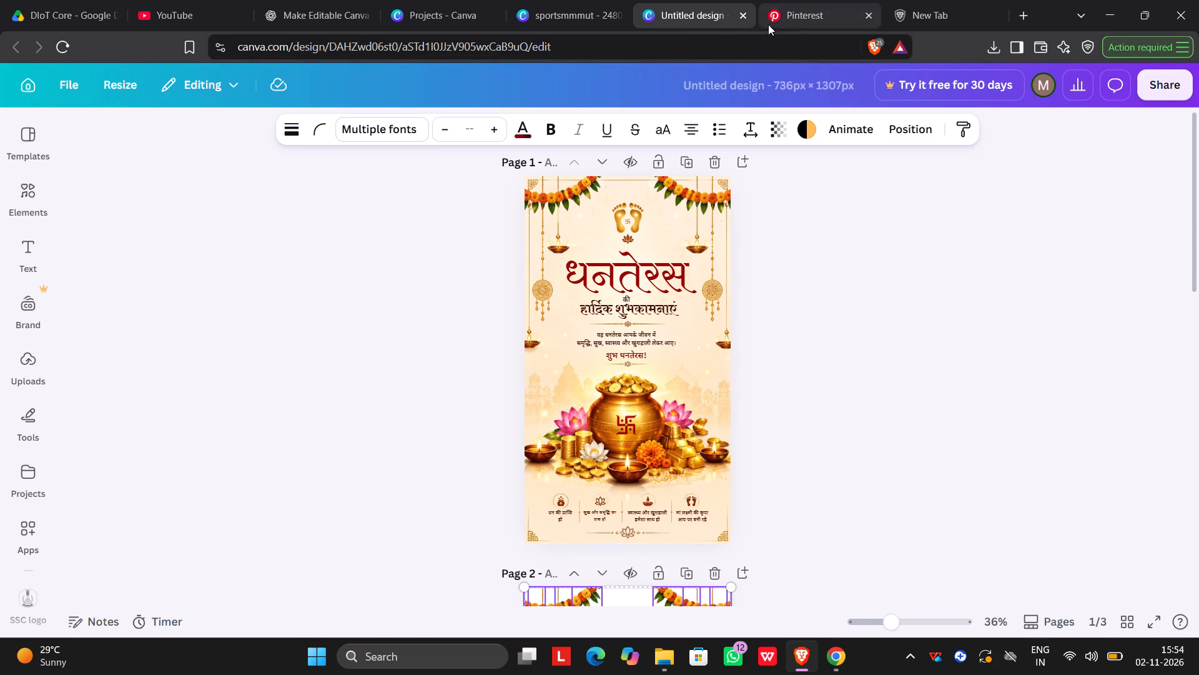
{"action": "left_click", "coordinate": [803, 8]}
{"action": "left_click", "coordinate": [691, 0]}
{"action": "left_click", "coordinate": [541, 15]}
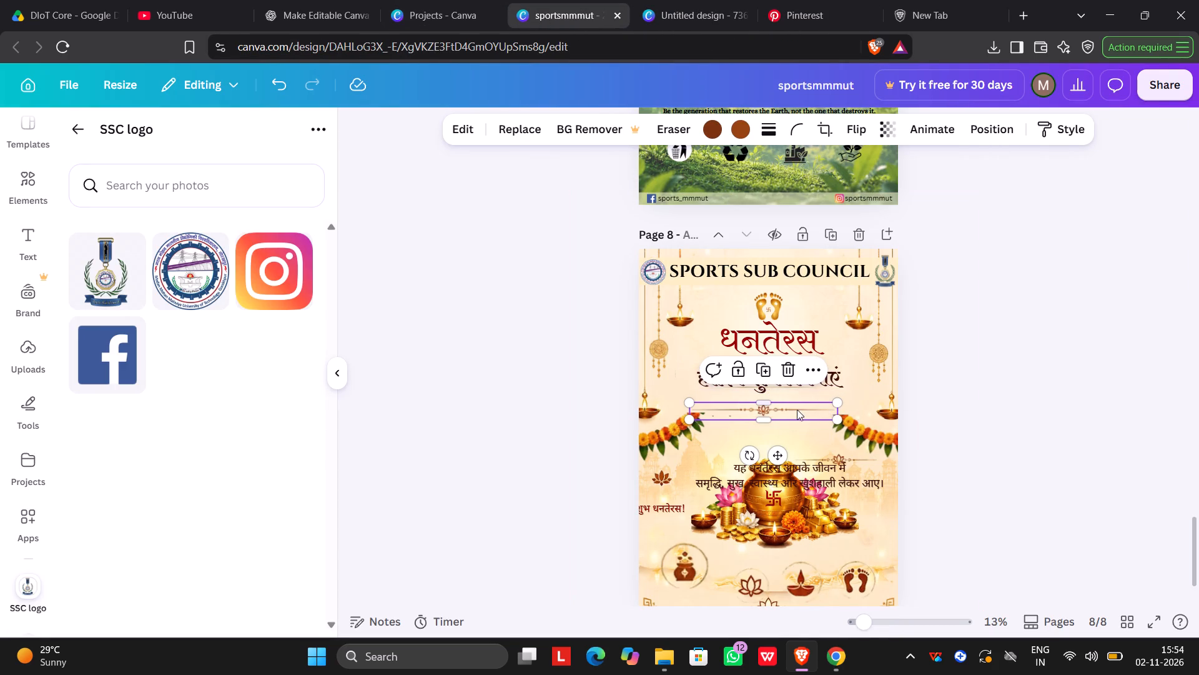
{"action": "left_click_drag", "start_coordinate": [839, 422], "coordinate": [786, 410]}
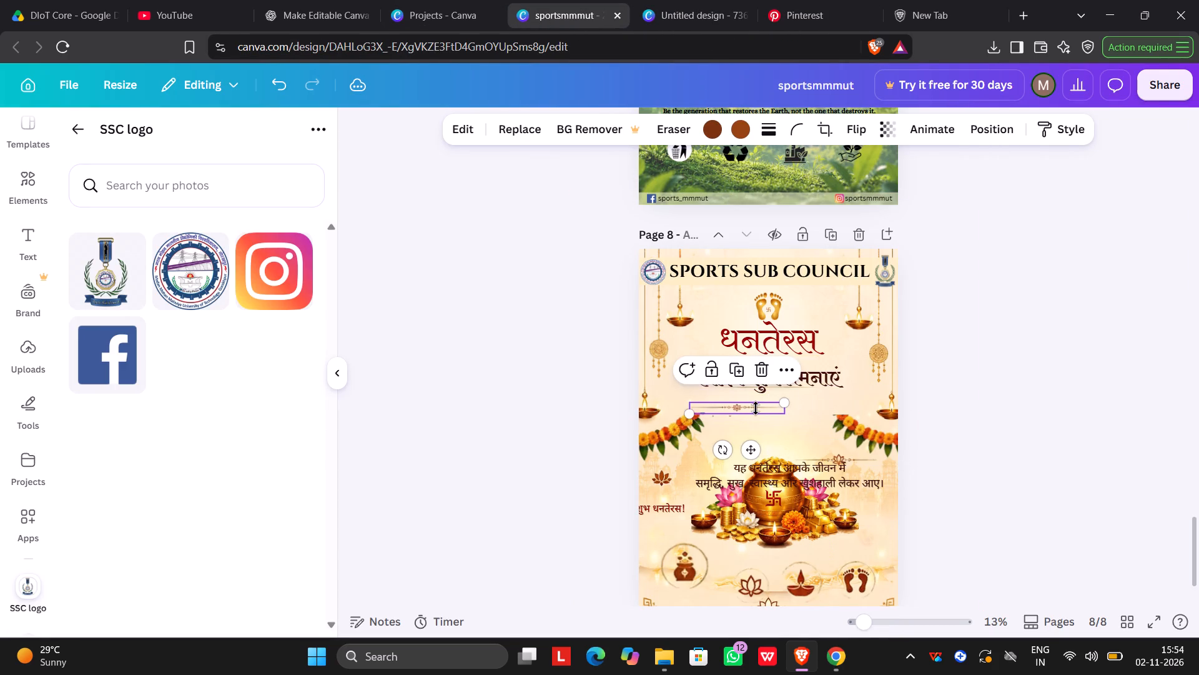
{"action": "left_click_drag", "start_coordinate": [756, 408], "coordinate": [786, 409]}
{"action": "left_click", "coordinate": [965, 387]}
Shrink the हार्दिक शुभकामनाएं line to font size 104 and reposition it beneath the word की.
{"action": "left_click", "coordinate": [801, 379]}
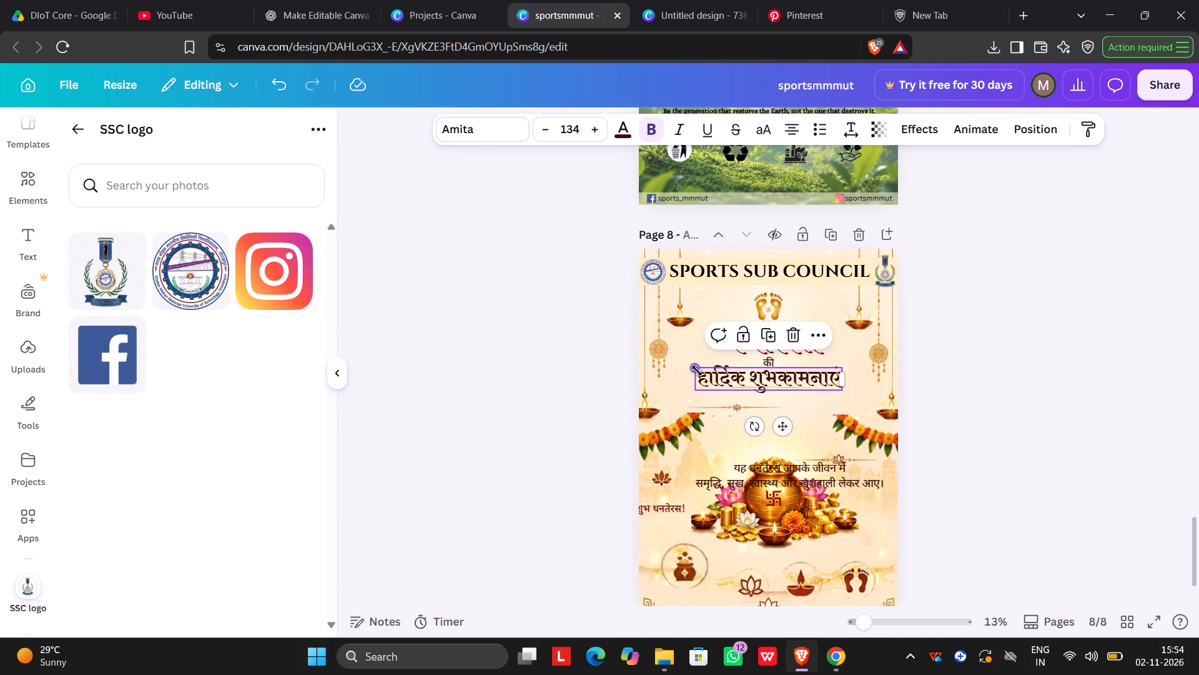
{"action": "left_click_drag", "start_coordinate": [697, 372], "coordinate": [711, 378]}
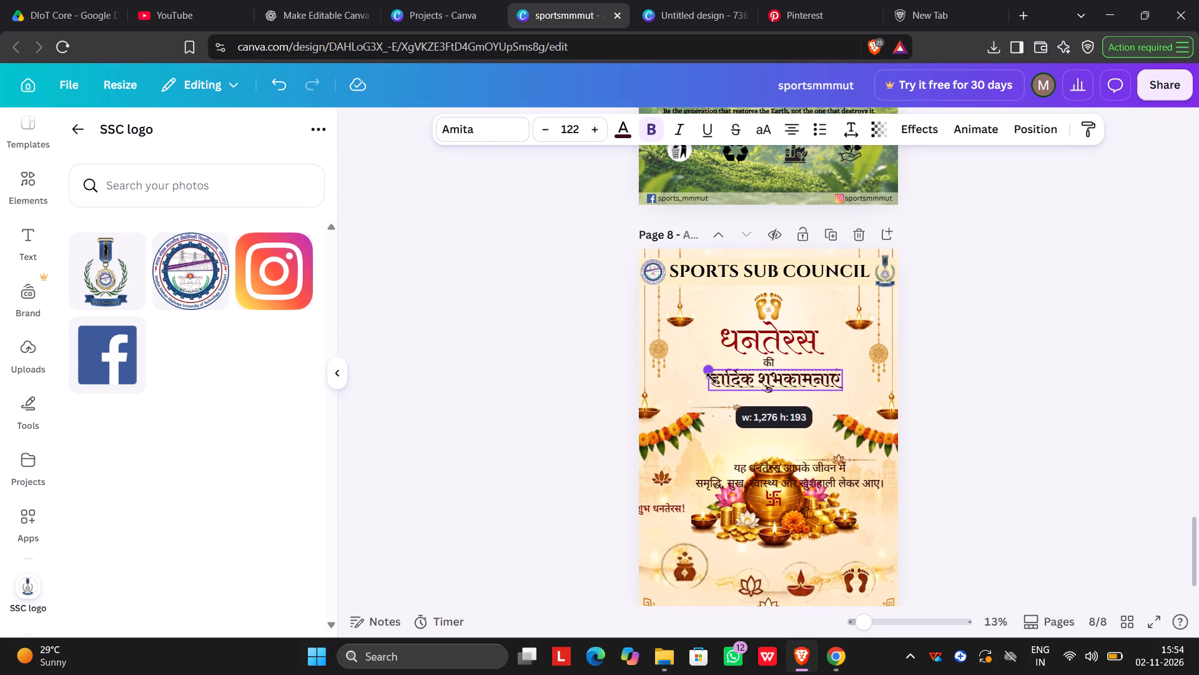
{"action": "left_click_drag", "start_coordinate": [711, 378], "coordinate": [730, 386]}
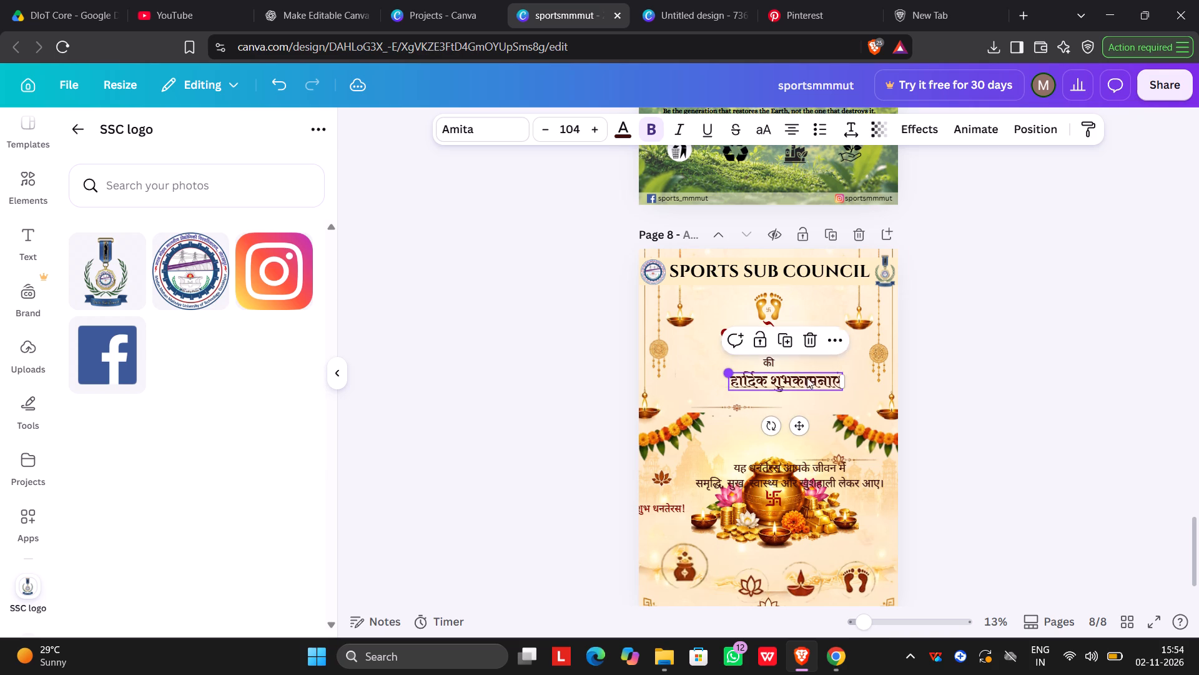
{"action": "left_click", "coordinate": [959, 377]}
{"action": "left_click_drag", "start_coordinate": [816, 385], "coordinate": [794, 379]}
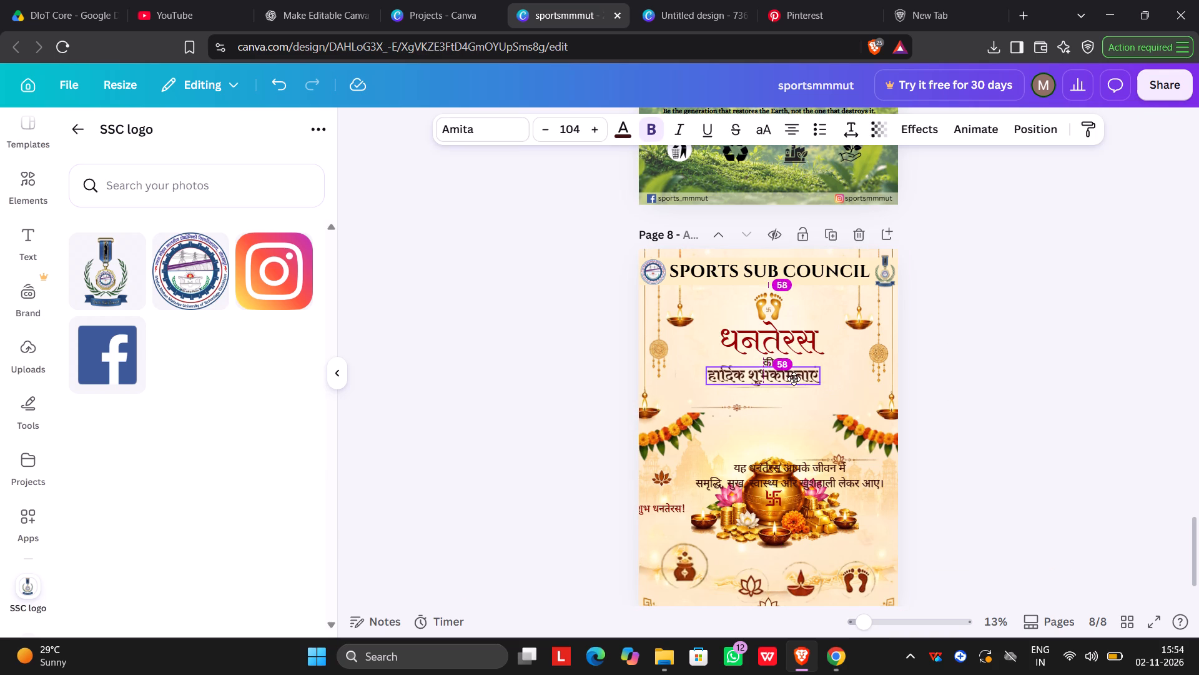
{"action": "left_click_drag", "start_coordinate": [794, 379], "coordinate": [802, 382]}
{"action": "left_click", "coordinate": [886, 349]}
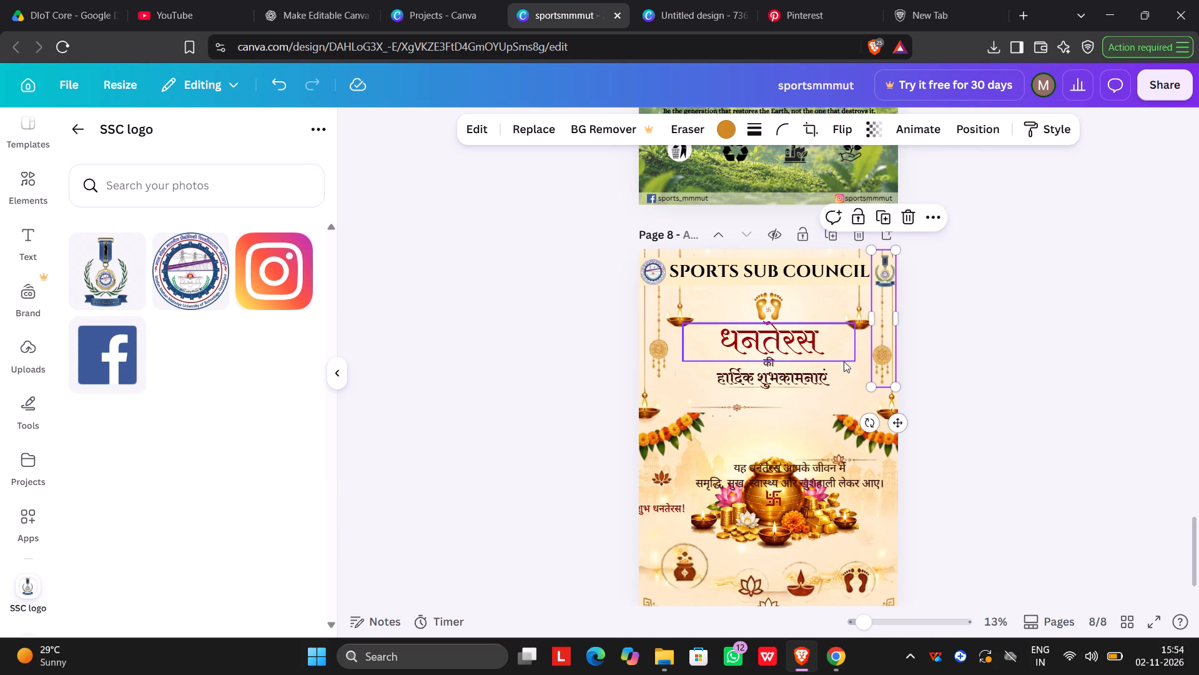
Nudge the धनतेरस heading down slightly, away from the footprints.
{"action": "left_click", "coordinate": [794, 340]}
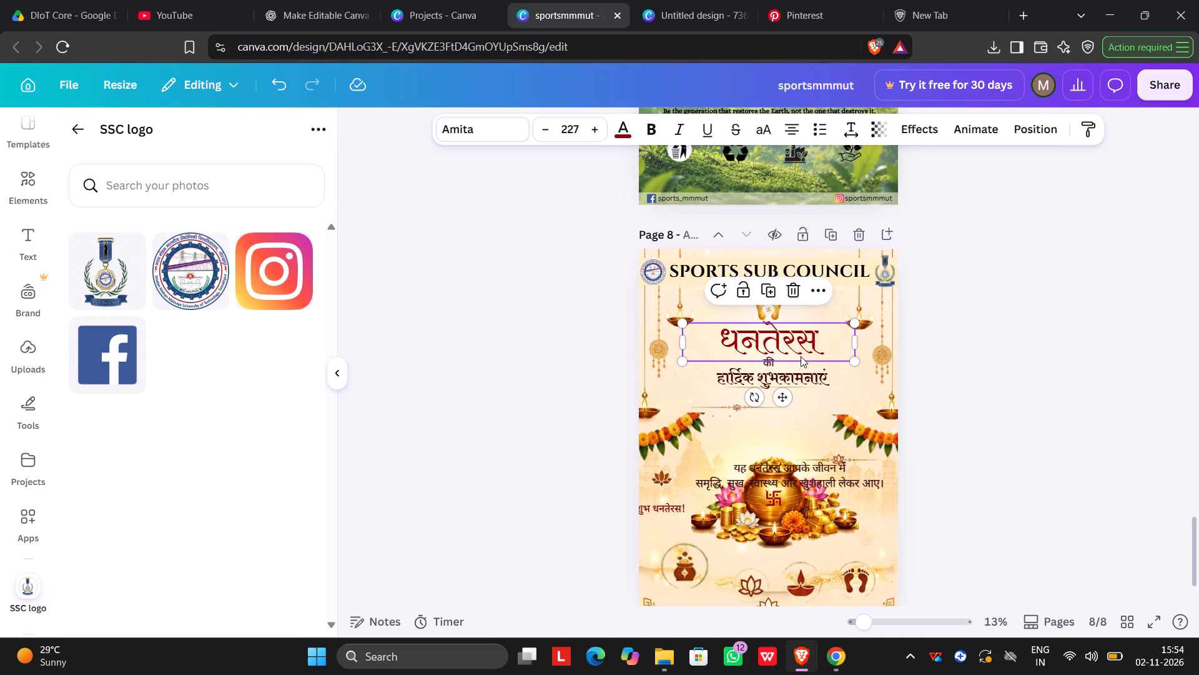
{"action": "key", "text": "Down"}
{"action": "key", "text": "Down"}
{"action": "key", "text": "Down"}
{"action": "key", "text": "Down"}
{"action": "key", "text": "Down"}
{"action": "key", "text": "Down"}
{"action": "key", "text": "Down"}
{"action": "key", "text": "Down"}
{"action": "key", "text": "Down"}
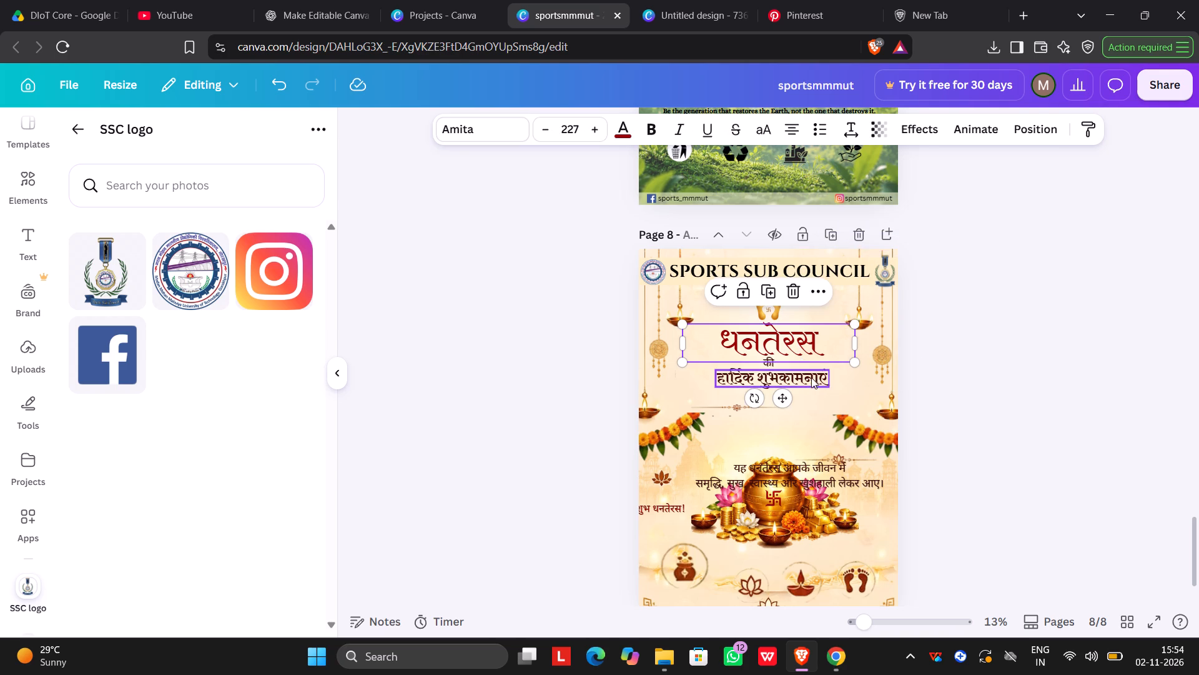
Nudge the word की down slightly to clear the धनतेरस heading.
{"action": "left_click", "coordinate": [764, 361]}
{"action": "key", "text": "Down"}
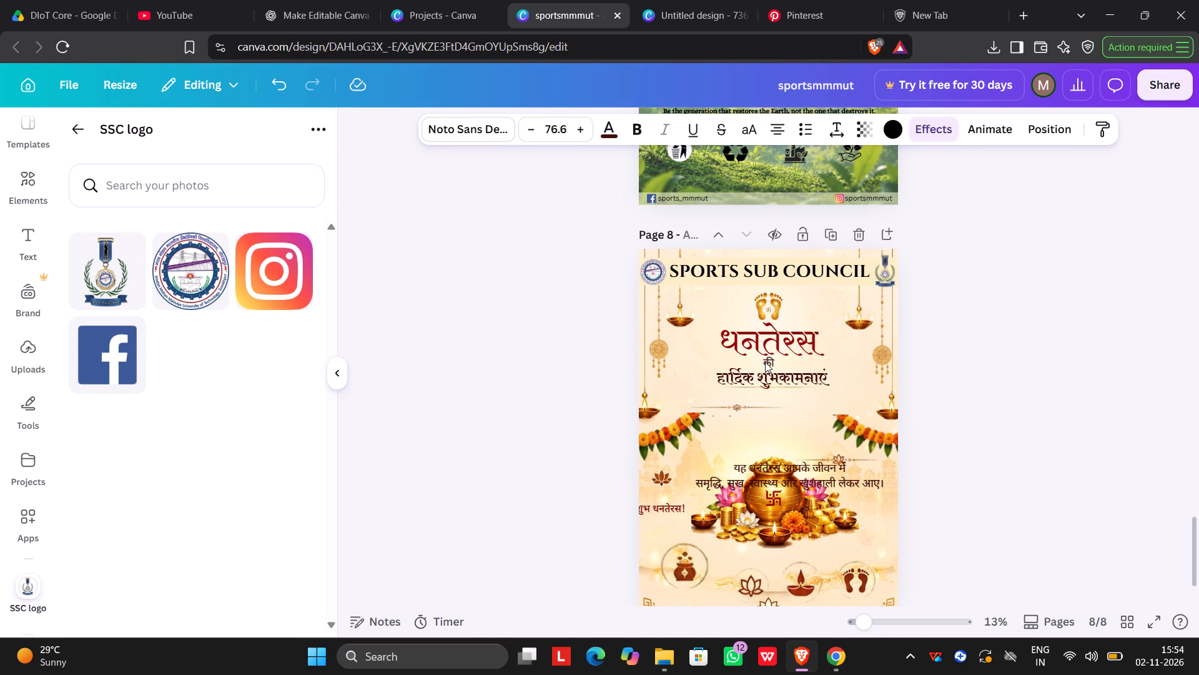
{"action": "key", "text": "Down"}
{"action": "key", "text": "Down"}
{"action": "key", "text": "Down"}
{"action": "key", "text": "Down"}
{"action": "key", "text": "Down"}
{"action": "key", "text": "Down"}
{"action": "key", "text": "Down"}
{"action": "key", "text": "Down"}
{"action": "key", "text": "Down"}
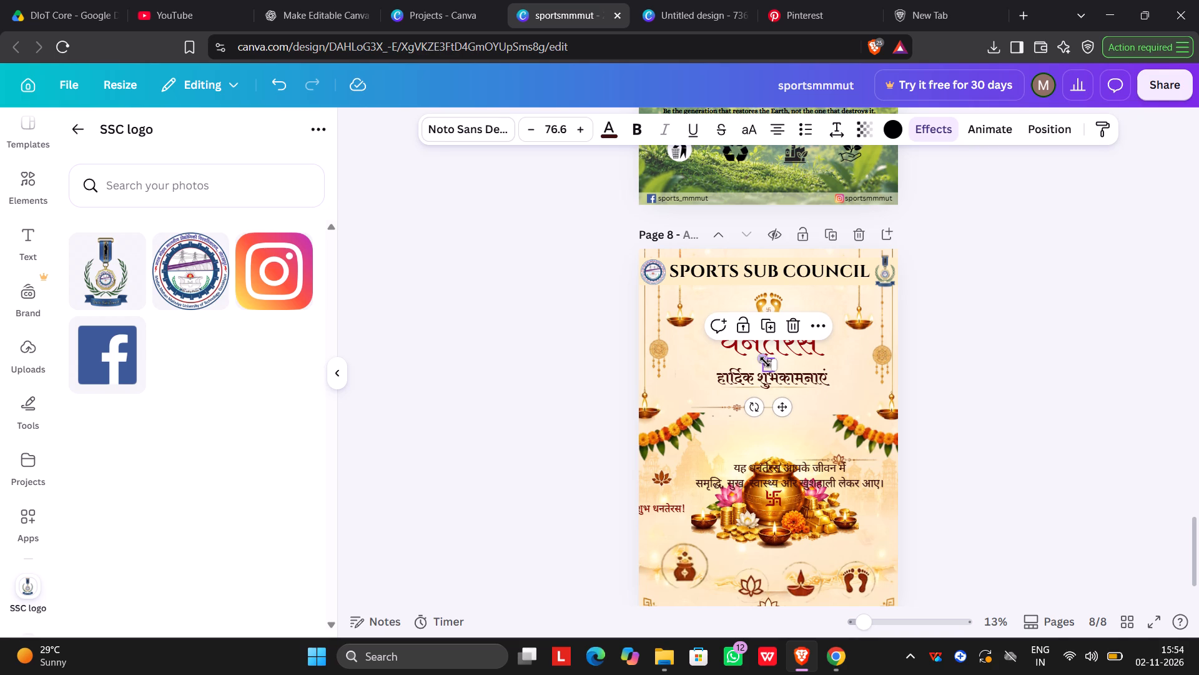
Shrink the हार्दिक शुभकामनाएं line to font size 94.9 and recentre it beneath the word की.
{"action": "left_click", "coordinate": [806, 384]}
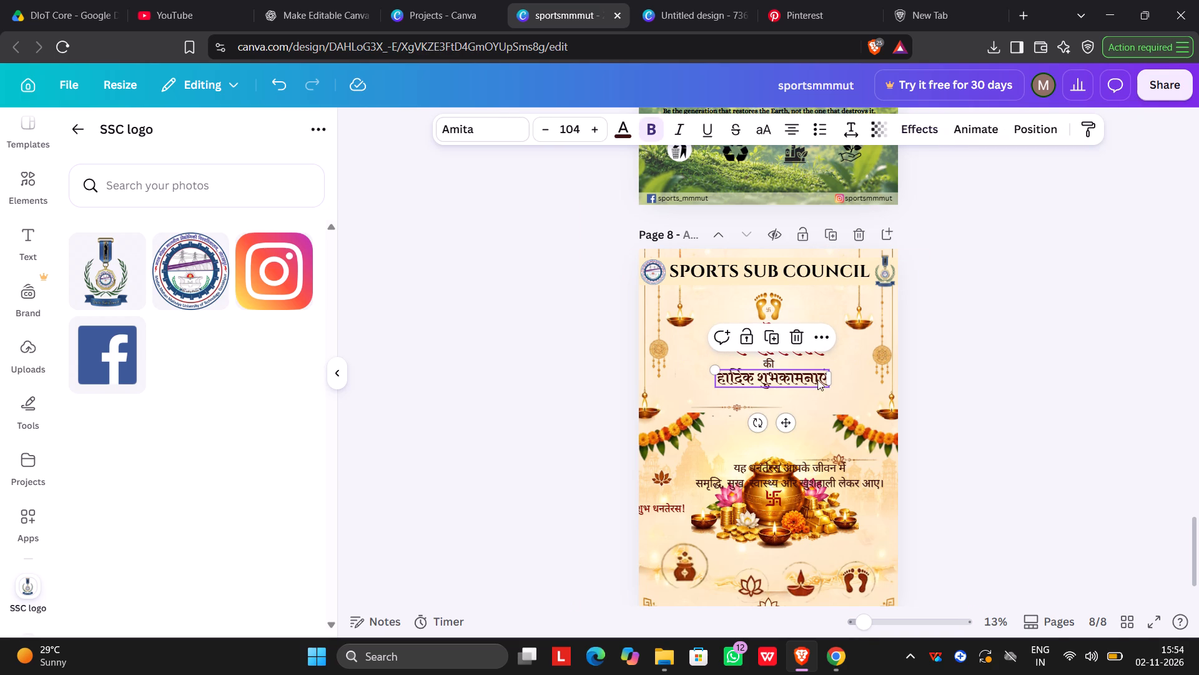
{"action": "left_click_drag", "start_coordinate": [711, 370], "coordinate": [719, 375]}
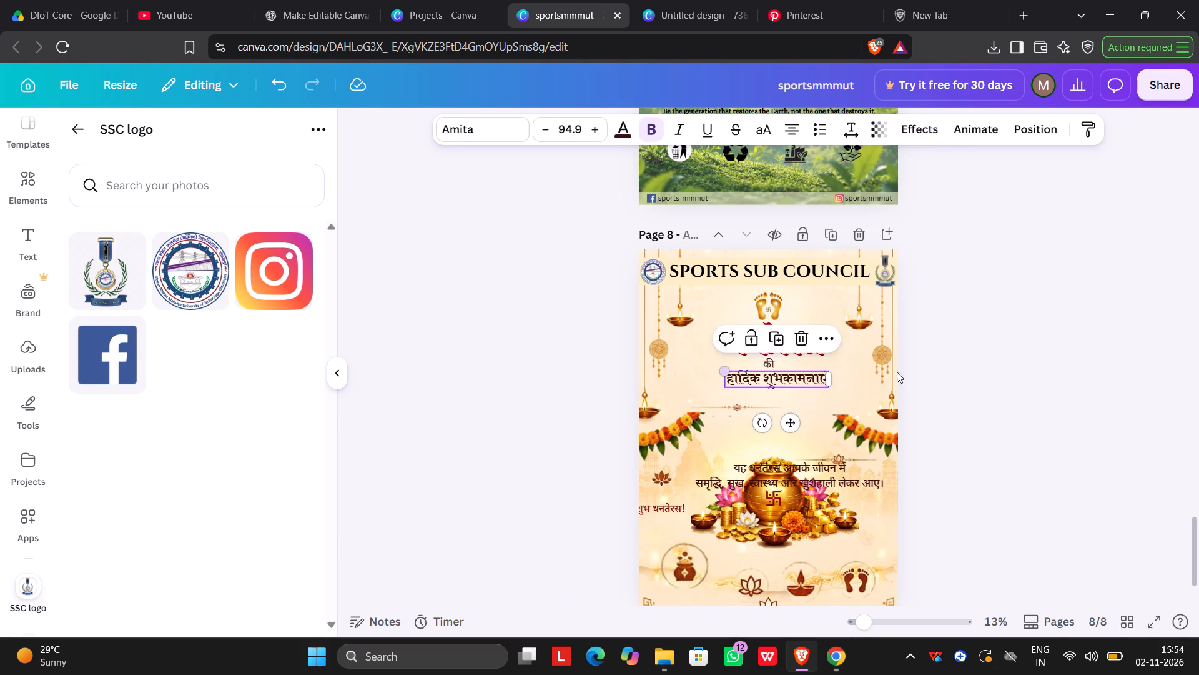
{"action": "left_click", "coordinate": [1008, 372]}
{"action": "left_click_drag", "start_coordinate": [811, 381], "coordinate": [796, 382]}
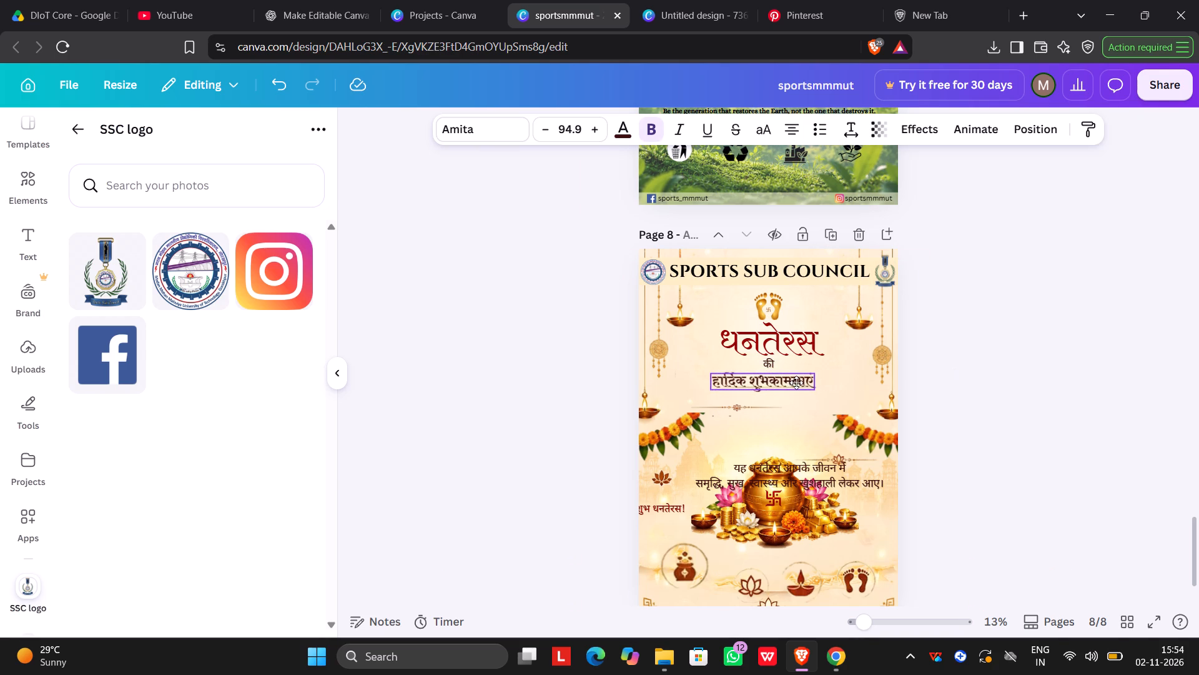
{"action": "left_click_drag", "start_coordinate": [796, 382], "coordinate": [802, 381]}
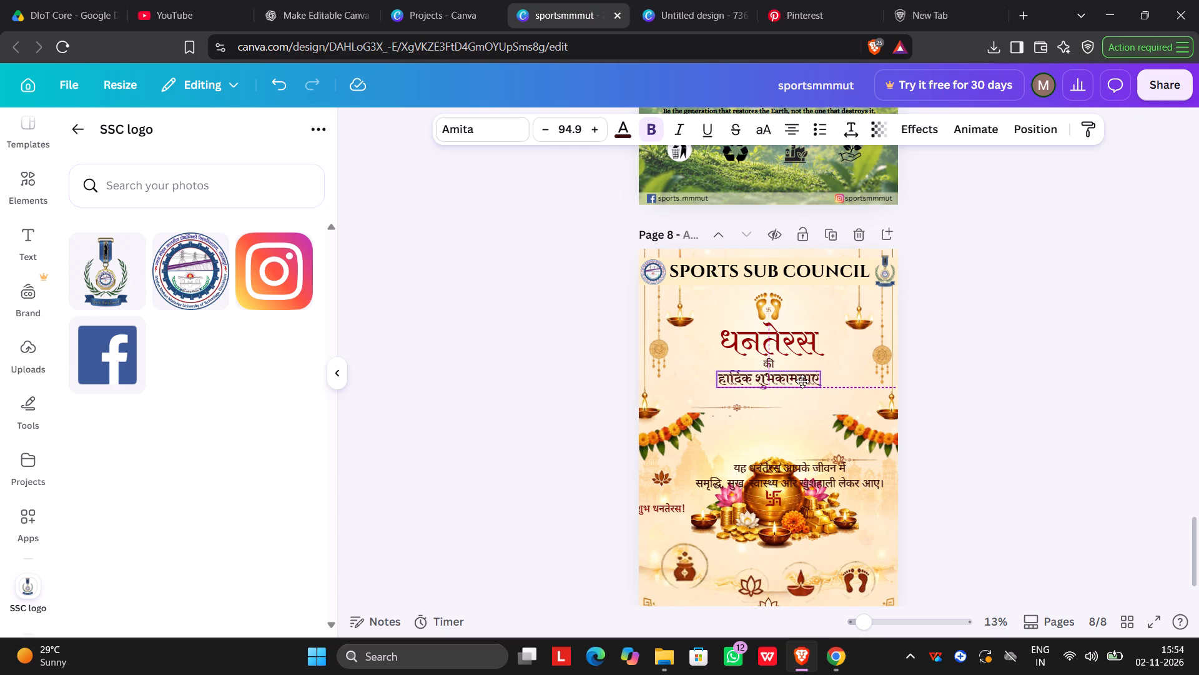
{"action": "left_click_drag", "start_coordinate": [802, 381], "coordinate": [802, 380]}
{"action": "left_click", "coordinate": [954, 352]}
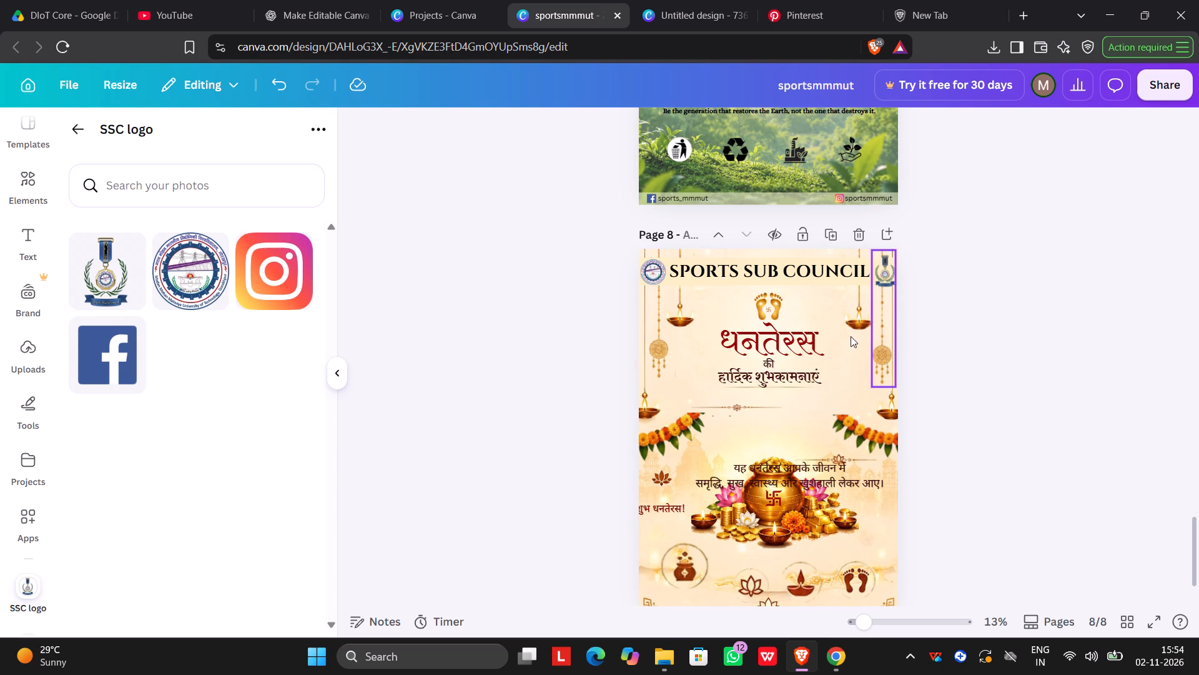
Reduce the word की to font size 64.9 and place it centred between the धनतेरस heading and the line below.
{"action": "left_click", "coordinate": [767, 363]}
{"action": "left_click", "coordinate": [764, 361]}
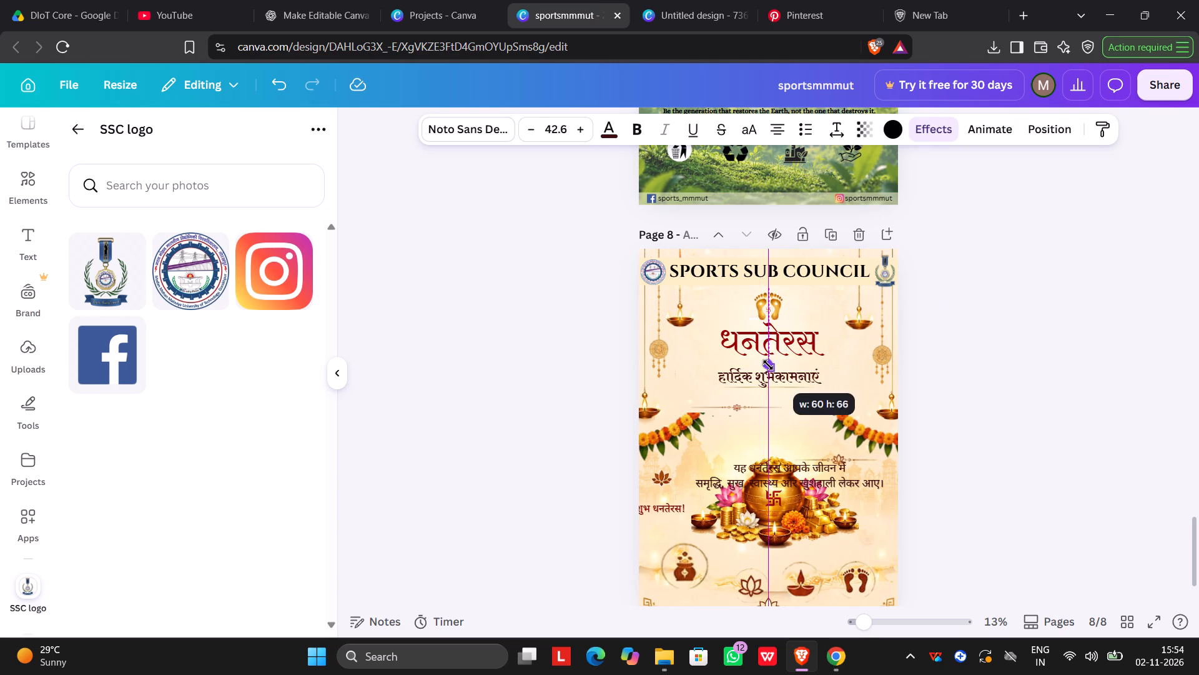
{"action": "left_click", "coordinate": [965, 334]}
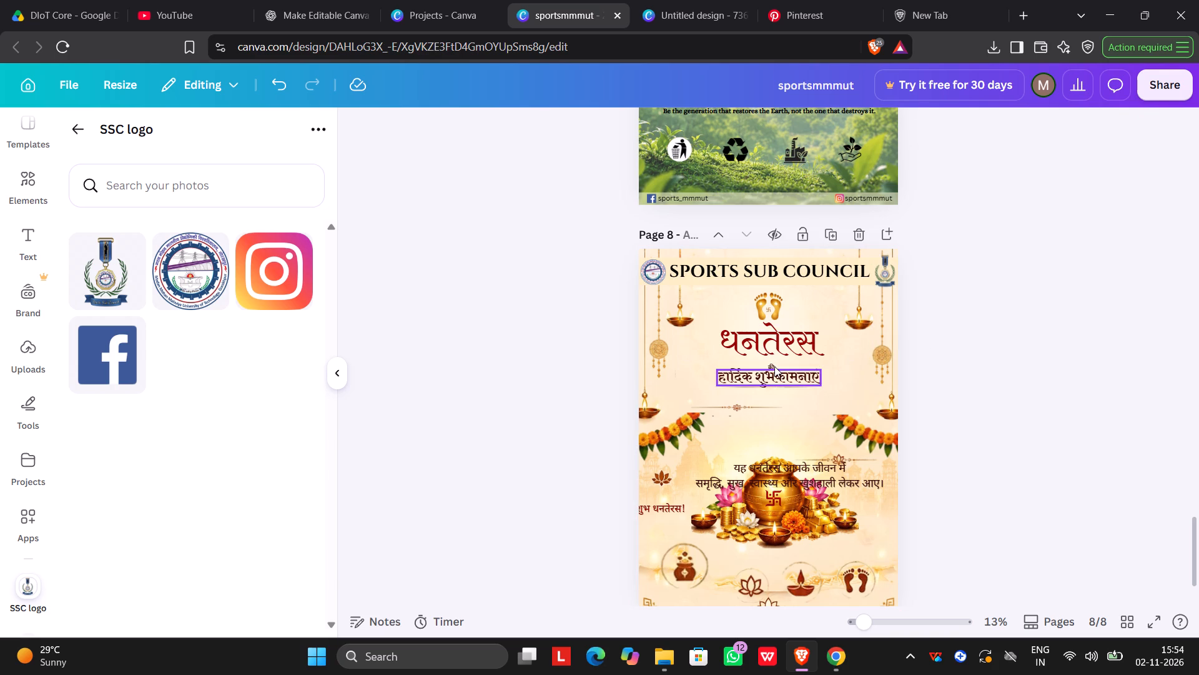
{"action": "left_click", "coordinate": [769, 366]}
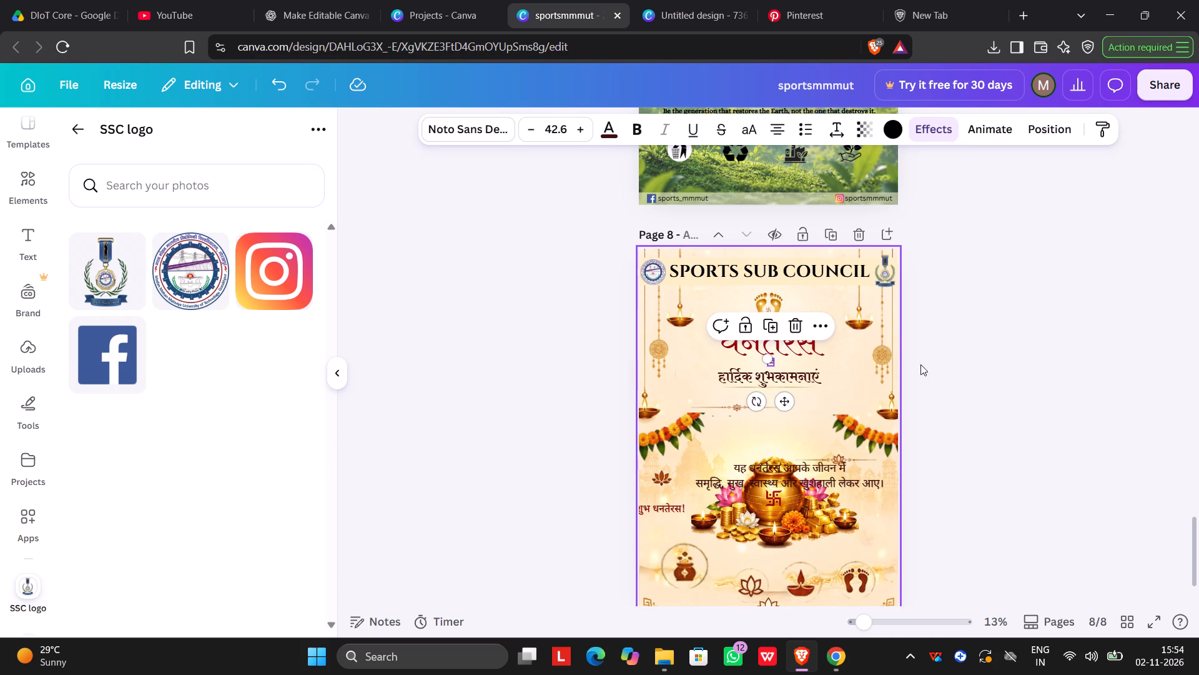
{"action": "left_click", "coordinate": [956, 359]}
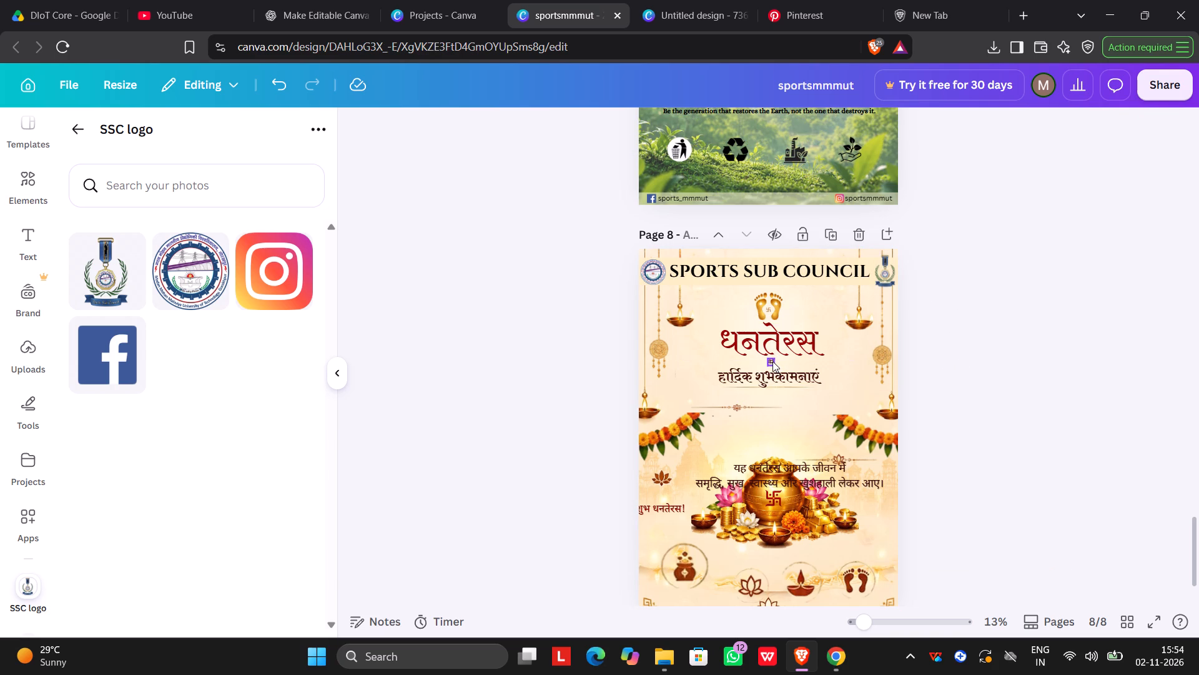
{"action": "left_click", "coordinate": [772, 361]}
{"action": "left_click", "coordinate": [762, 358]}
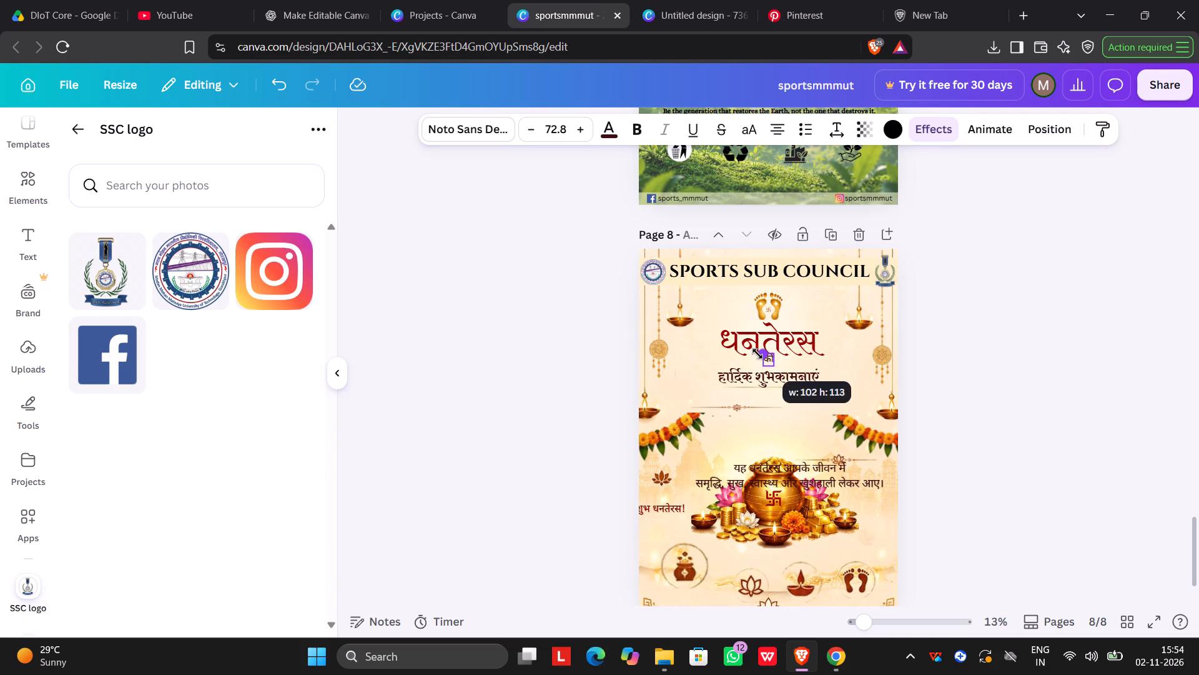
{"action": "left_click", "coordinate": [963, 369]}
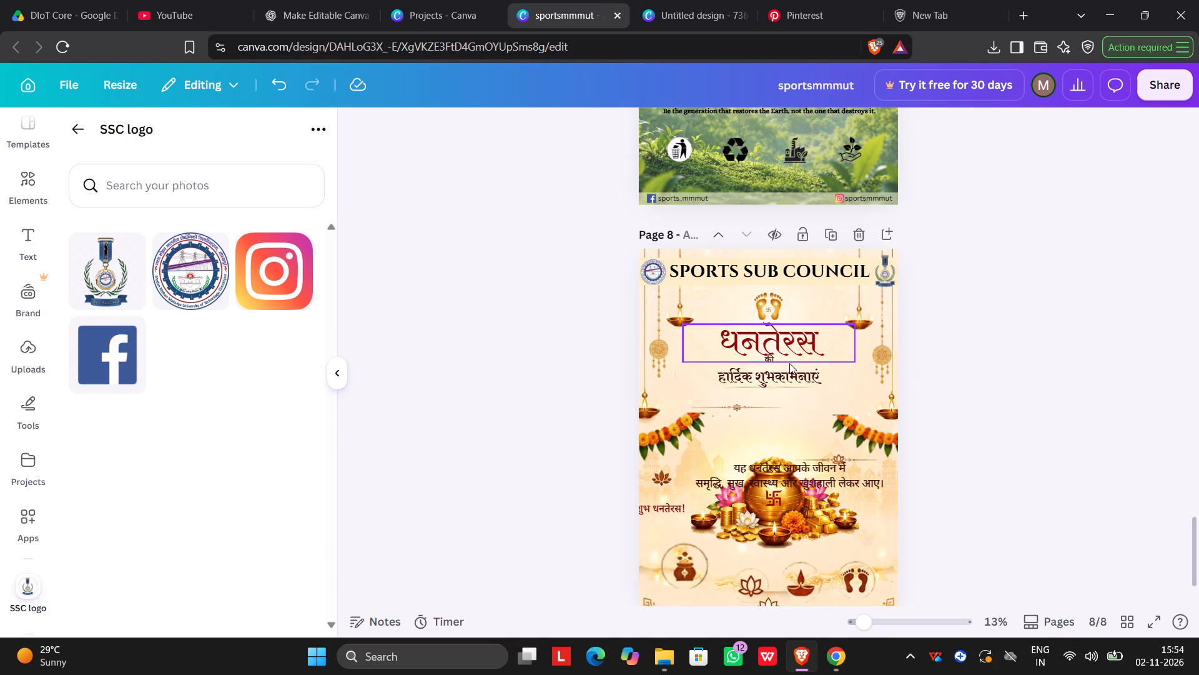
{"action": "left_click", "coordinate": [767, 361]}
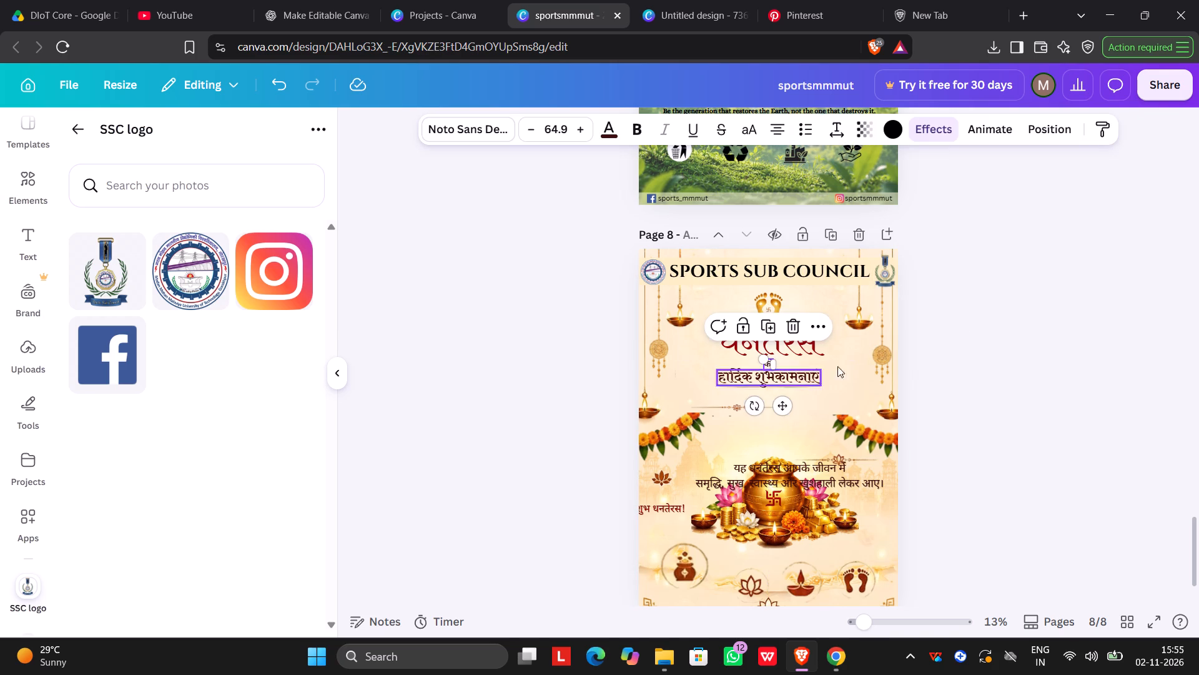
{"action": "left_click", "coordinate": [961, 367]}
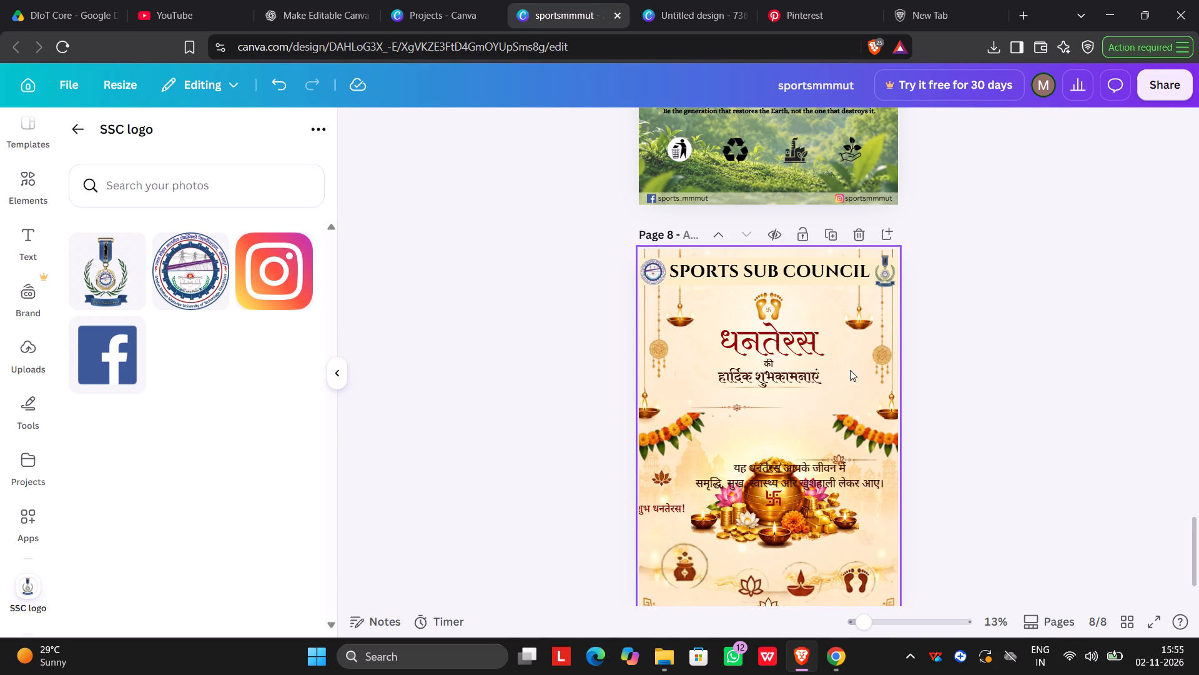
Enlarge the हार्दिक शुभकामनाएं line to font size 104 and move it up close beneath the word की.
{"action": "left_click", "coordinate": [809, 377]}
{"action": "left_click_drag", "start_coordinate": [715, 367], "coordinate": [705, 368]}
{"action": "left_click", "coordinate": [965, 374]}
{"action": "left_click_drag", "start_coordinate": [814, 380], "coordinate": [816, 380]}
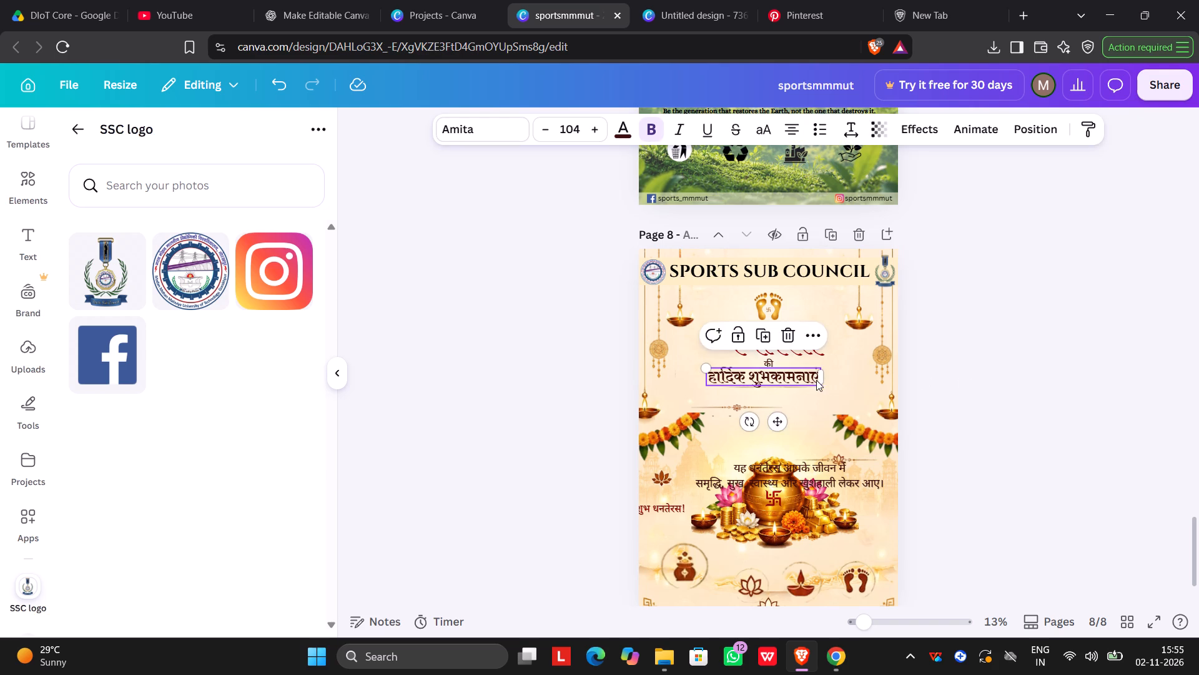
{"action": "left_click_drag", "start_coordinate": [816, 380], "coordinate": [824, 380]}
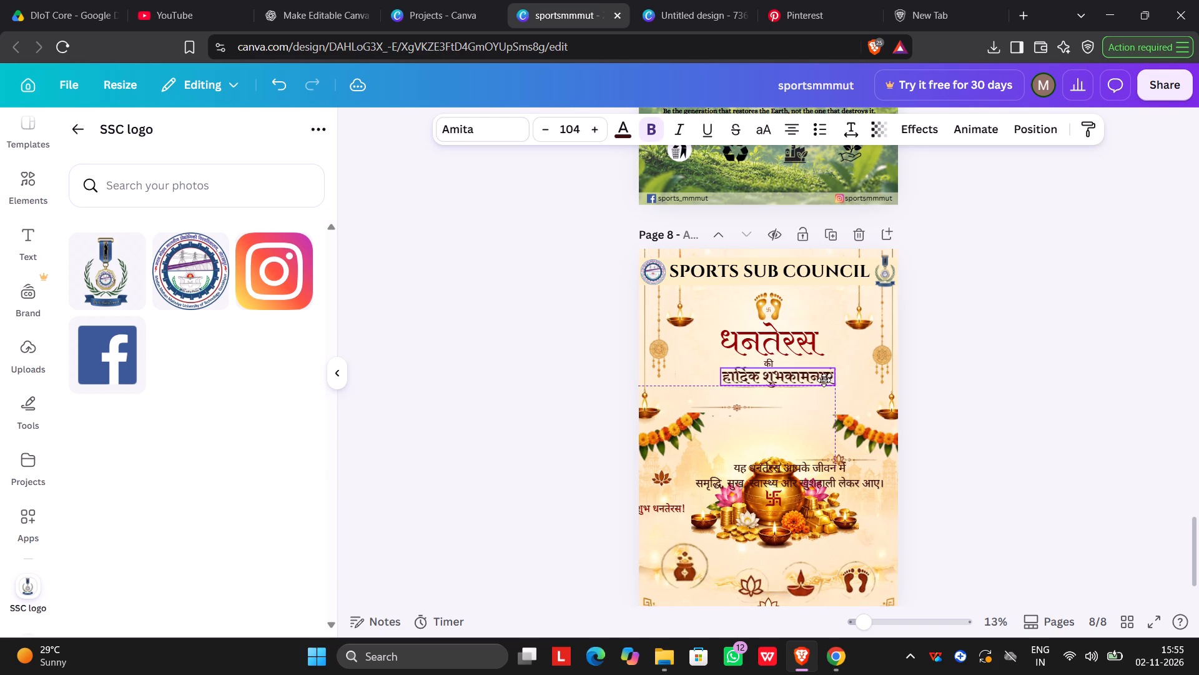
{"action": "left_click_drag", "start_coordinate": [824, 380], "coordinate": [806, 378]}
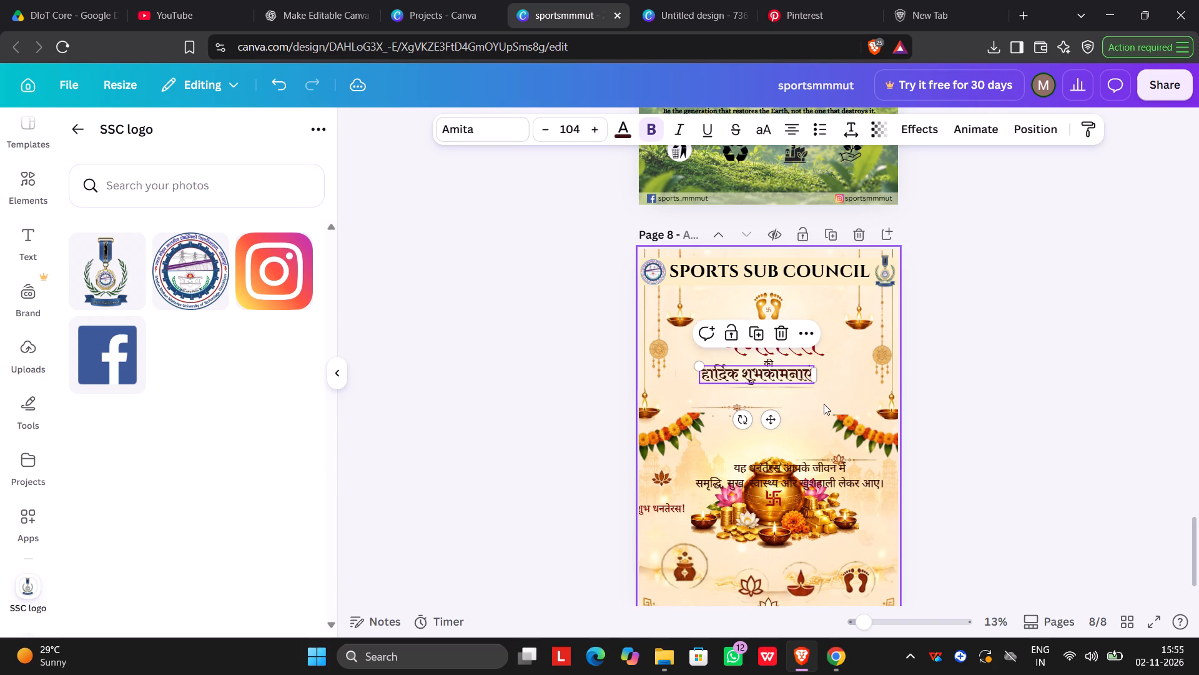
Nudge the हार्दिक शुभकामनाएं line sideways until it sits centred beneath the word की.
{"action": "key", "text": "Right"}
{"action": "key", "text": "Right"}
{"action": "key", "text": "Right"}
{"action": "key", "text": "Right"}
{"action": "key", "text": "Right"}
{"action": "key", "text": "Right"}
{"action": "key", "text": "Right"}
{"action": "key", "text": "Right"}
{"action": "key", "text": "Right"}
{"action": "key", "text": "Right"}
{"action": "key", "text": "Right"}
{"action": "key", "text": "Right"}
{"action": "key", "text": "Right"}
{"action": "key", "text": "Right"}
{"action": "key", "text": "Right"}
{"action": "key", "text": "Right"}
{"action": "key", "text": "Right"}
{"action": "key", "text": "Right"}
{"action": "key", "text": "Right"}
{"action": "key", "text": "Right"}
{"action": "key", "text": "Right"}
{"action": "key", "text": "Right"}
{"action": "key", "text": "Right"}
{"action": "key", "text": "Right"}
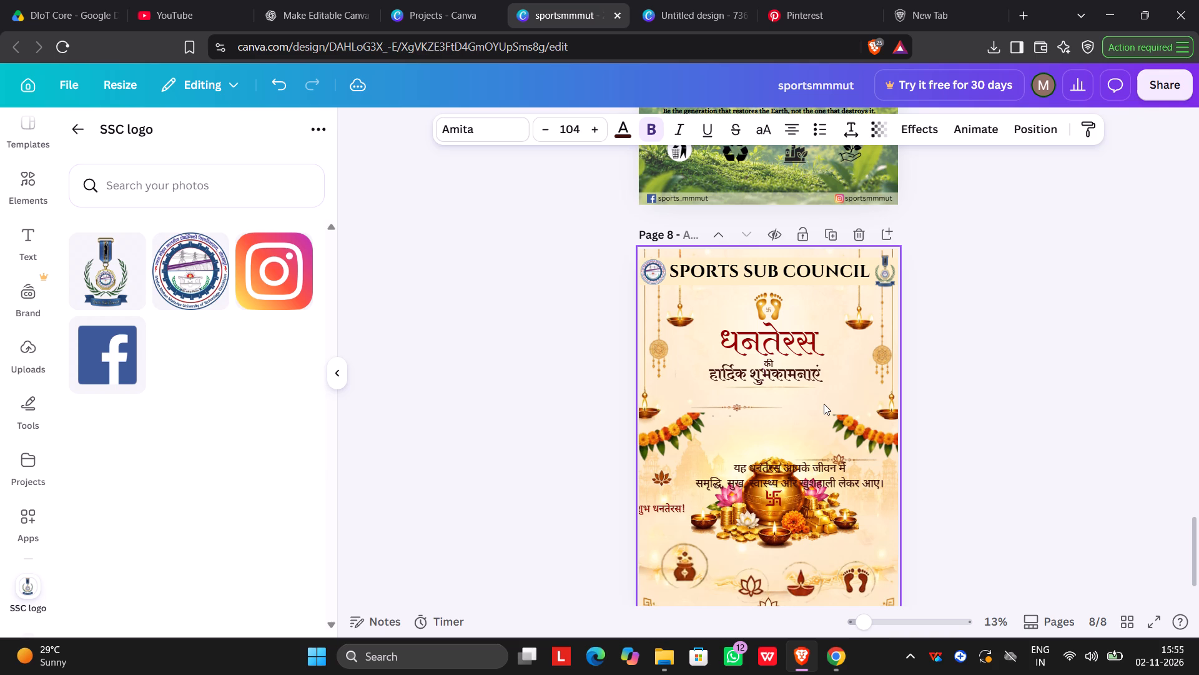
{"action": "key", "text": "Right"}
{"action": "key", "text": "Right"}
{"action": "key", "text": "Right"}
{"action": "key", "text": "Right"}
{"action": "key", "text": "Right"}
{"action": "key", "text": "Right"}
{"action": "key", "text": "Right"}
{"action": "key", "text": "Right"}
{"action": "key", "text": "Right"}
{"action": "key", "text": "Right"}
{"action": "key", "text": "Right"}
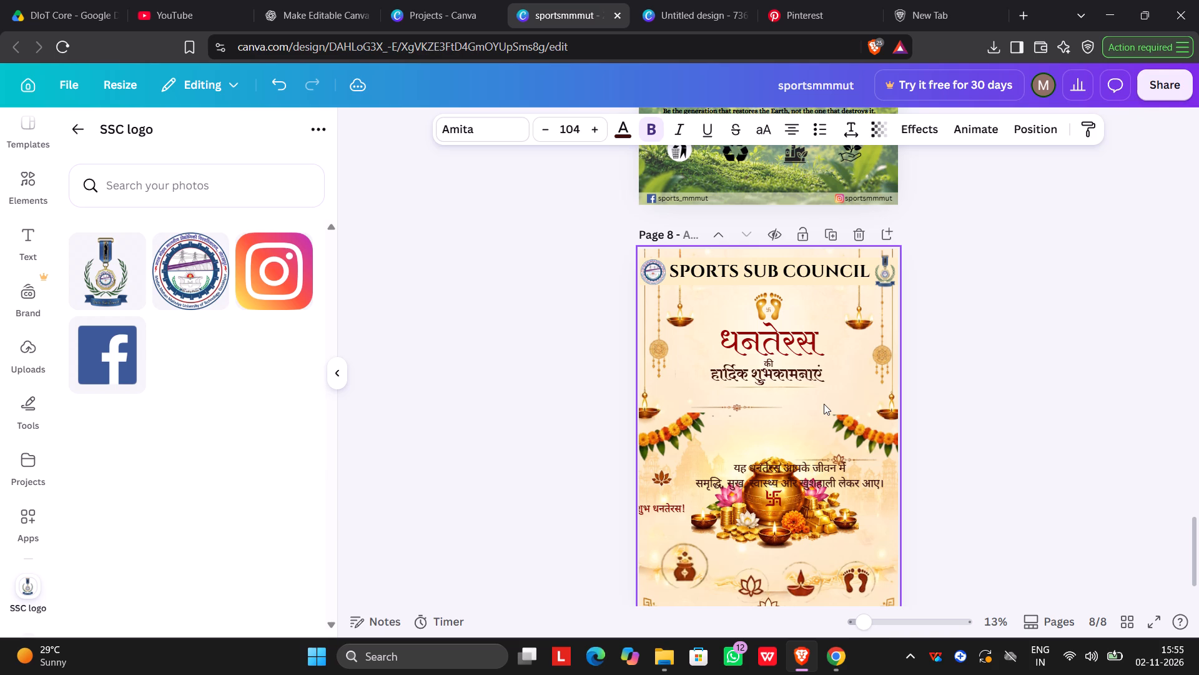
{"action": "key", "text": "Right"}
{"action": "key", "text": "Right"}
{"action": "key", "text": "Right"}
{"action": "key", "text": "Right"}
{"action": "key", "text": "Right"}
{"action": "key", "text": "Right"}
{"action": "key", "text": "Right"}
{"action": "key", "text": "Right"}
{"action": "key", "text": "Right"}
{"action": "key", "text": "Right"}
{"action": "key", "text": "Right"}
{"action": "key", "text": "Right"}
{"action": "key", "text": "Right"}
{"action": "key", "text": "Right"}
{"action": "key", "text": "Right"}
{"action": "key", "text": "Right"}
{"action": "key", "text": "Right"}
{"action": "key", "text": "Right"}
{"action": "key", "text": "Right"}
{"action": "key", "text": "Right"}
{"action": "key", "text": "Right"}
{"action": "key", "text": "Right"}
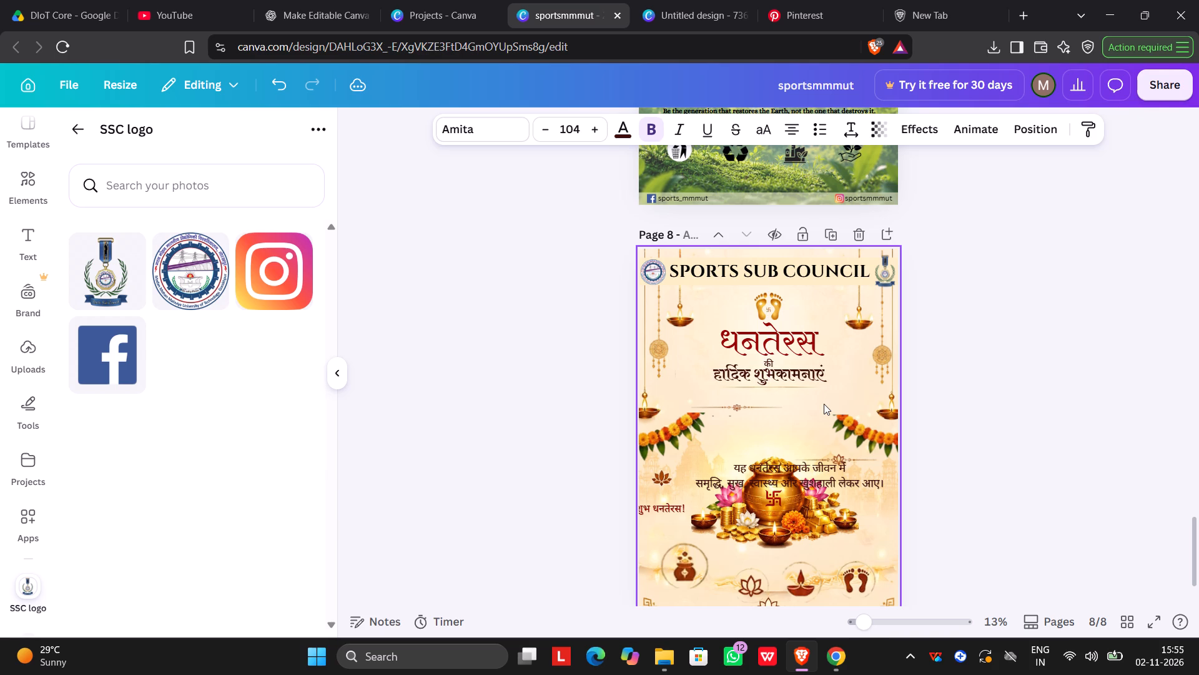
{"action": "key", "text": "Right"}
{"action": "key", "text": "Right"}
{"action": "key", "text": "Right"}
{"action": "key", "text": "Right"}
{"action": "key", "text": "Right"}
{"action": "key", "text": "Right"}
{"action": "key", "text": "Right"}
{"action": "key", "text": "Right"}
{"action": "key", "text": "Right"}
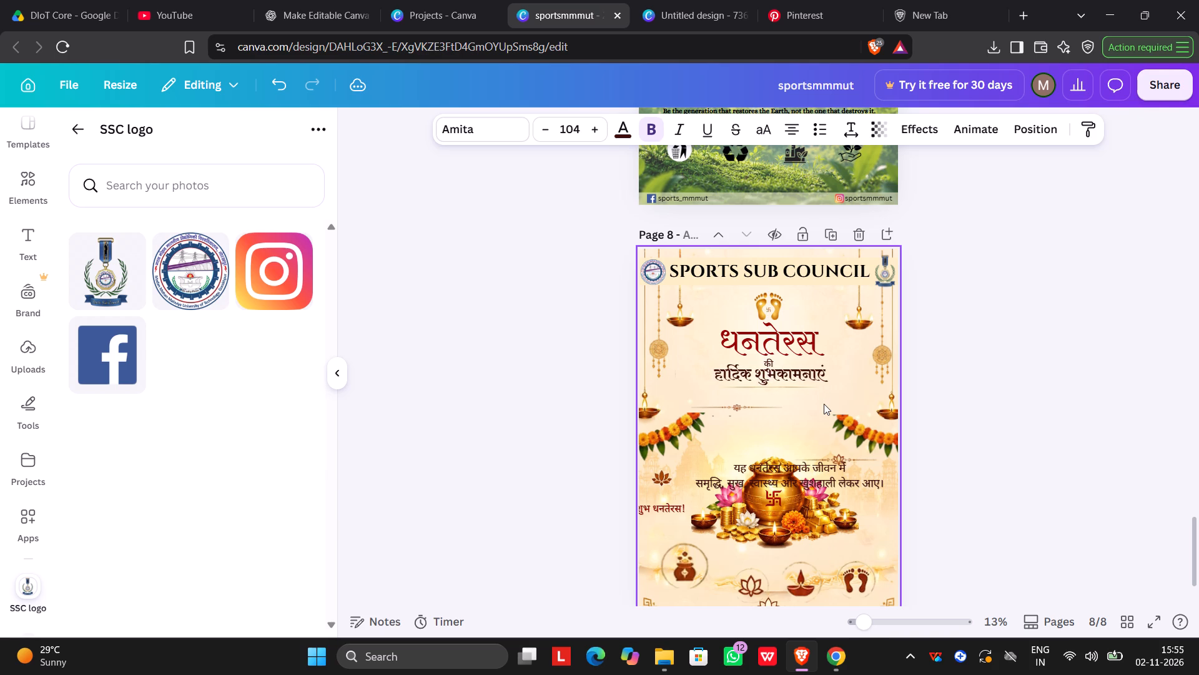
{"action": "key", "text": "Right"}
{"action": "key", "text": "Right"}
{"action": "key", "text": "Right"}
{"action": "key", "text": "Right"}
{"action": "key", "text": "Right"}
{"action": "key", "text": "Right"}
{"action": "key", "text": "Right"}
{"action": "key", "text": "Right"}
{"action": "key", "text": "Right"}
{"action": "key", "text": "Right"}
{"action": "key", "text": "Right"}
{"action": "key", "text": "Right"}
{"action": "key", "text": "Right"}
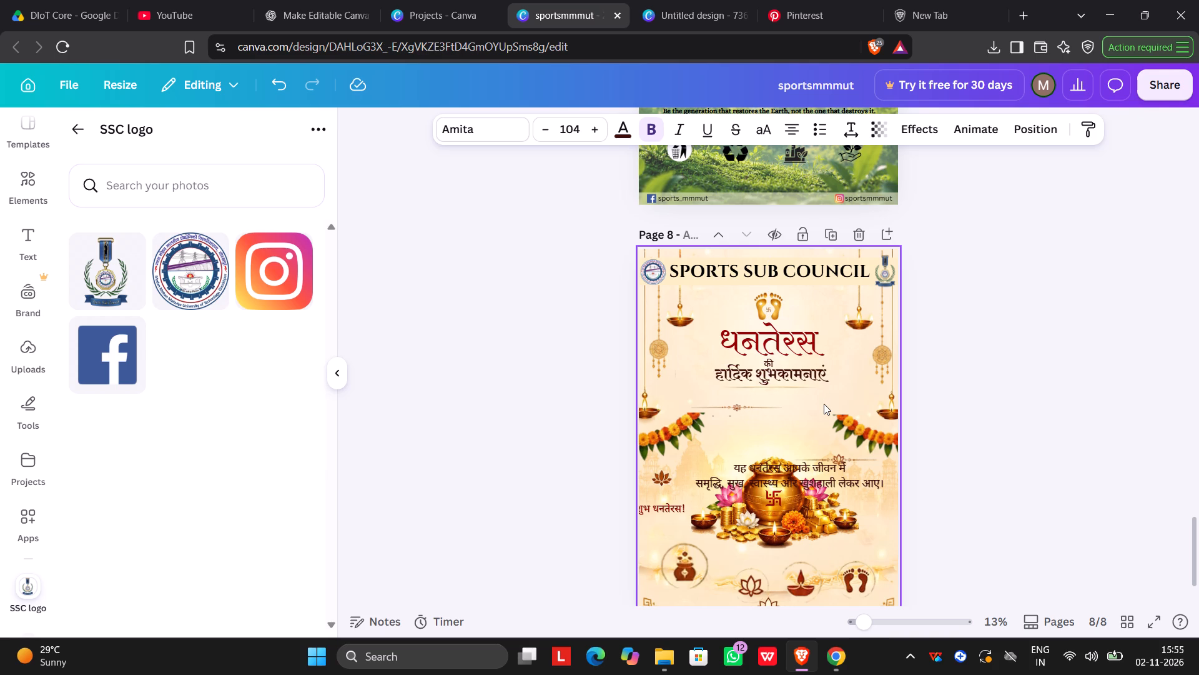
{"action": "key", "text": "Left"}
{"action": "key", "text": "Left"}
{"action": "key", "text": "Left"}
{"action": "key", "text": "Left"}
{"action": "key", "text": "Left"}
{"action": "key", "text": "Left"}
{"action": "key", "text": "Left"}
{"action": "key", "text": "Left"}
{"action": "key", "text": "Left"}
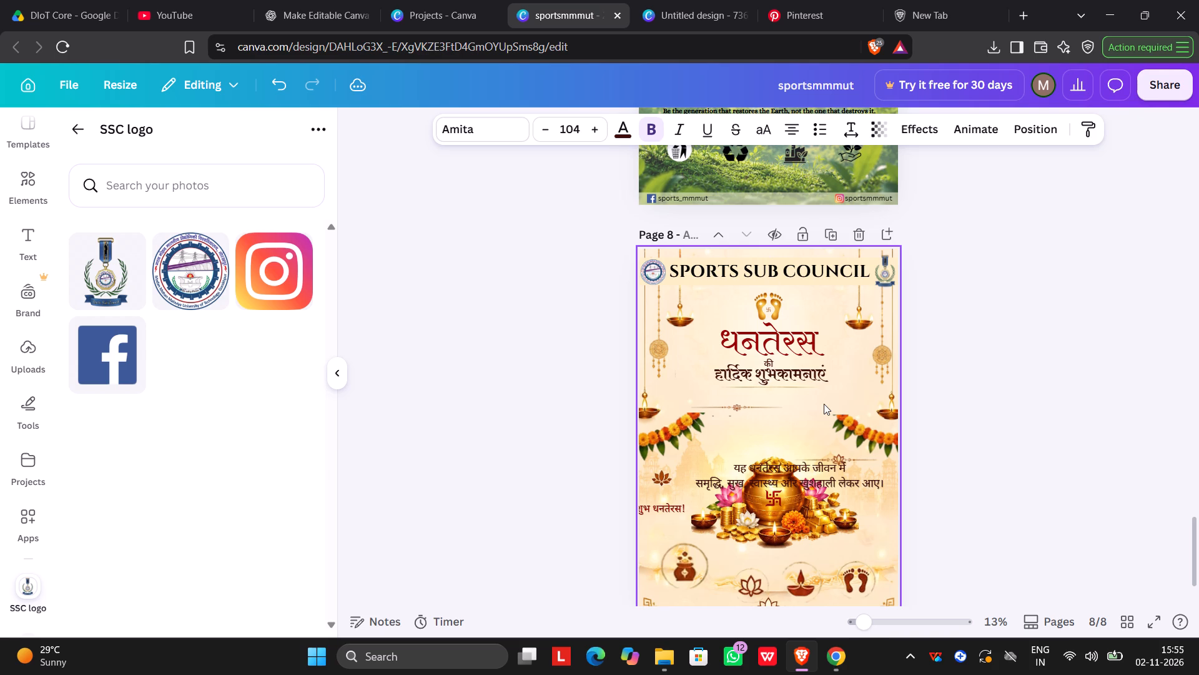
{"action": "key", "text": "Right"}
{"action": "key", "text": "Left"}
{"action": "key", "text": "Left"}
{"action": "key", "text": "Left"}
Lower the हार्दिक शुभकामनाएं line slightly to clear the word की and fine-tune its horizontal centring.
{"action": "scroll", "coordinate": [896, 164], "scroll_direction": "up", "scroll_amount": 1}
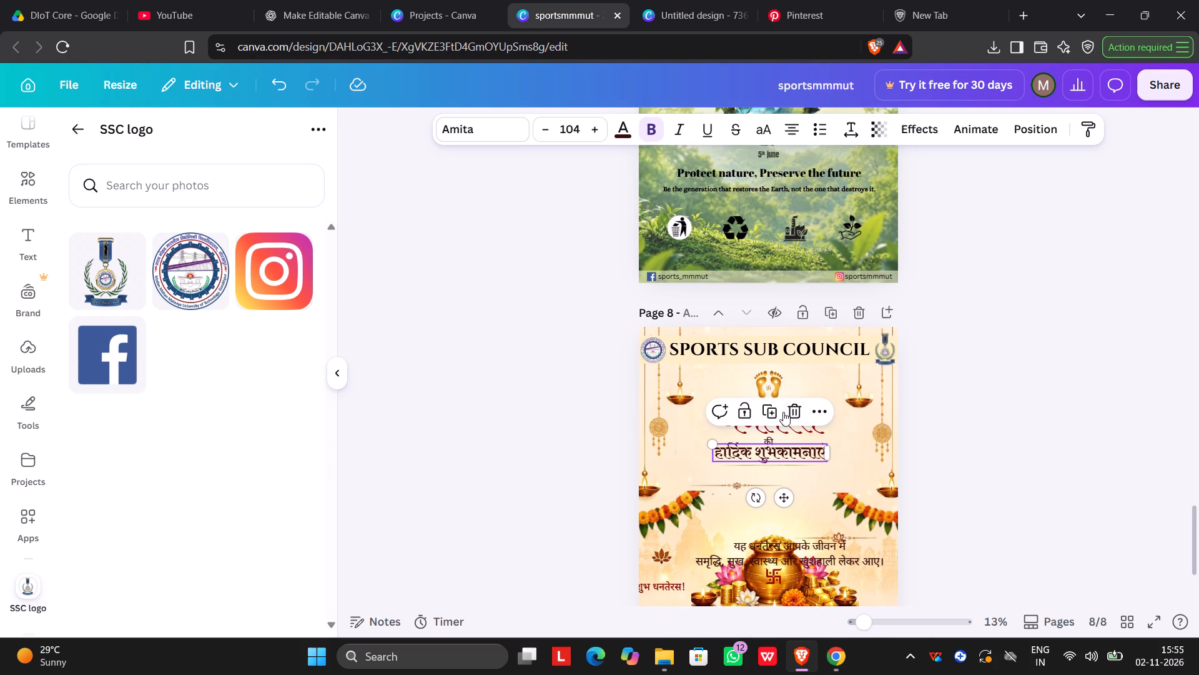
{"action": "scroll", "coordinate": [786, 392], "scroll_direction": "down", "scroll_amount": 1}
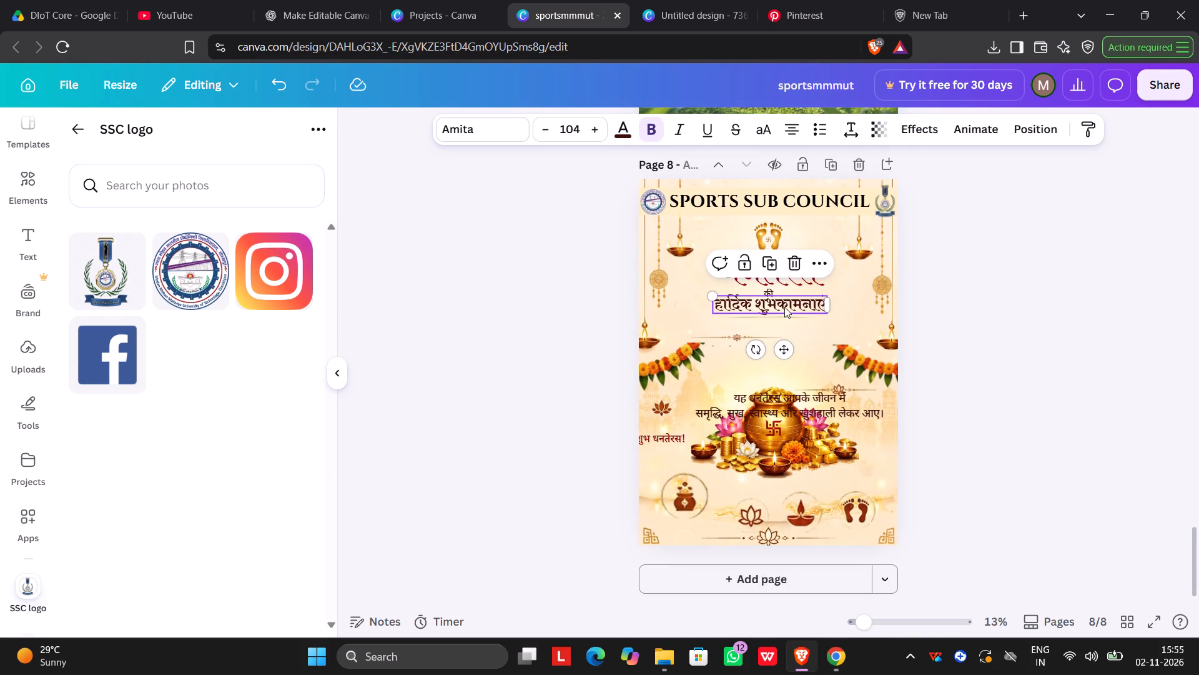
{"action": "left_click", "coordinate": [784, 307]}
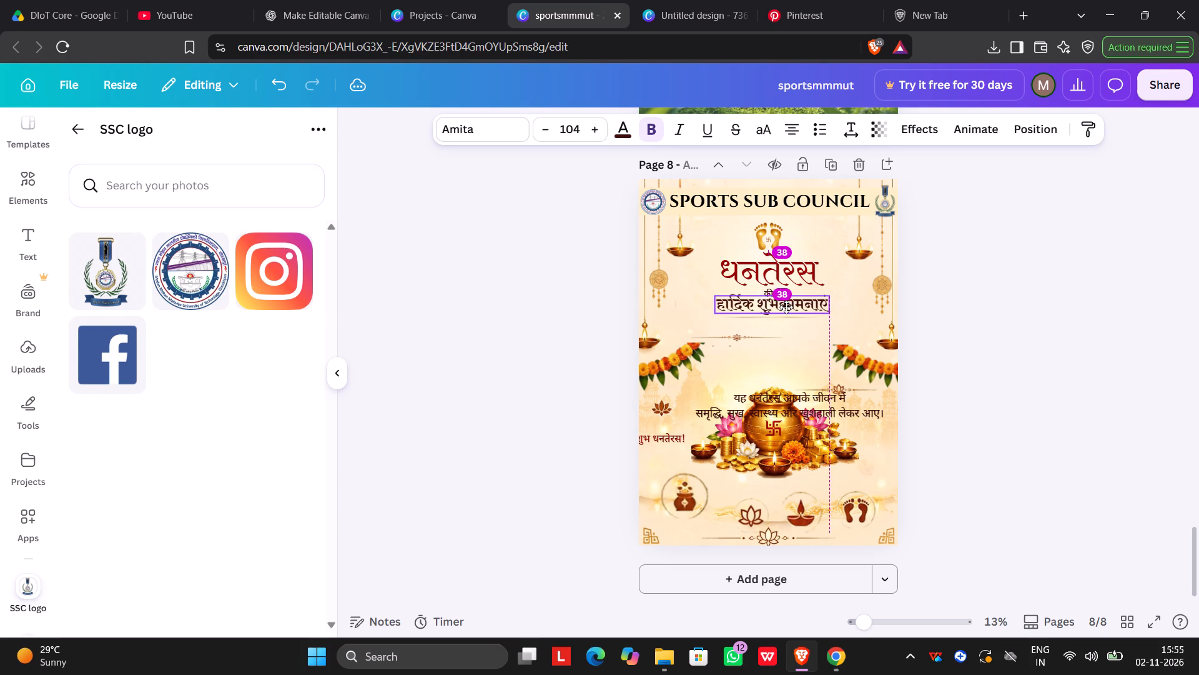
{"action": "left_click", "coordinate": [1014, 304]}
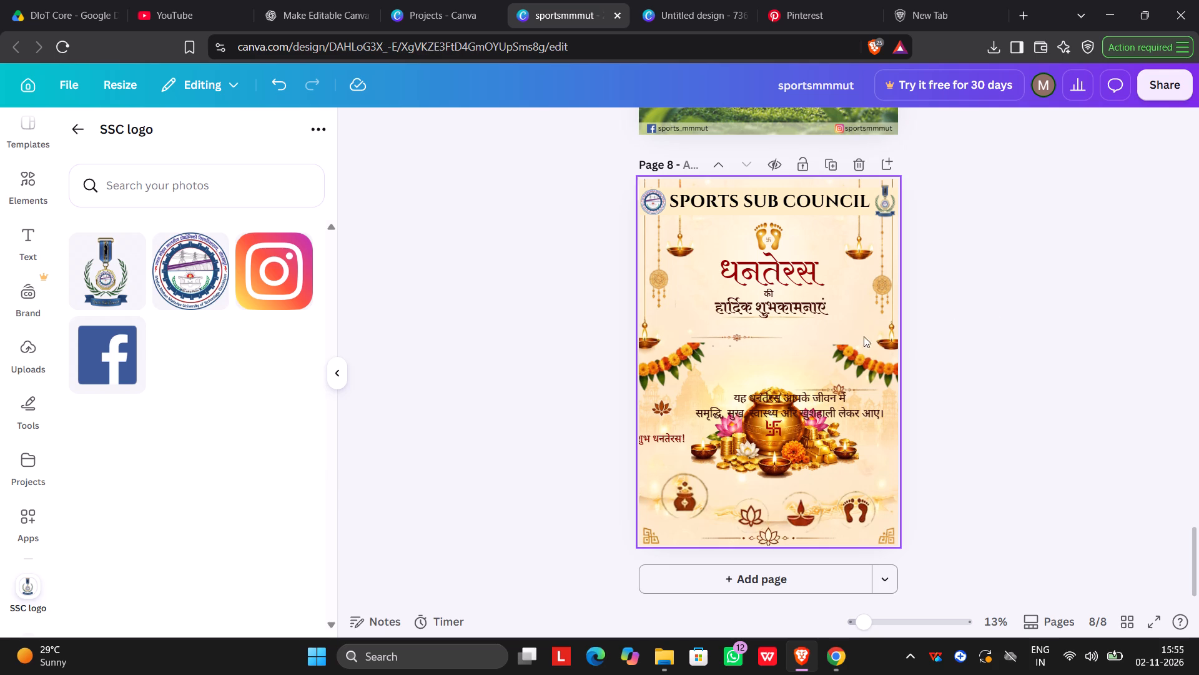
{"action": "left_click", "coordinate": [786, 309]}
{"action": "key", "text": "Left"}
{"action": "key", "text": "Left"}
{"action": "key", "text": "Left"}
{"action": "key", "text": "Left"}
{"action": "key", "text": "Left"}
{"action": "key", "text": "Left"}
{"action": "key", "text": "Left"}
{"action": "key", "text": "Left"}
{"action": "key", "text": "Left"}
{"action": "key", "text": "Left"}
{"action": "key", "text": "Left"}
{"action": "key", "text": "Left"}
{"action": "key", "text": "Left"}
{"action": "key", "text": "Left"}
{"action": "key", "text": "Left"}
{"action": "key", "text": "Left"}
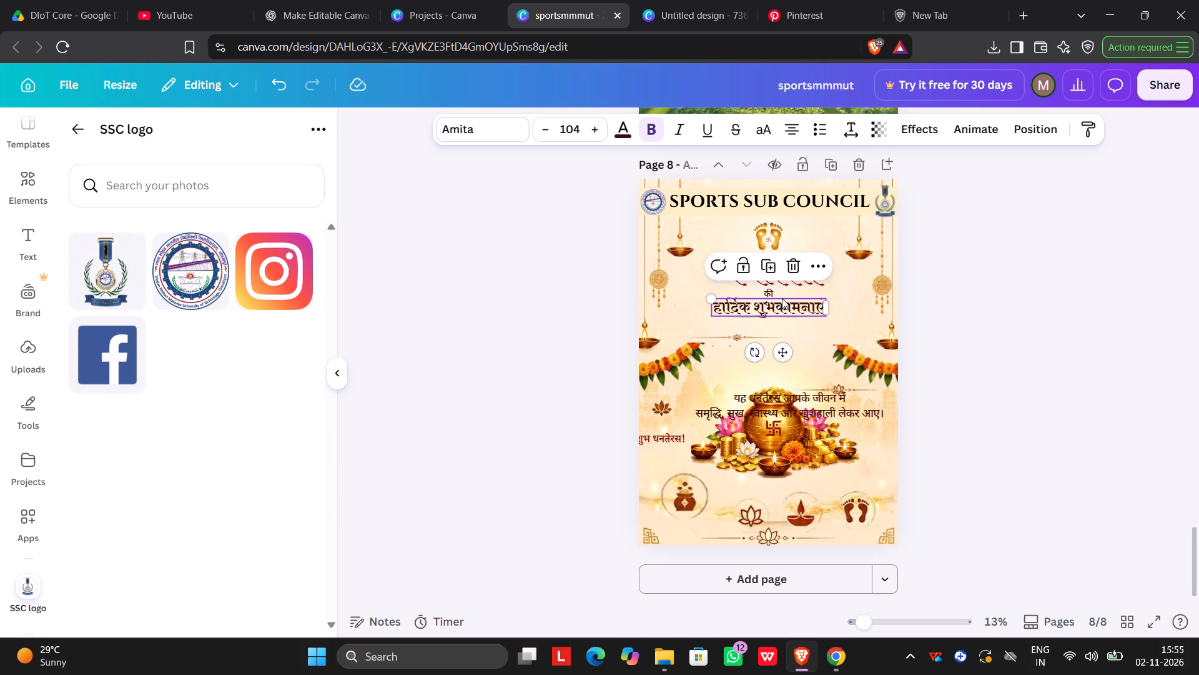
{"action": "left_click", "coordinate": [844, 332]}
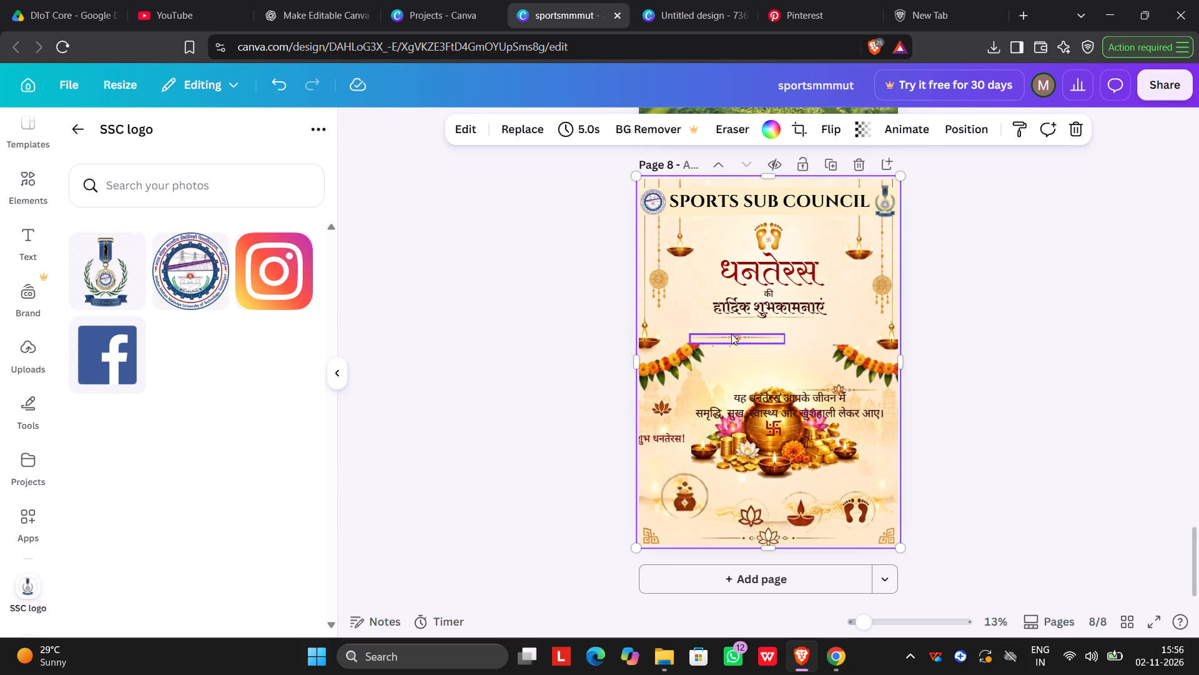
Move the ornamental divider up and centre it just beneath the हार्दिक शुभकामनाएं line.
{"action": "left_click_drag", "start_coordinate": [761, 338], "coordinate": [794, 328]}
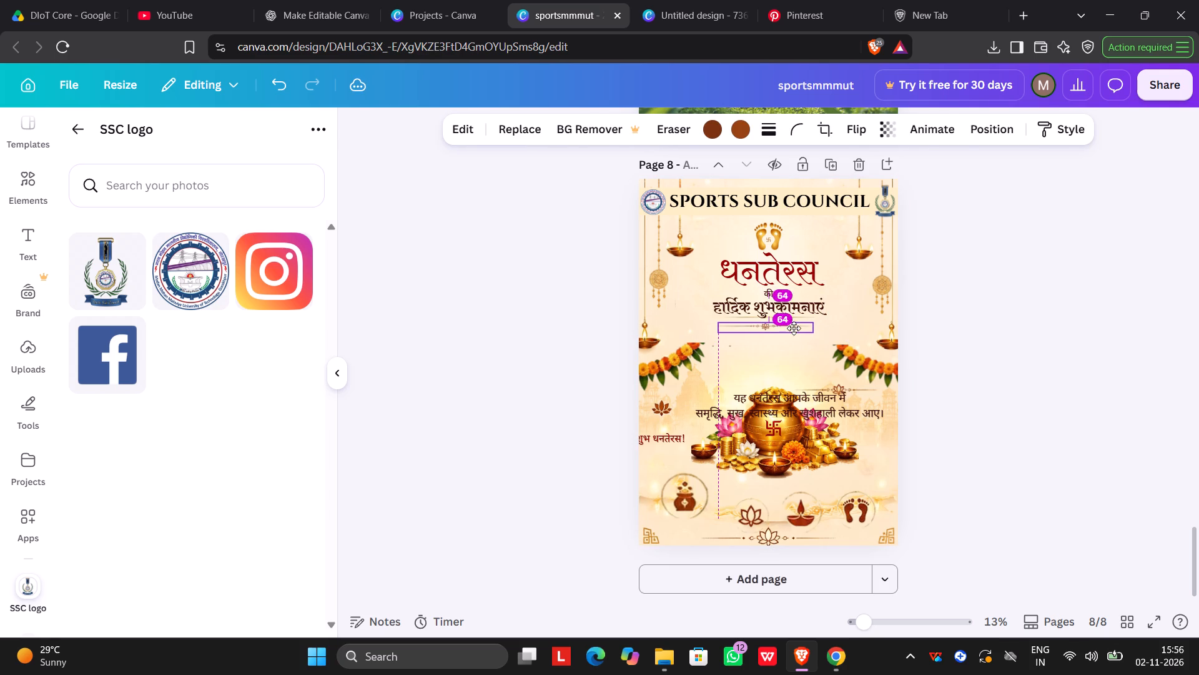
{"action": "left_click_drag", "start_coordinate": [794, 328], "coordinate": [797, 327]}
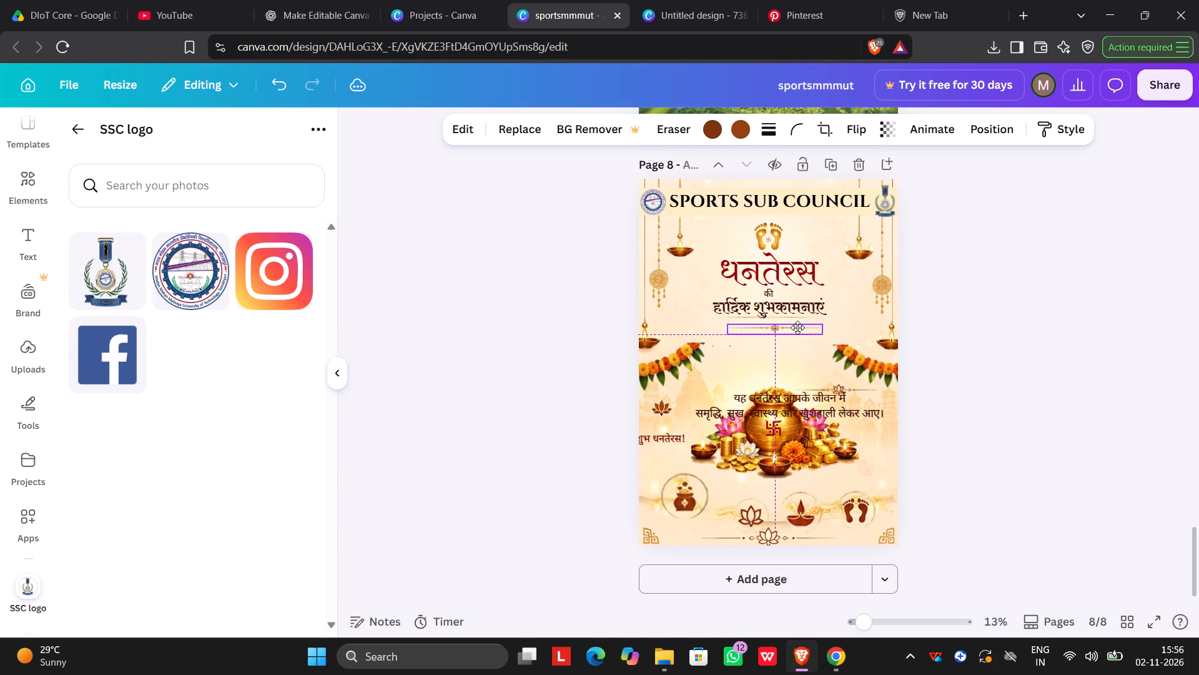
{"action": "left_click_drag", "start_coordinate": [797, 327], "coordinate": [796, 329]}
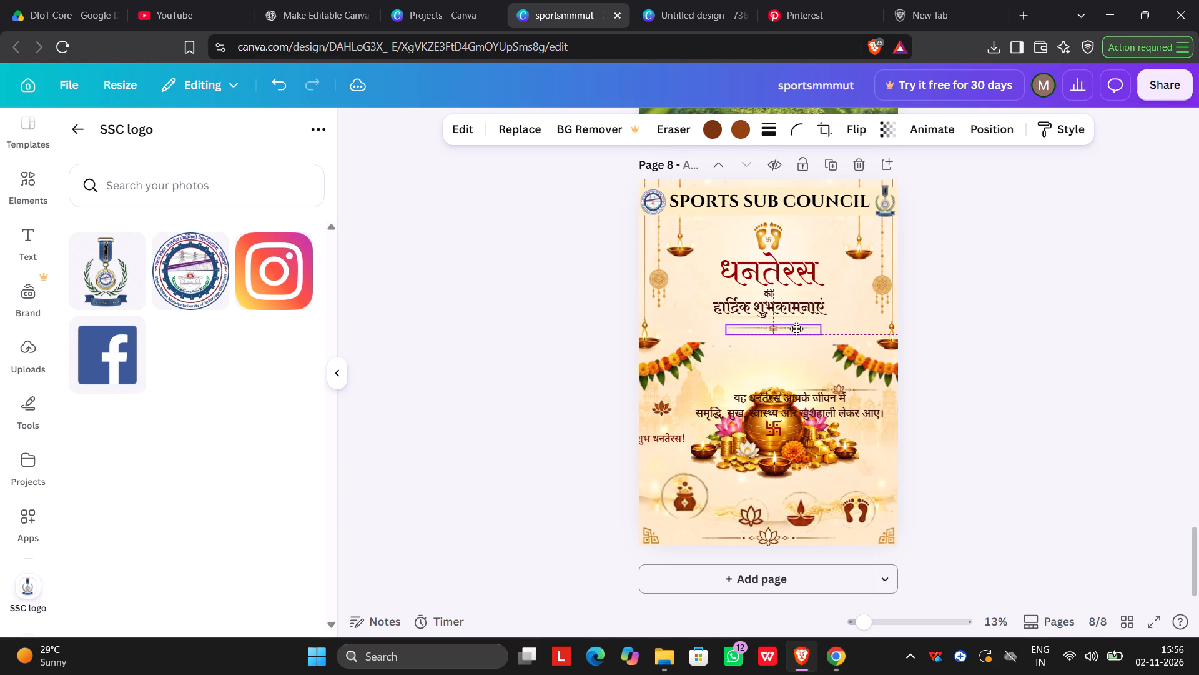
{"action": "left_click_drag", "start_coordinate": [796, 329], "coordinate": [792, 329]}
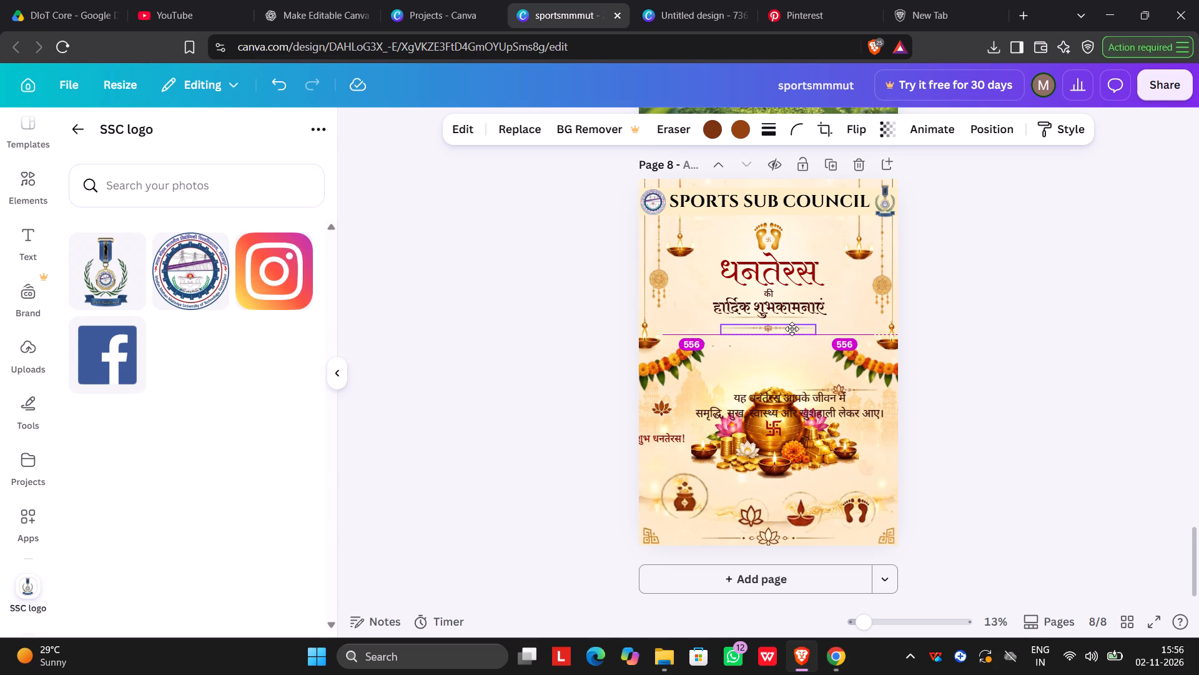
{"action": "left_click_drag", "start_coordinate": [792, 329], "coordinate": [794, 329]}
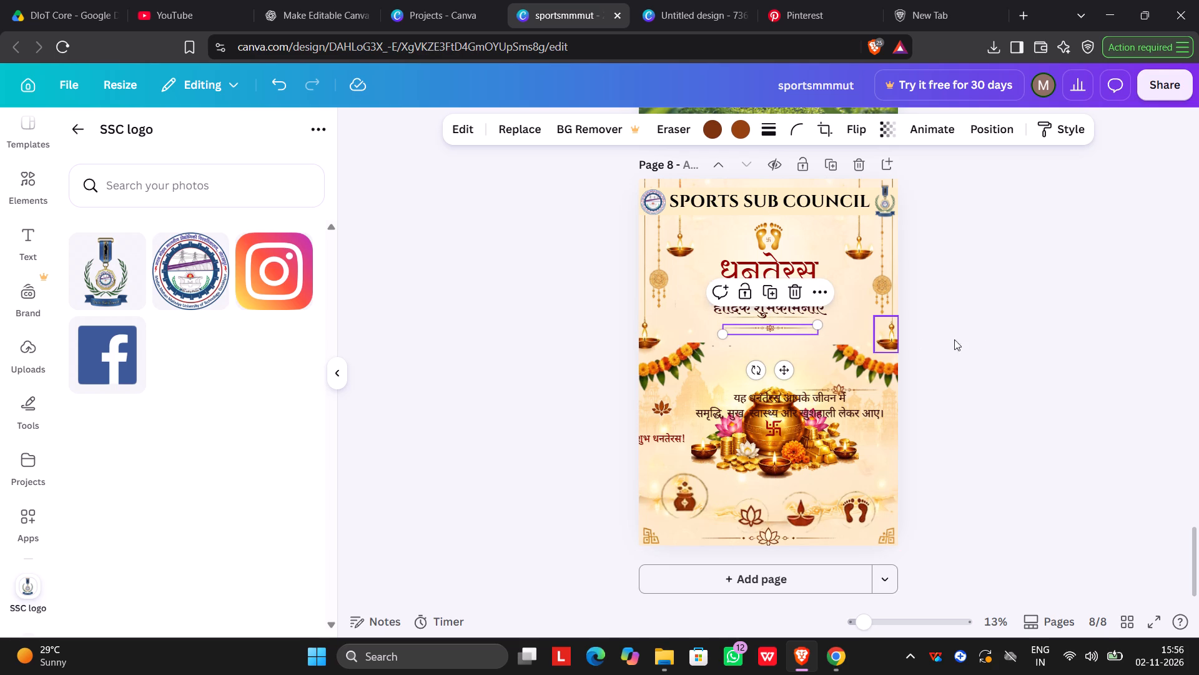
{"action": "left_click", "coordinate": [1038, 322]}
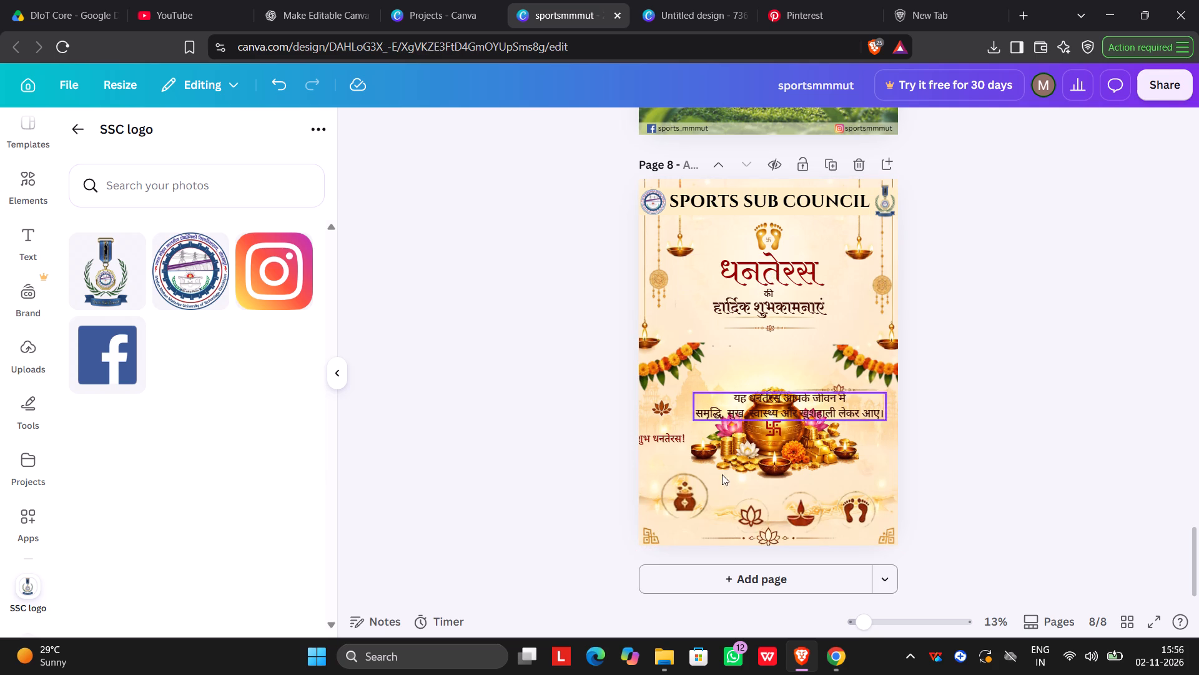
Move the two-line यह धनतेरस आपके जीवन में blessing text off the gold pot to beneath the divider and shrink it to font size 41.5.
{"action": "left_click_drag", "start_coordinate": [782, 415], "coordinate": [782, 409]}
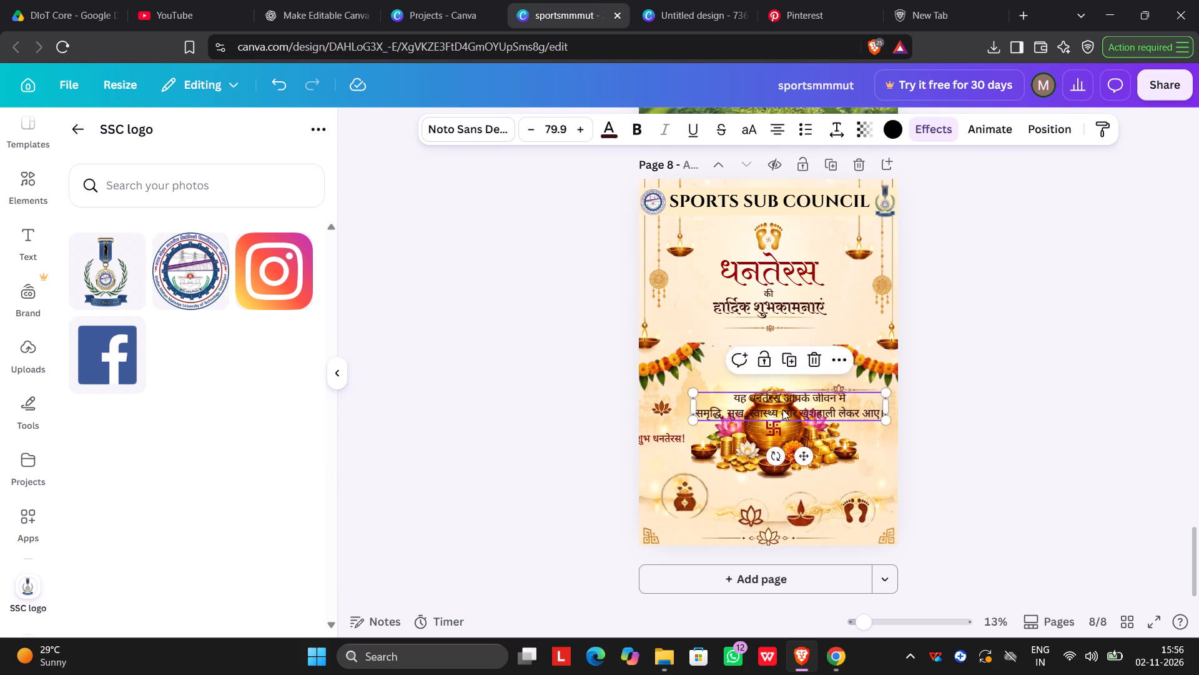
{"action": "left_click_drag", "start_coordinate": [782, 409], "coordinate": [764, 346]}
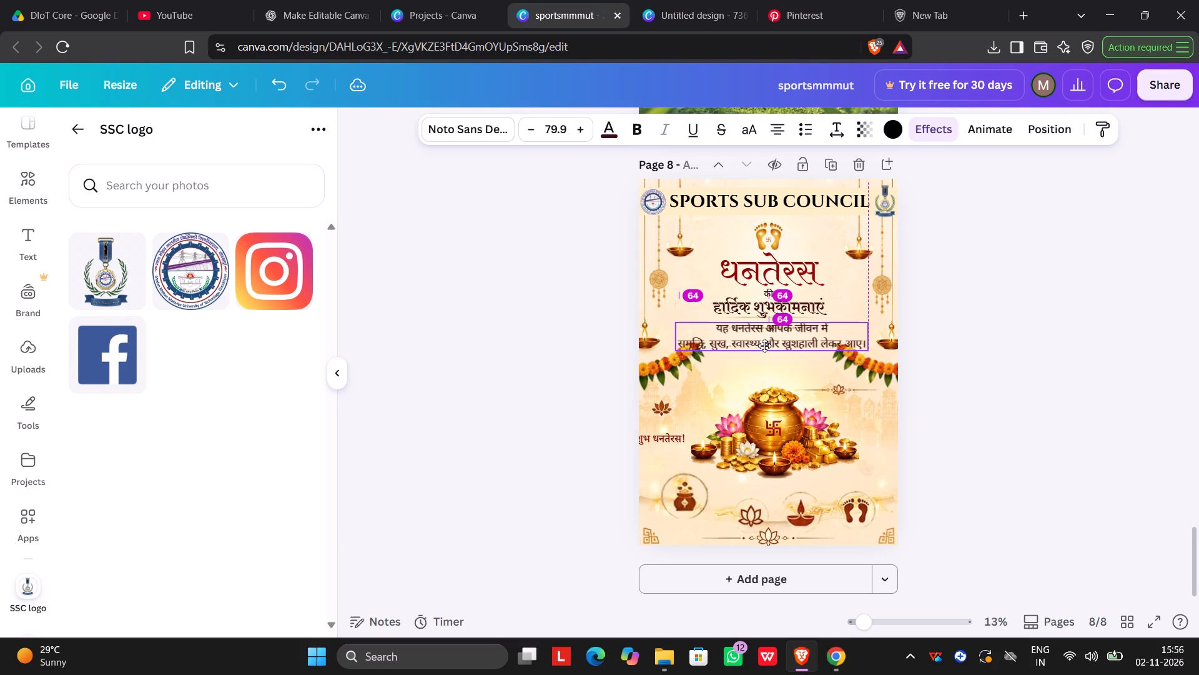
{"action": "left_click_drag", "start_coordinate": [764, 346], "coordinate": [764, 347]}
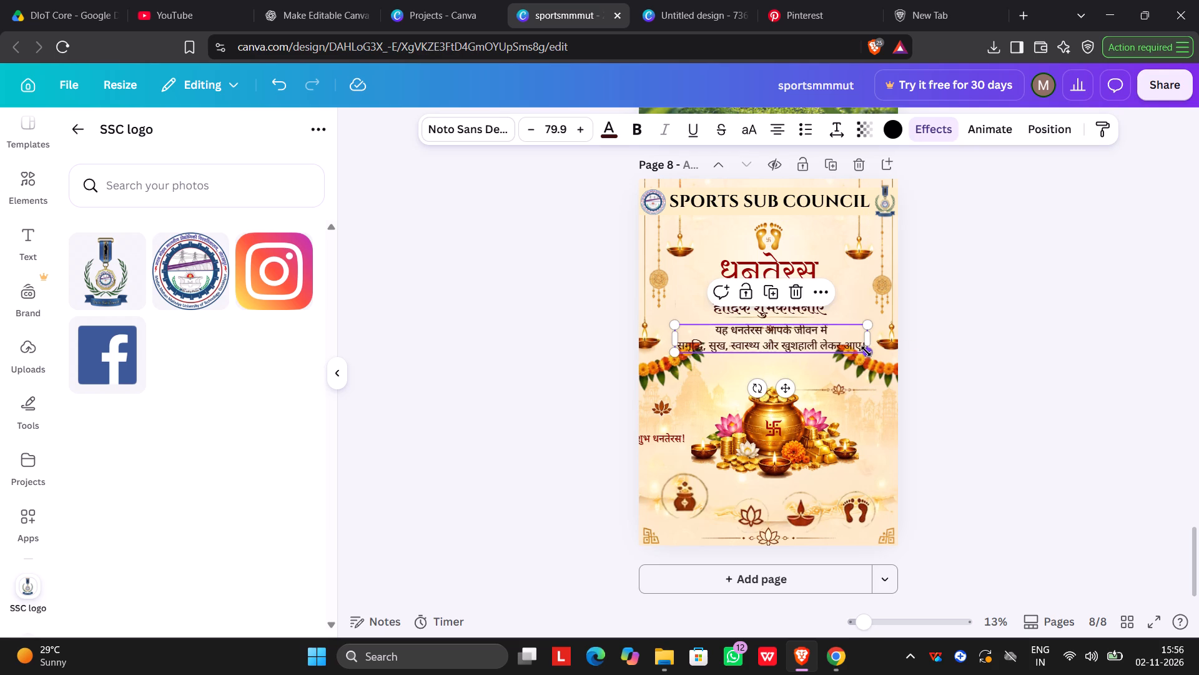
{"action": "left_click_drag", "start_coordinate": [865, 354], "coordinate": [772, 351]}
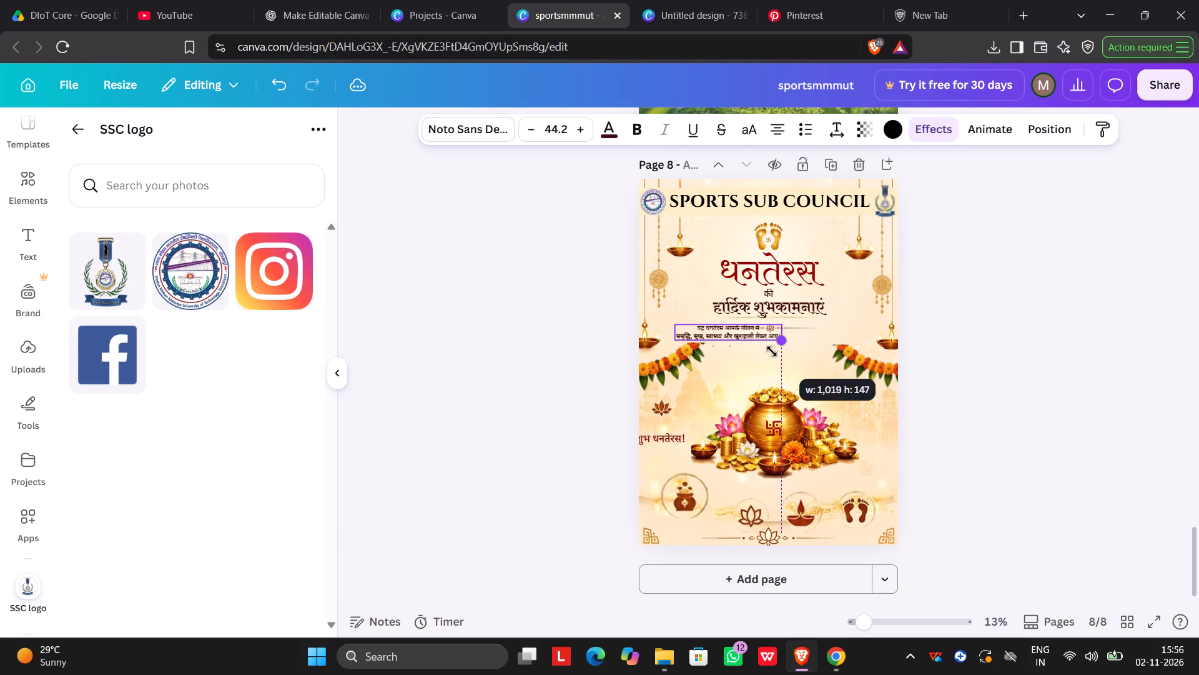
{"action": "left_click_drag", "start_coordinate": [772, 351], "coordinate": [771, 351]}
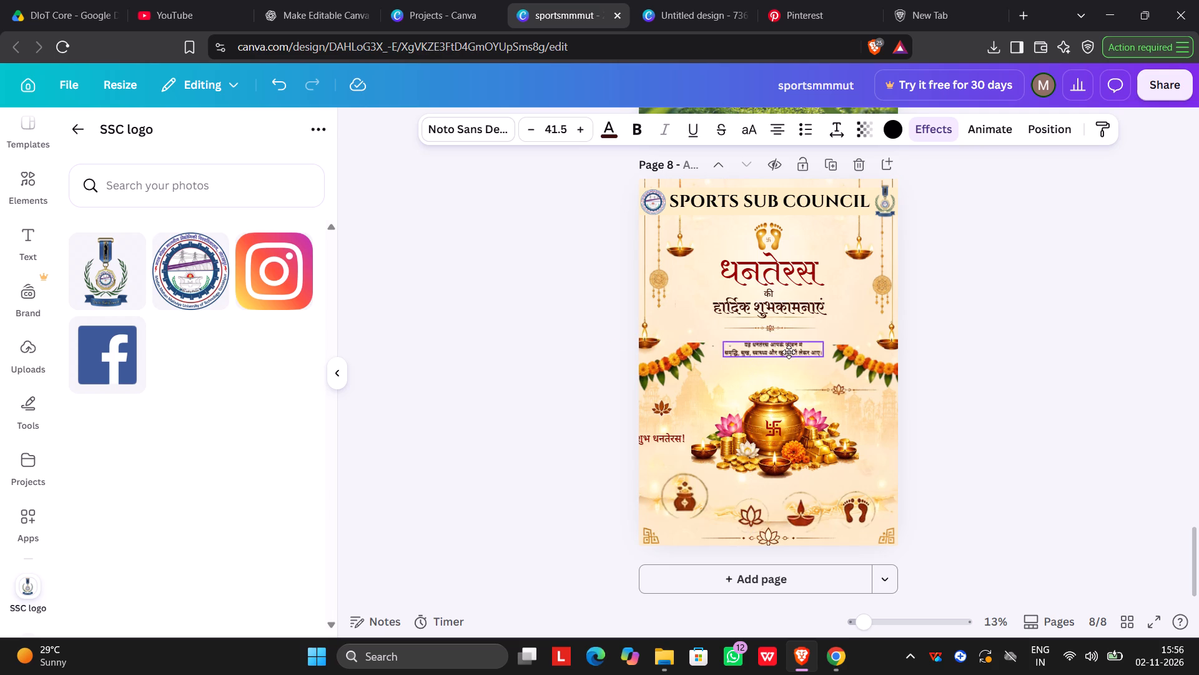
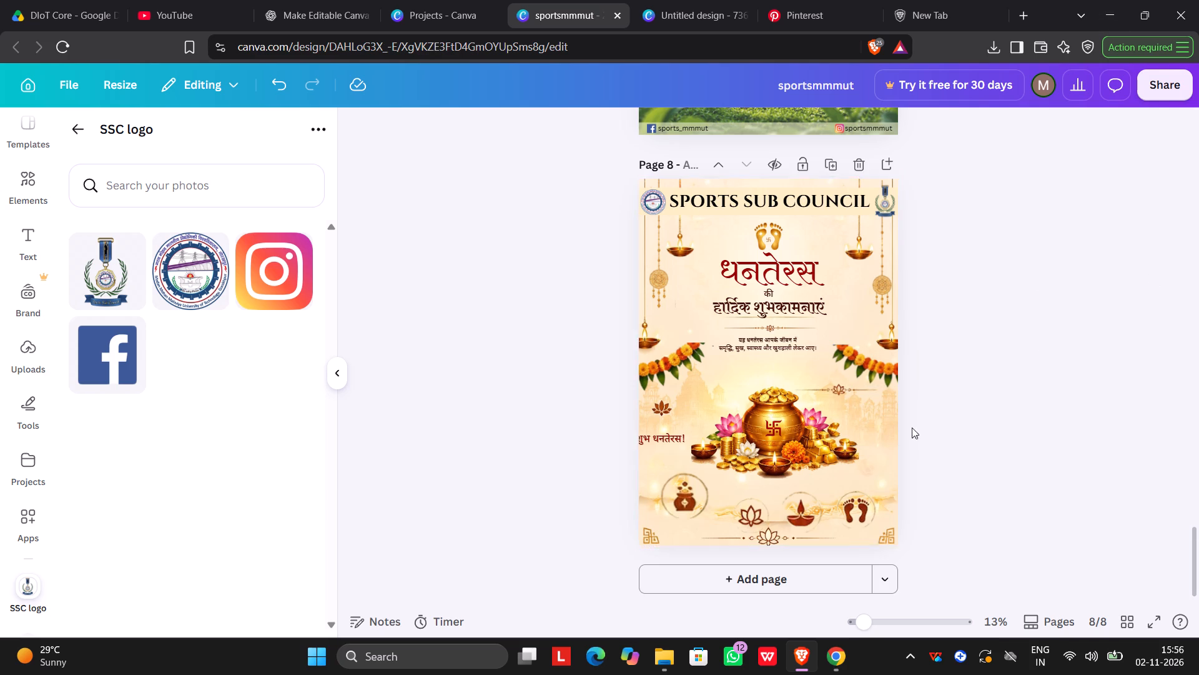
Shrink the footprints icon on page 8 and place it beside the poster's bottom-right corner ornament.
{"action": "left_click", "coordinate": [851, 496]}
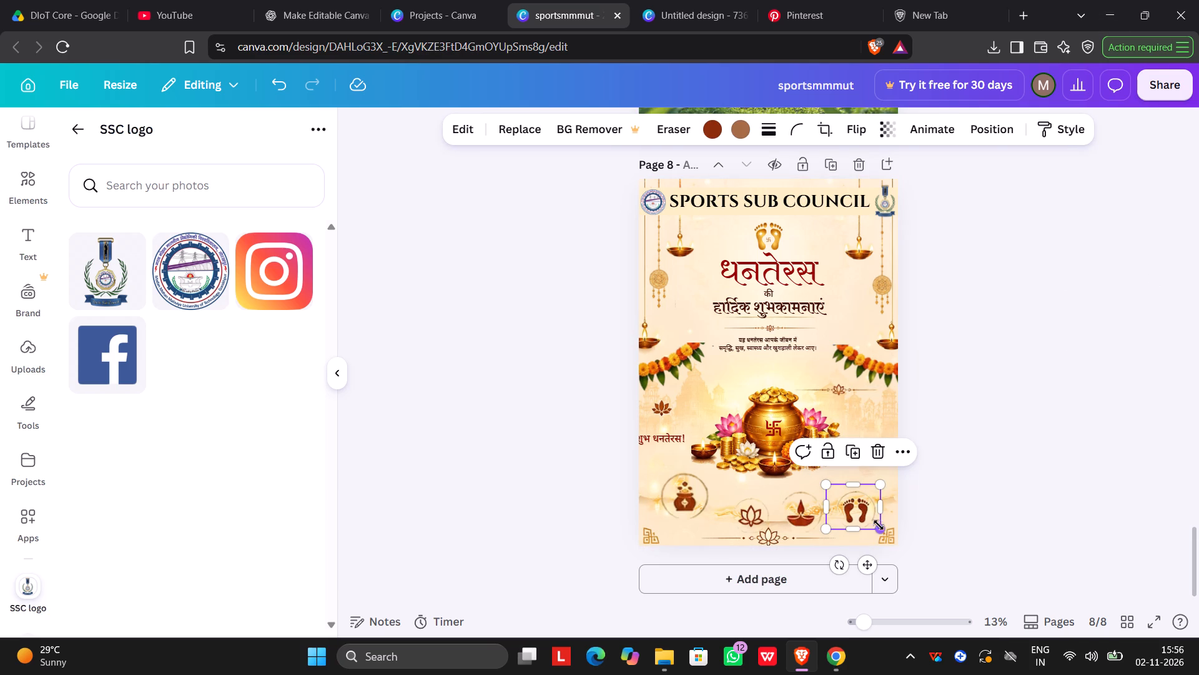
{"action": "left_click_drag", "start_coordinate": [881, 529], "coordinate": [836, 504]}
{"action": "left_click_drag", "start_coordinate": [836, 495], "coordinate": [848, 510]}
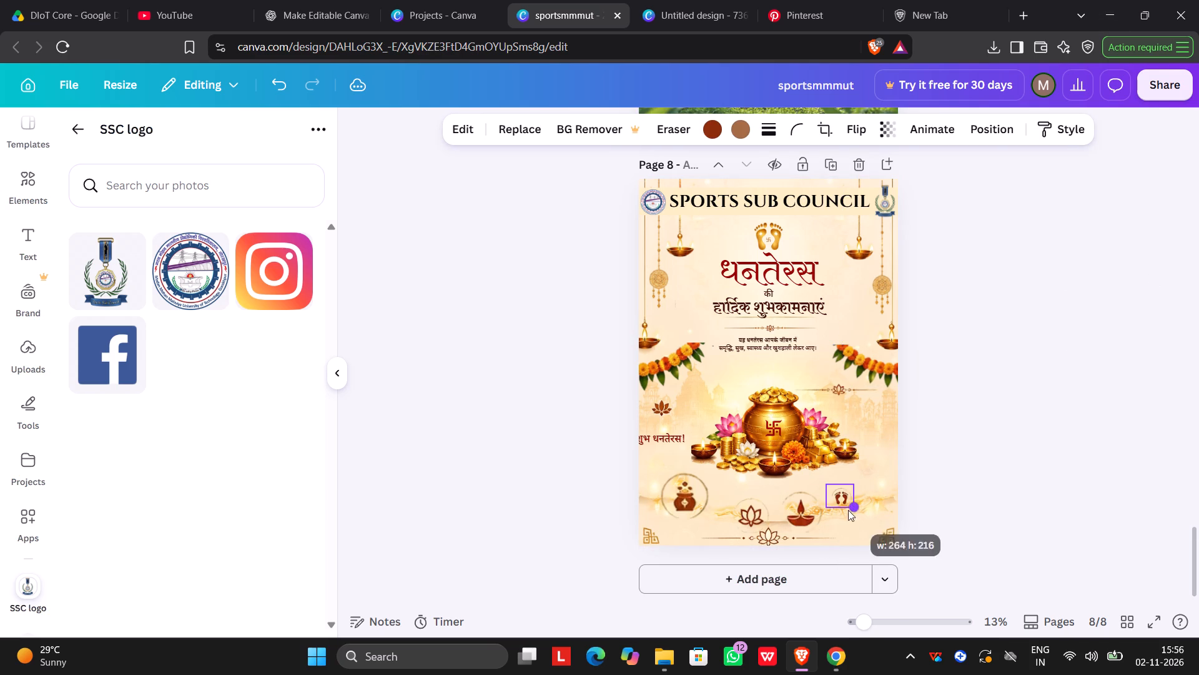
{"action": "left_click_drag", "start_coordinate": [848, 510], "coordinate": [851, 511]}
{"action": "left_click_drag", "start_coordinate": [837, 494], "coordinate": [854, 521]}
Shrink the brown diya icon near the poster's bottom and place it just left of the small footprints icon.
{"action": "left_click", "coordinate": [796, 508]}
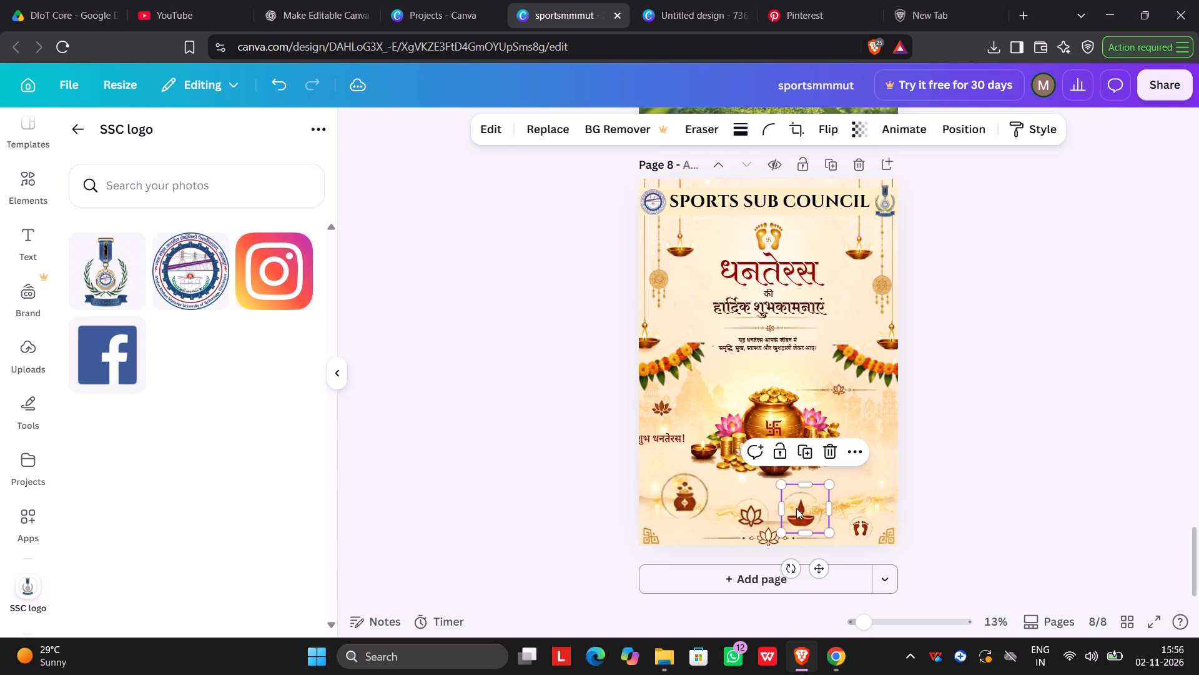
{"action": "left_click_drag", "start_coordinate": [826, 528], "coordinate": [794, 504]}
{"action": "left_click_drag", "start_coordinate": [793, 498], "coordinate": [812, 515]}
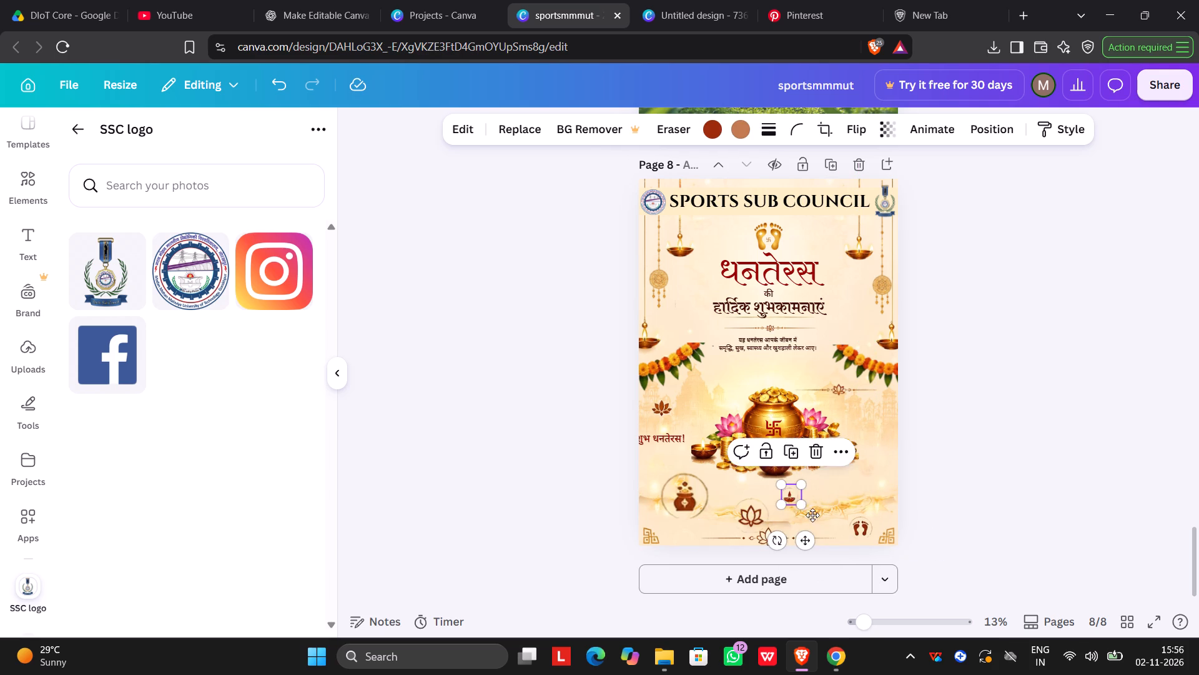
{"action": "left_click_drag", "start_coordinate": [812, 515], "coordinate": [838, 529]}
Shrink the circled lotus icon near the poster's bottom and place it just left of the small diya icon.
{"action": "left_click", "coordinate": [749, 511]}
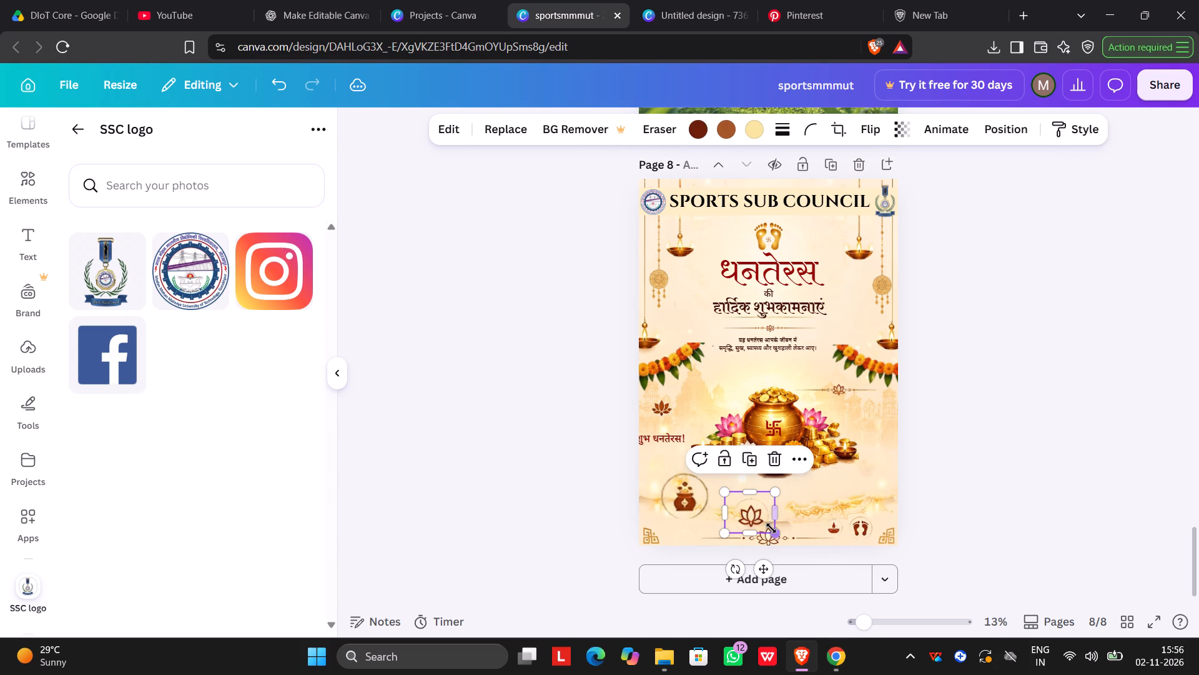
{"action": "left_click_drag", "start_coordinate": [771, 528], "coordinate": [758, 500]}
{"action": "left_click_drag", "start_coordinate": [743, 504], "coordinate": [819, 524]}
Shrink the round pot icon and place it in the bottom row near the poster's lower-left corner ornament.
{"action": "left_click", "coordinate": [676, 489]}
{"action": "left_click_drag", "start_coordinate": [723, 519], "coordinate": [704, 492]}
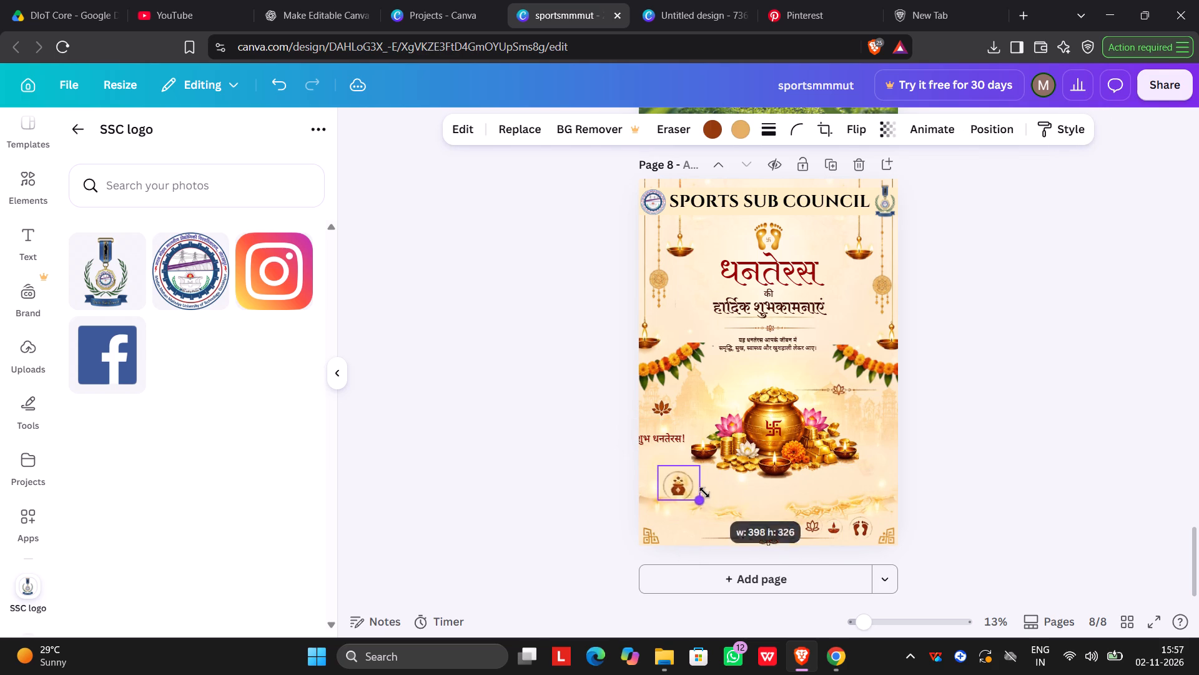
{"action": "left_click_drag", "start_coordinate": [704, 492], "coordinate": [688, 479]}
{"action": "left_click_drag", "start_coordinate": [667, 476], "coordinate": [682, 524]}
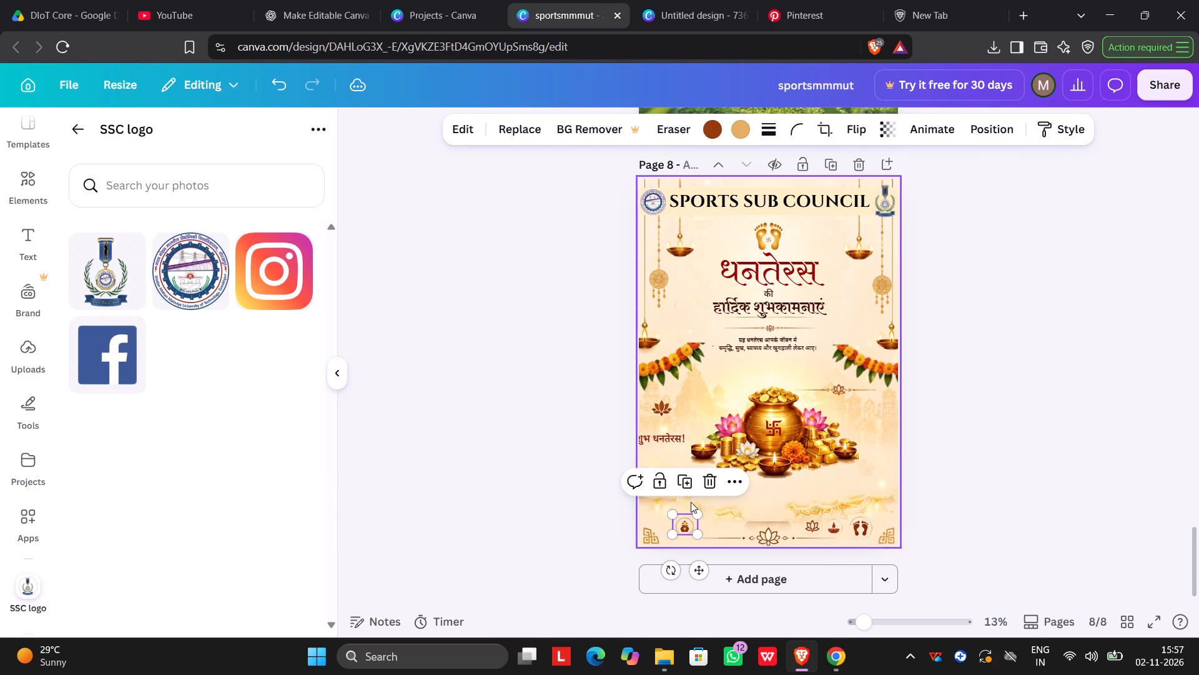
Enlarge the two-line Hindi blessing text to font size 49.5 and centre it beneath the upper divider.
{"action": "left_click", "coordinate": [781, 343]}
{"action": "left_click_drag", "start_coordinate": [709, 336], "coordinate": [709, 336]}
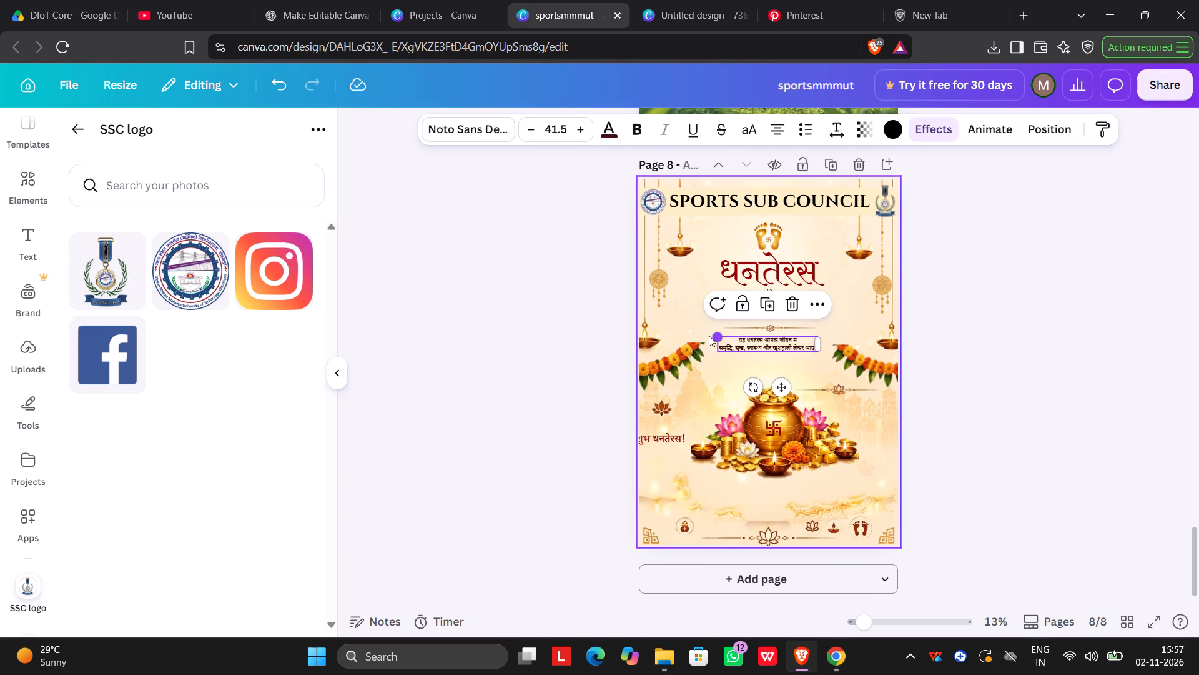
{"action": "left_click_drag", "start_coordinate": [709, 336], "coordinate": [690, 329]}
{"action": "left_click_drag", "start_coordinate": [773, 342], "coordinate": [778, 342]}
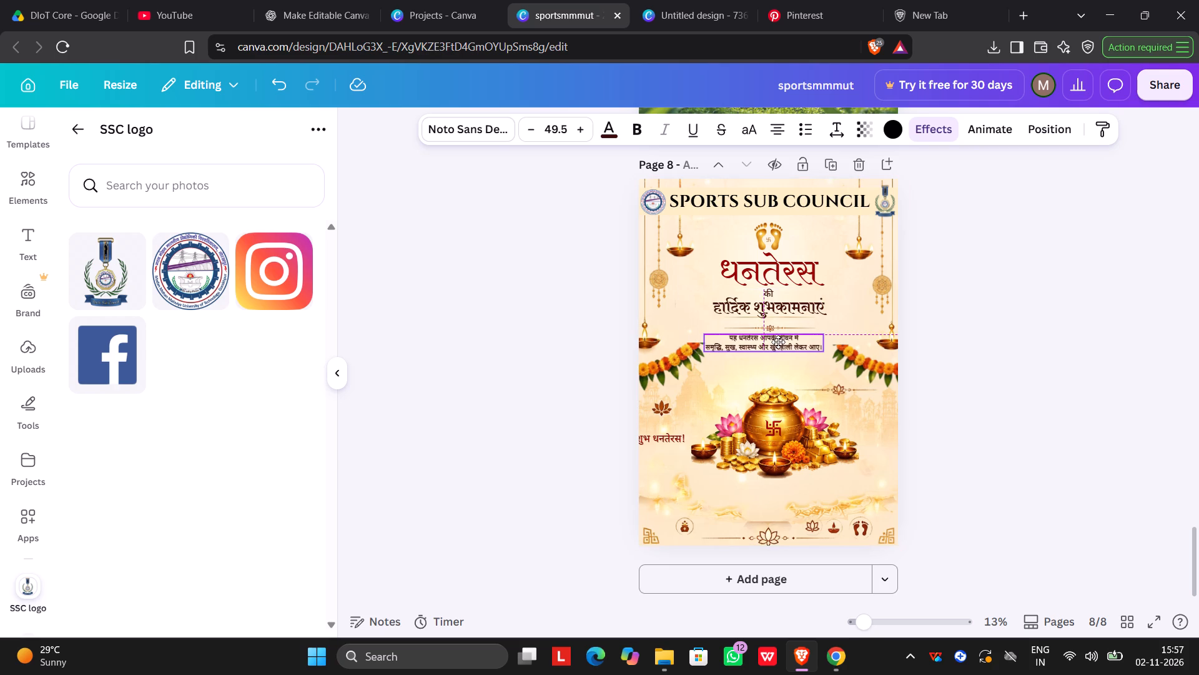
{"action": "left_click_drag", "start_coordinate": [778, 342], "coordinate": [784, 343]}
{"action": "left_click", "coordinate": [987, 404]}
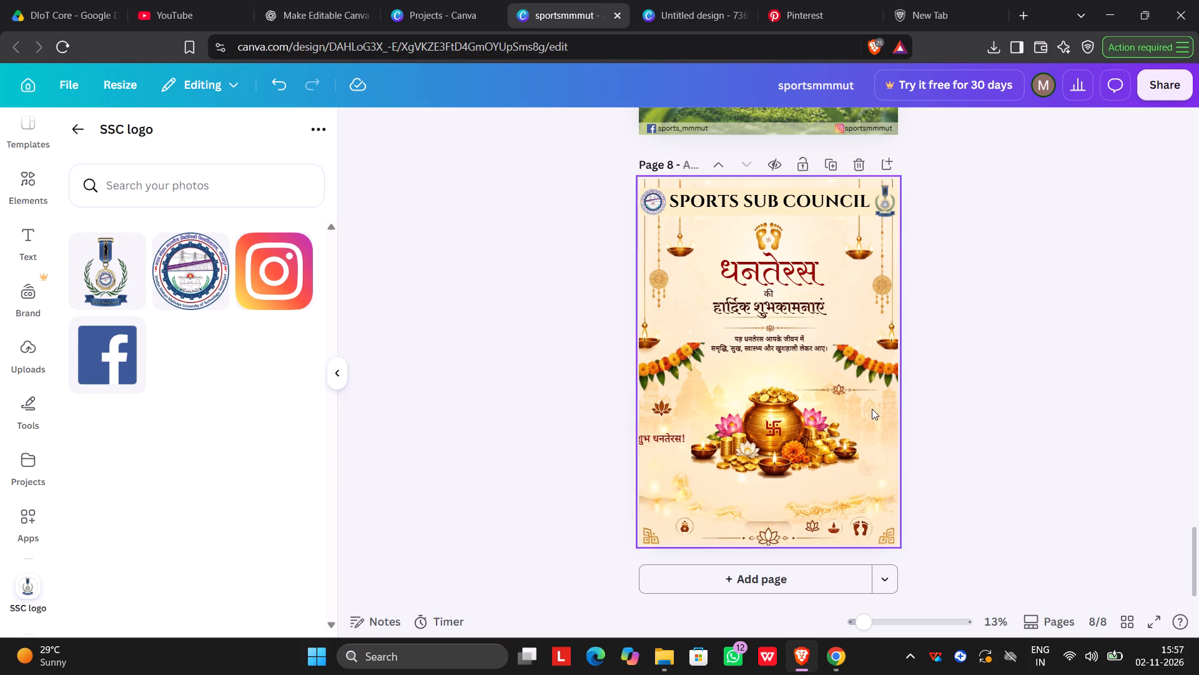
Move the lotus divider from beside the gold pot to just below the blessing text and resize it to fit there.
{"action": "left_click_drag", "start_coordinate": [864, 384], "coordinate": [807, 352]}
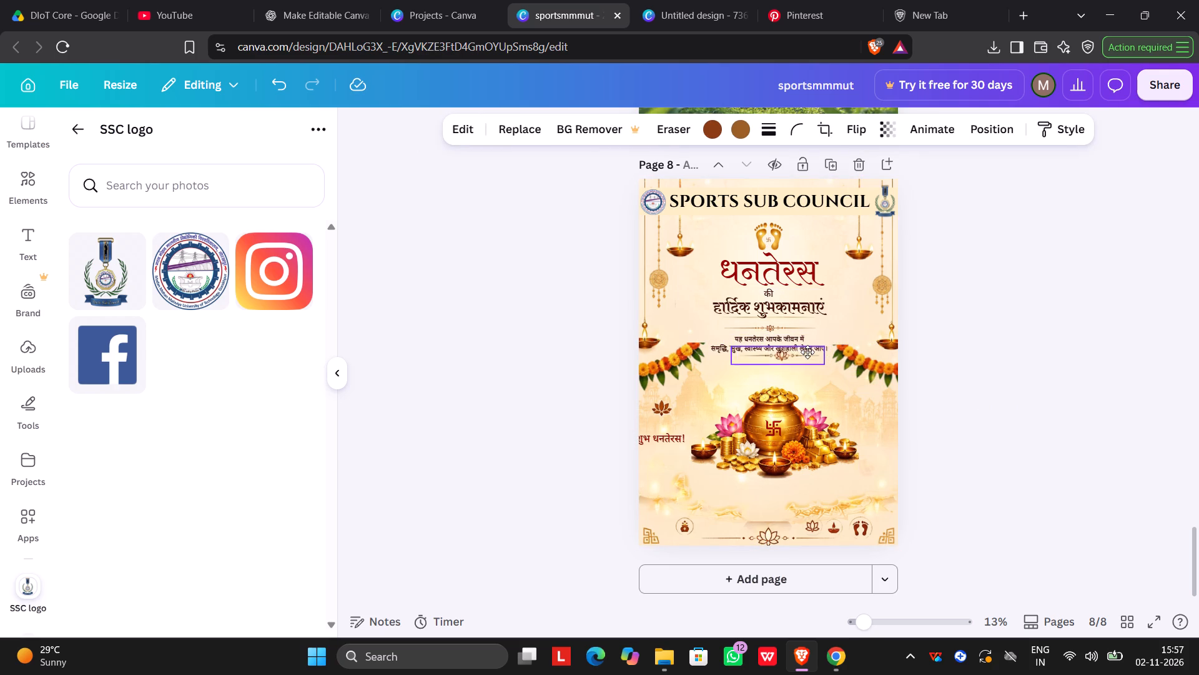
{"action": "left_click_drag", "start_coordinate": [807, 352], "coordinate": [793, 365]}
{"action": "left_click_drag", "start_coordinate": [811, 379], "coordinate": [798, 368]}
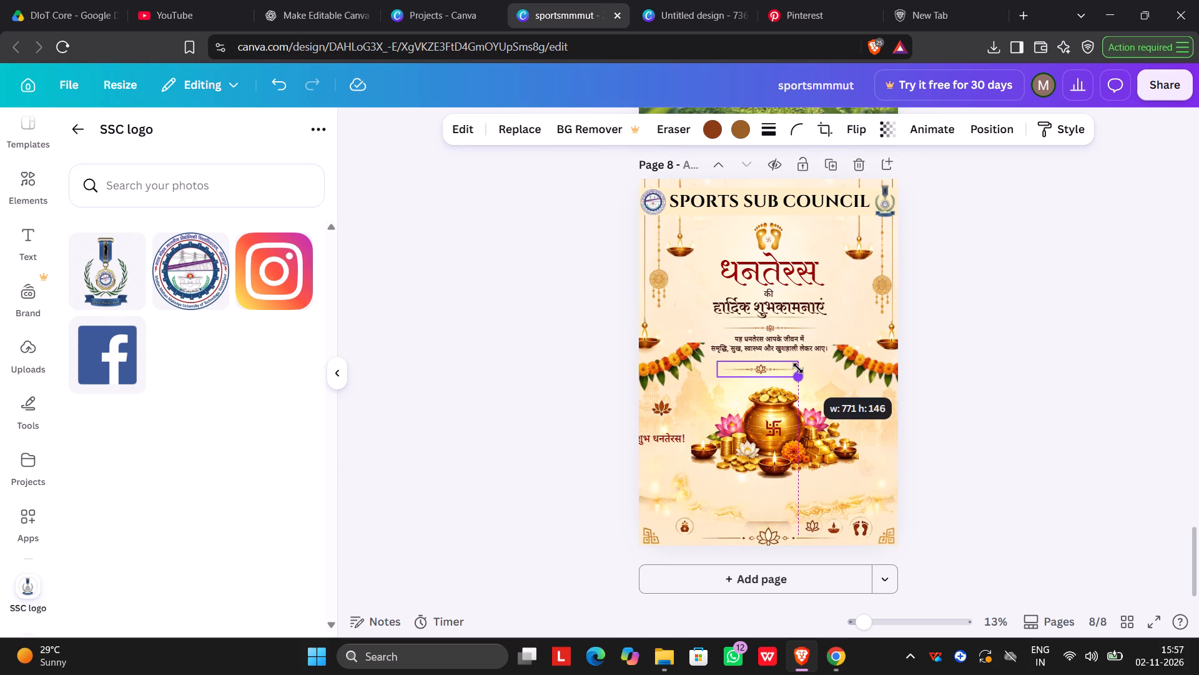
{"action": "left_click_drag", "start_coordinate": [798, 368], "coordinate": [789, 361]}
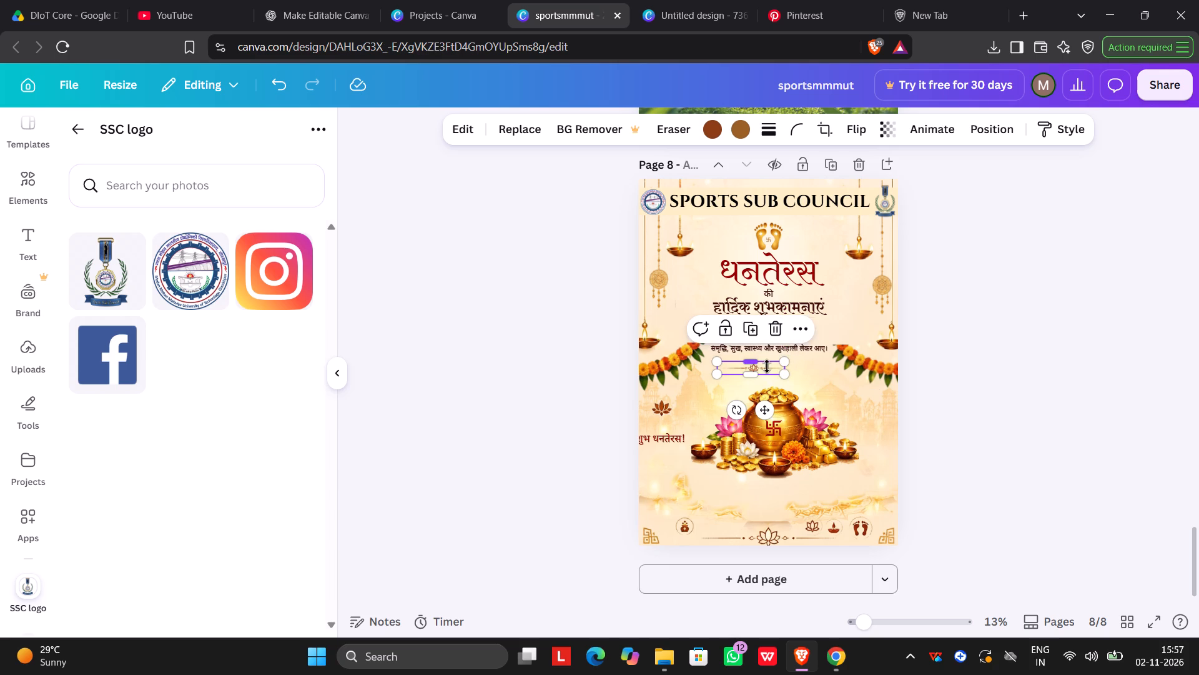
{"action": "left_click_drag", "start_coordinate": [767, 366], "coordinate": [788, 366]}
{"action": "left_click", "coordinate": [962, 364]}
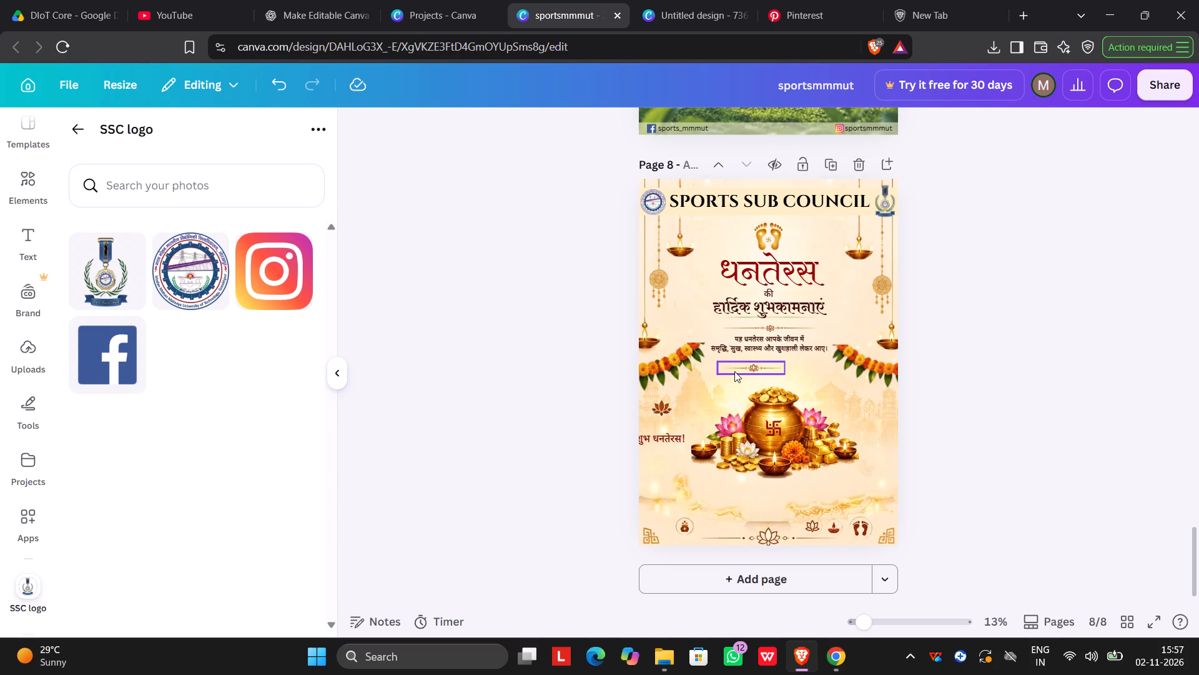
{"action": "left_click", "coordinate": [735, 371]}
{"action": "left_click_drag", "start_coordinate": [786, 375], "coordinate": [817, 379]}
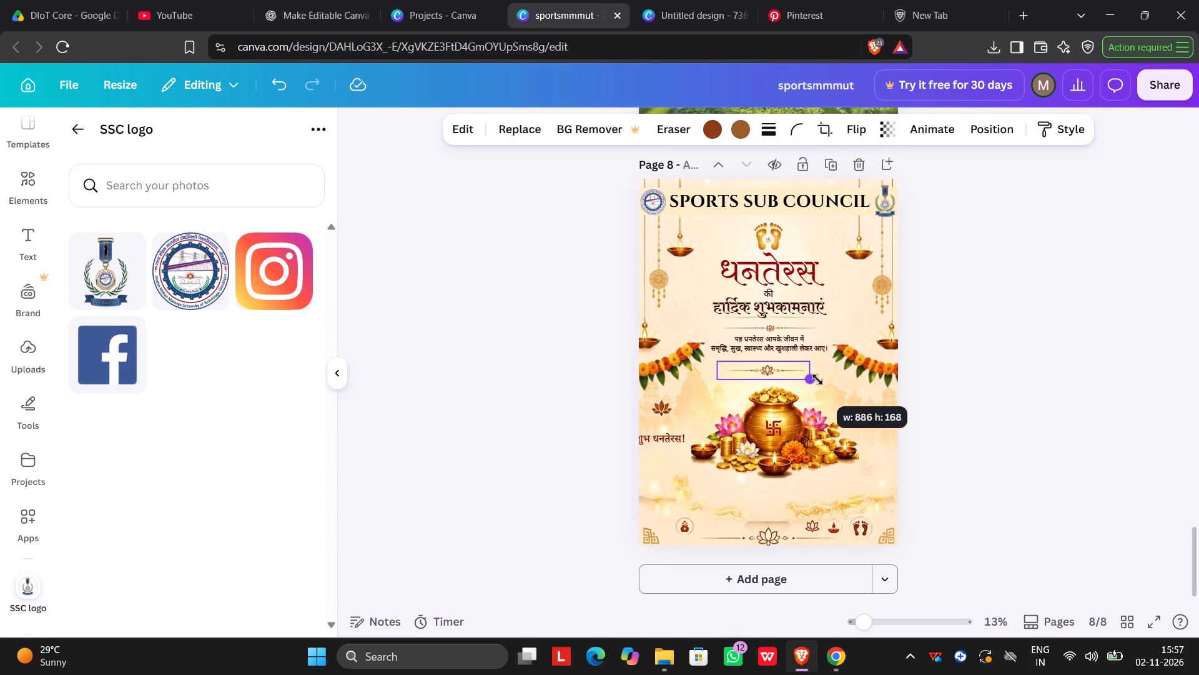
{"action": "left_click_drag", "start_coordinate": [817, 379], "coordinate": [826, 382]}
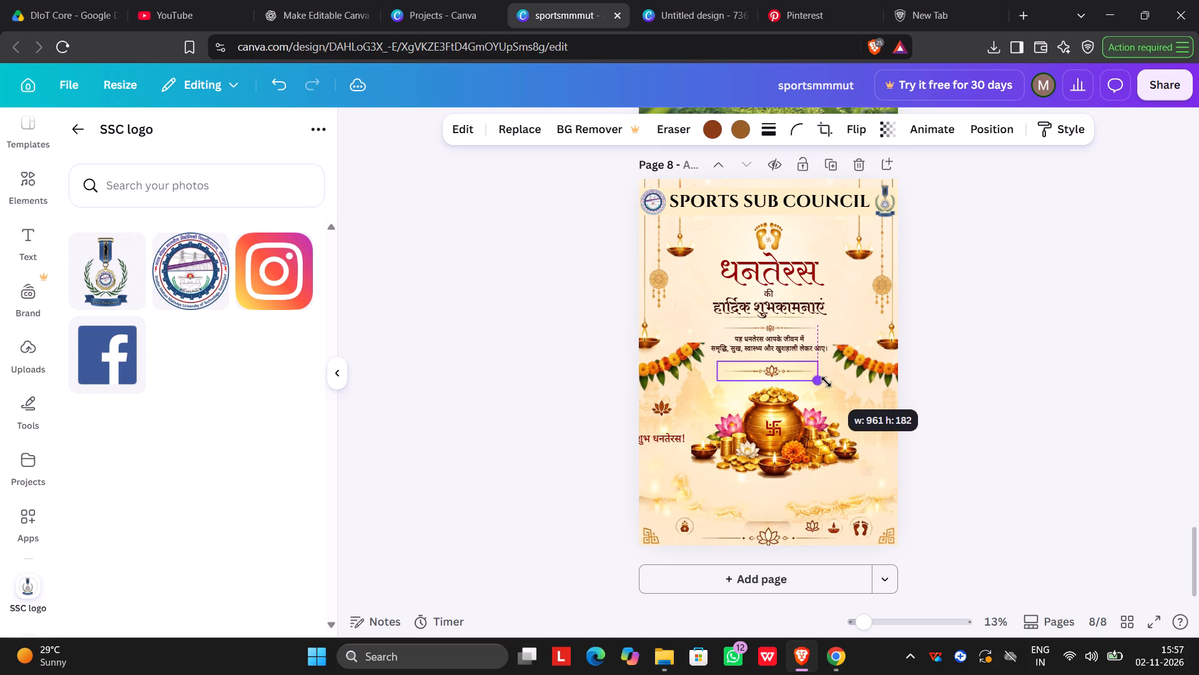
{"action": "left_click_drag", "start_coordinate": [826, 382], "coordinate": [815, 382]}
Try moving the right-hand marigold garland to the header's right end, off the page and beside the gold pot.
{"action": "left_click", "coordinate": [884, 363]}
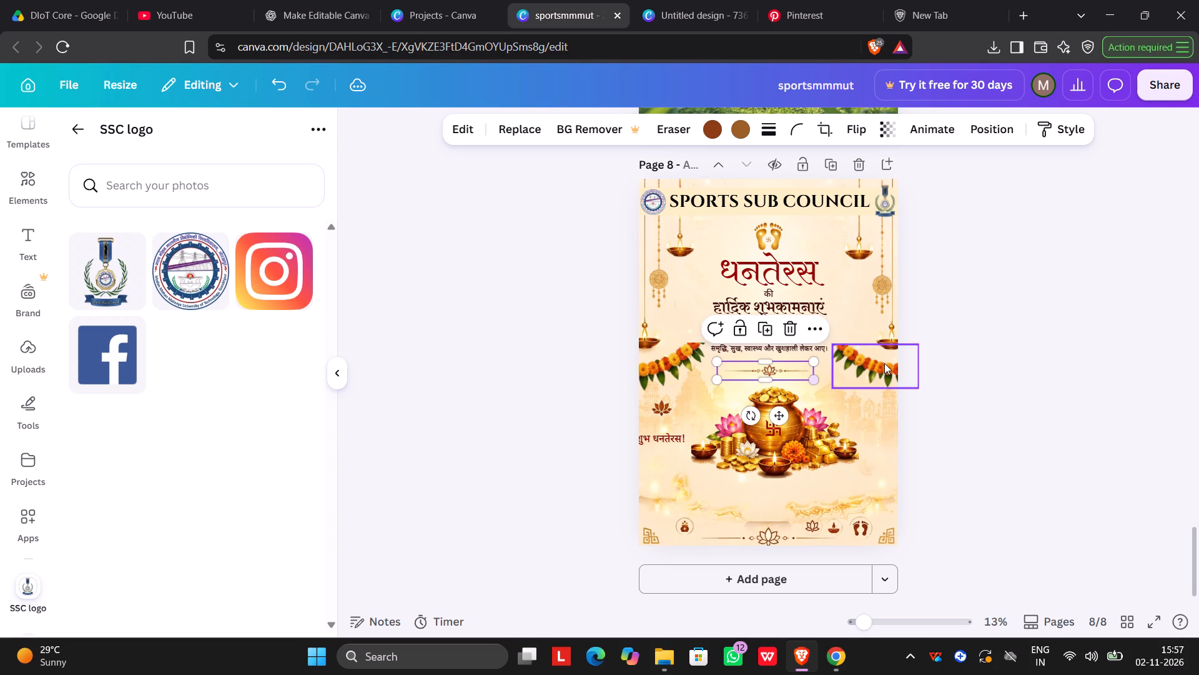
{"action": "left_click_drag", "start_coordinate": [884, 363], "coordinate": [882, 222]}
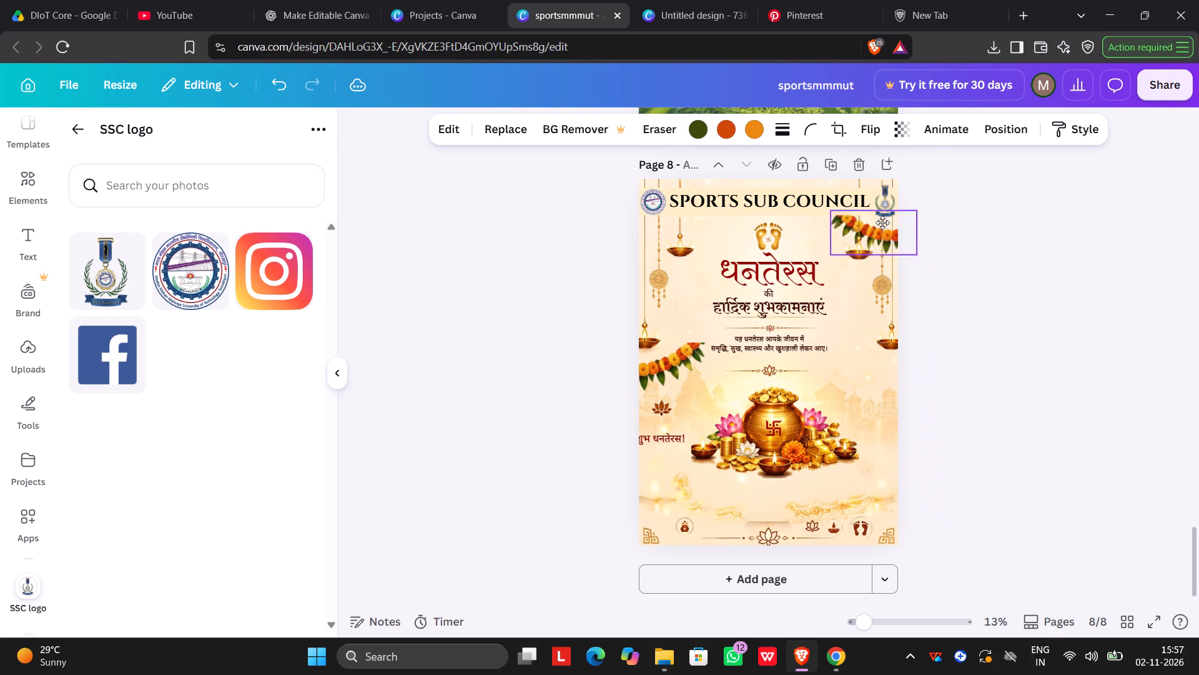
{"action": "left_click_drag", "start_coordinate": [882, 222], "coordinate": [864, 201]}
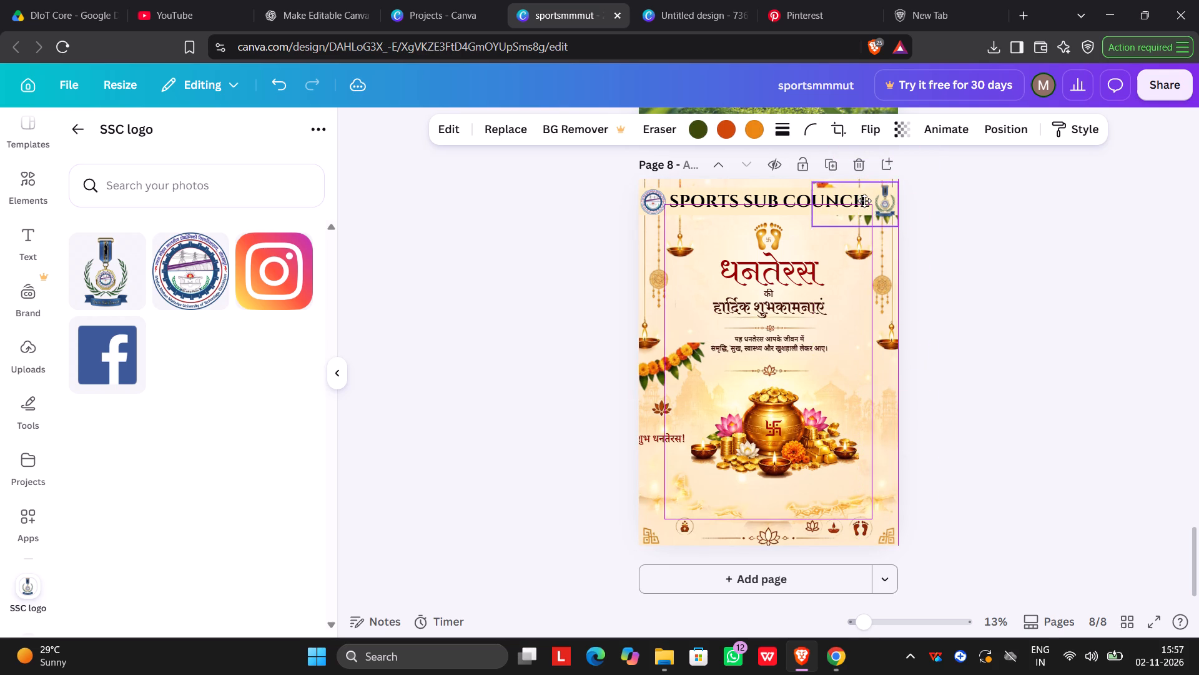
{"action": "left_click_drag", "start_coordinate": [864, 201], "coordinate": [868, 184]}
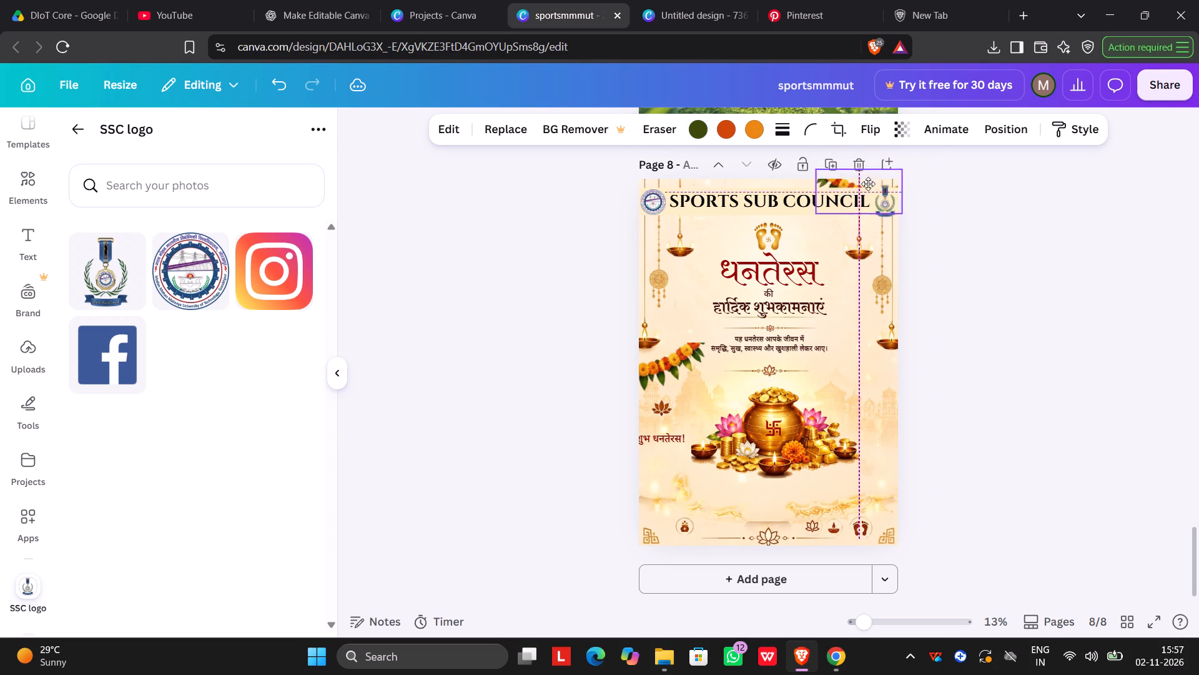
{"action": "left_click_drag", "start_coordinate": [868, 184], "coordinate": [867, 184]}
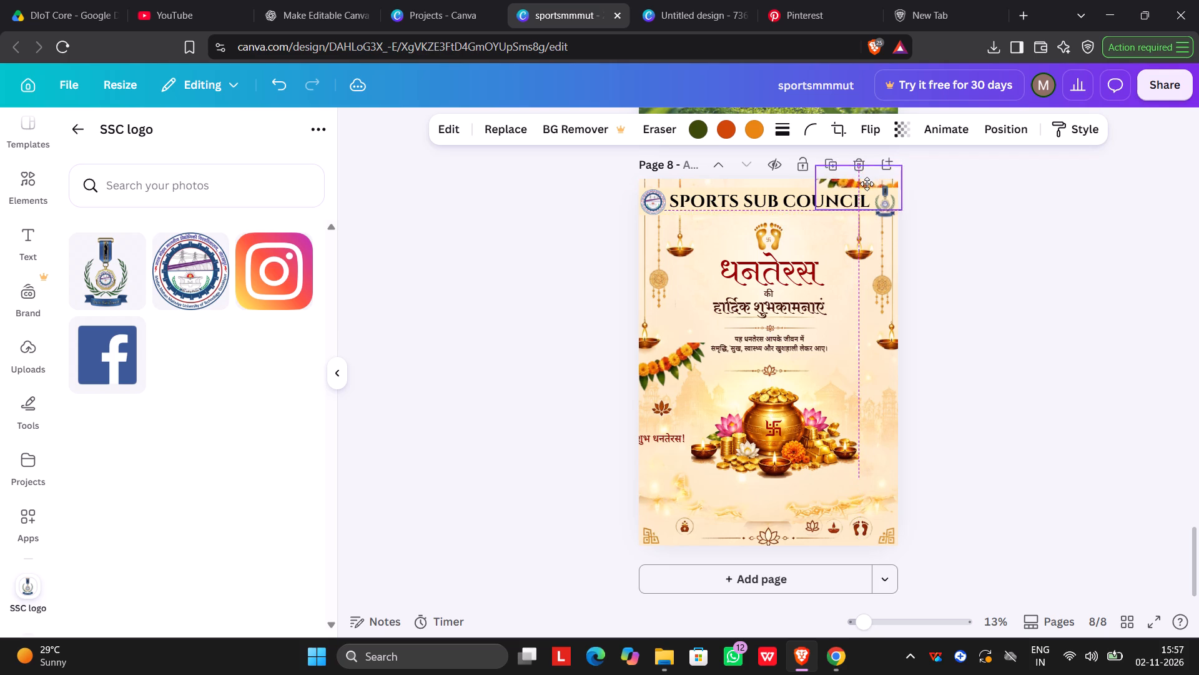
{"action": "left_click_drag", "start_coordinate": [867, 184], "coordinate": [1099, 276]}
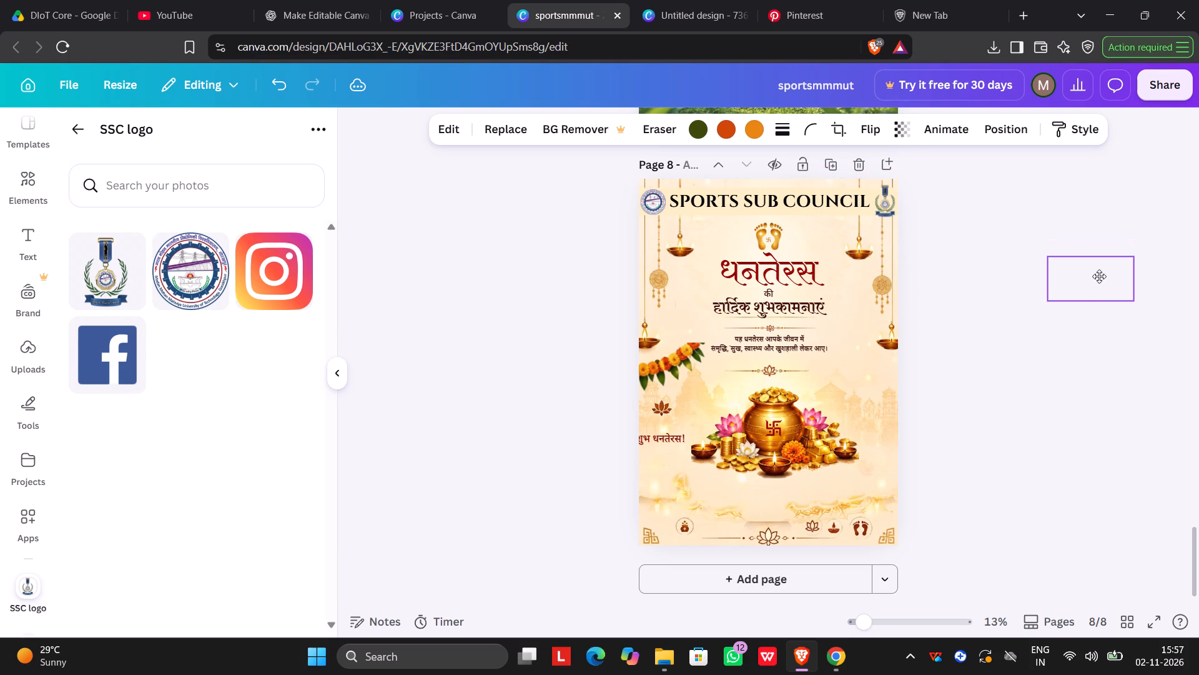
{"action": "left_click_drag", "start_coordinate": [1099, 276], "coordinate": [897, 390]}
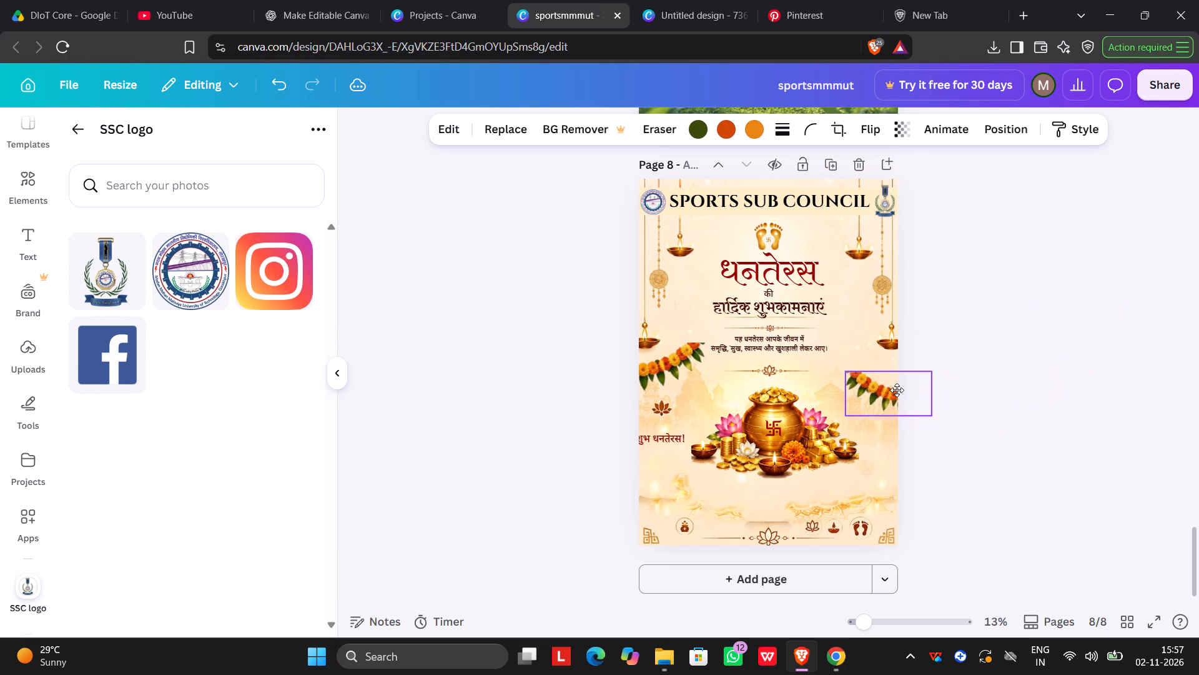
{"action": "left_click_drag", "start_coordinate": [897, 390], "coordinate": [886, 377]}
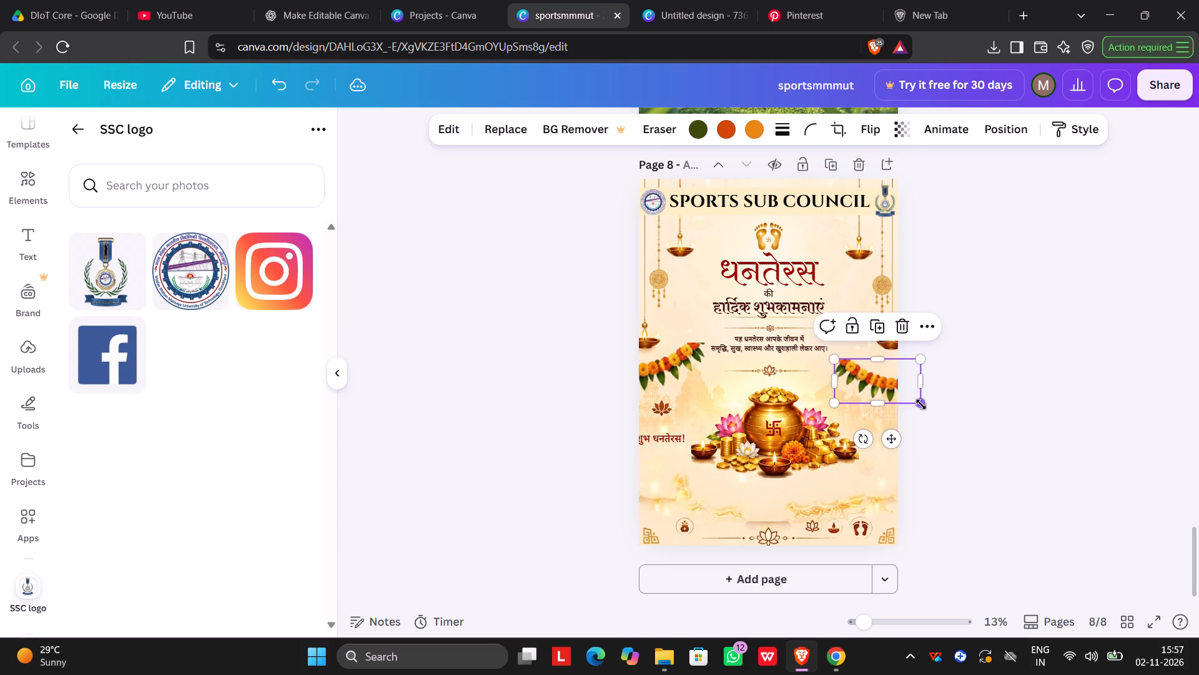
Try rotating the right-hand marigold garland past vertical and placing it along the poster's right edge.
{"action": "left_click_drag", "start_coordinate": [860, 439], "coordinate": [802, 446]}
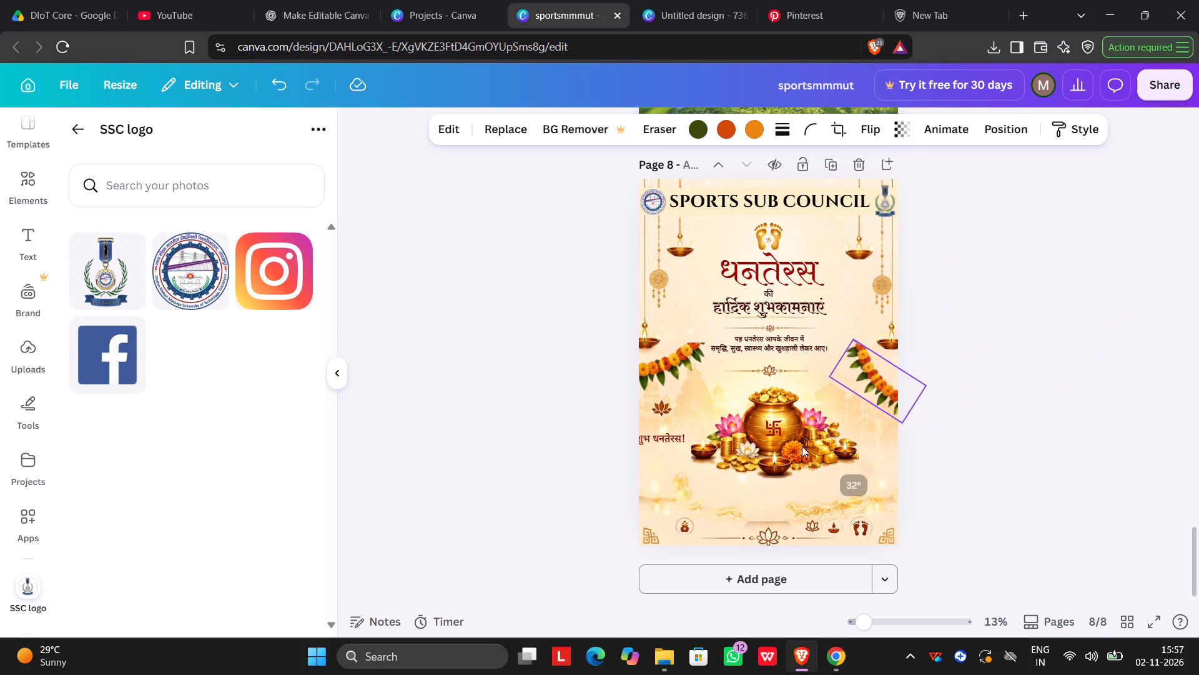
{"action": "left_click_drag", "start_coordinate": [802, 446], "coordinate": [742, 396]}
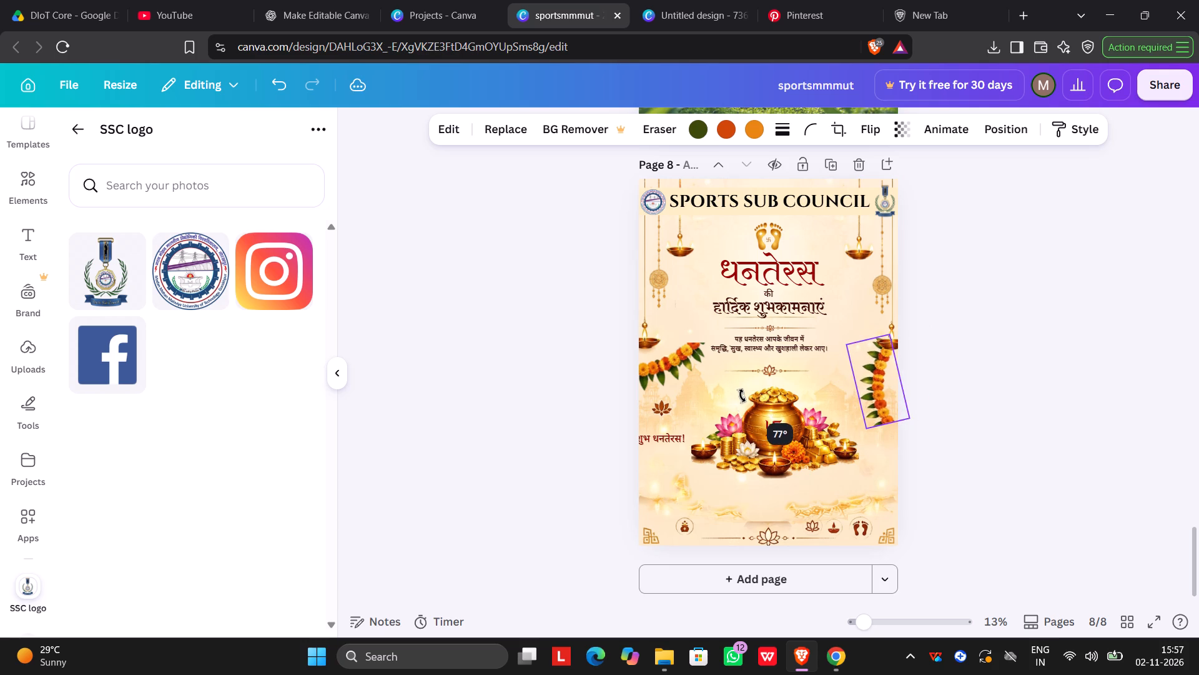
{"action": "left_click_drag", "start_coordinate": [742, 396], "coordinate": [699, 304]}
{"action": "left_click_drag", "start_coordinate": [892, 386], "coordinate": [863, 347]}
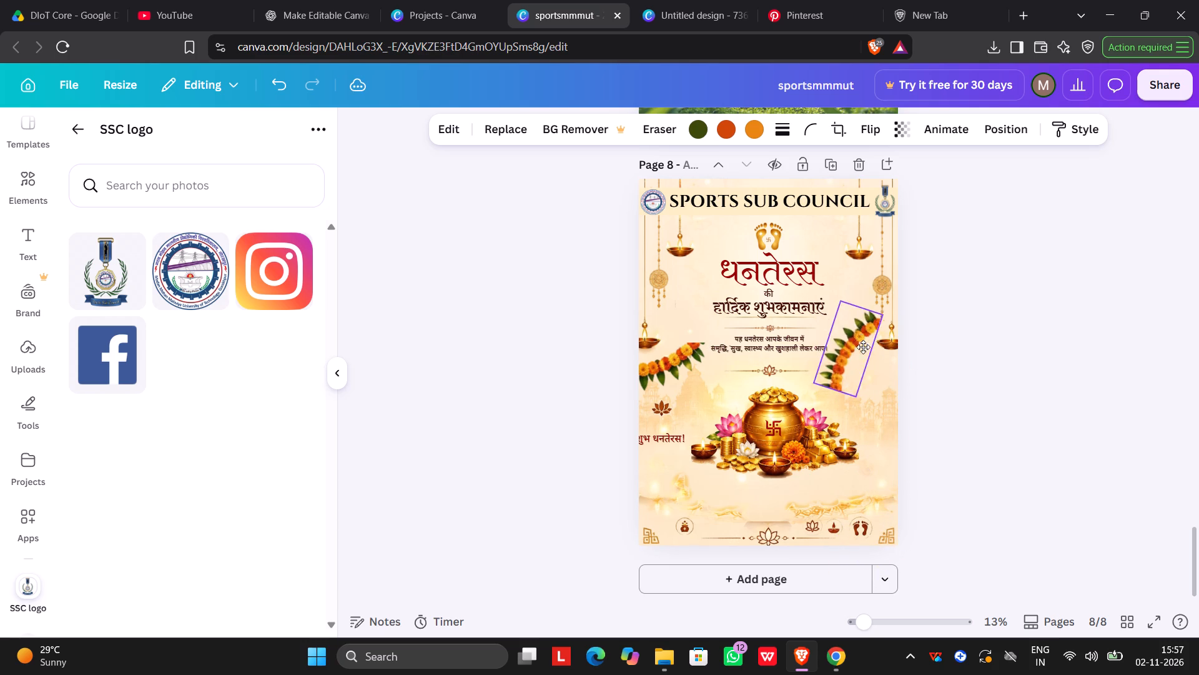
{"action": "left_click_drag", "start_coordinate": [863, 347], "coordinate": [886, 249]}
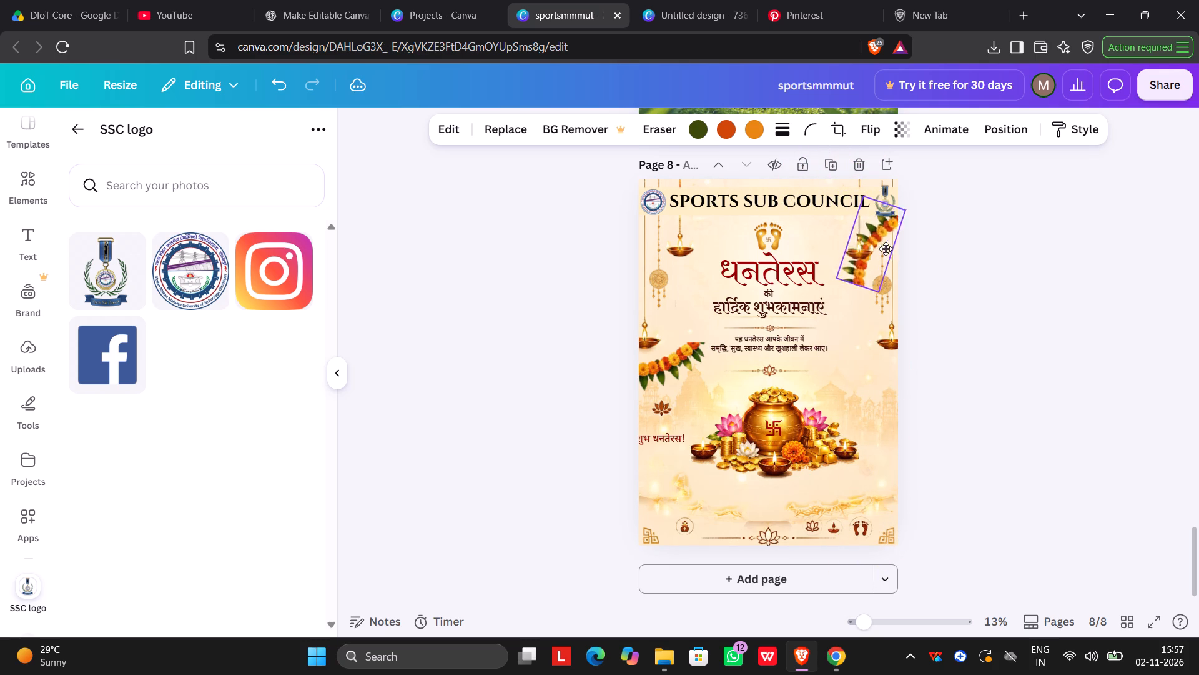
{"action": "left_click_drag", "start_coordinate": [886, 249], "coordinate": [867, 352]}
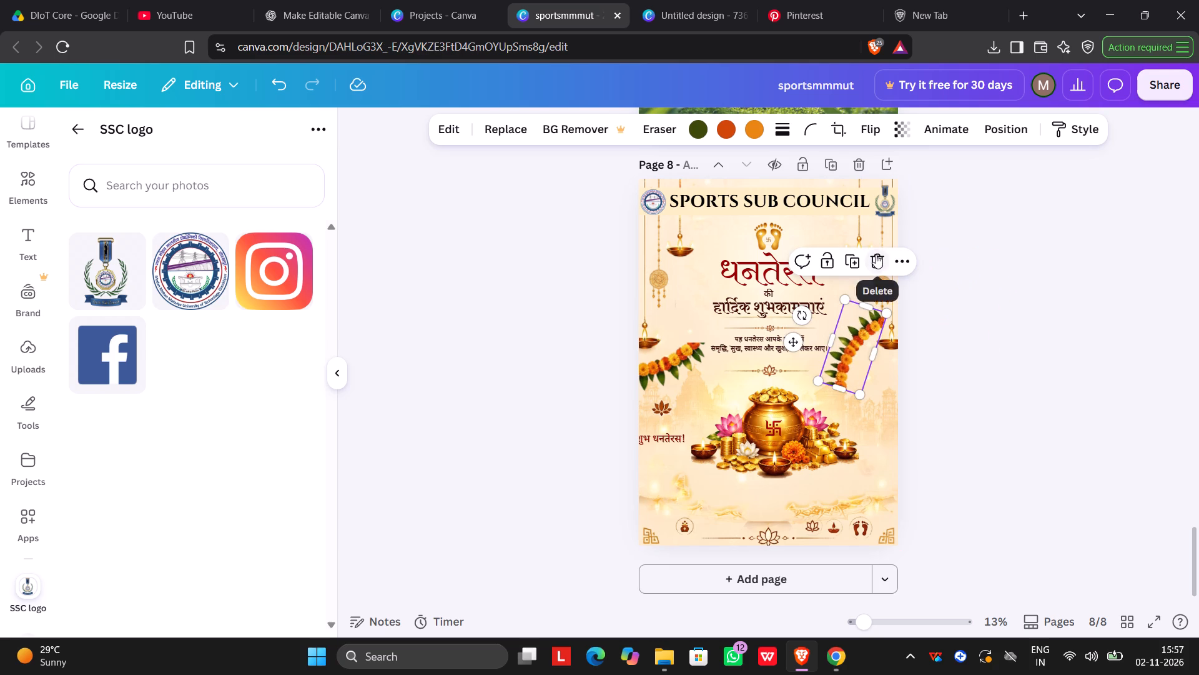
Delete the marigold garlands on both sides of the poster.
{"action": "left_click", "coordinate": [876, 254]}
{"action": "left_click", "coordinate": [674, 364]}
{"action": "left_click", "coordinate": [683, 311]}
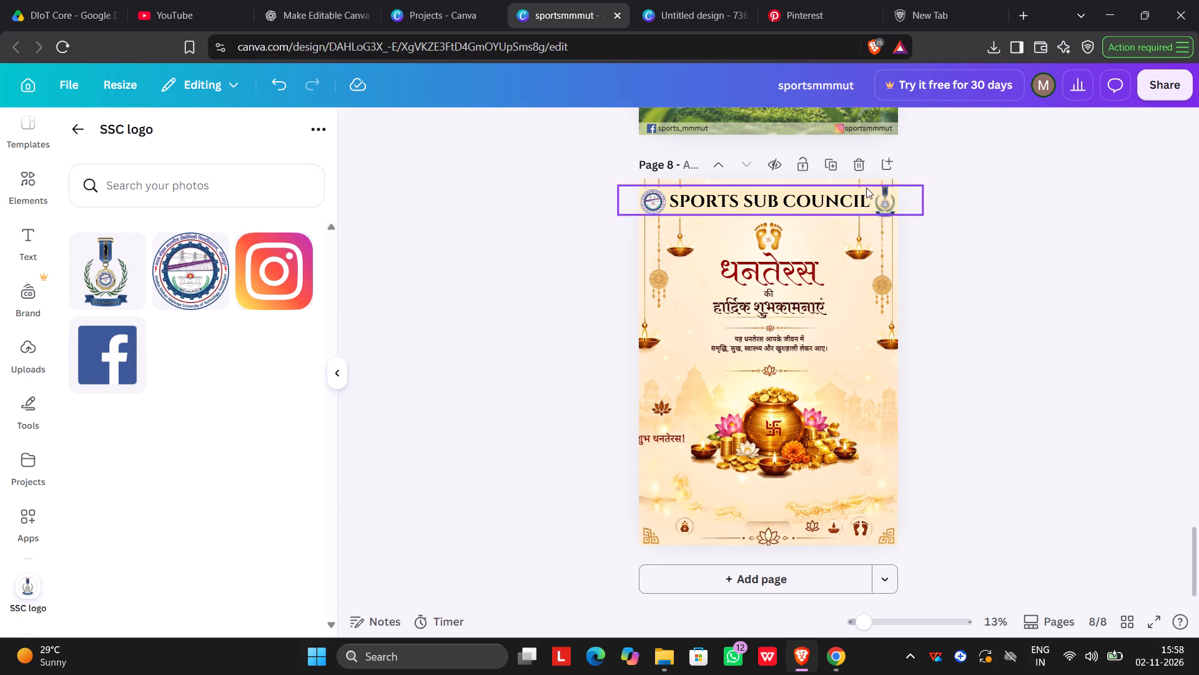
Recolour the header strip behind SPORTS SUB COUNCIL with the dark red from the design's colours.
{"action": "left_click", "coordinate": [867, 187]}
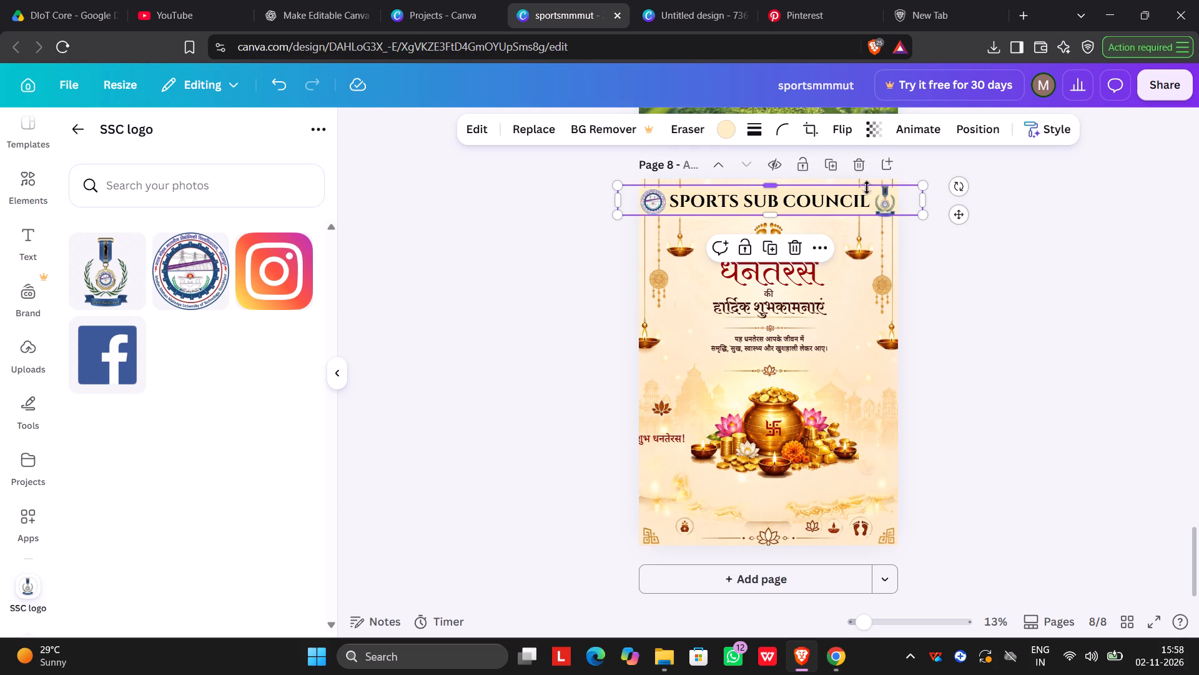
{"action": "left_click", "coordinate": [729, 132]}
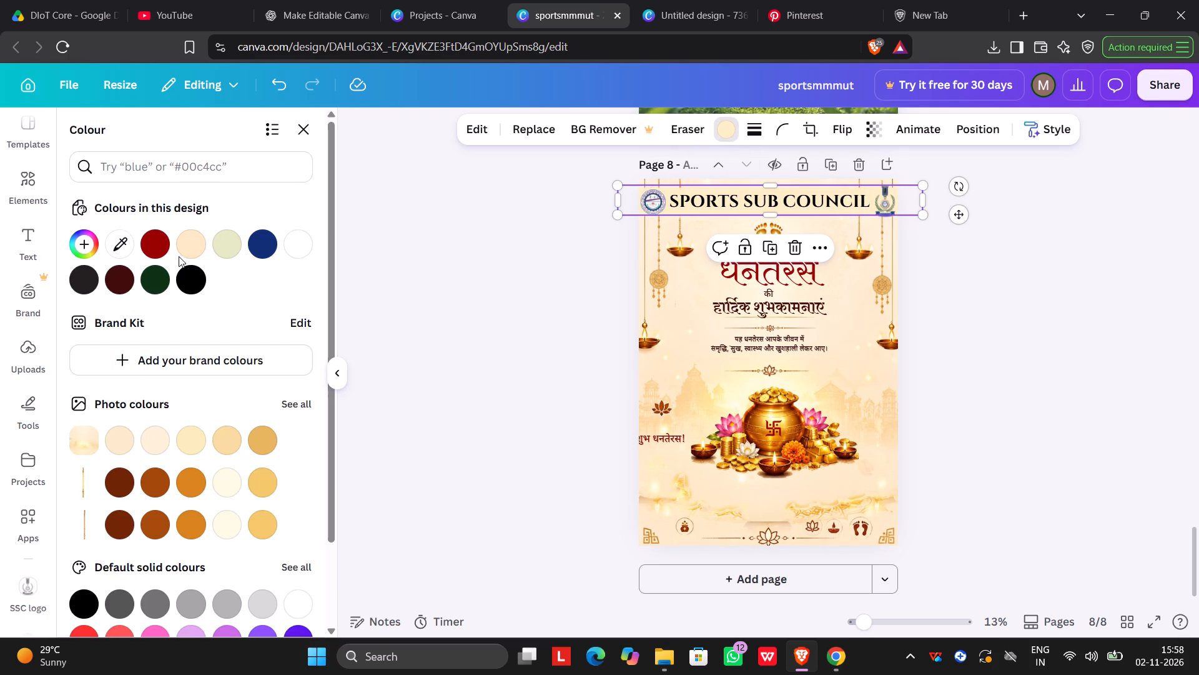
{"action": "left_click", "coordinate": [157, 239]}
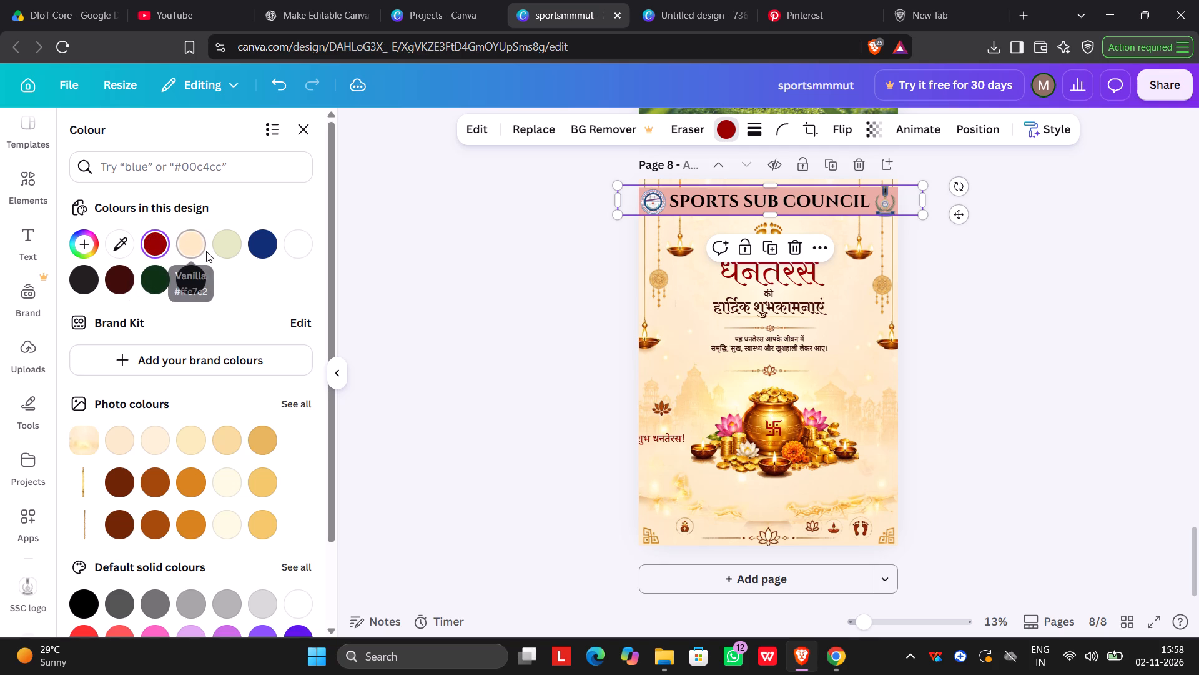
{"action": "left_click", "coordinate": [521, 289]}
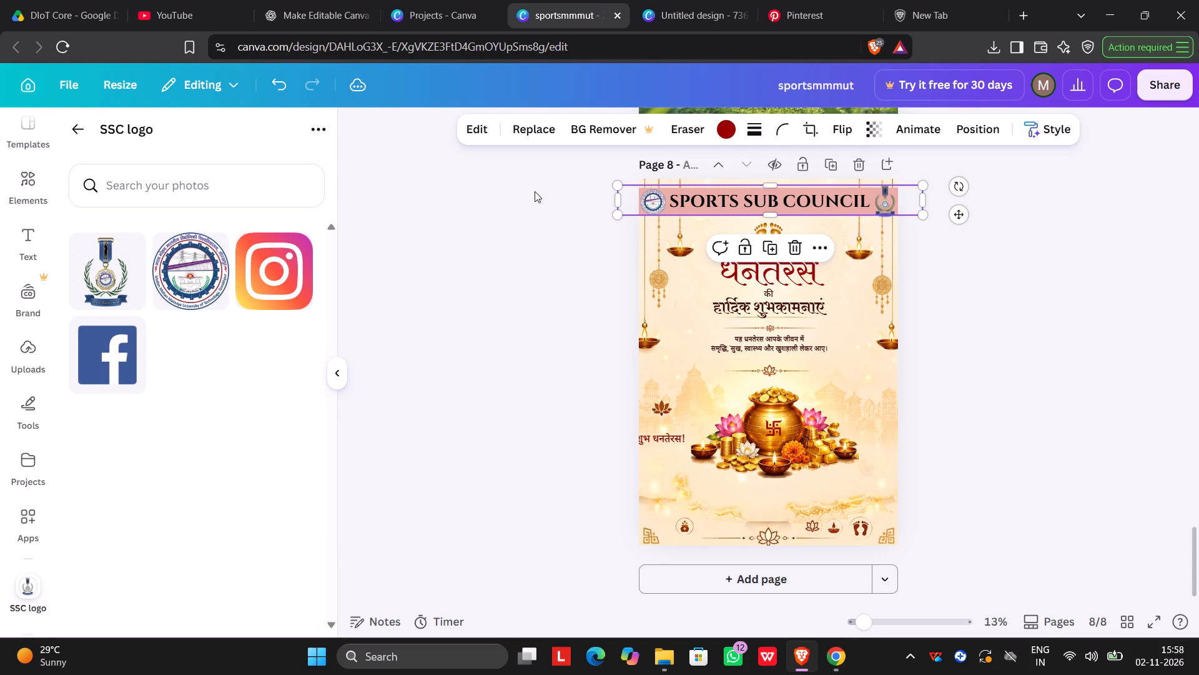
Try several design and photo colours on the header strip, settling on the darkest golden tan from the background photo's colours.
{"action": "left_click", "coordinate": [733, 128]}
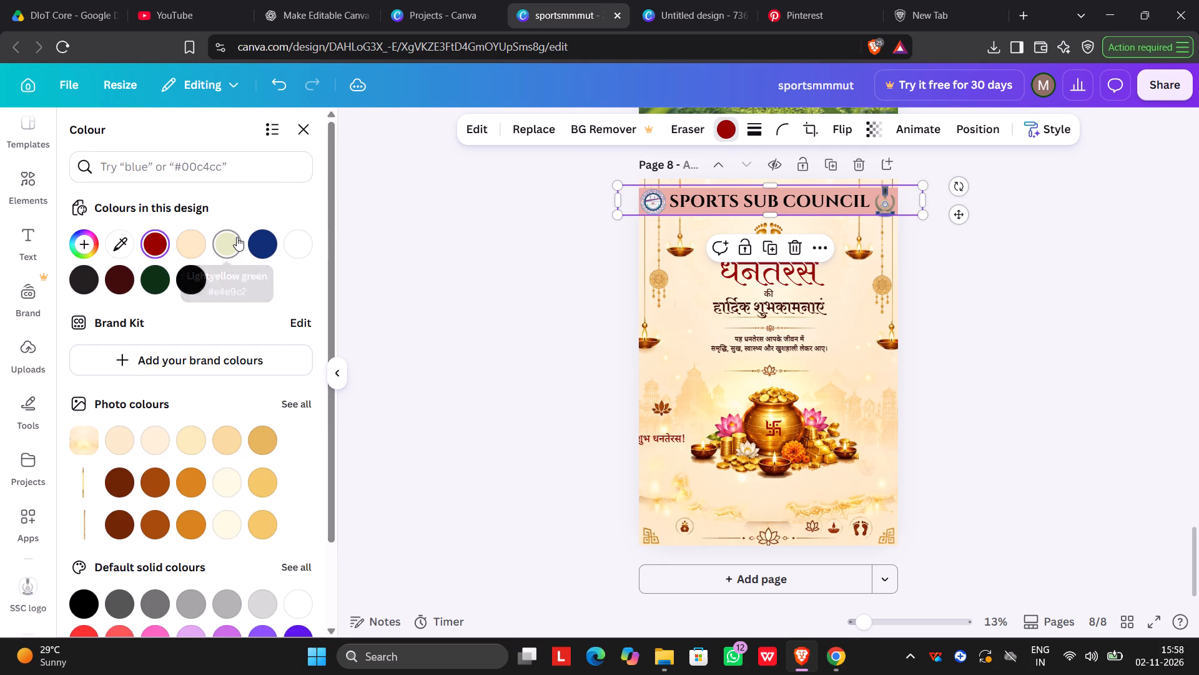
{"action": "left_click", "coordinate": [237, 238]}
{"action": "left_click", "coordinate": [271, 236]}
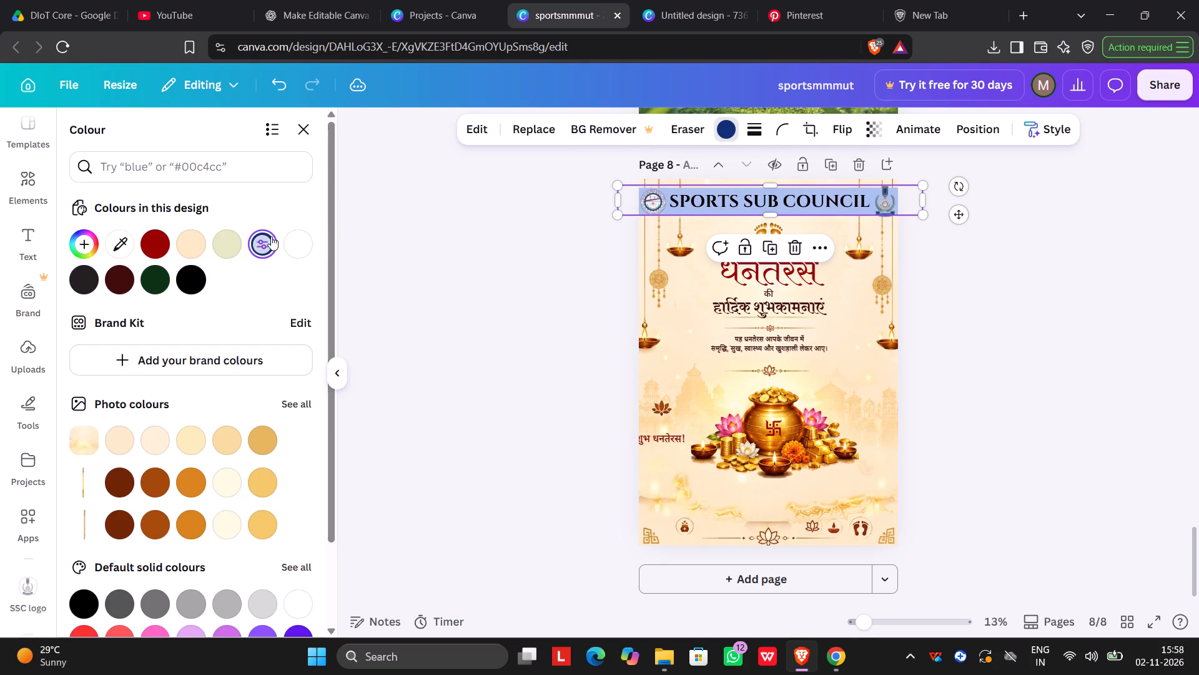
{"action": "left_click", "coordinate": [177, 246]}
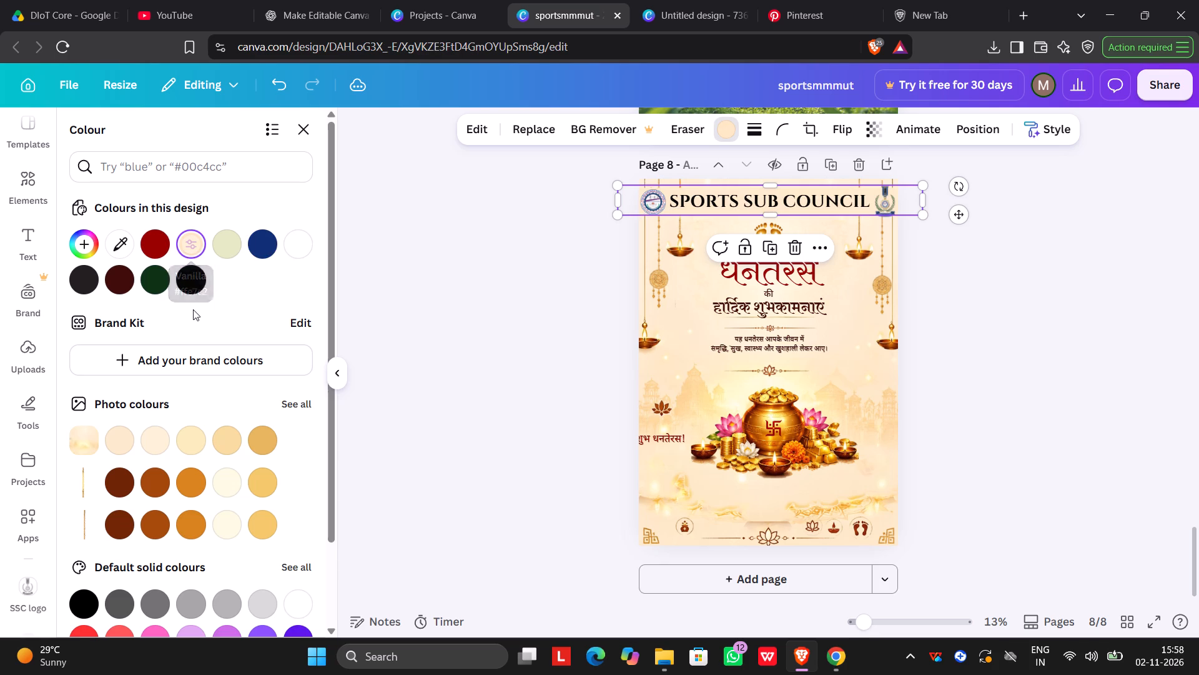
{"action": "left_click", "coordinate": [267, 445]}
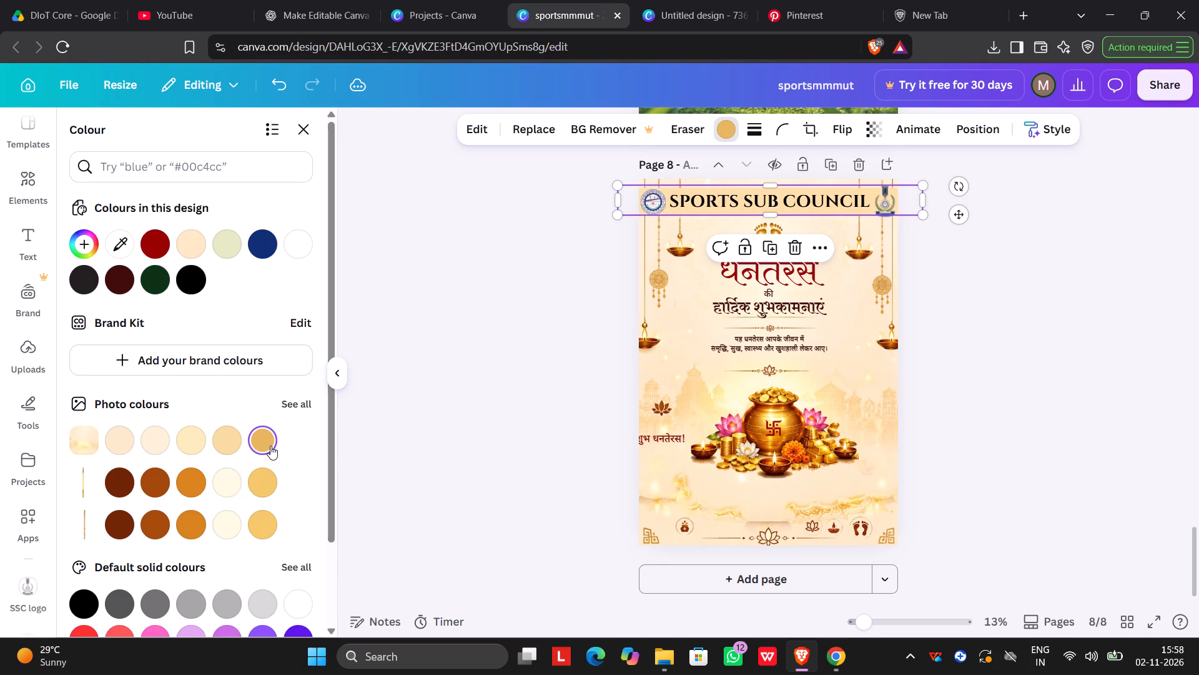
{"action": "left_click_drag", "start_coordinate": [254, 474], "coordinate": [259, 476]}
{"action": "left_click_drag", "start_coordinate": [259, 476], "coordinate": [259, 476]}
{"action": "left_click", "coordinate": [269, 532]}
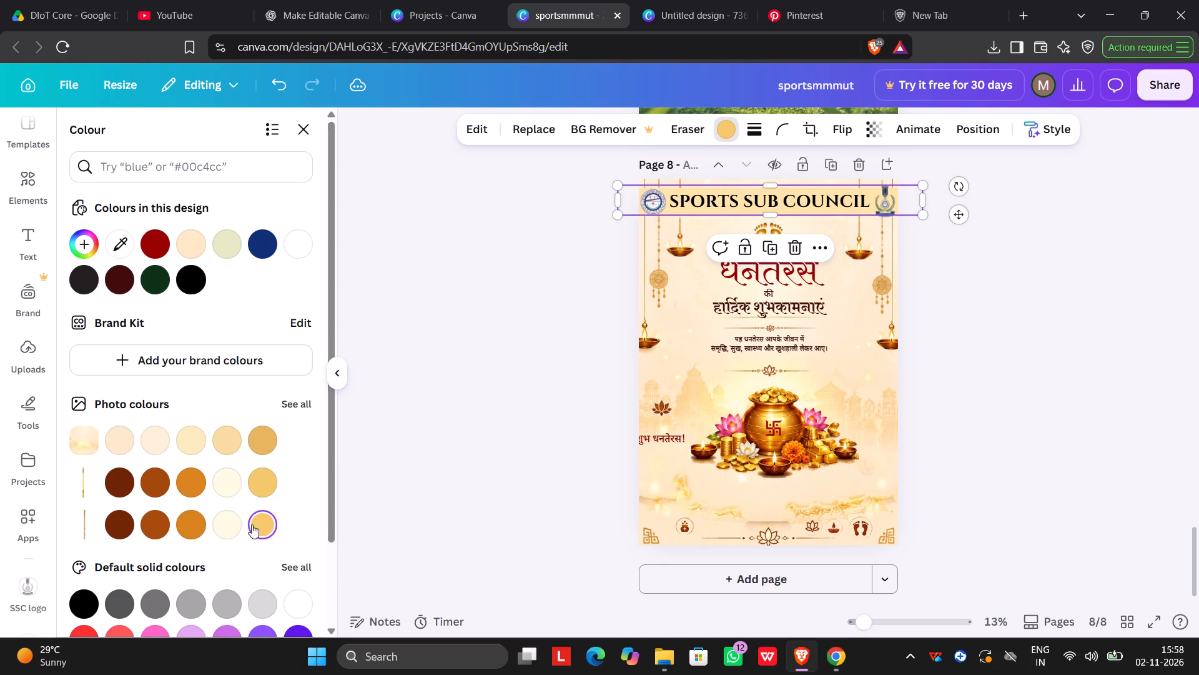
{"action": "left_click", "coordinate": [181, 524]}
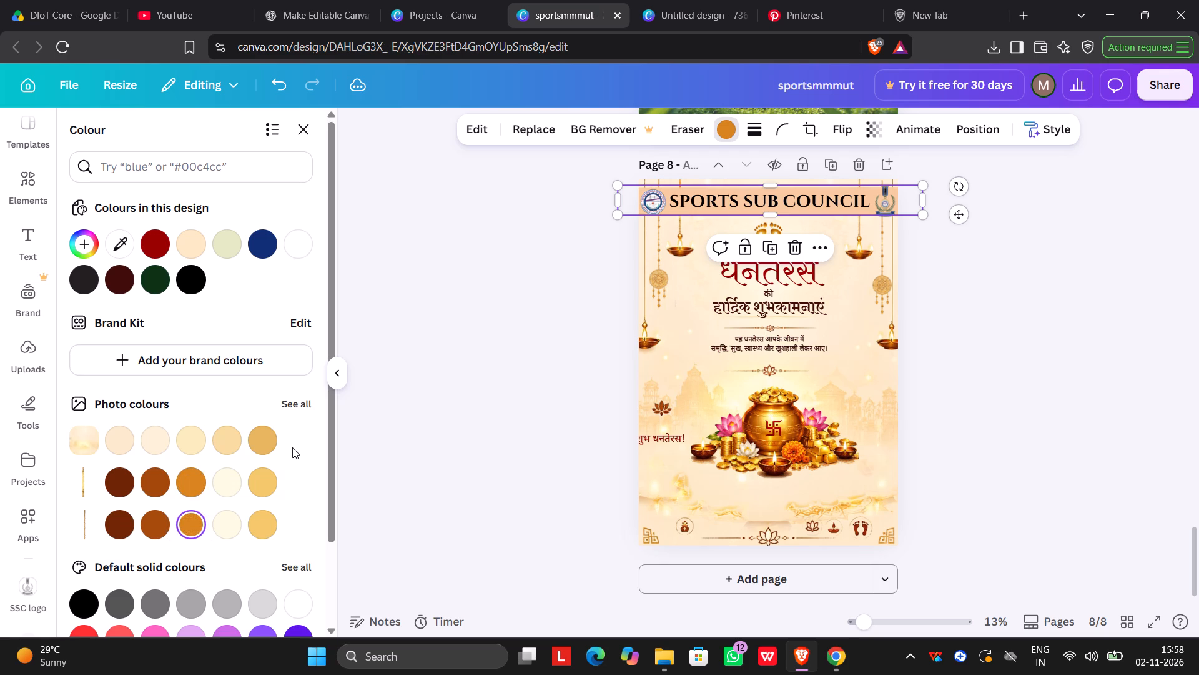
{"action": "left_click", "coordinate": [222, 449]}
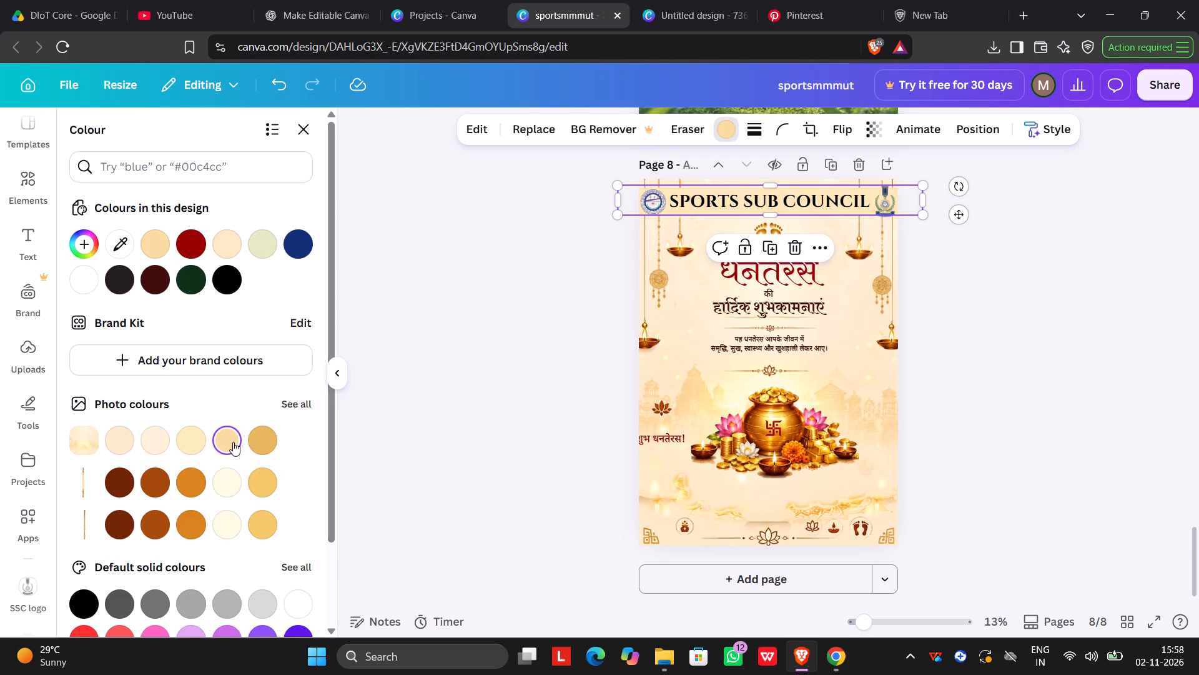
{"action": "left_click", "coordinate": [269, 439]}
{"action": "left_click_drag", "start_coordinate": [480, 262], "coordinate": [488, 254]}
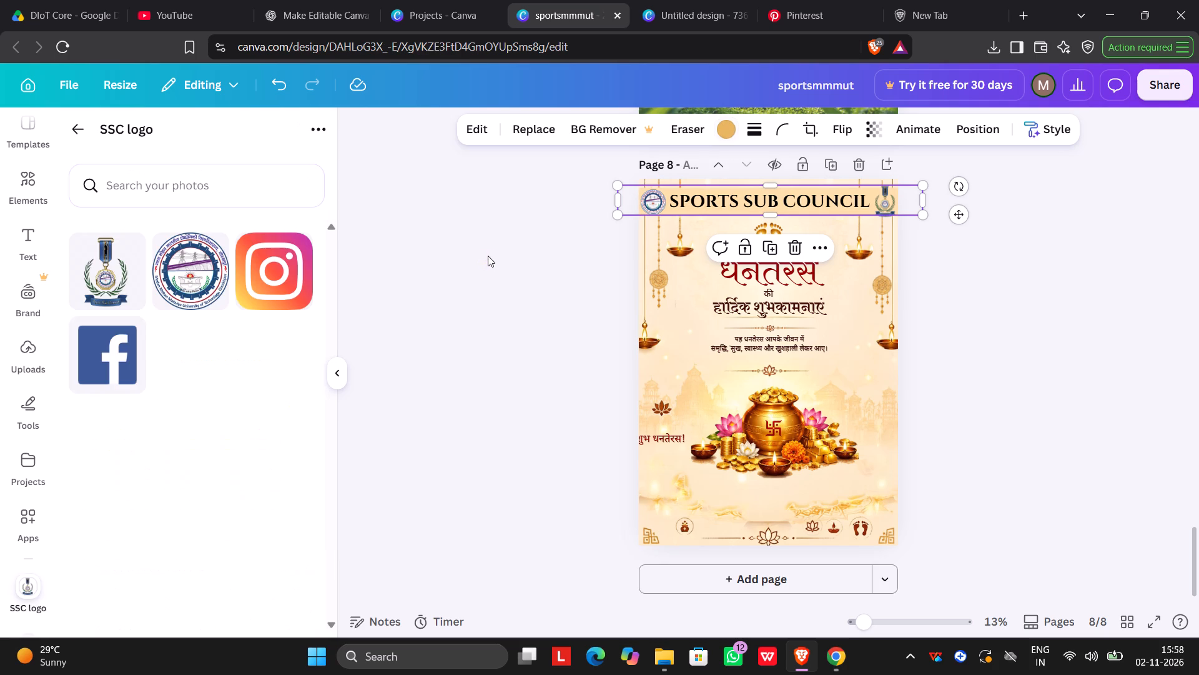
{"action": "left_click", "coordinate": [1049, 237]}
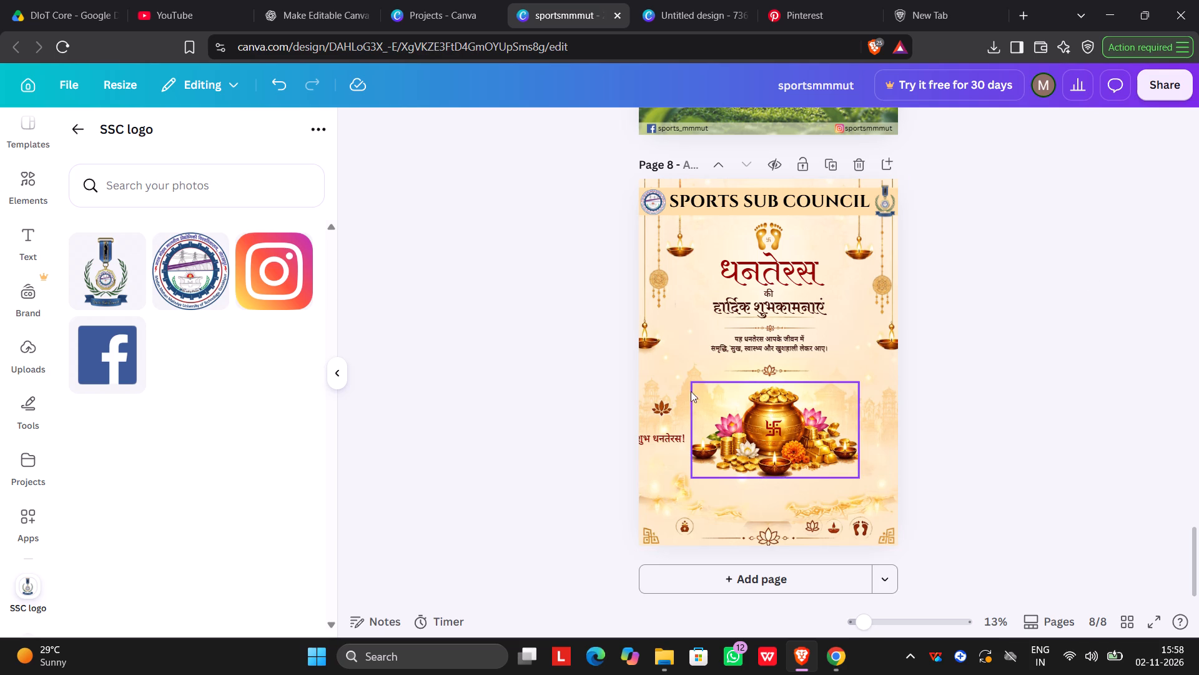
Delete the lotus divider line directly below the Hindi blessing text.
{"action": "left_click", "coordinate": [795, 372]}
{"action": "left_click", "coordinate": [795, 326]}
Try the small lotus ornament in the space below the blessing text, ending with it moved off the page.
{"action": "left_click_drag", "start_coordinate": [658, 401], "coordinate": [770, 365]}
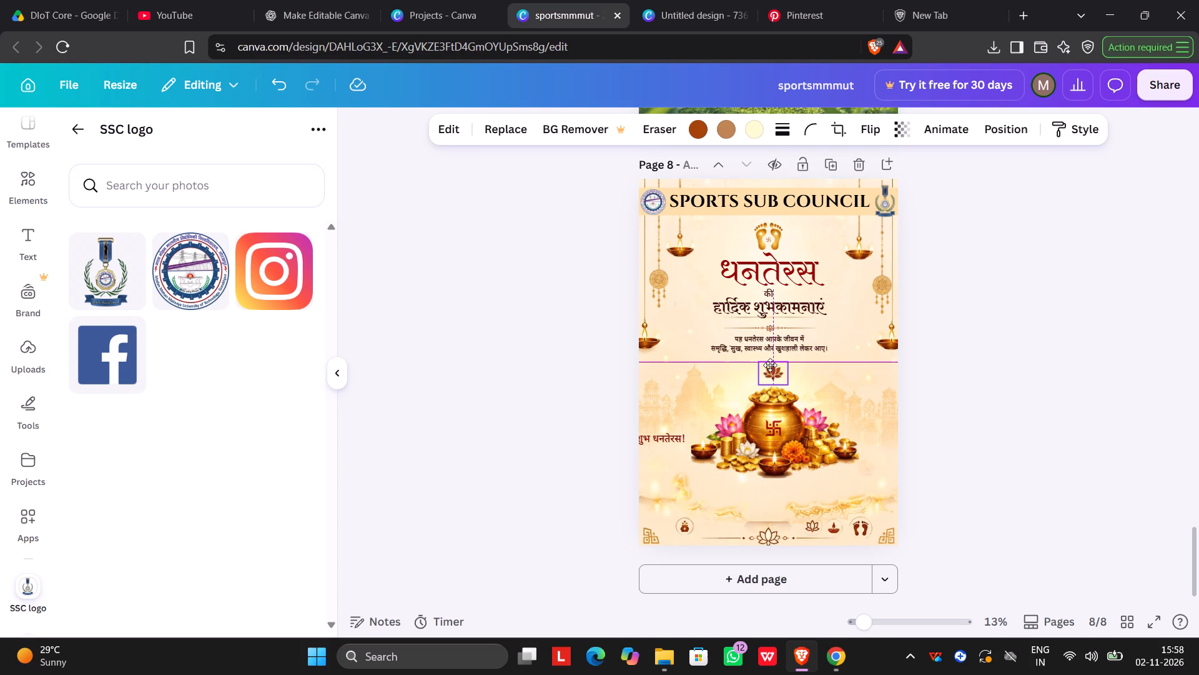
{"action": "left_click_drag", "start_coordinate": [770, 365], "coordinate": [750, 367]}
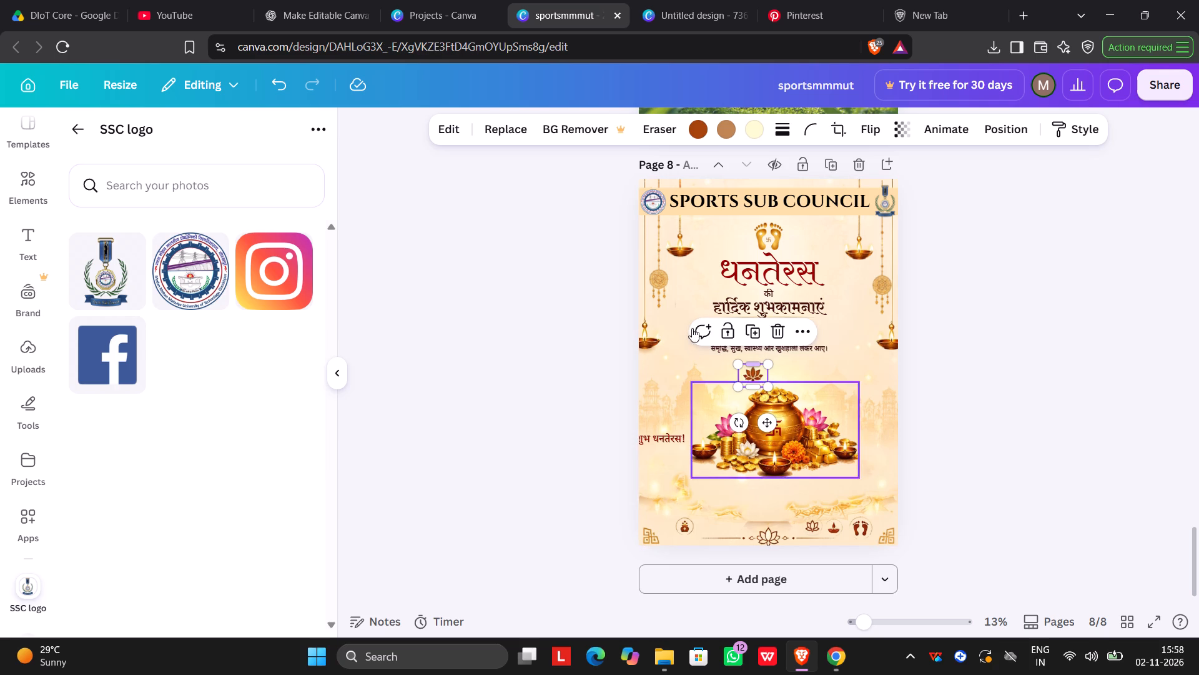
{"action": "left_click_drag", "start_coordinate": [756, 373], "coordinate": [861, 367]}
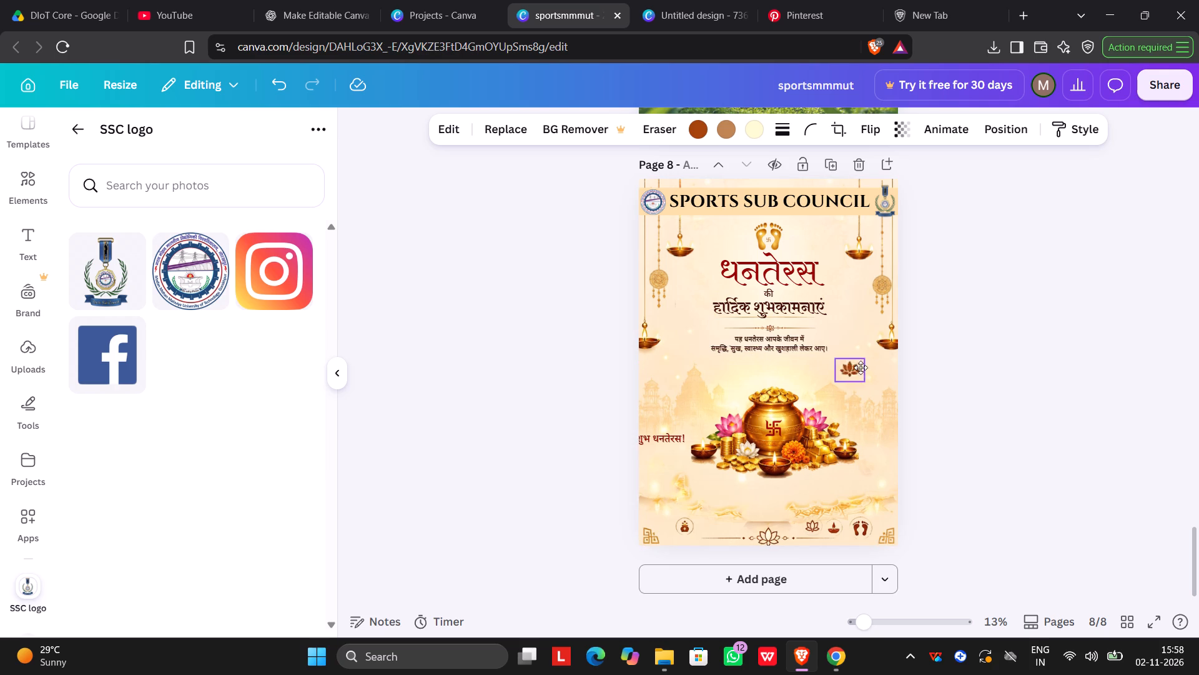
{"action": "left_click_drag", "start_coordinate": [861, 367], "coordinate": [997, 319]}
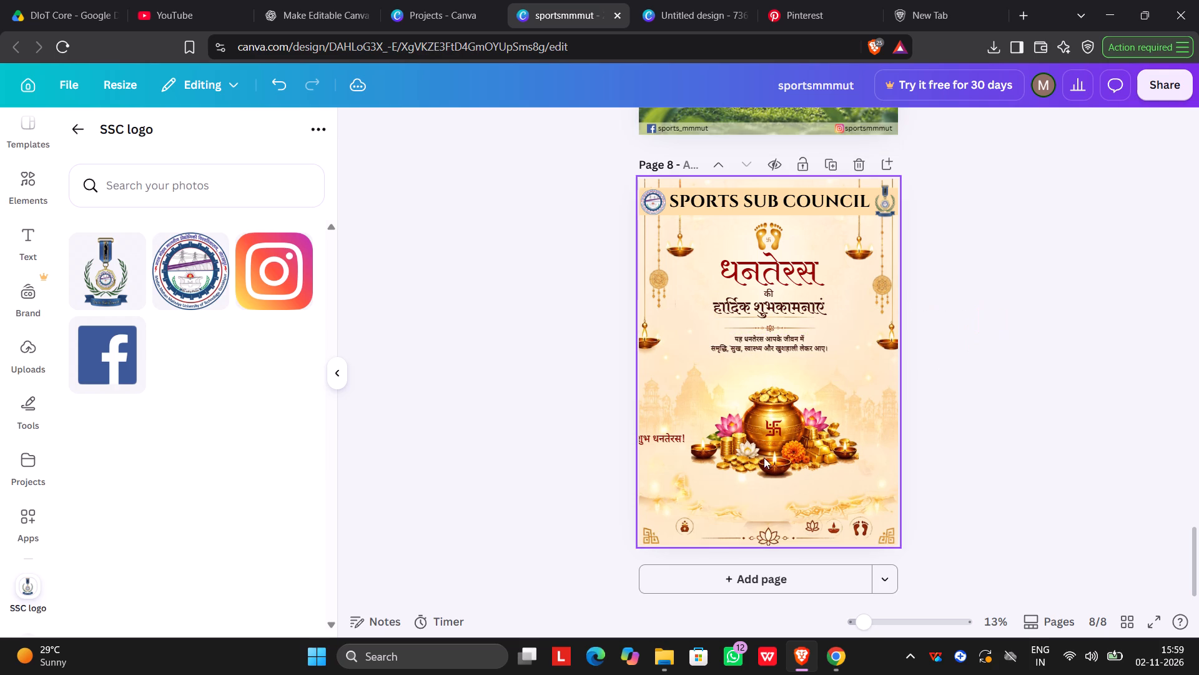
Reduce the gold pot artwork to a height of about 841 and adjust its width from both sides.
{"action": "left_click", "coordinate": [776, 444]}
{"action": "left_click", "coordinate": [858, 434]}
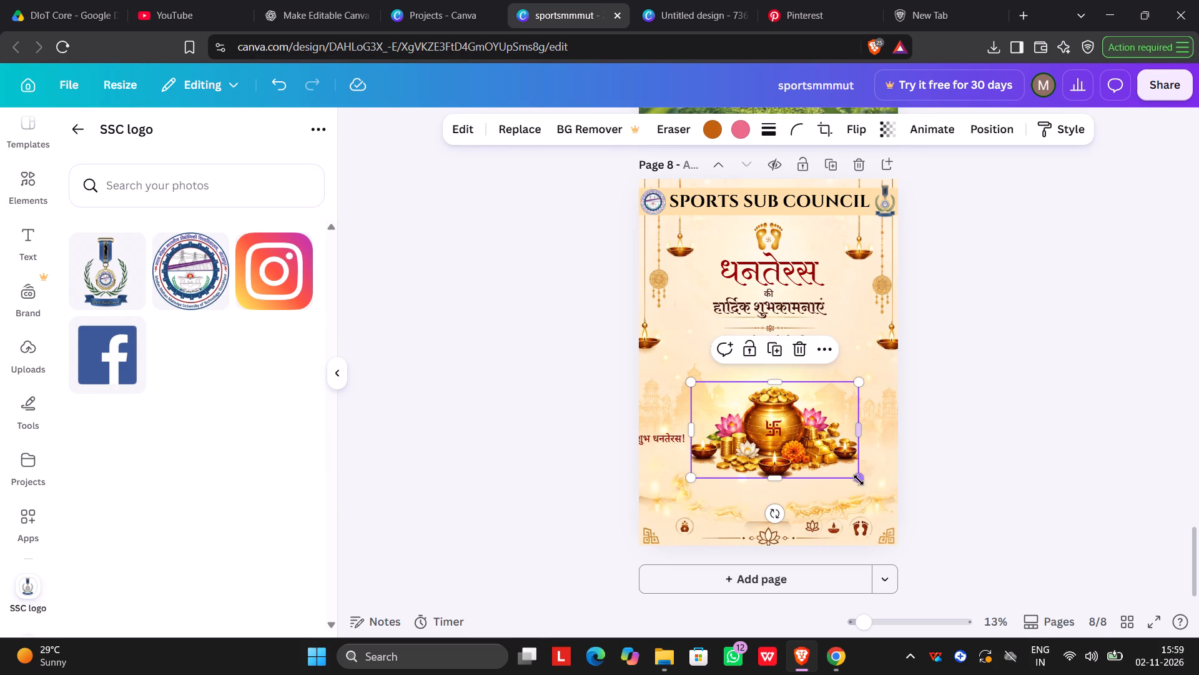
{"action": "left_click_drag", "start_coordinate": [859, 480], "coordinate": [849, 466]}
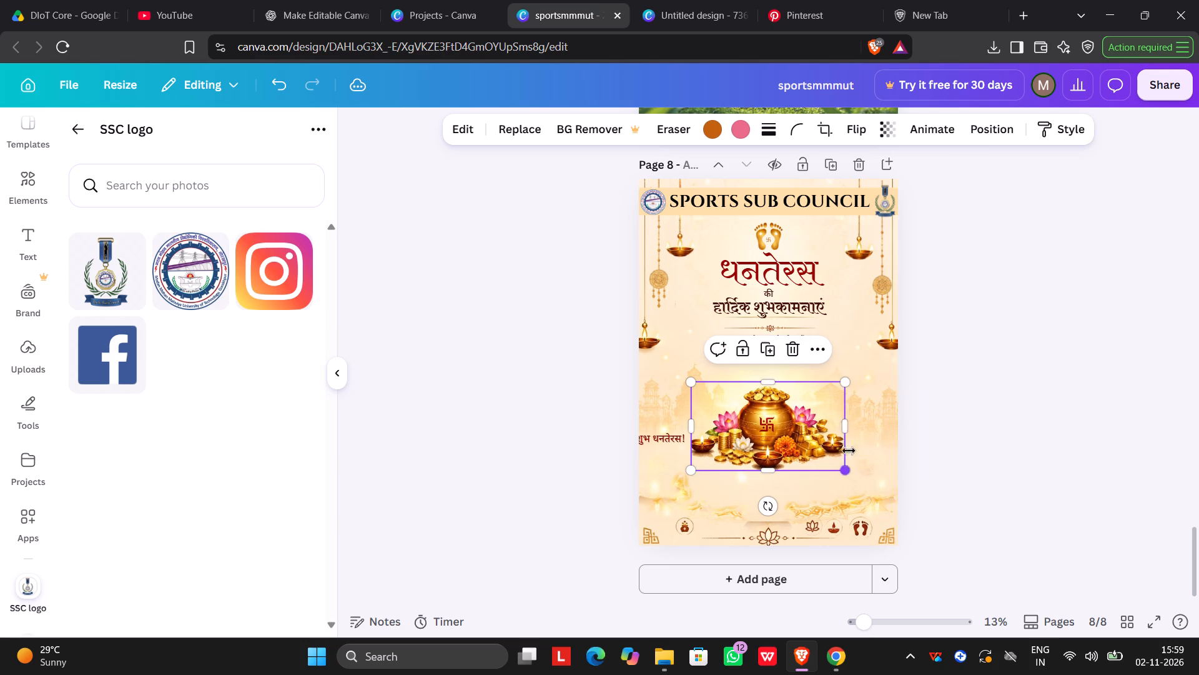
{"action": "left_click_drag", "start_coordinate": [841, 425], "coordinate": [849, 429]}
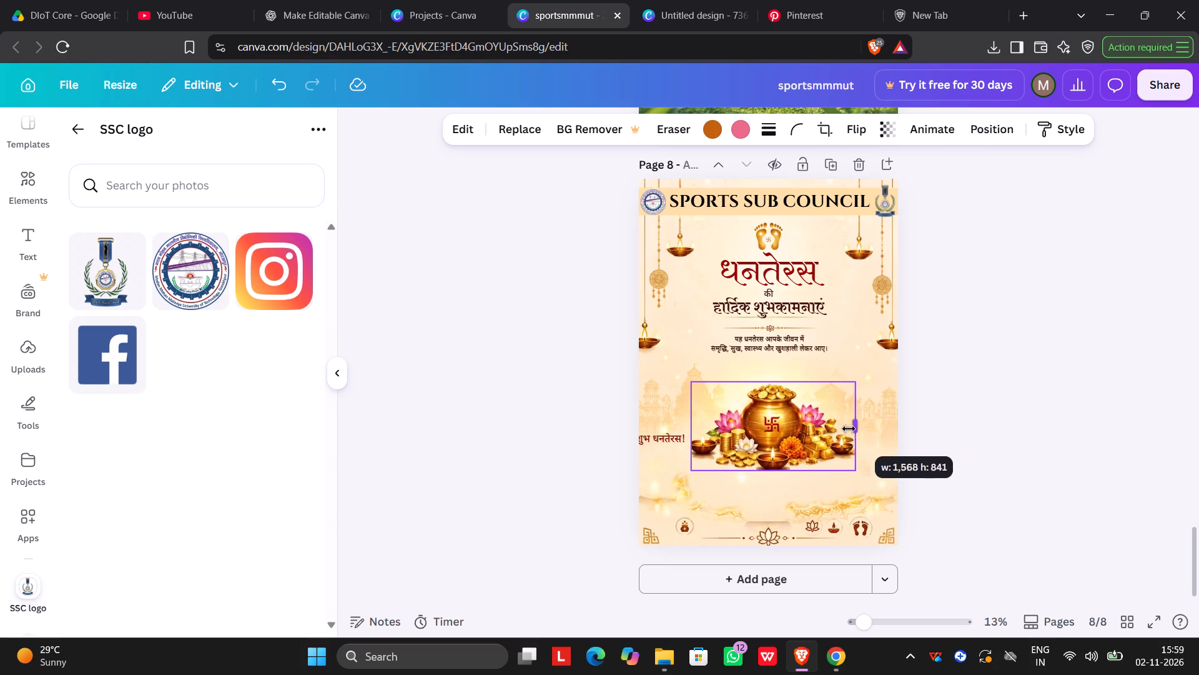
{"action": "left_click_drag", "start_coordinate": [849, 429], "coordinate": [852, 434]}
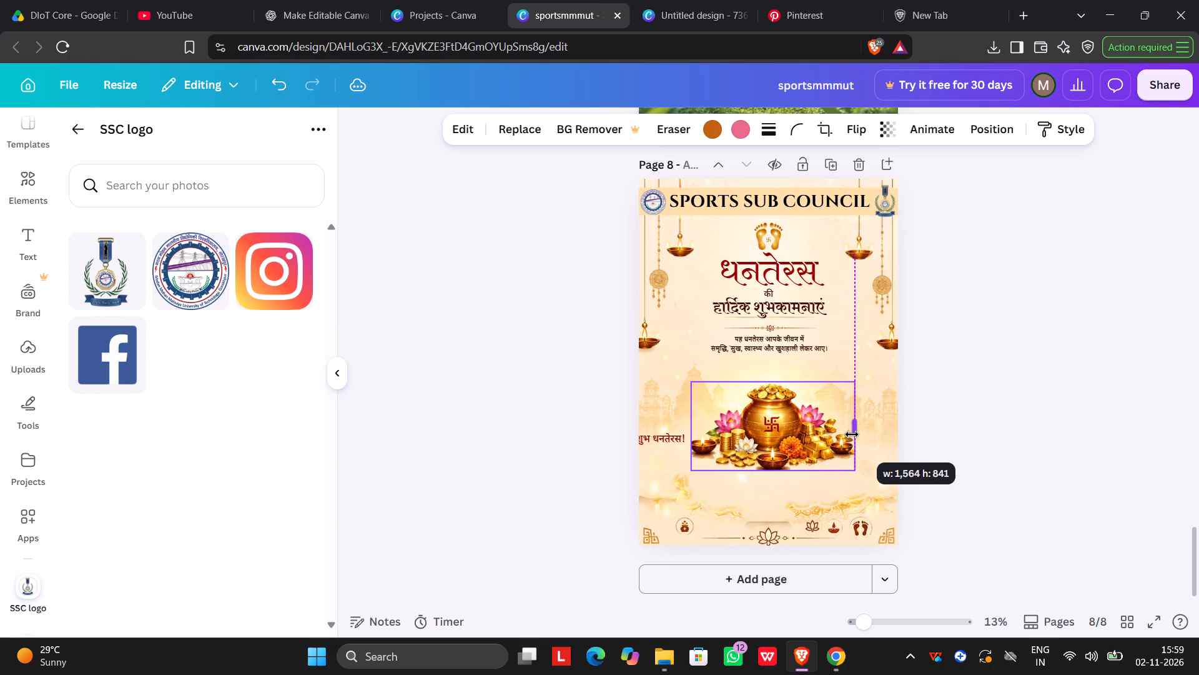
{"action": "left_click_drag", "start_coordinate": [852, 434], "coordinate": [855, 440]}
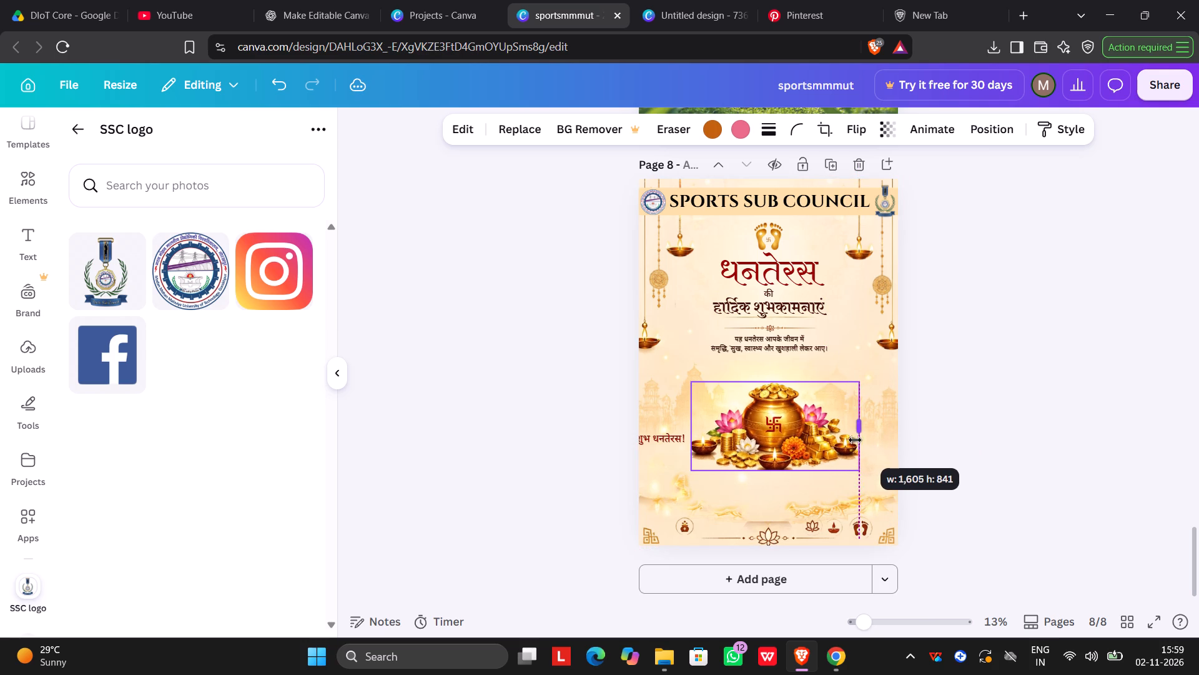
{"action": "left_click_drag", "start_coordinate": [855, 440], "coordinate": [851, 440]}
{"action": "left_click_drag", "start_coordinate": [691, 424], "coordinate": [644, 432]}
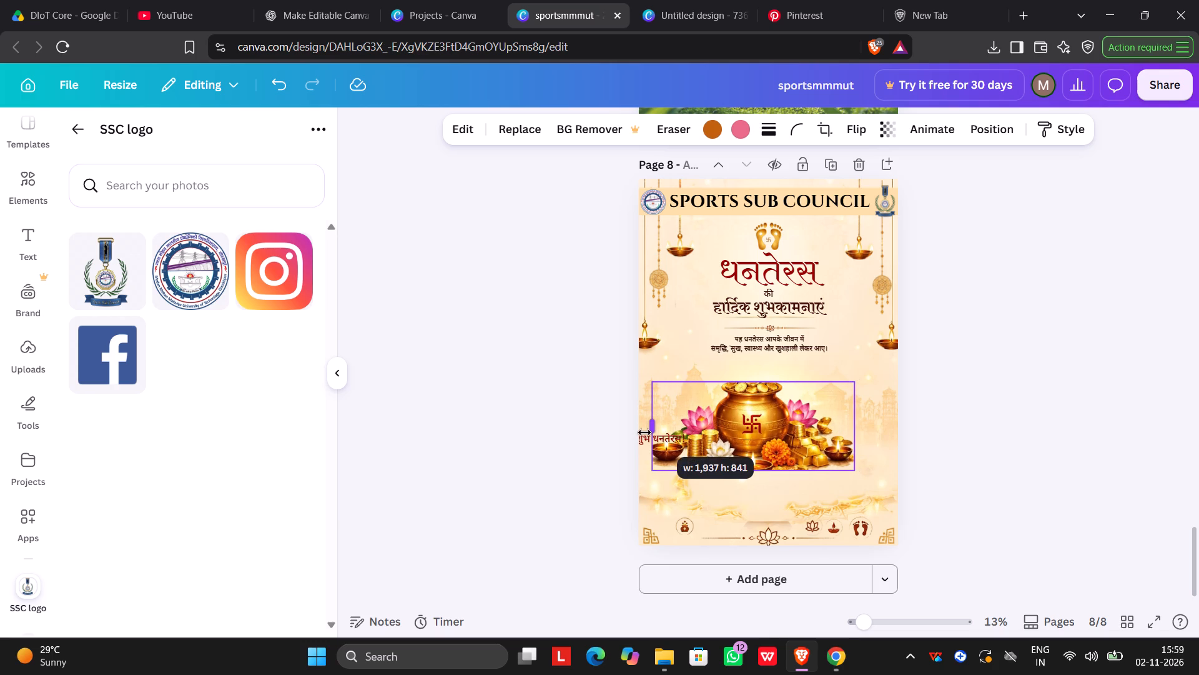
{"action": "left_click_drag", "start_coordinate": [644, 432], "coordinate": [711, 442]}
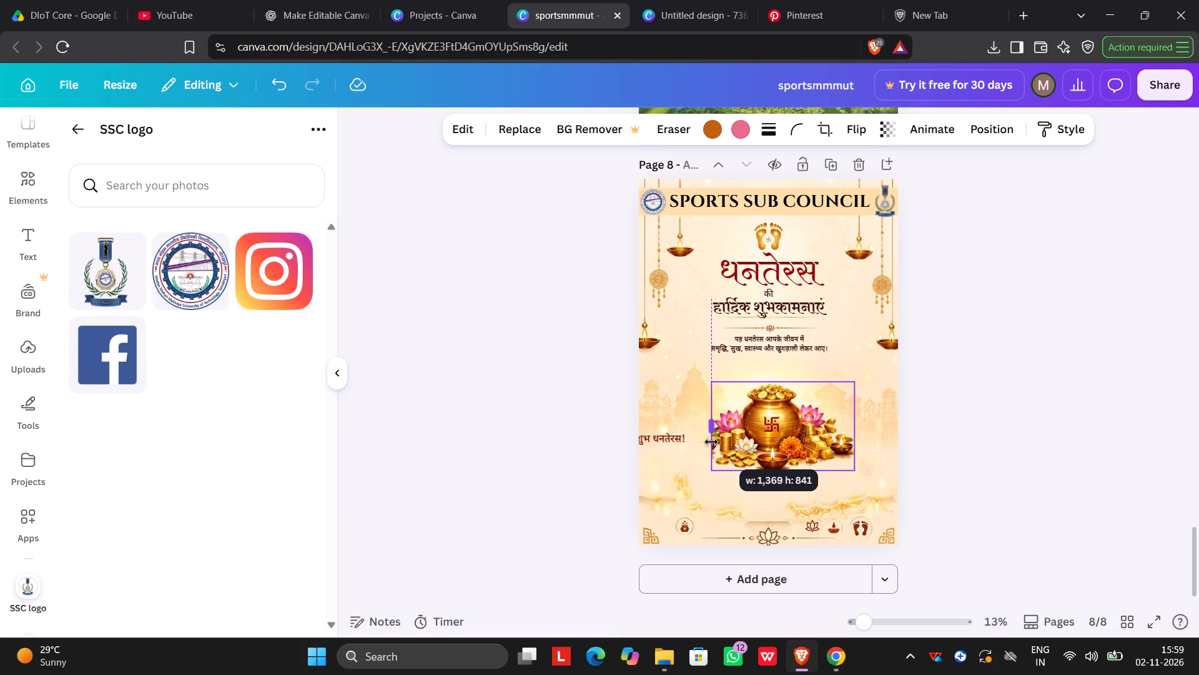
{"action": "left_click_drag", "start_coordinate": [711, 442], "coordinate": [674, 437]}
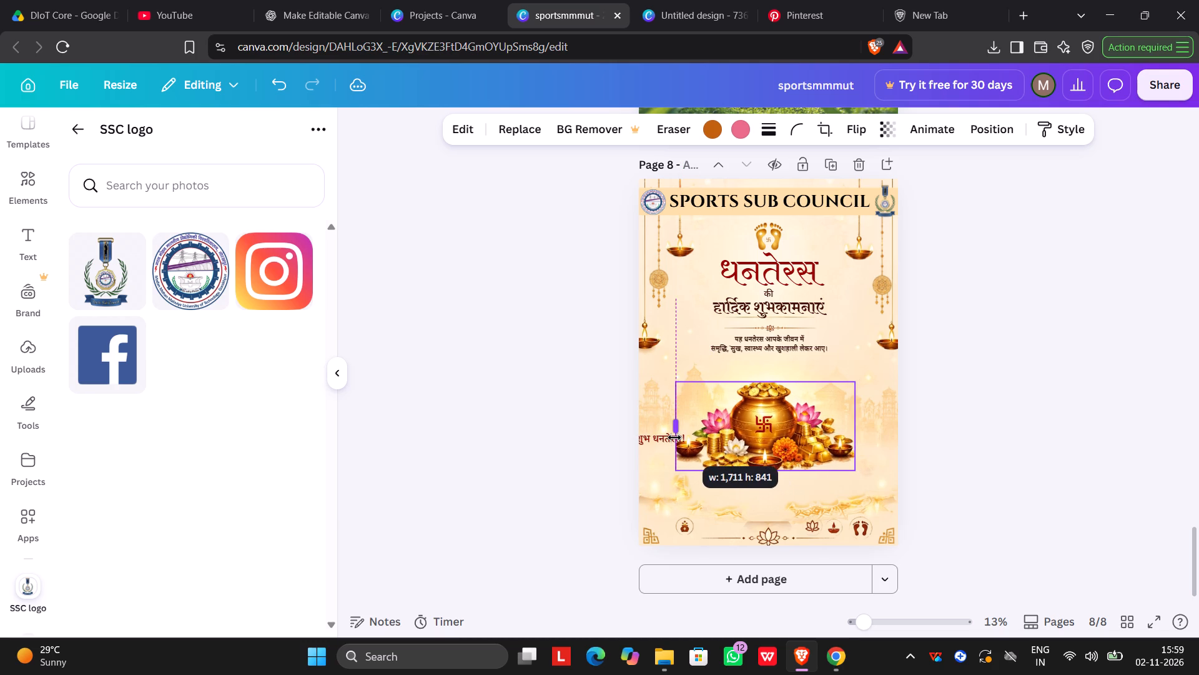
{"action": "left_click_drag", "start_coordinate": [674, 437], "coordinate": [699, 437]}
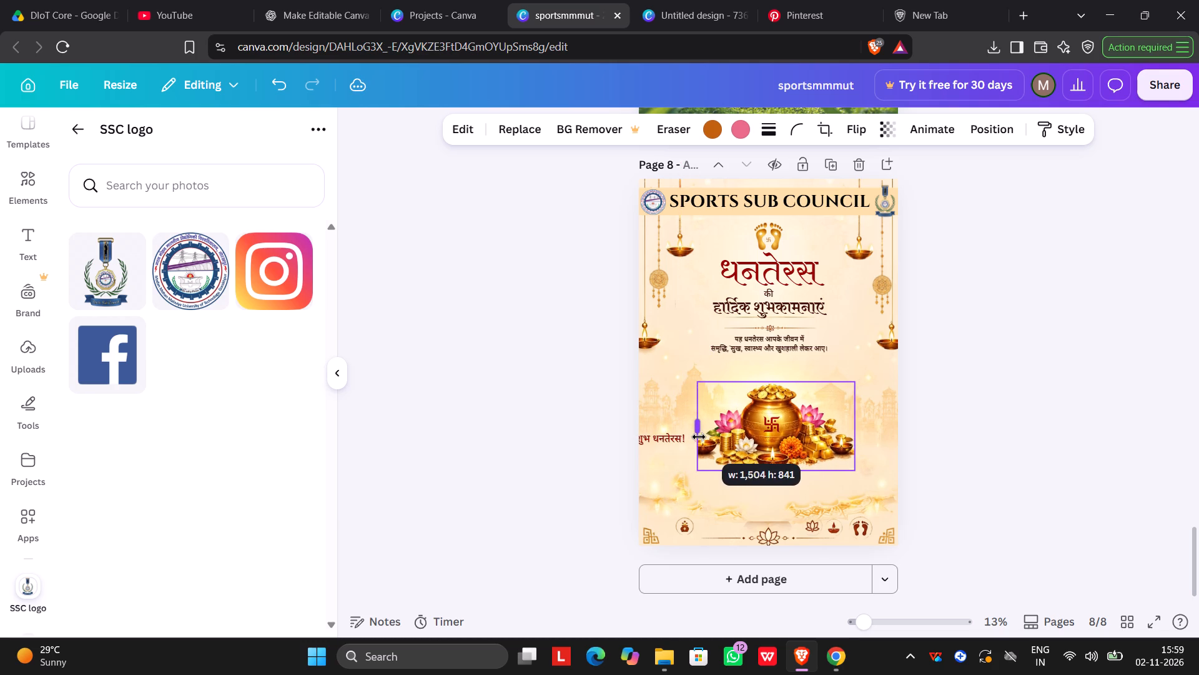
{"action": "left_click_drag", "start_coordinate": [699, 437], "coordinate": [684, 439]}
Enlarge the gold pot artwork proportionally, shift it sideways and trim its size to slightly larger than before.
{"action": "left_click_drag", "start_coordinate": [858, 472], "coordinate": [877, 481]}
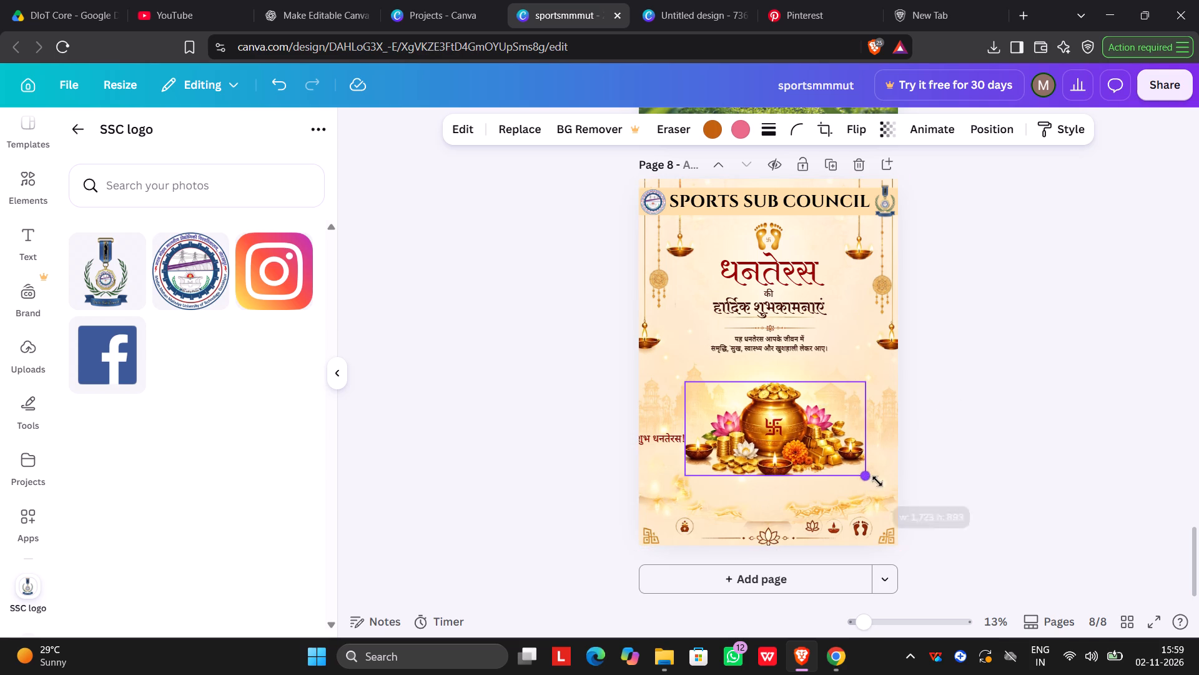
{"action": "left_click_drag", "start_coordinate": [877, 481], "coordinate": [901, 492]}
{"action": "left_click_drag", "start_coordinate": [801, 418], "coordinate": [773, 415]}
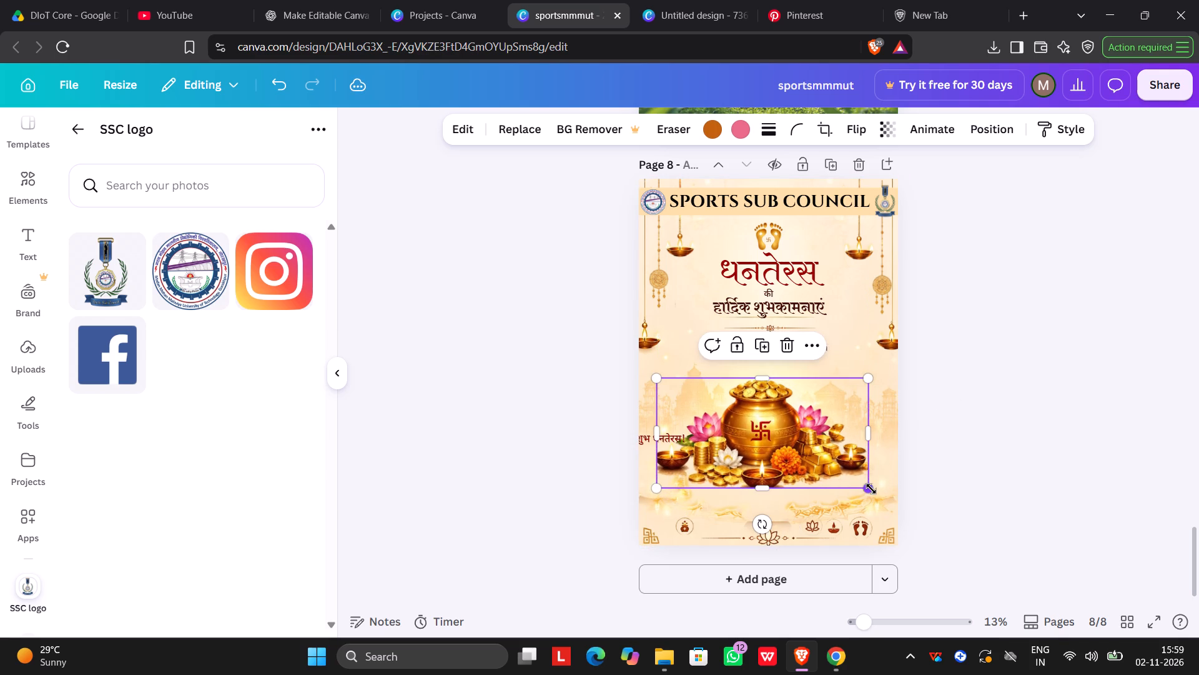
{"action": "left_click_drag", "start_coordinate": [871, 489], "coordinate": [841, 472]}
Move the gold pot artwork lower, leaving more space between it and the blessing text.
{"action": "left_click_drag", "start_coordinate": [760, 438], "coordinate": [782, 448]}
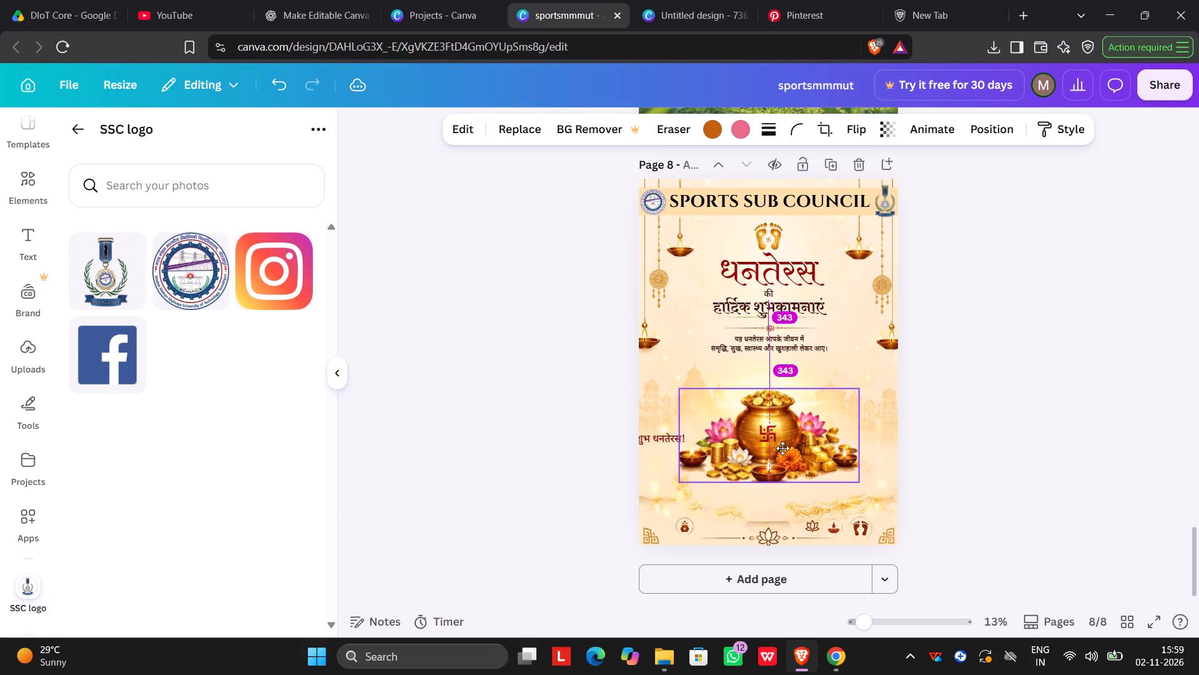
{"action": "left_click_drag", "start_coordinate": [782, 448], "coordinate": [781, 451]}
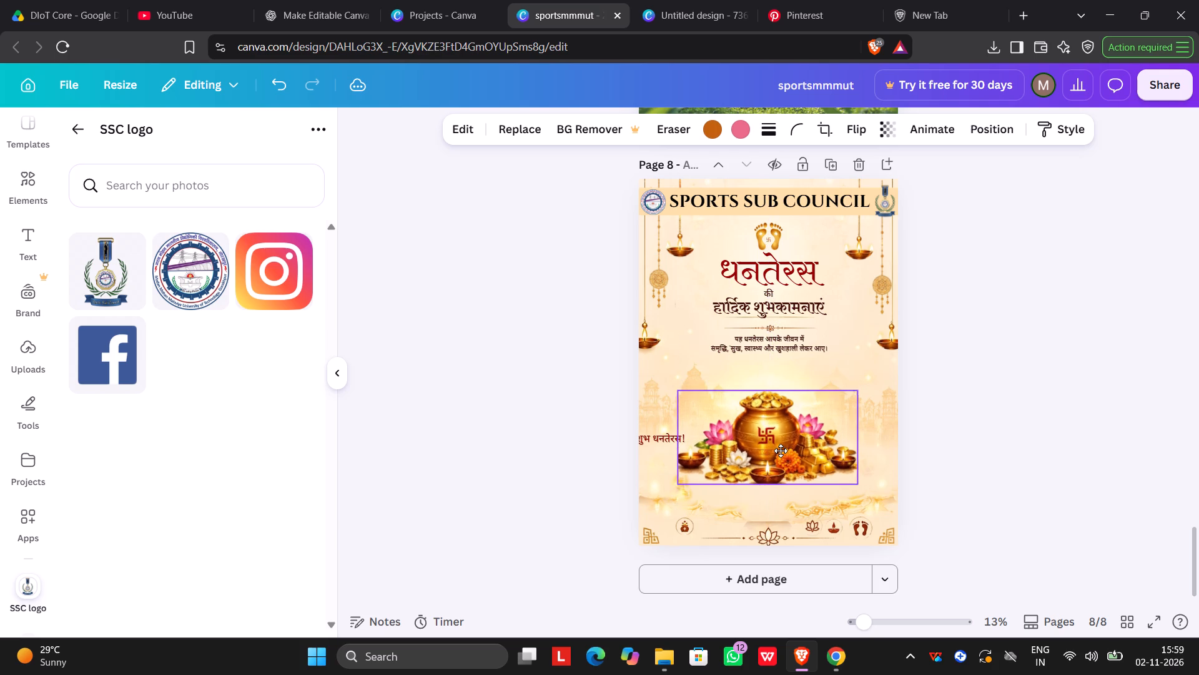
{"action": "left_click_drag", "start_coordinate": [781, 451], "coordinate": [779, 464]}
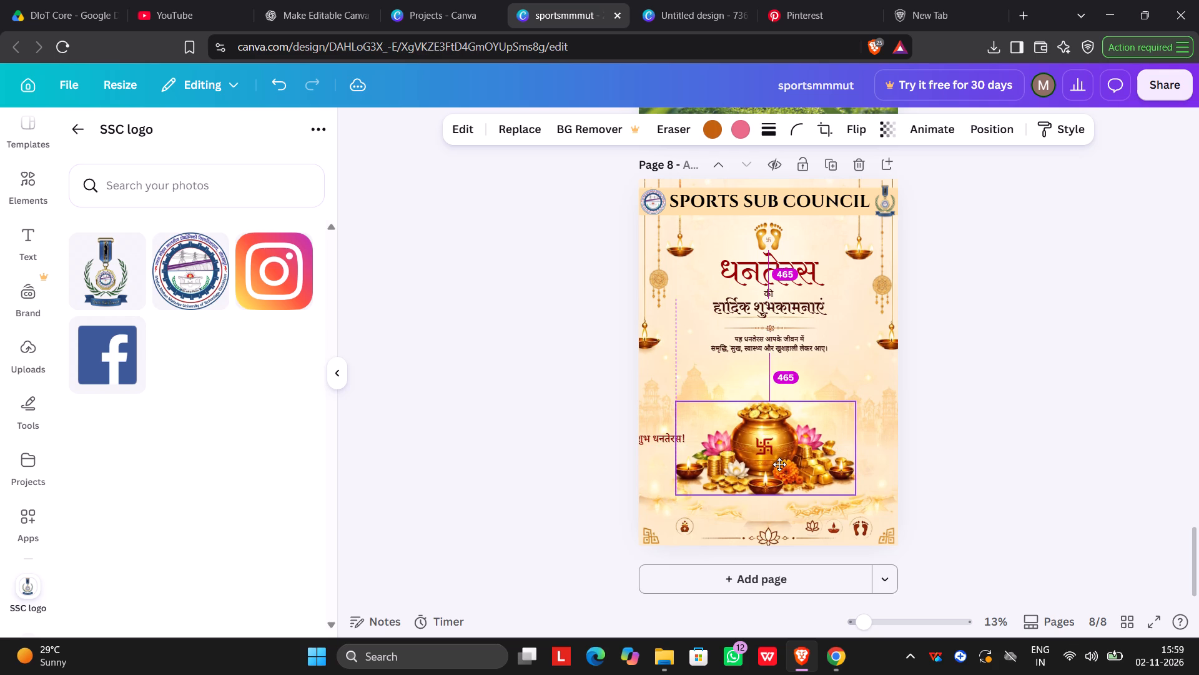
{"action": "left_click_drag", "start_coordinate": [779, 464], "coordinate": [779, 452]}
{"action": "left_click", "coordinate": [961, 394]}
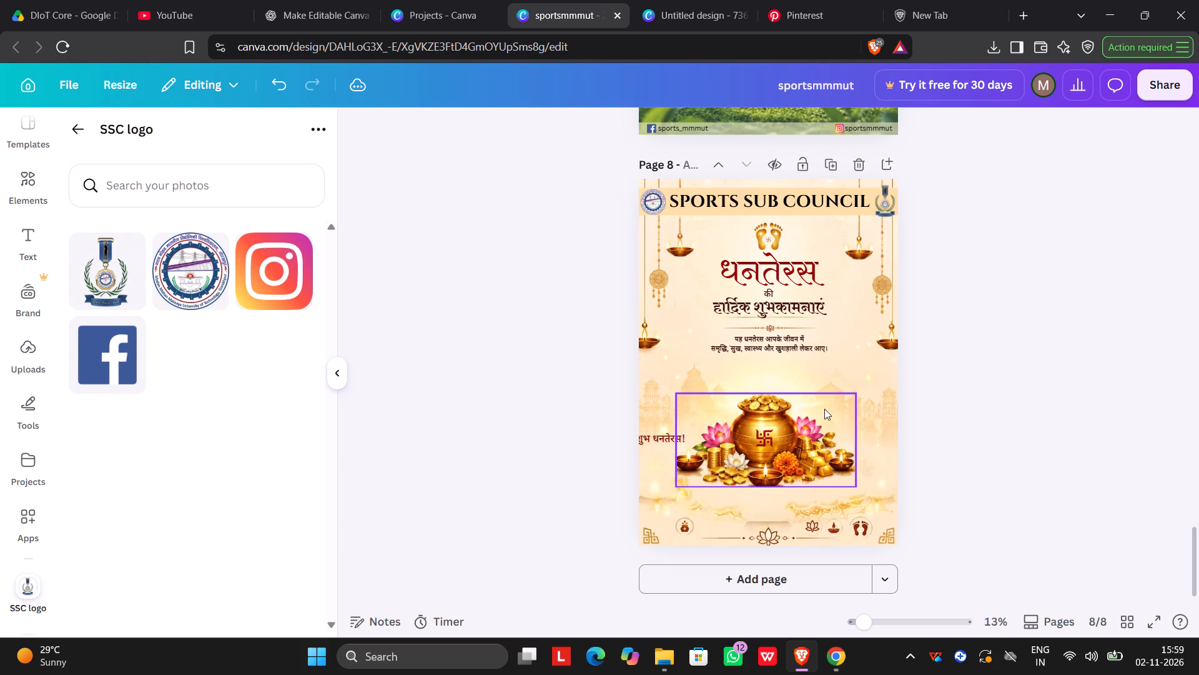
Nudge the gold pot artwork horizontally until it is centred under the greeting text.
{"action": "left_click", "coordinate": [799, 429]}
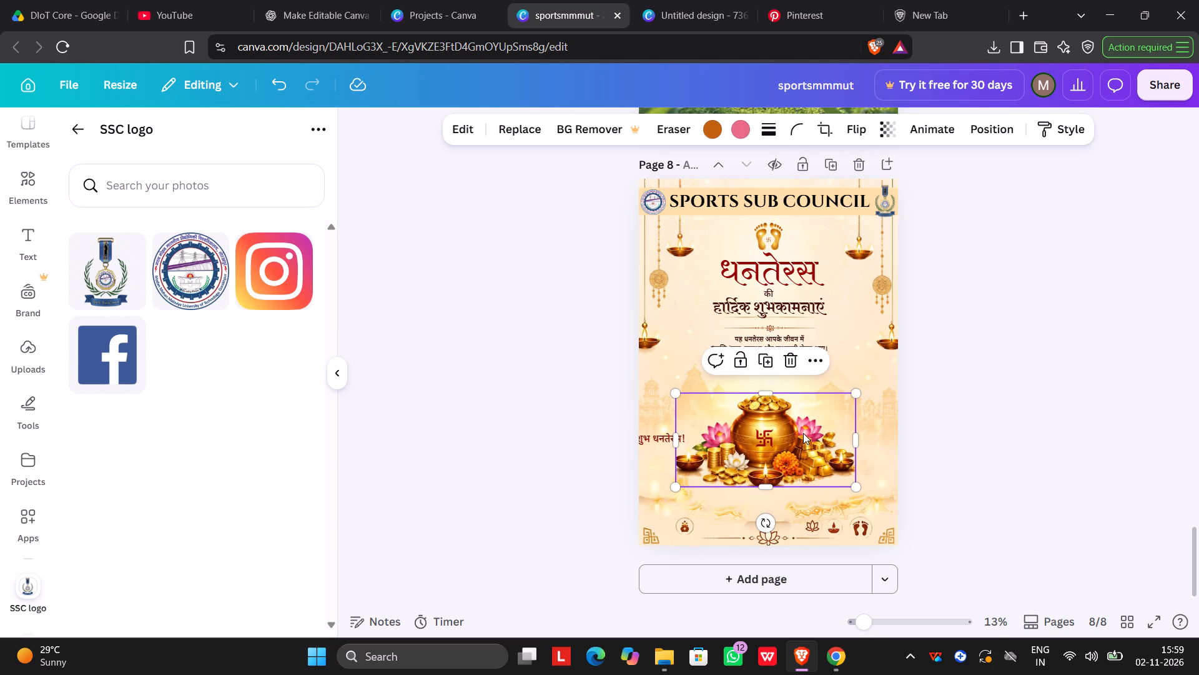
{"action": "key", "text": "Right"}
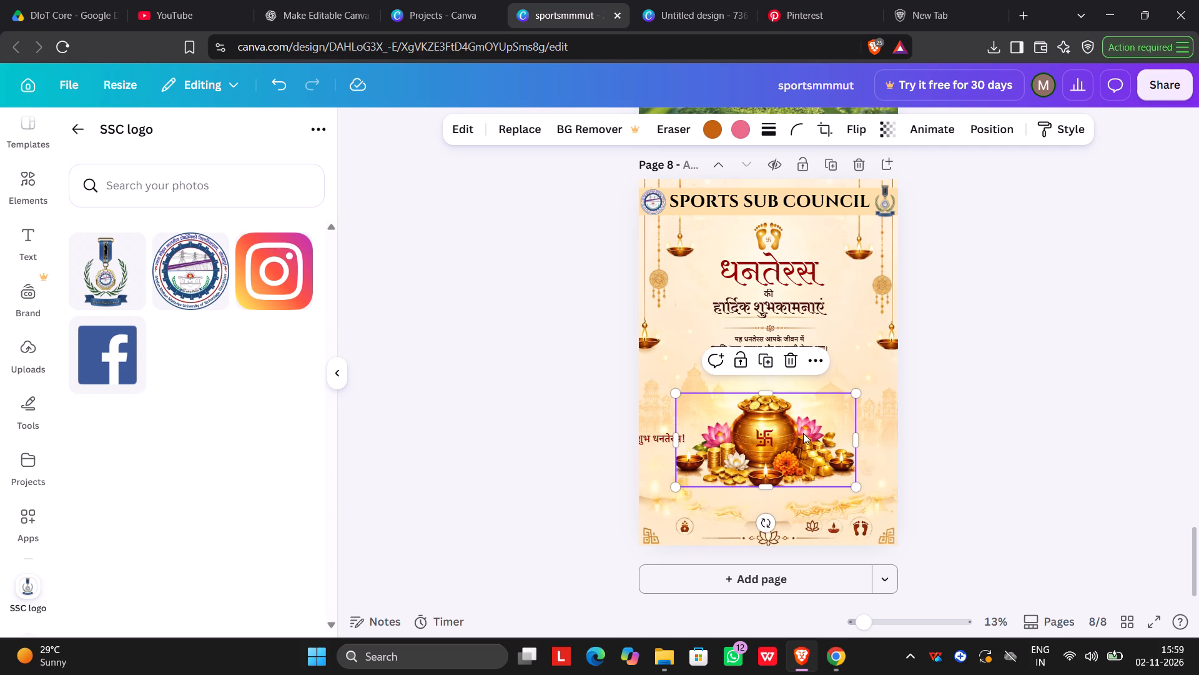
{"action": "key", "text": "Right"}
{"action": "key", "text": "Right"}
{"action": "key", "text": "Right"}
{"action": "key", "text": "Right"}
{"action": "key", "text": "Right"}
{"action": "key", "text": "Right"}
{"action": "key", "text": "Right"}
{"action": "key", "text": "Right"}
{"action": "key", "text": "Right"}
{"action": "key", "text": "Right"}
{"action": "key", "text": "Right"}
{"action": "key", "text": "Right"}
{"action": "key", "text": "Right"}
{"action": "key", "text": "Right"}
{"action": "key", "text": "Right"}
{"action": "key", "text": "Right"}
{"action": "key", "text": "Right"}
{"action": "key", "text": "Right"}
{"action": "key", "text": "Right"}
{"action": "key", "text": "Right"}
{"action": "key", "text": "Right"}
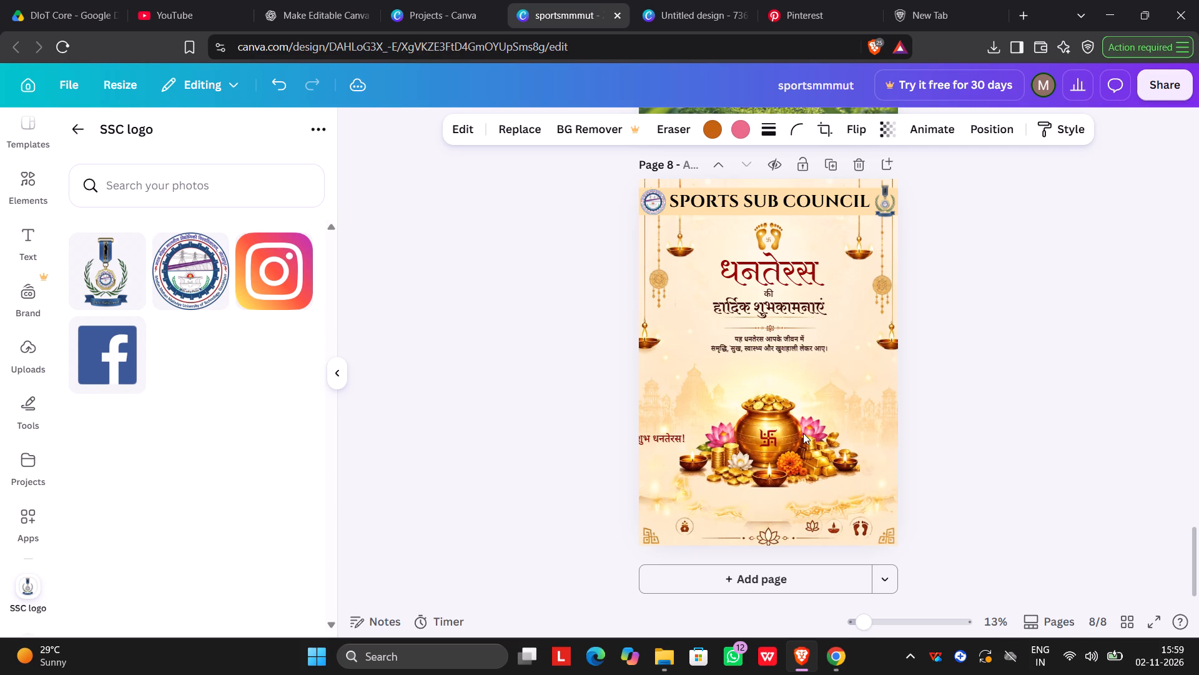
{"action": "key", "text": "Left"}
{"action": "key", "text": "Left"}
{"action": "key", "text": "Left"}
{"action": "key", "text": "Left"}
{"action": "key", "text": "Left"}
{"action": "key", "text": "Left"}
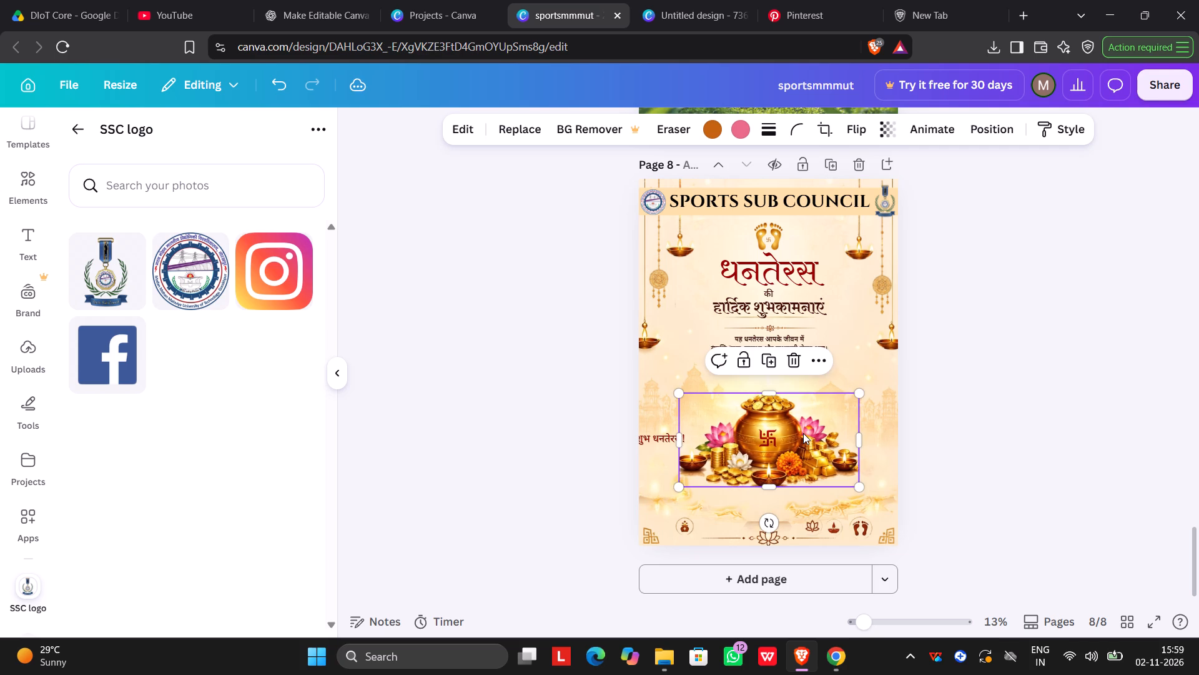
{"action": "left_click_drag", "start_coordinate": [955, 389], "coordinate": [964, 369]}
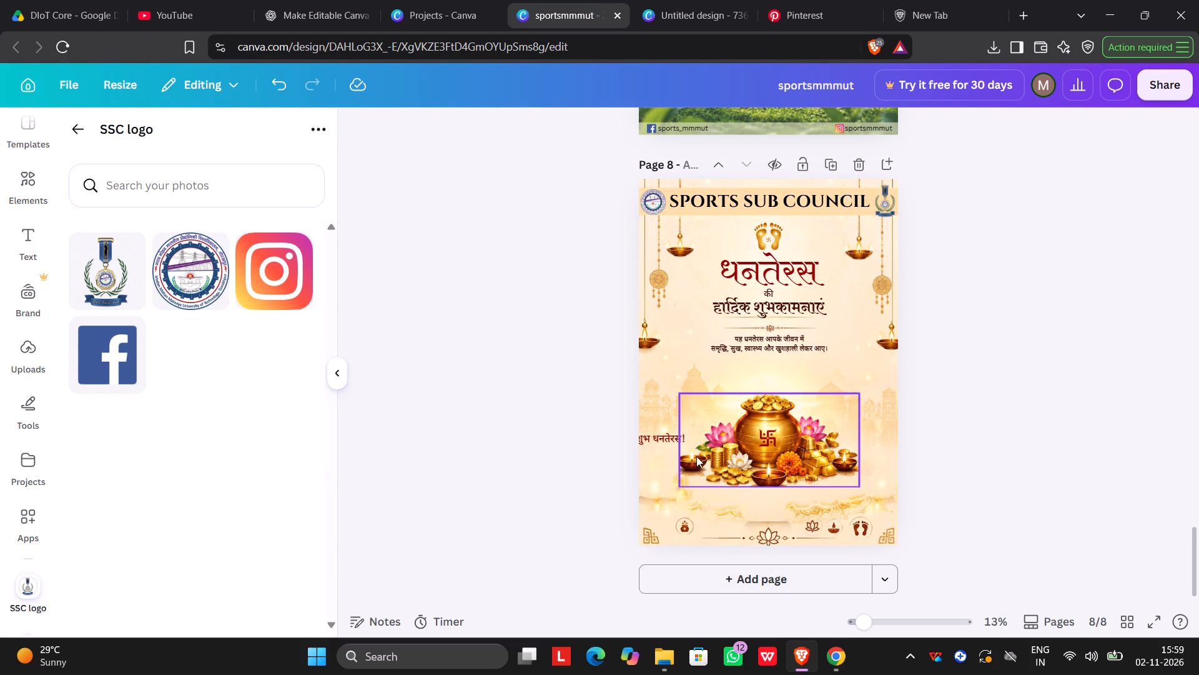
Move the "शुभ धनतेरस!" text from the page edge to the centre just below the gold pot artwork.
{"action": "left_click_drag", "start_coordinate": [673, 436], "coordinate": [787, 499]}
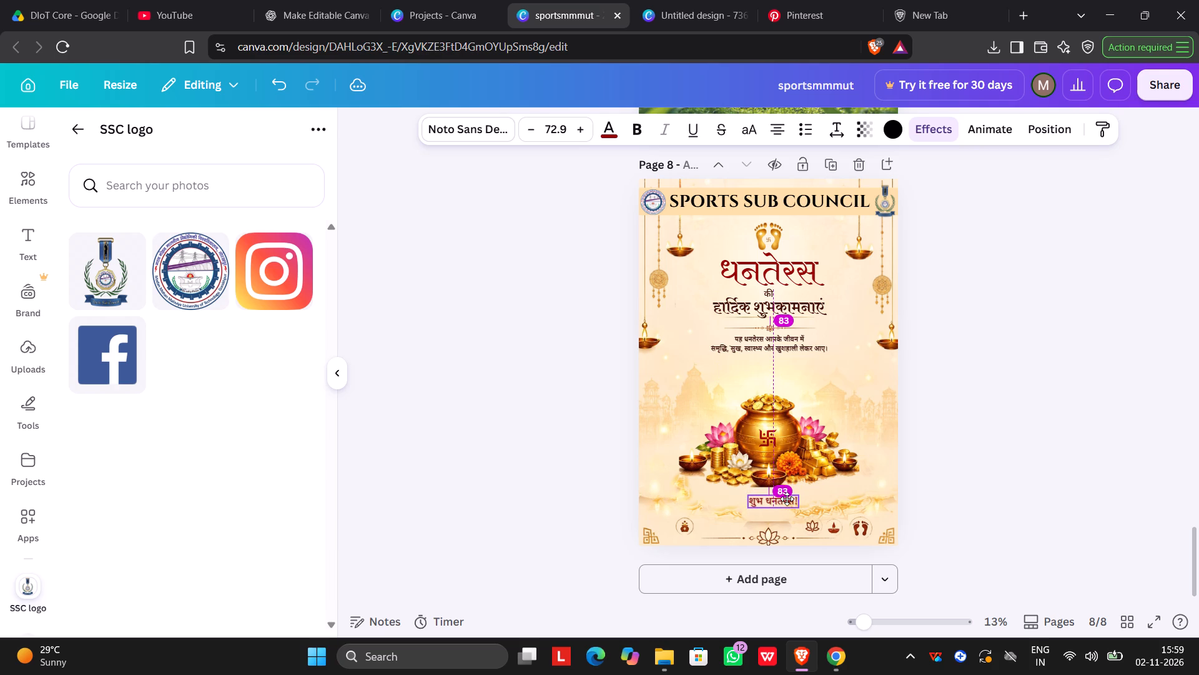
{"action": "left_click_drag", "start_coordinate": [787, 499], "coordinate": [786, 501]}
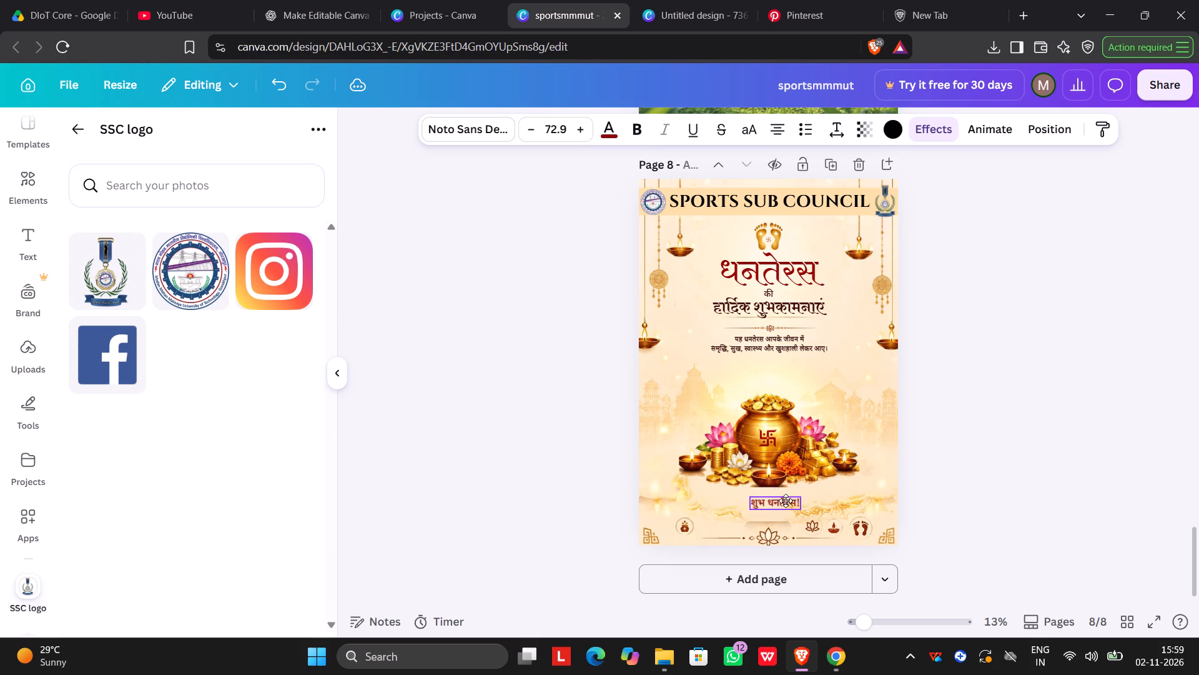
{"action": "left_click_drag", "start_coordinate": [786, 501], "coordinate": [782, 501]}
{"action": "left_click", "coordinate": [987, 422]}
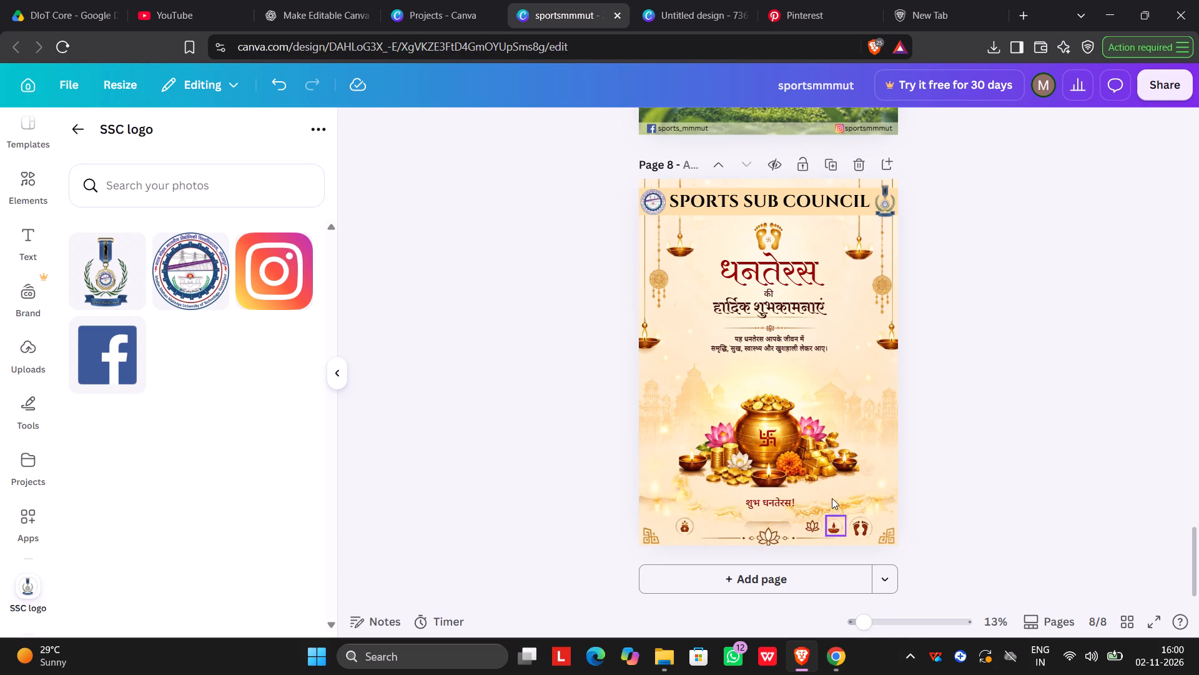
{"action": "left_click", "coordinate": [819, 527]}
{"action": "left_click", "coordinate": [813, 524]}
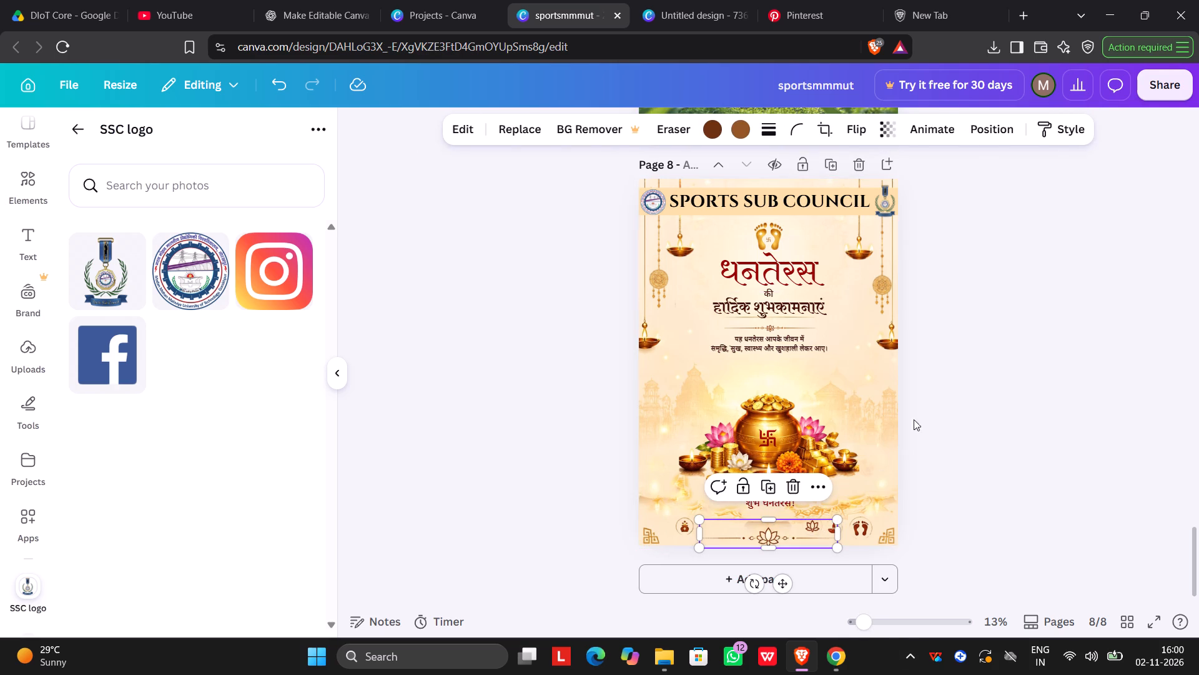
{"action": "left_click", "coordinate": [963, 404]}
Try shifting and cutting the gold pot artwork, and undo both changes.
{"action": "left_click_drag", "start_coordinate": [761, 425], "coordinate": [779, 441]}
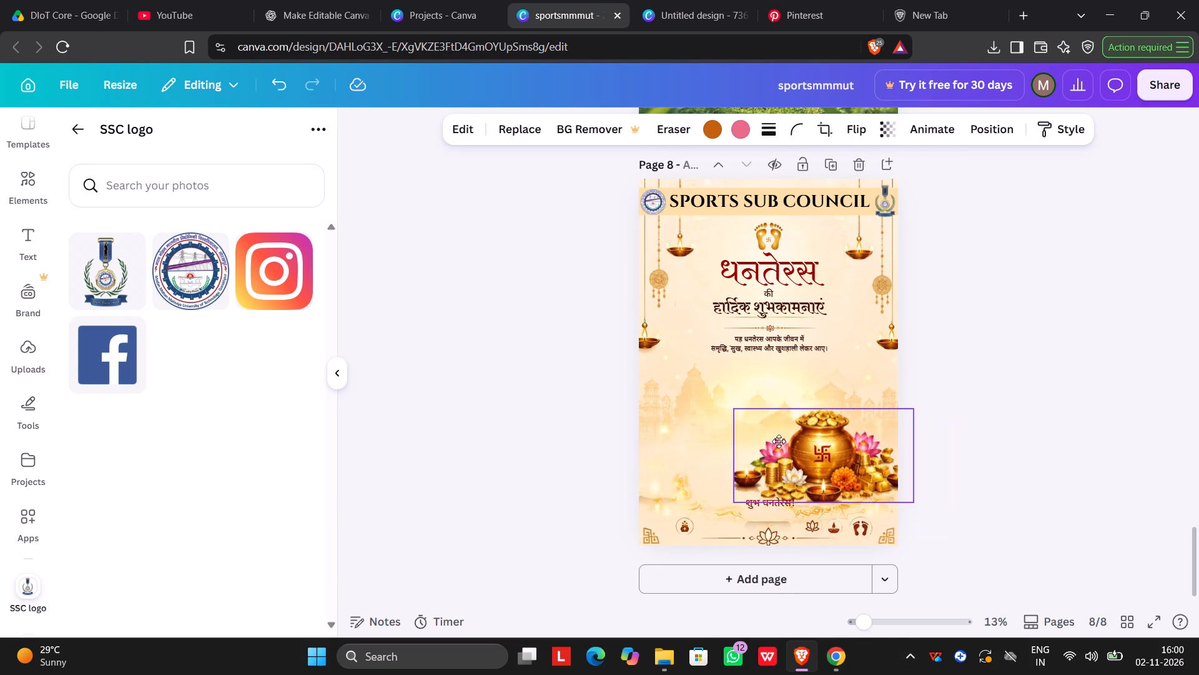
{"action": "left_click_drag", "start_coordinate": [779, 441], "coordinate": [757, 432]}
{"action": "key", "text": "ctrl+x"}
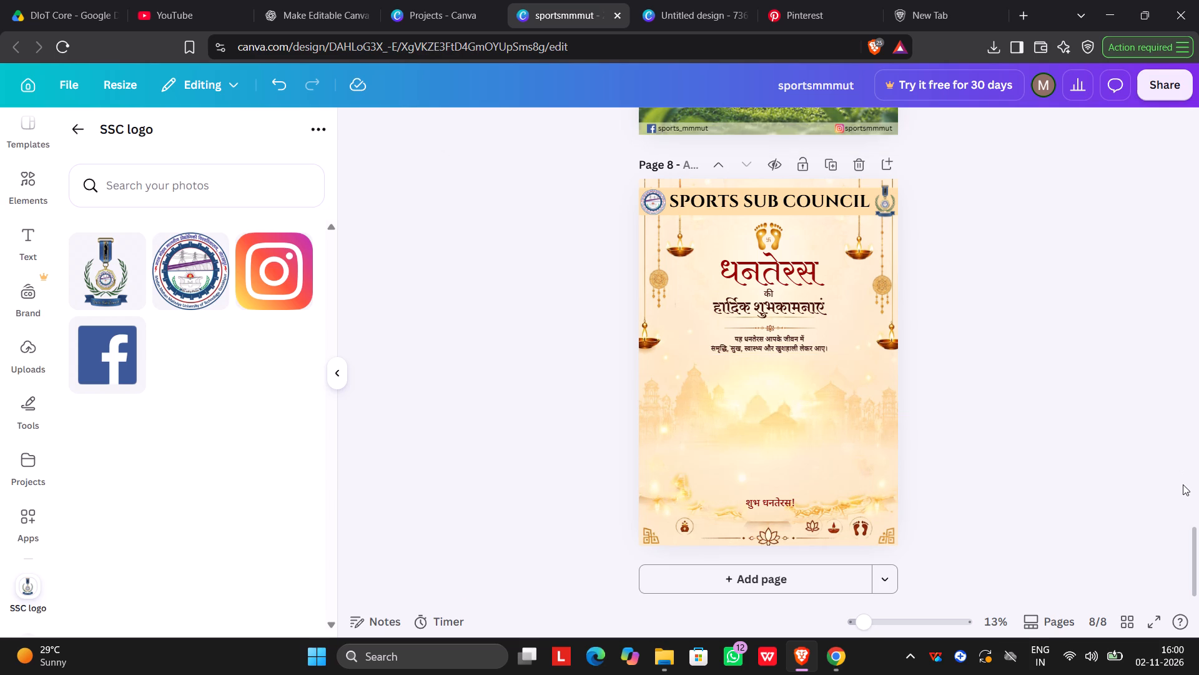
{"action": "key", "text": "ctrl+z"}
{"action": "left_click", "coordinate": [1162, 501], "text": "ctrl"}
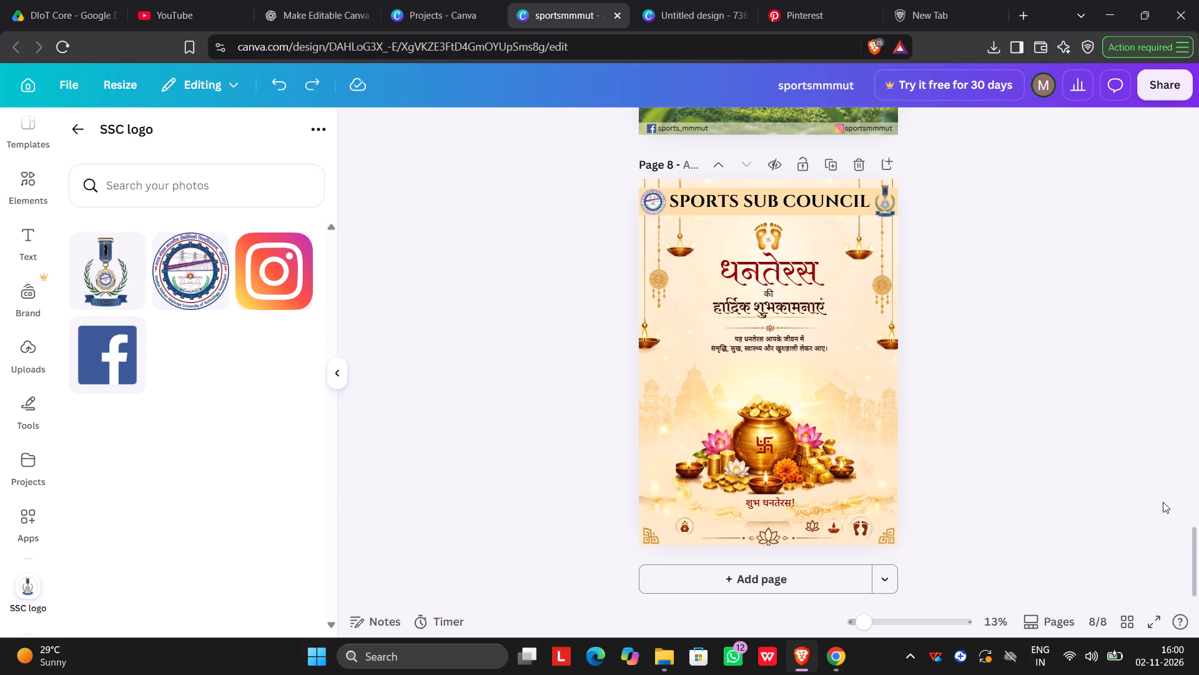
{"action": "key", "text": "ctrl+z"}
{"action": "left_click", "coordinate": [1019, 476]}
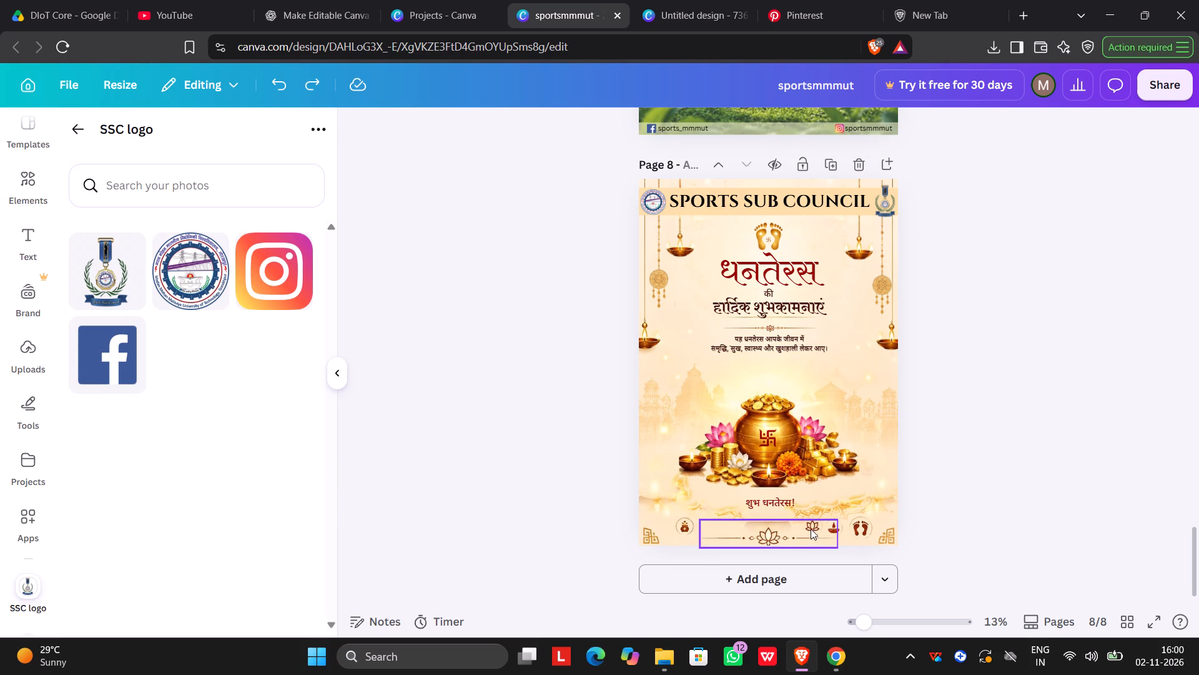
Move the small lotus icon from the bottom ornament row to the open background just right of and above the gold pot.
{"action": "left_click_drag", "start_coordinate": [821, 518], "coordinate": [757, 362]}
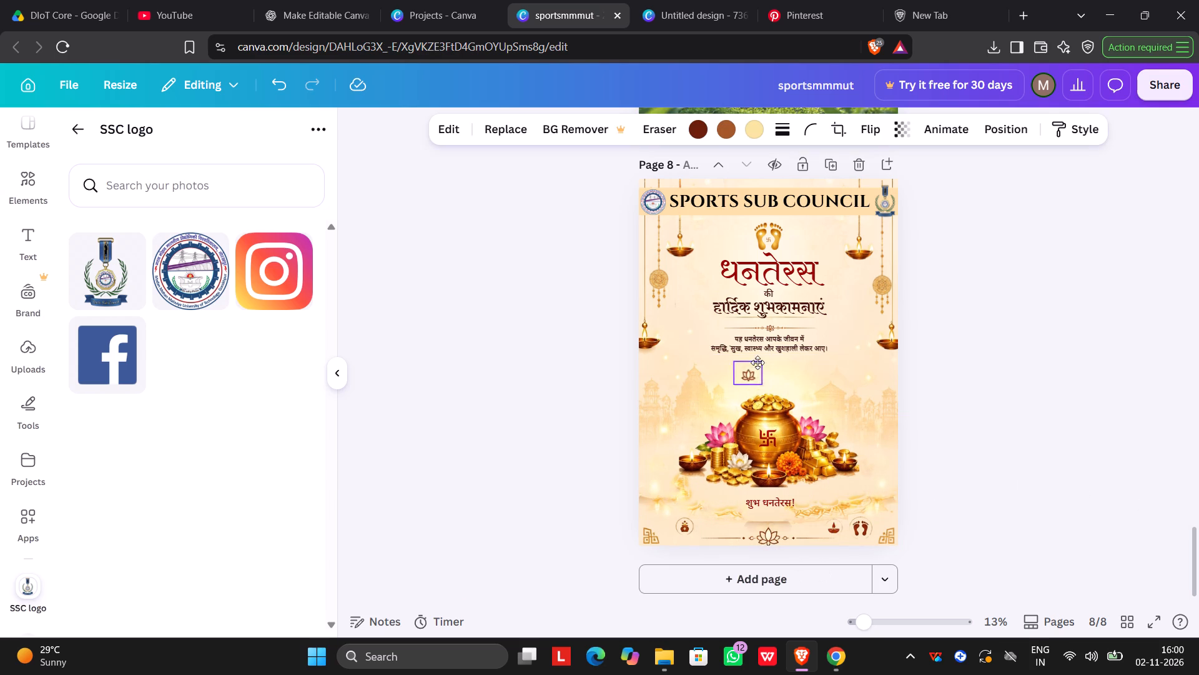
{"action": "left_click_drag", "start_coordinate": [757, 362], "coordinate": [776, 368]}
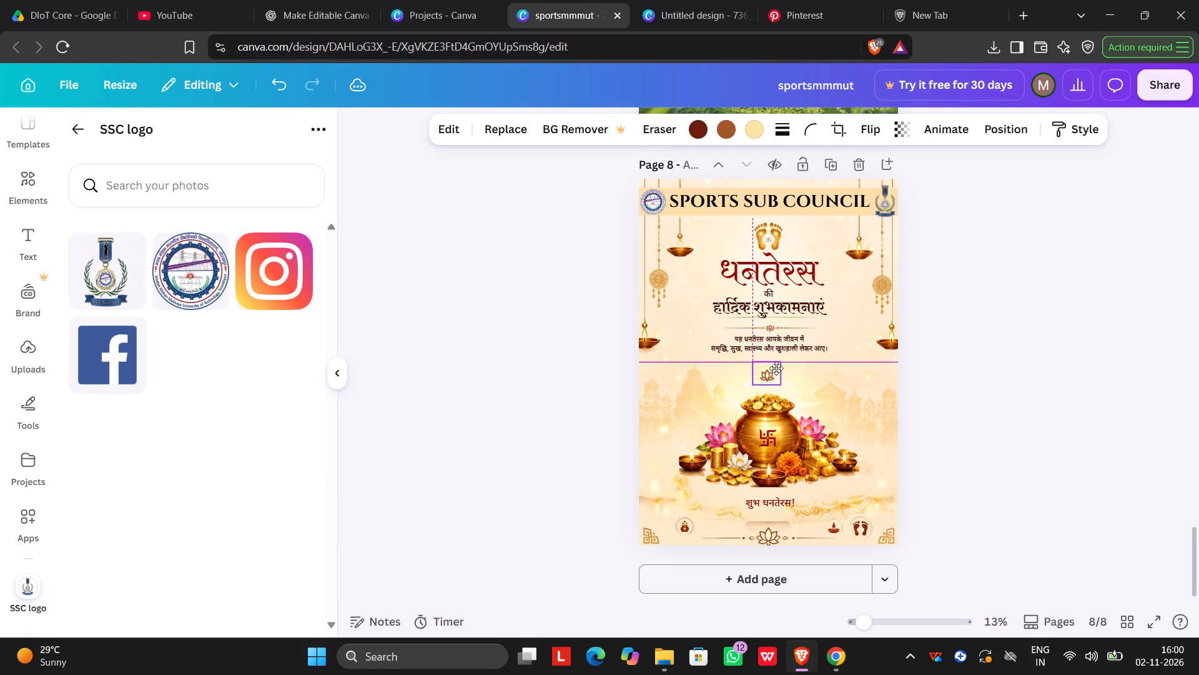
{"action": "left_click_drag", "start_coordinate": [776, 368], "coordinate": [776, 366]}
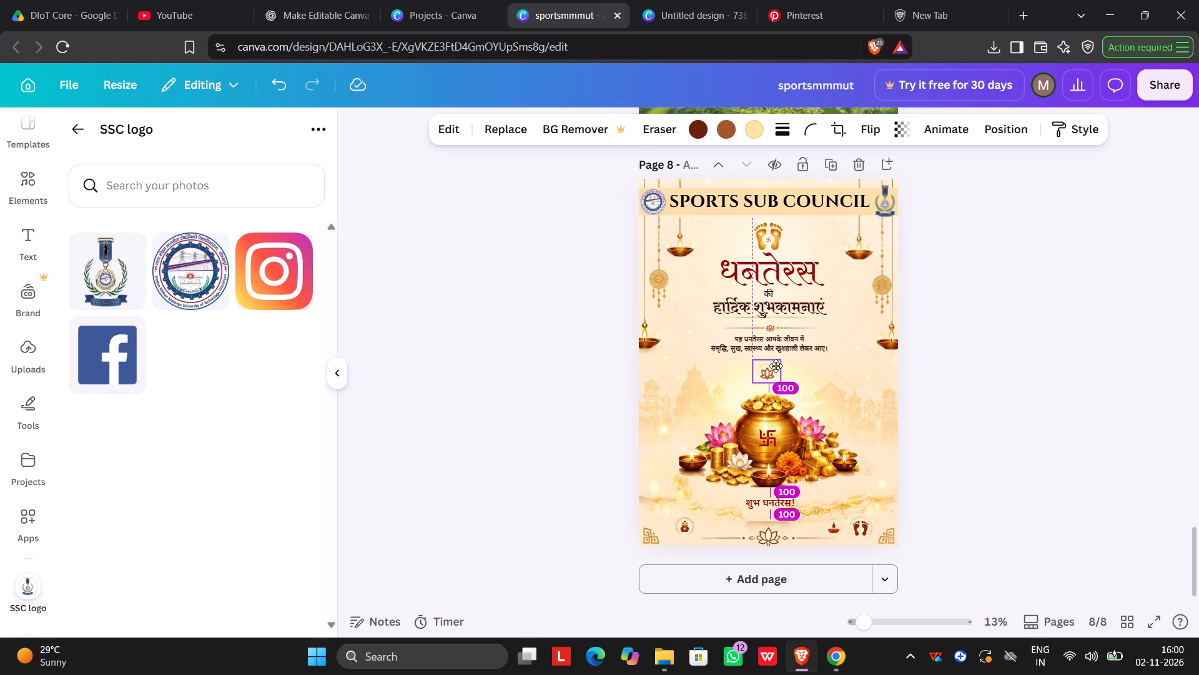
{"action": "left_click_drag", "start_coordinate": [776, 366], "coordinate": [778, 365]}
{"action": "left_click_drag", "start_coordinate": [778, 365], "coordinate": [888, 412]}
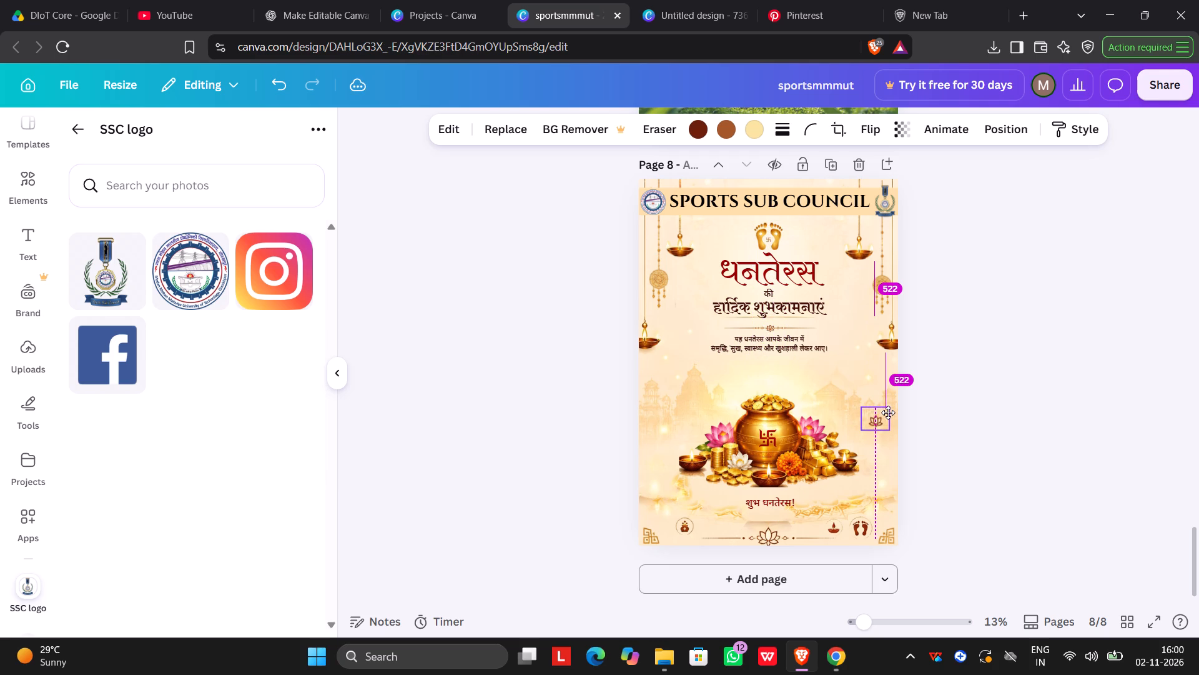
{"action": "left_click_drag", "start_coordinate": [888, 412], "coordinate": [888, 417]}
{"action": "left_click_drag", "start_coordinate": [888, 417], "coordinate": [886, 412]}
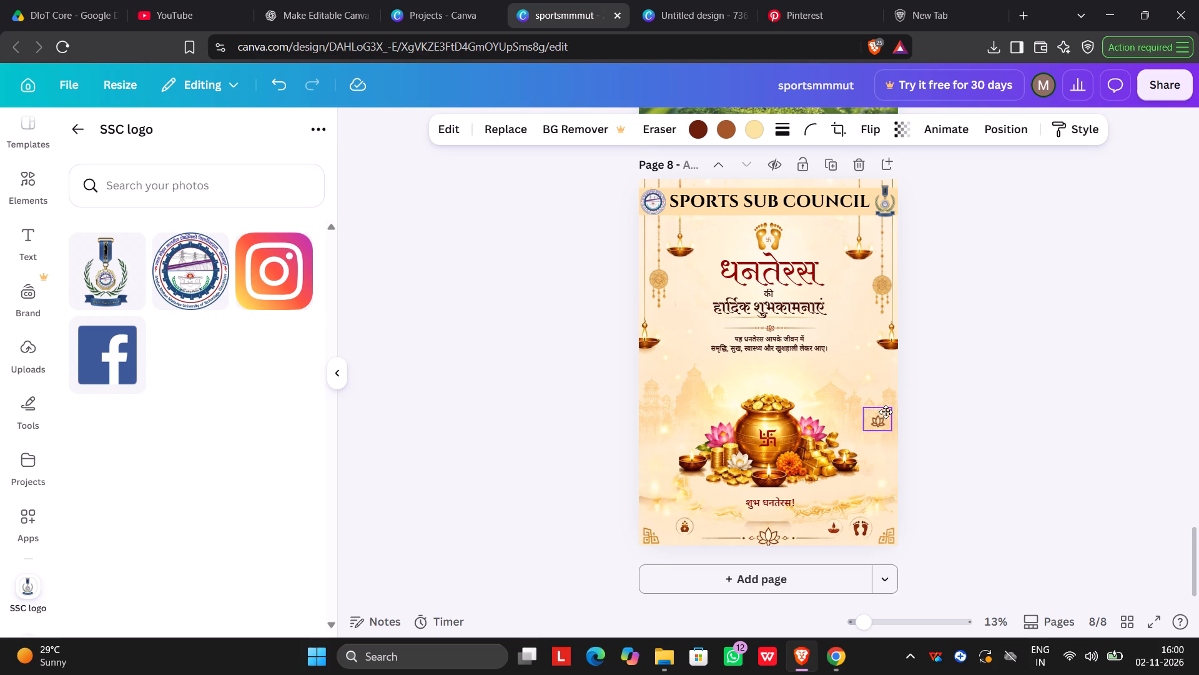
{"action": "left_click_drag", "start_coordinate": [886, 412], "coordinate": [875, 396]}
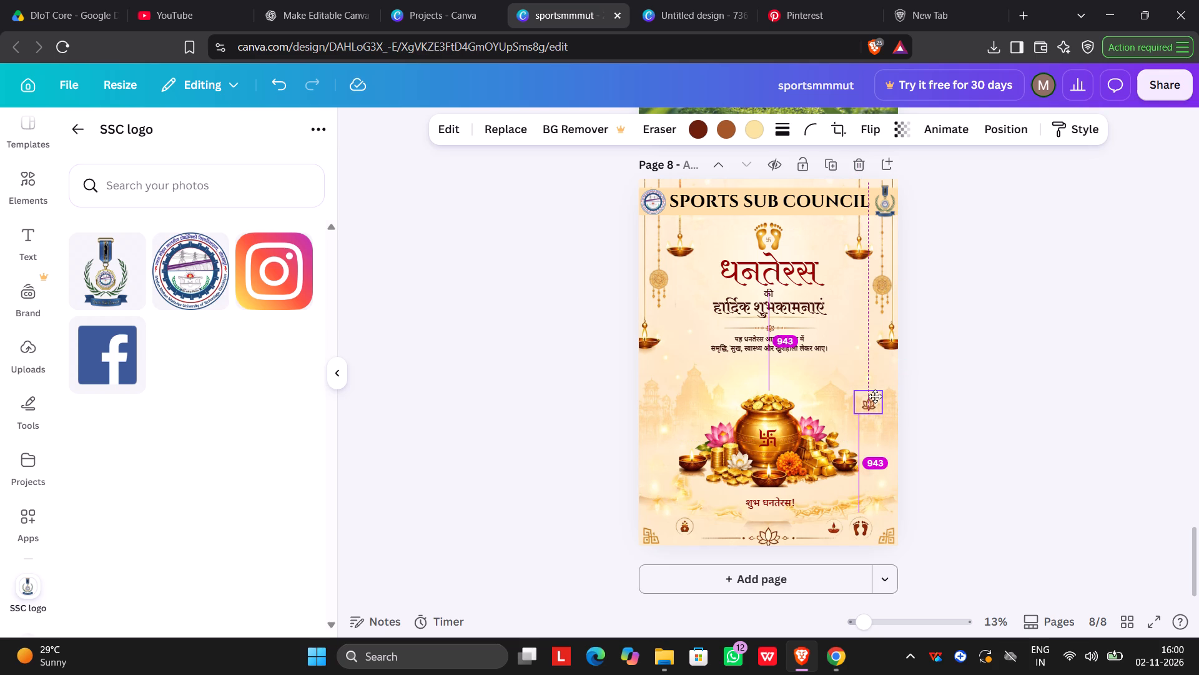
{"action": "left_click_drag", "start_coordinate": [875, 396], "coordinate": [871, 400]}
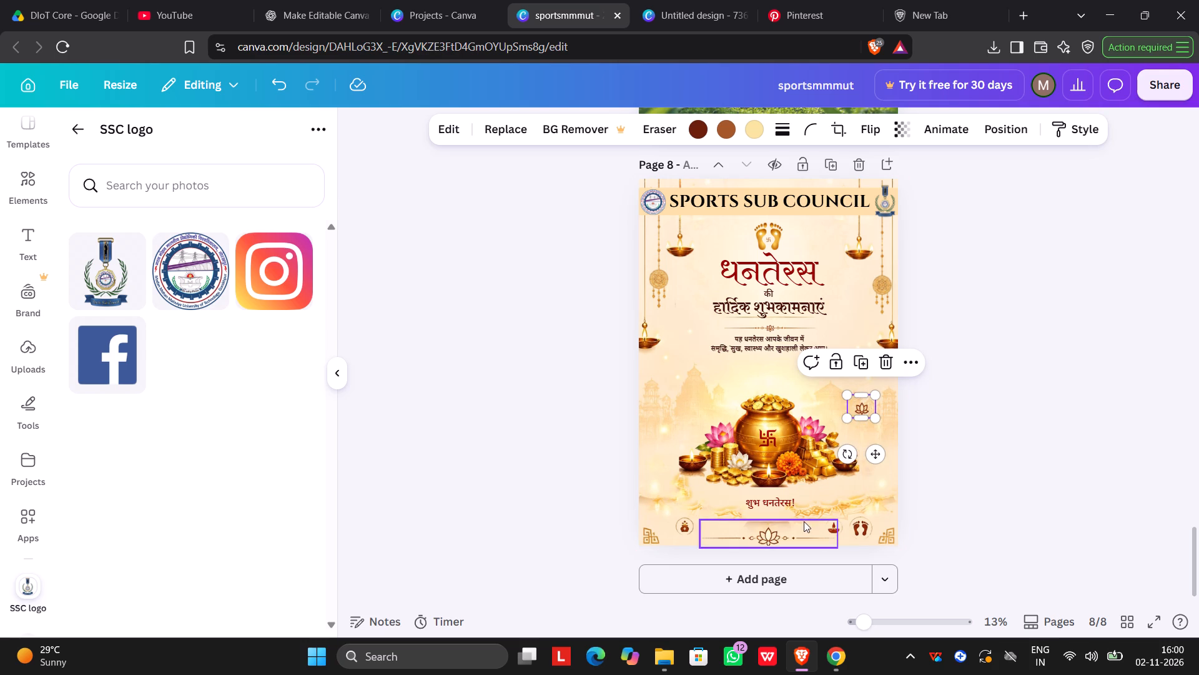
Move the lotus divider line at the foot of the poster down past the page's bottom edge.
{"action": "left_click", "coordinate": [781, 541]}
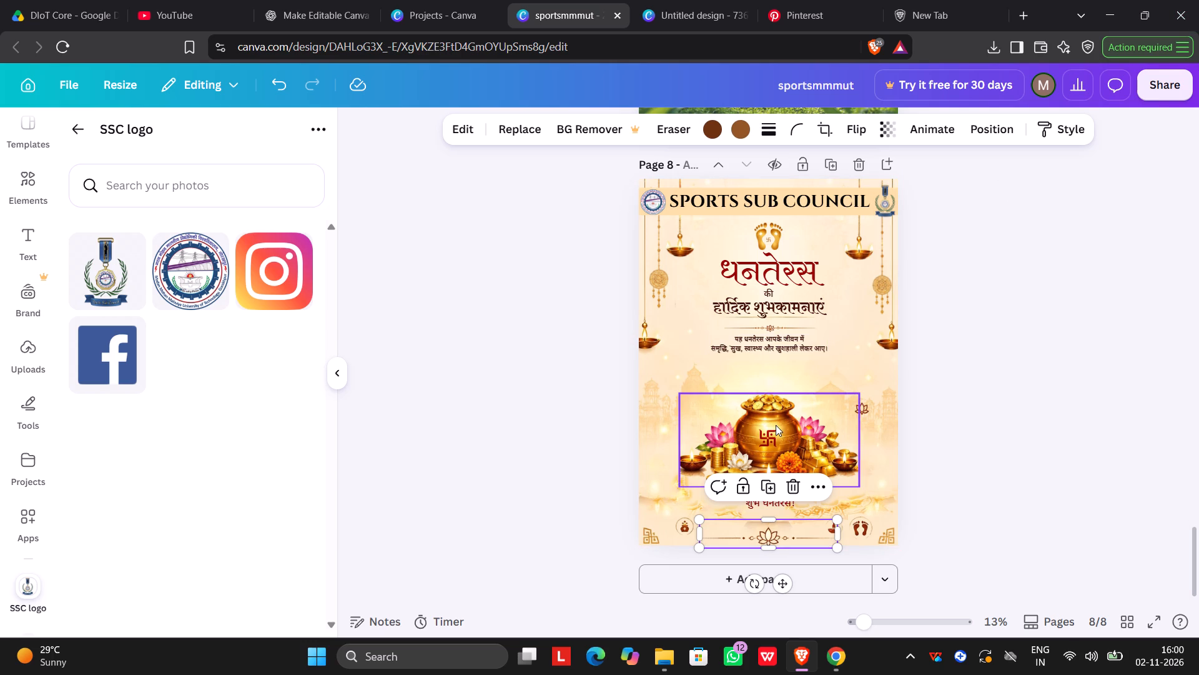
{"action": "left_click", "coordinate": [811, 536]}
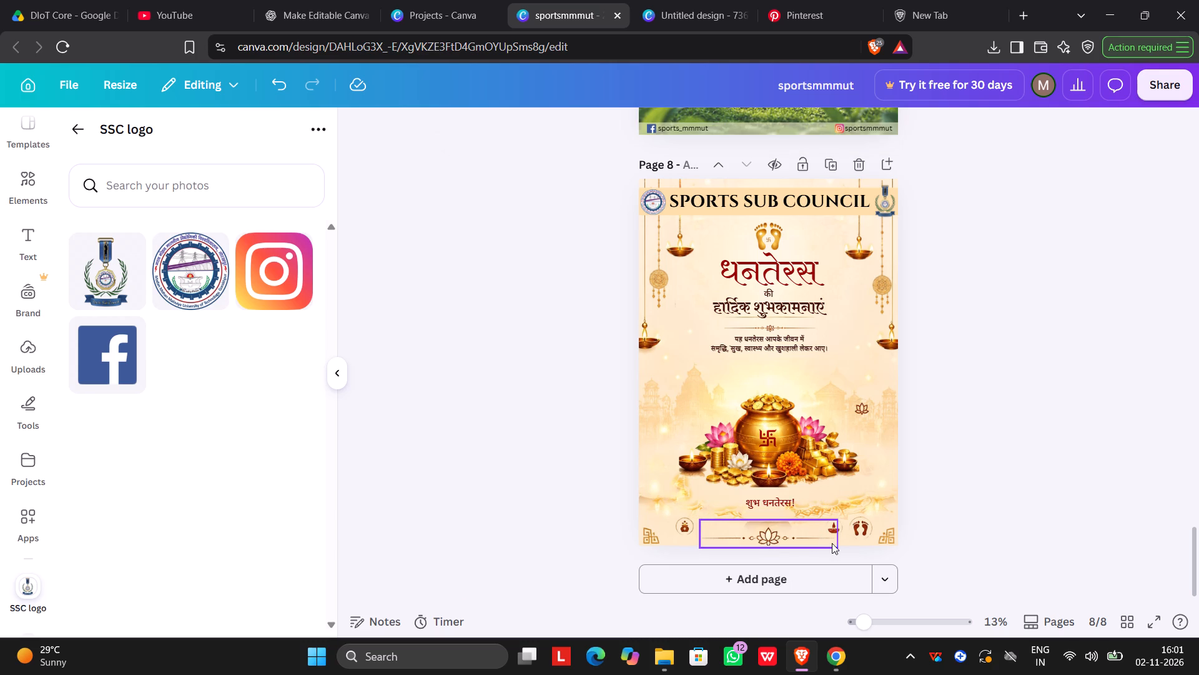
{"action": "left_click", "coordinate": [832, 527]}
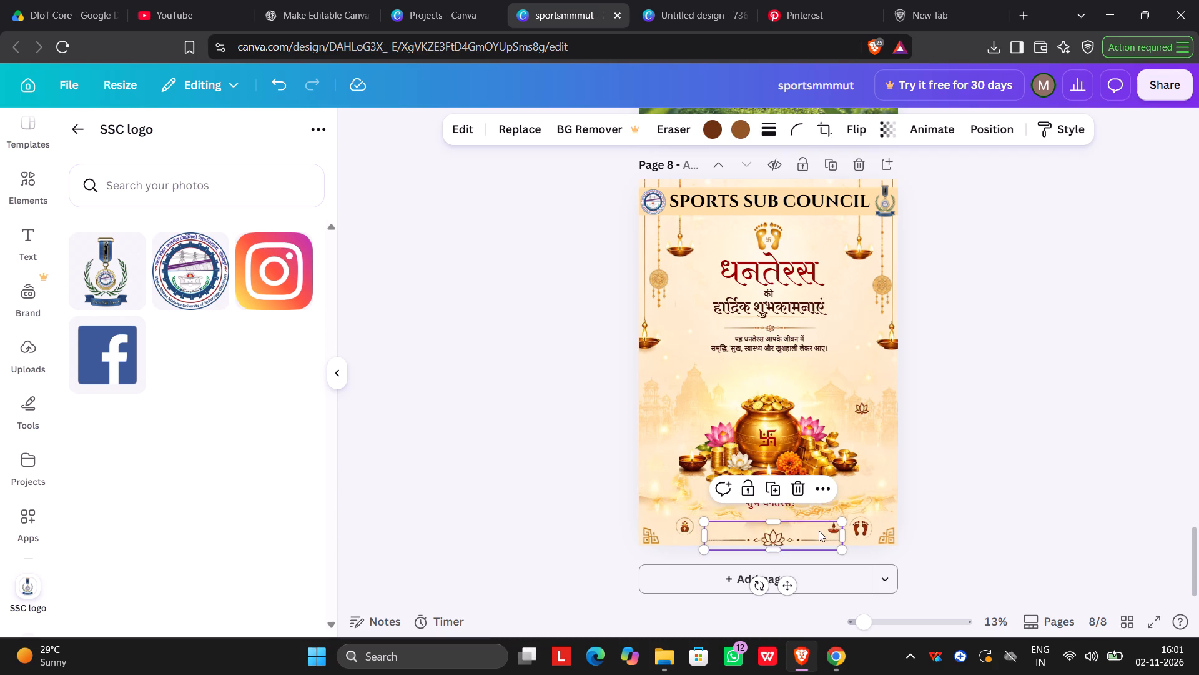
{"action": "left_click_drag", "start_coordinate": [819, 531], "coordinate": [786, 546]}
Delete the small diya icon from the bottom ornament row.
{"action": "left_click", "coordinate": [832, 530]}
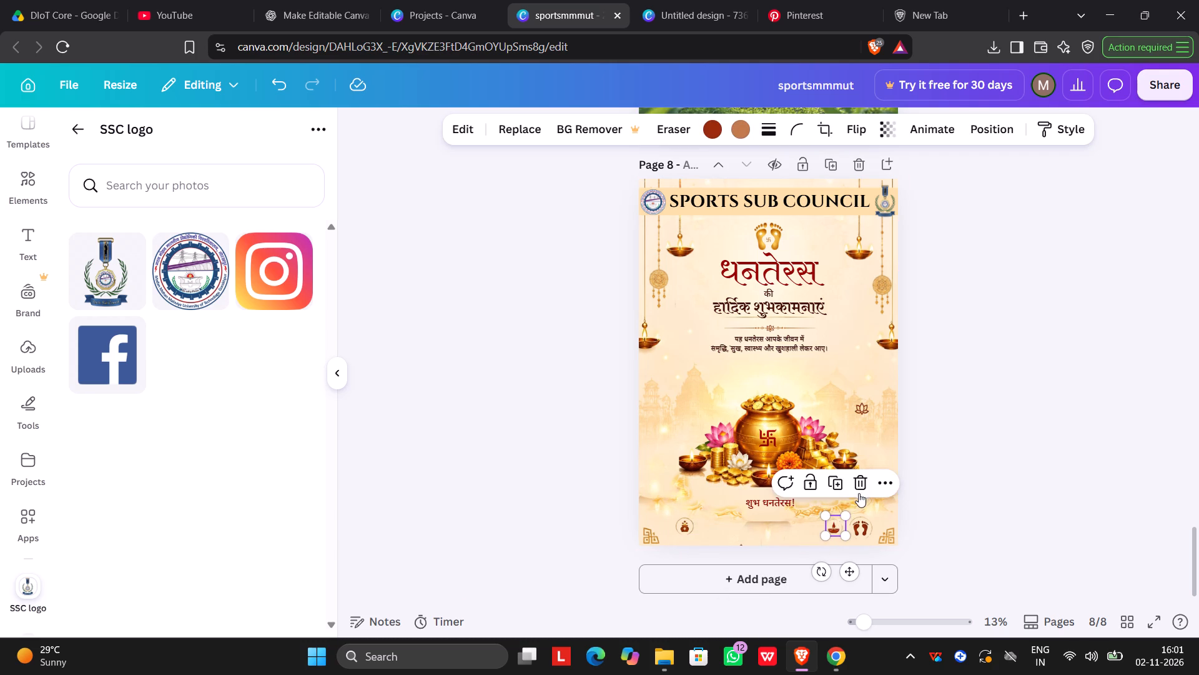
{"action": "left_click", "coordinate": [862, 484]}
Move the brown footprints icon from the bottom ornament row up beside the gold footprints above the धनतेरस heading.
{"action": "left_click_drag", "start_coordinate": [856, 520], "coordinate": [755, 362]}
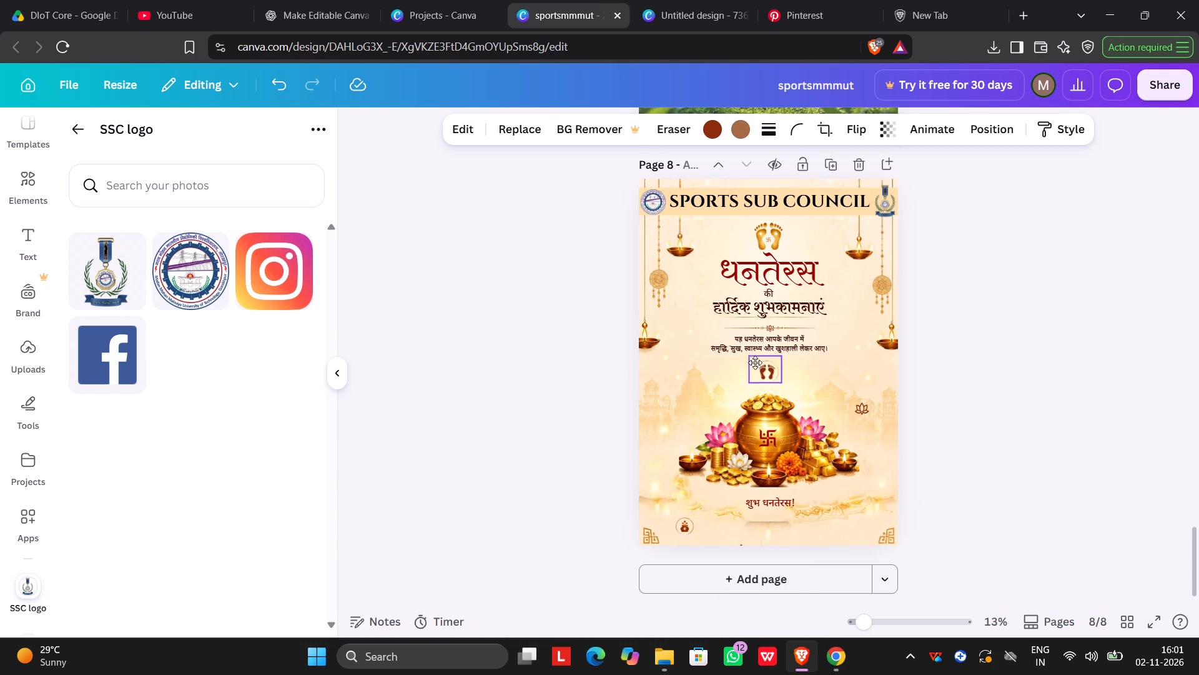
{"action": "left_click_drag", "start_coordinate": [755, 362], "coordinate": [762, 369]}
{"action": "left_click", "coordinate": [906, 389]}
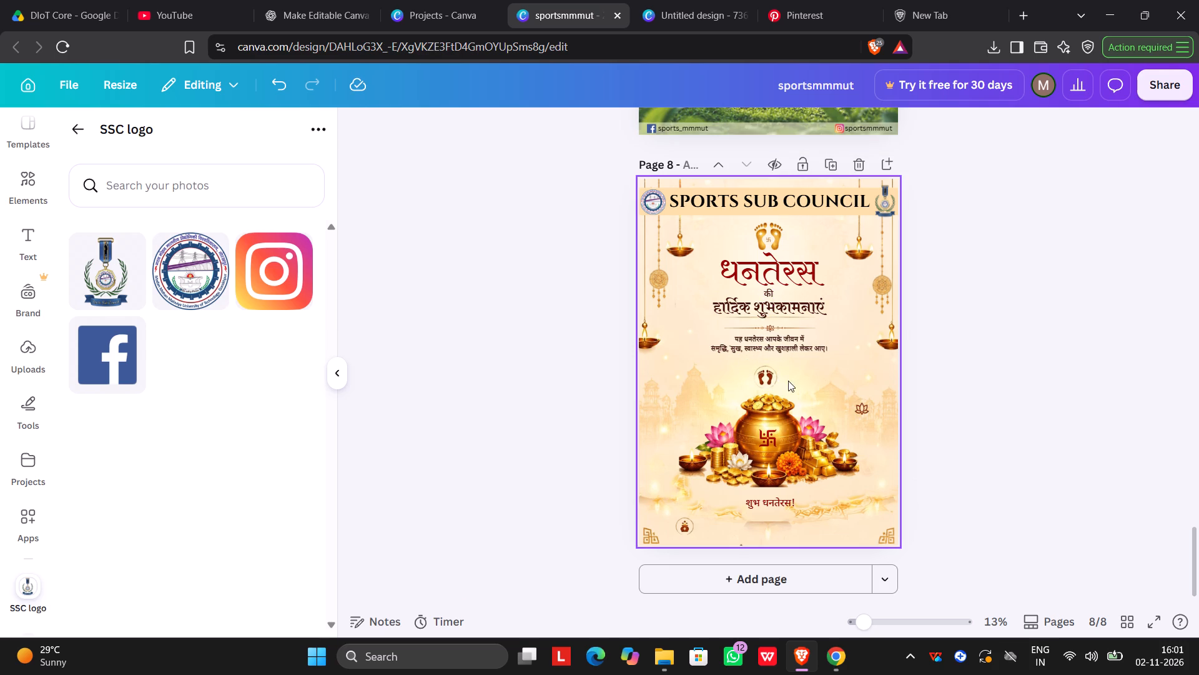
{"action": "left_click_drag", "start_coordinate": [771, 381], "coordinate": [773, 246]}
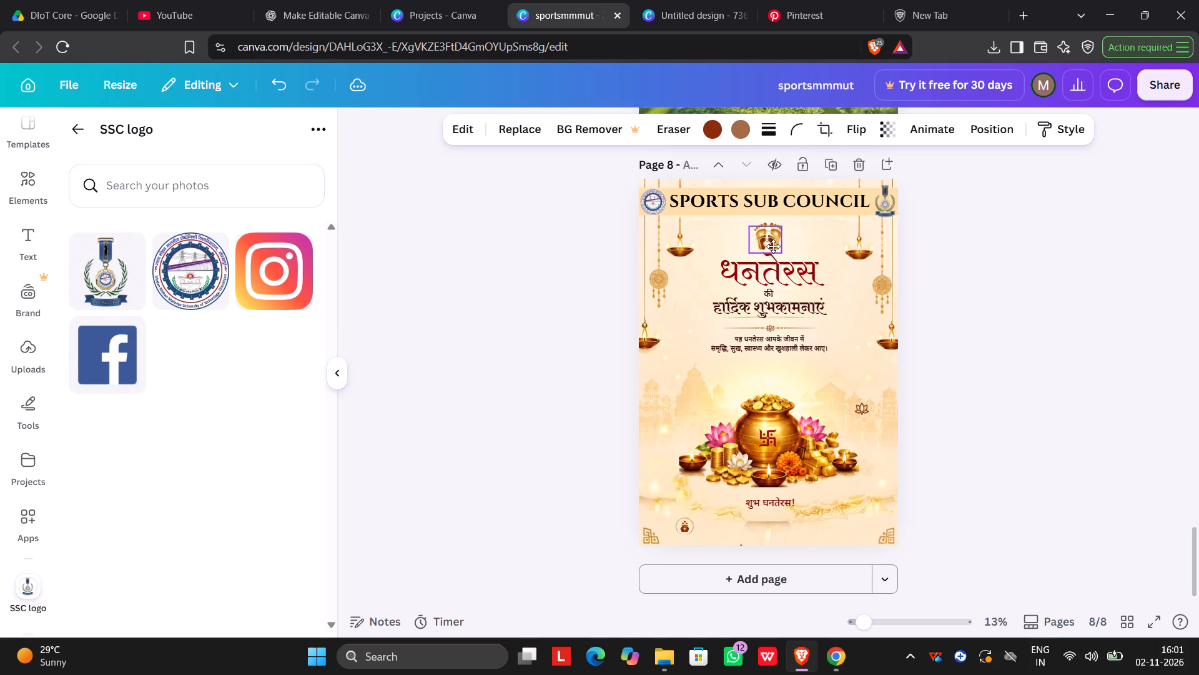
{"action": "left_click_drag", "start_coordinate": [773, 246], "coordinate": [731, 231]}
Move the gold footprints away from above the heading to the right-hand end of the blessing text.
{"action": "left_click_drag", "start_coordinate": [767, 240], "coordinate": [840, 351]}
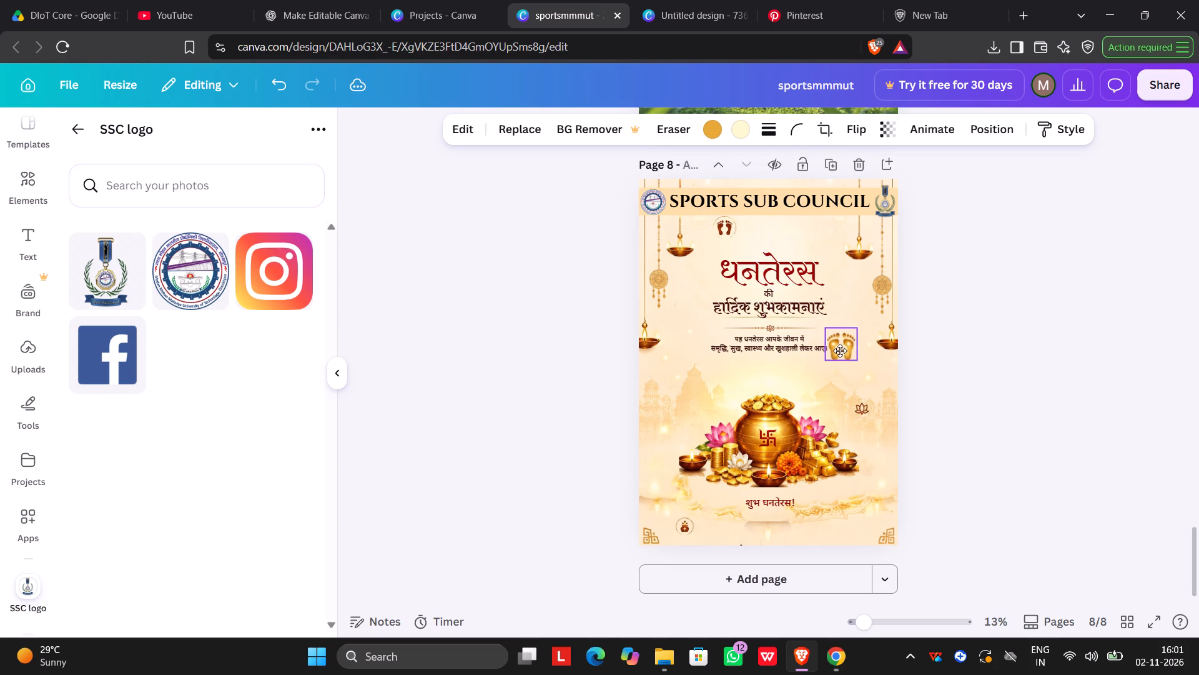
{"action": "left_click_drag", "start_coordinate": [840, 351], "coordinate": [849, 355]}
Enlarge the brown footprints icon and place it above the धनतेरस heading where the gold footprints were.
{"action": "left_click", "coordinate": [735, 227]}
{"action": "left_click_drag", "start_coordinate": [736, 238], "coordinate": [744, 242]}
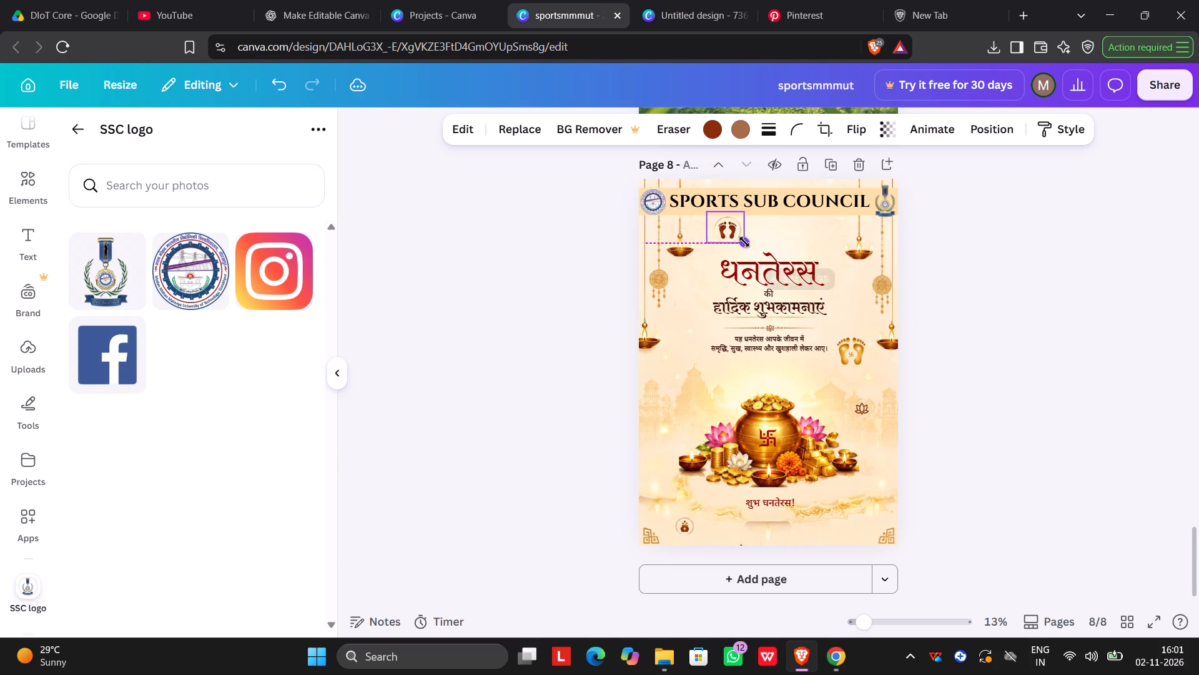
{"action": "left_click_drag", "start_coordinate": [744, 242], "coordinate": [751, 246]}
{"action": "left_click_drag", "start_coordinate": [738, 231], "coordinate": [776, 236]}
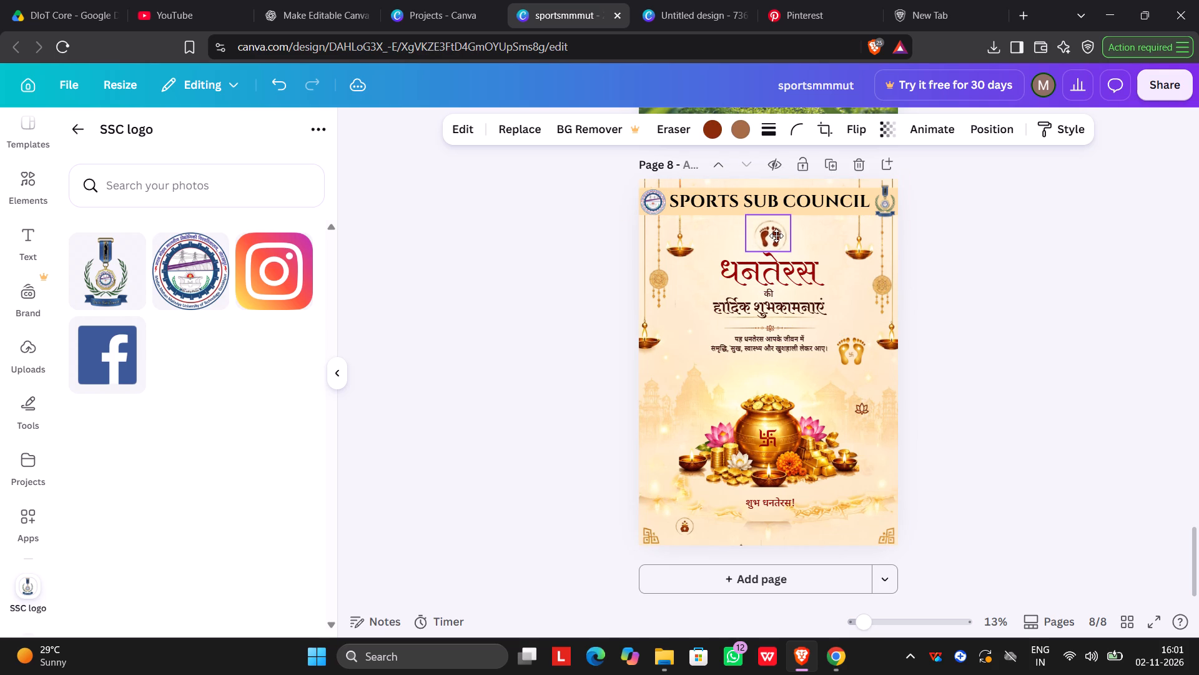
{"action": "left_click_drag", "start_coordinate": [776, 236], "coordinate": [773, 236]}
Nudge the brown footprints icon slightly right and up, into the gap between the header strip and the धनतेरस heading.
{"action": "key", "text": "Right"}
{"action": "key", "text": "Right"}
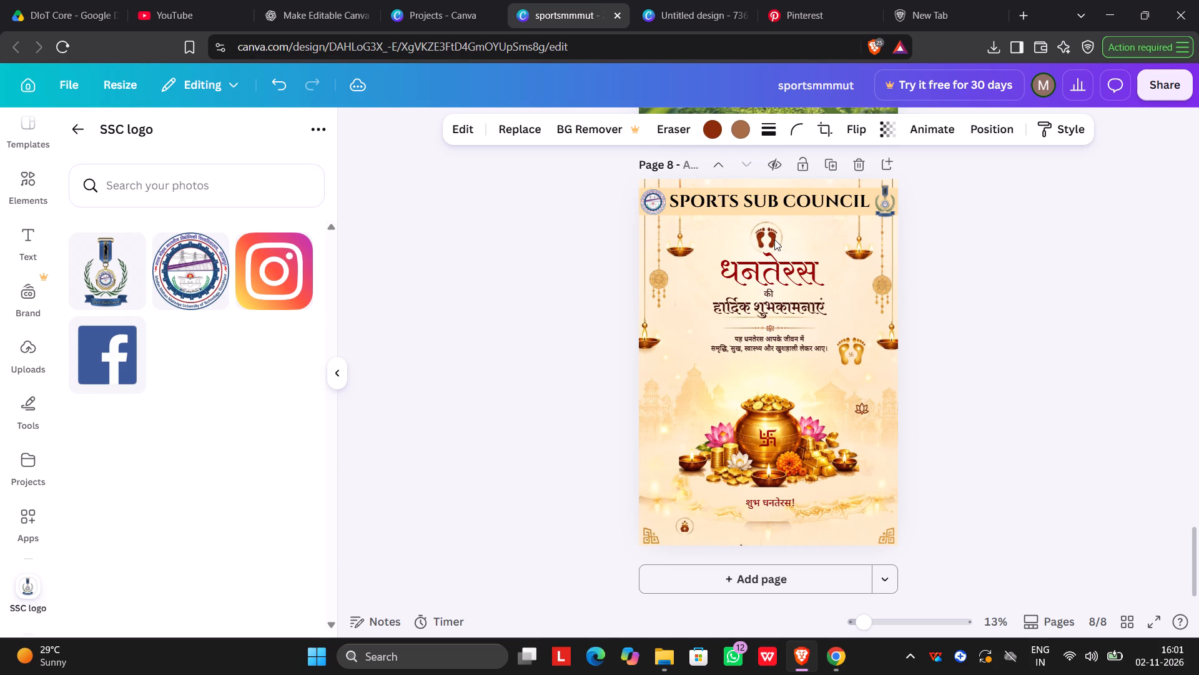
{"action": "key", "text": "Right"}
{"action": "key", "text": "Right"}
{"action": "key", "text": "Right"}
{"action": "key", "text": "Right"}
{"action": "key", "text": "Right"}
{"action": "key", "text": "Right"}
{"action": "key", "text": "Right"}
{"action": "key", "text": "Right"}
{"action": "key", "text": "Right"}
{"action": "key", "text": "Right"}
{"action": "key", "text": "Right"}
{"action": "key", "text": "Right"}
{"action": "key", "text": "Right"}
{"action": "key", "text": "Right"}
{"action": "key", "text": "Right"}
{"action": "key", "text": "Right"}
{"action": "key", "text": "Right"}
{"action": "key", "text": "Right"}
{"action": "key", "text": "Up"}
{"action": "key", "text": "Up"}
{"action": "key", "text": "Up"}
{"action": "key", "text": "Up"}
{"action": "key", "text": "Up"}
{"action": "key", "text": "Up"}
{"action": "key", "text": "Up"}
{"action": "key", "text": "Up"}
{"action": "key", "text": "Up"}
{"action": "key", "text": "Up"}
{"action": "key", "text": "Up"}
{"action": "key", "text": "Up"}
{"action": "key", "text": "Up"}
{"action": "key", "text": "Up"}
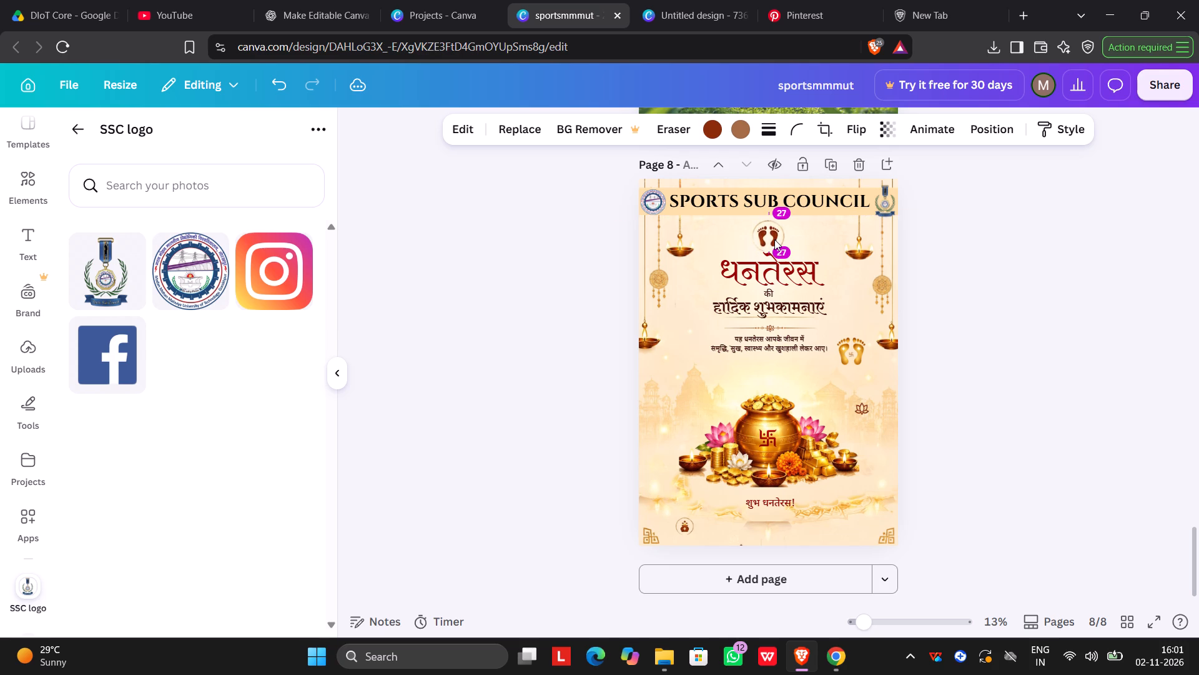
{"action": "key", "text": "Up"}
{"action": "key", "text": "Up"}
Fine-tune the brown footprints icon with small sideways and downward nudges until it is centred above the धनतेरस heading.
{"action": "key", "text": "Left"}
{"action": "key", "text": "Left"}
{"action": "key", "text": "Left"}
{"action": "key", "text": "Left"}
{"action": "key", "text": "Left"}
{"action": "key", "text": "Left"}
{"action": "key", "text": "Left"}
{"action": "key", "text": "Left"}
{"action": "key", "text": "Left"}
{"action": "key", "text": "Left"}
{"action": "key", "text": "Left"}
{"action": "key", "text": "Left"}
{"action": "key", "text": "Left"}
{"action": "key", "text": "Left"}
{"action": "key", "text": "Left"}
{"action": "key", "text": "Left"}
{"action": "key", "text": "Left"}
{"action": "key", "text": "Left"}
{"action": "key", "text": "Left"}
{"action": "key", "text": "Left"}
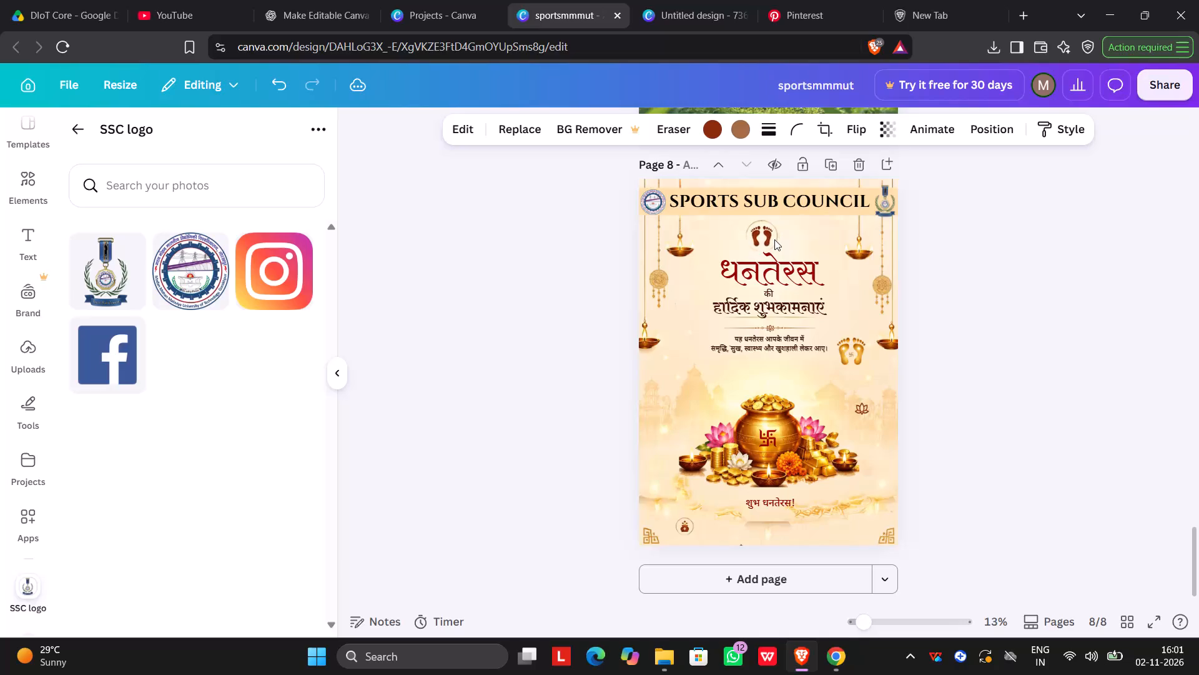
{"action": "key", "text": "Down"}
{"action": "key", "text": "Right"}
{"action": "key", "text": "Right"}
{"action": "key", "text": "Right"}
{"action": "key", "text": "Right"}
{"action": "key", "text": "Right"}
{"action": "key", "text": "Right"}
{"action": "key", "text": "Right"}
{"action": "key", "text": "Right"}
{"action": "key", "text": "Right"}
{"action": "key", "text": "Right"}
{"action": "key", "text": "Right"}
{"action": "key", "text": "Right"}
{"action": "key", "text": "Right"}
{"action": "key", "text": "Right"}
{"action": "key", "text": "Right"}
{"action": "key", "text": "Right"}
{"action": "key", "text": "Right"}
{"action": "key", "text": "Right"}
{"action": "key", "text": "Right"}
{"action": "key", "text": "Right"}
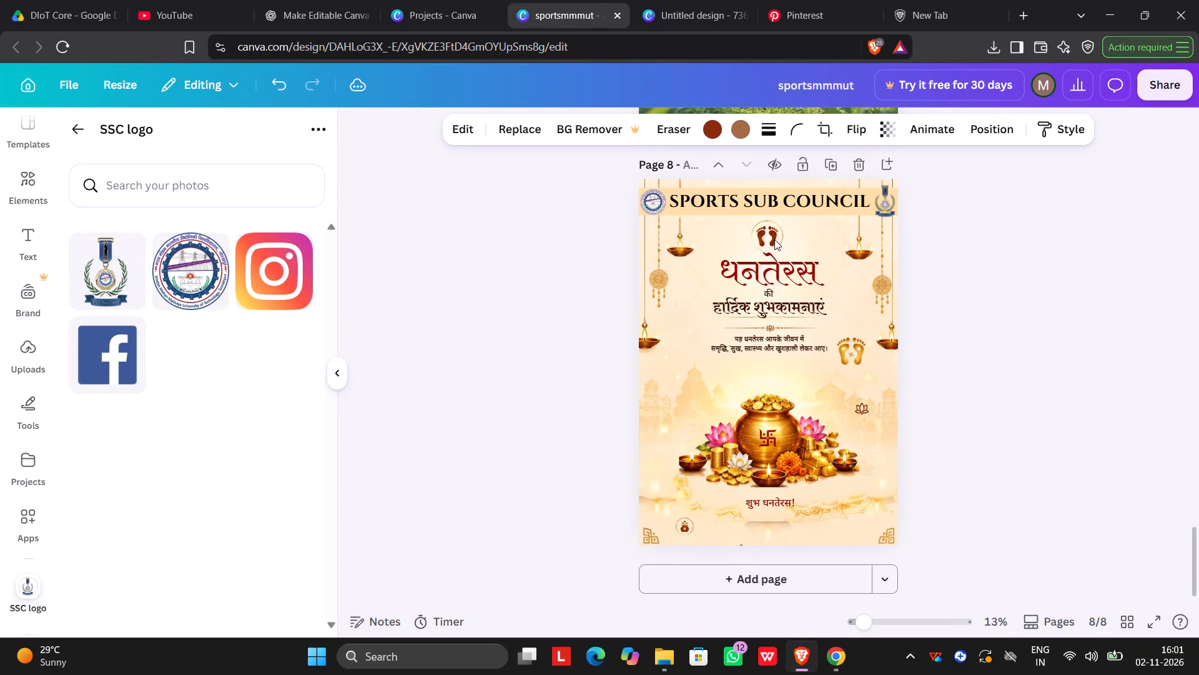
{"action": "key", "text": "Down"}
{"action": "key", "text": "Left"}
{"action": "key", "text": "Left"}
{"action": "key", "text": "Left"}
{"action": "key", "text": "Left"}
{"action": "key", "text": "Left"}
{"action": "key", "text": "Left"}
{"action": "key", "text": "Left"}
{"action": "key", "text": "Left"}
{"action": "key", "text": "Left"}
{"action": "key", "text": "Left"}
{"action": "key", "text": "Left"}
{"action": "key", "text": "Right"}
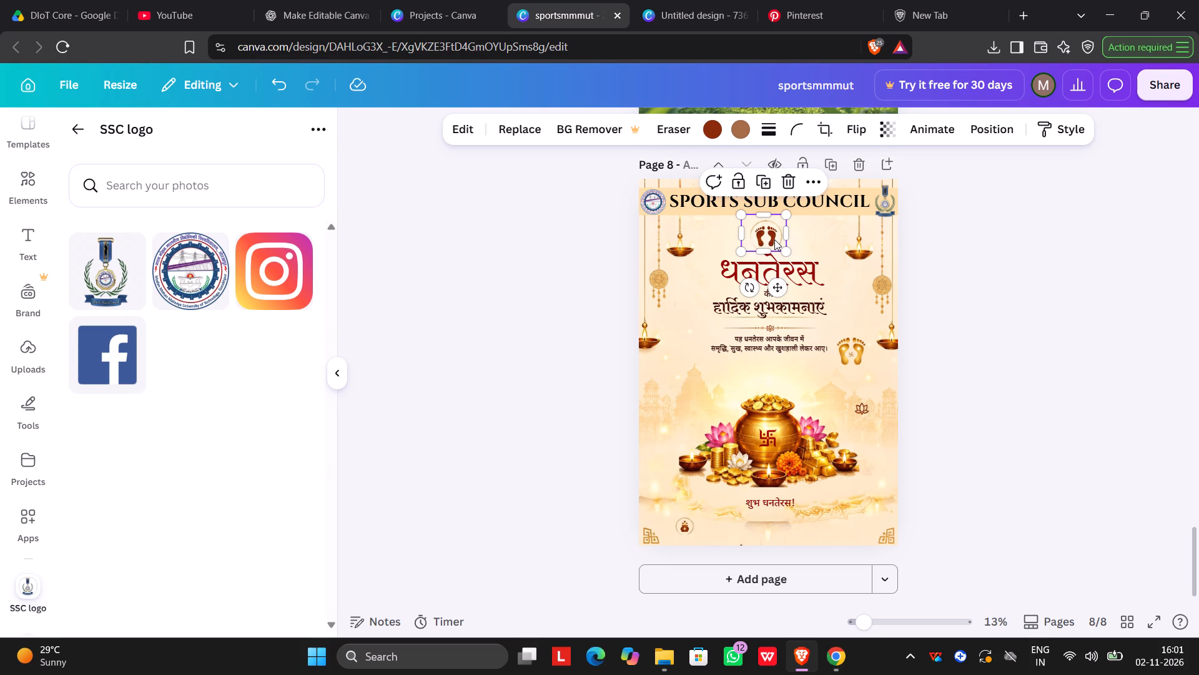
Nudge the brown footprints icon above the धनतेरस heading slightly to the right in small sideways increments.
{"action": "key", "text": "Right"}
{"action": "key", "text": "Left"}
{"action": "key", "text": "Right"}
{"action": "key", "text": "Right"}
{"action": "key", "text": "Right"}
{"action": "key", "text": "Right"}
{"action": "key", "text": "Right"}
{"action": "key", "text": "Right"}
{"action": "key", "text": "Right"}
{"action": "key", "text": "Right"}
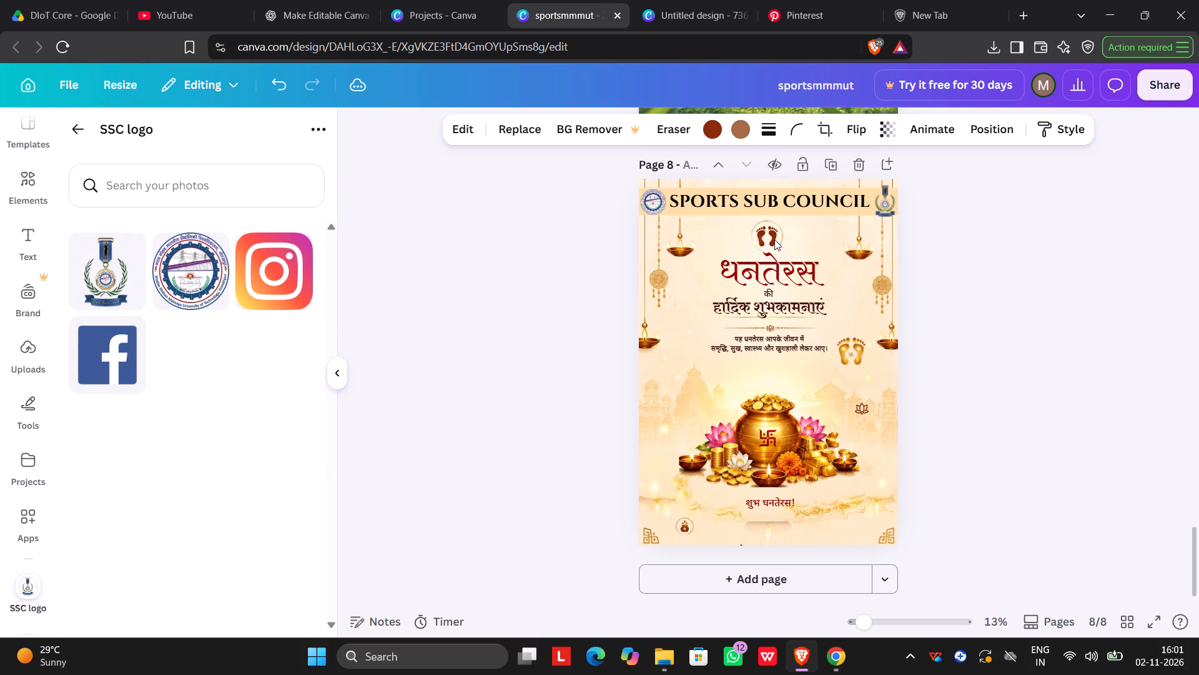
{"action": "key", "text": "Right"}
{"action": "key", "text": "Right"}
{"action": "key", "text": "Right"}
{"action": "key", "text": "Right"}
{"action": "key", "text": "Right"}
{"action": "key", "text": "Right"}
{"action": "key", "text": "Right"}
{"action": "key", "text": "Right"}
{"action": "key", "text": "Right"}
{"action": "key", "text": "Right"}
{"action": "key", "text": "Right"}
{"action": "key", "text": "Right"}
{"action": "key", "text": "Right"}
{"action": "key", "text": "Right"}
{"action": "key", "text": "Right"}
{"action": "key", "text": "Right"}
{"action": "key", "text": "Right"}
{"action": "key", "text": "Right"}
{"action": "key", "text": "Right"}
{"action": "key", "text": "Right"}
{"action": "key", "text": "Right"}
{"action": "key", "text": "Right"}
{"action": "key", "text": "Right"}
{"action": "key", "text": "Right"}
{"action": "key", "text": "Right"}
{"action": "key", "text": "Right"}
{"action": "key", "text": "Right"}
{"action": "key", "text": "Right"}
{"action": "key", "text": "Right"}
{"action": "key", "text": "Right"}
{"action": "key", "text": "Right"}
{"action": "key", "text": "Right"}
{"action": "key", "text": "Right"}
{"action": "key", "text": "Right"}
{"action": "key", "text": "Right"}
{"action": "key", "text": "Right"}
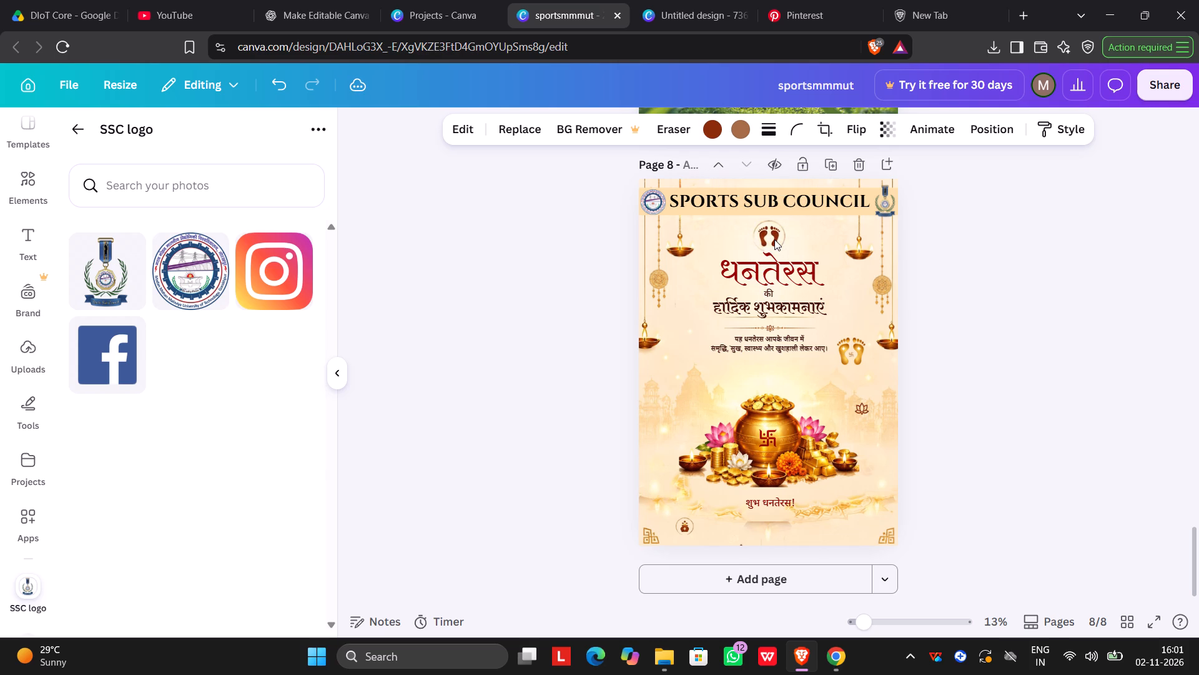
{"action": "key", "text": "Left"}
{"action": "key", "text": "Left"}
{"action": "key", "text": "Right"}
{"action": "key", "text": "Right"}
{"action": "key", "text": "Right"}
{"action": "key", "text": "Right"}
{"action": "key", "text": "Right"}
{"action": "key", "text": "Right"}
{"action": "key", "text": "Right"}
{"action": "key", "text": "Right"}
{"action": "key", "text": "Right"}
{"action": "key", "text": "Right"}
{"action": "key", "text": "Right"}
{"action": "key", "text": "Right"}
{"action": "key", "text": "Right"}
{"action": "key", "text": "Right"}
{"action": "key", "text": "Left"}
{"action": "key", "text": "Right"}
{"action": "key", "text": "Right"}
{"action": "key", "text": "Right"}
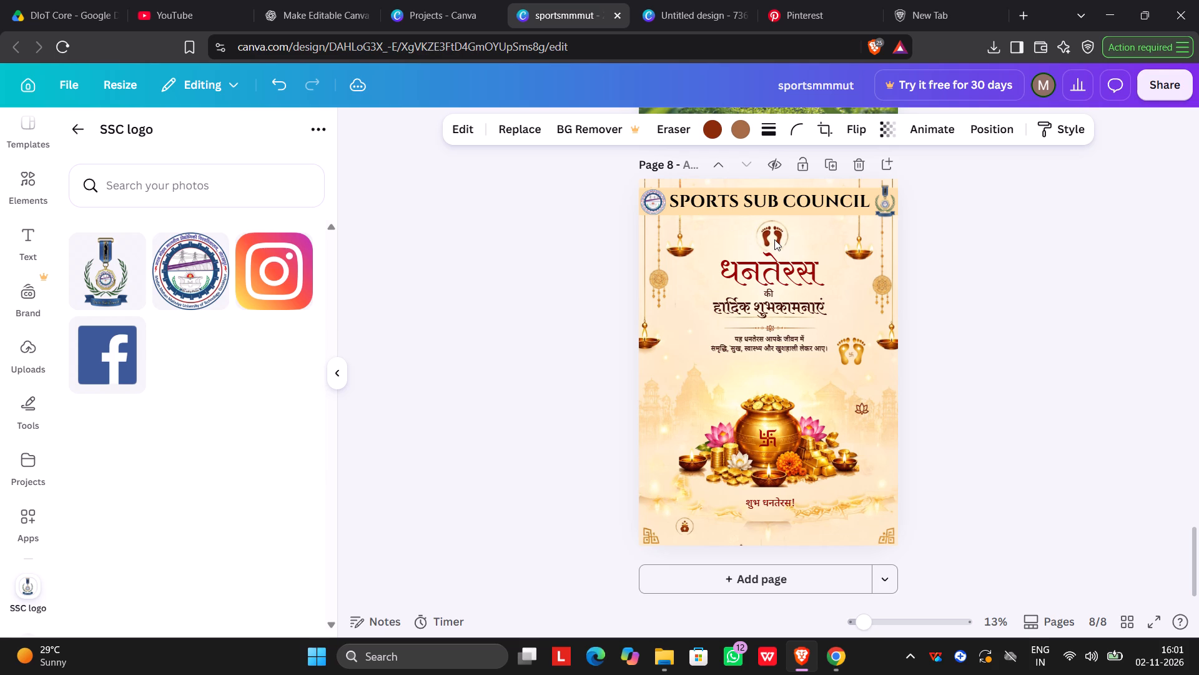
{"action": "key", "text": "Left"}
{"action": "key", "text": "Left"}
{"action": "key", "text": "Left"}
{"action": "key", "text": "Left"}
{"action": "key", "text": "Left"}
{"action": "key", "text": "Right"}
{"action": "key", "text": "Right"}
{"action": "key", "text": "Right"}
{"action": "key", "text": "Right"}
{"action": "key", "text": "Right"}
{"action": "key", "text": "Right"}
{"action": "key", "text": "Right"}
{"action": "key", "text": "Right"}
{"action": "key", "text": "Right"}
{"action": "key", "text": "Right"}
{"action": "key", "text": "Right"}
{"action": "key", "text": "Right"}
{"action": "key", "text": "Left"}
{"action": "key", "text": "Left"}
{"action": "key", "text": "Left"}
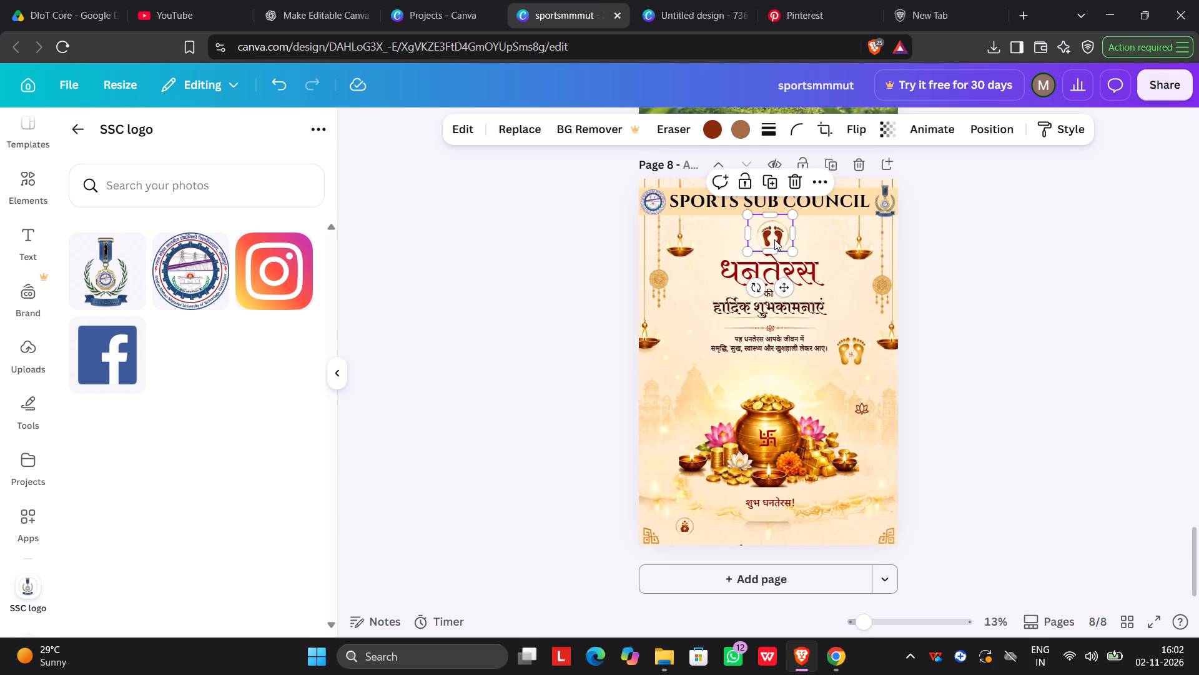
{"action": "left_click", "coordinate": [982, 315]}
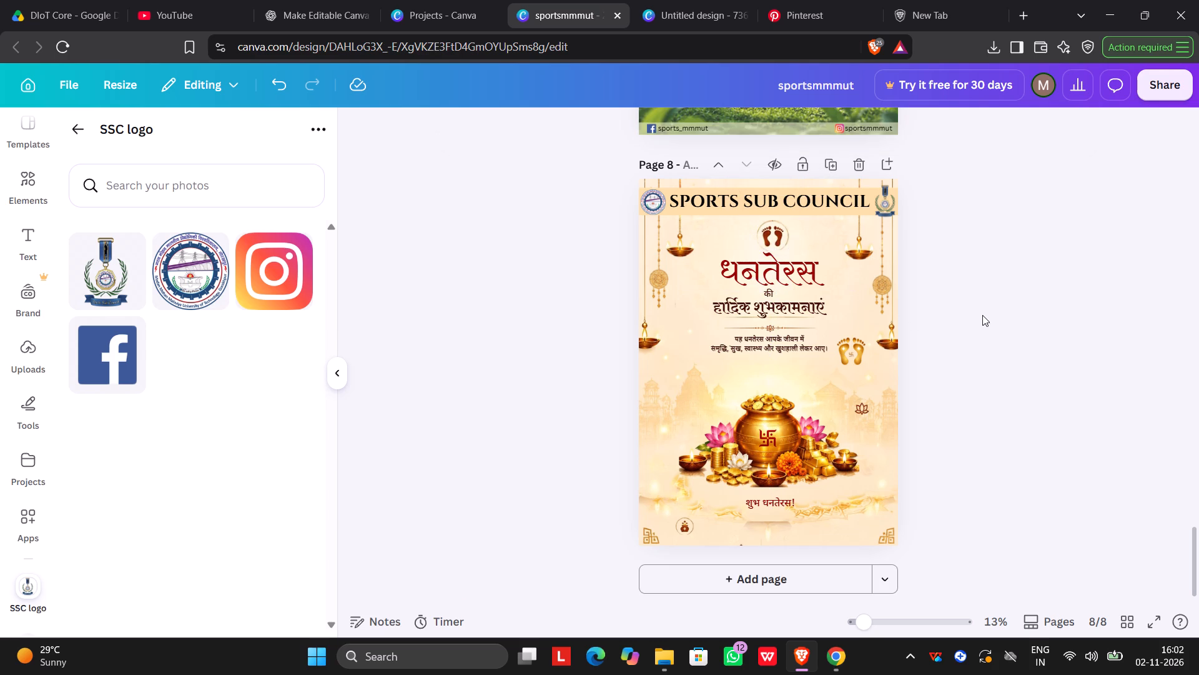
Nudge the brown footprints icon back left until it lines up with the vertical centre of the heading and pot.
{"action": "left_click", "coordinate": [771, 233]}
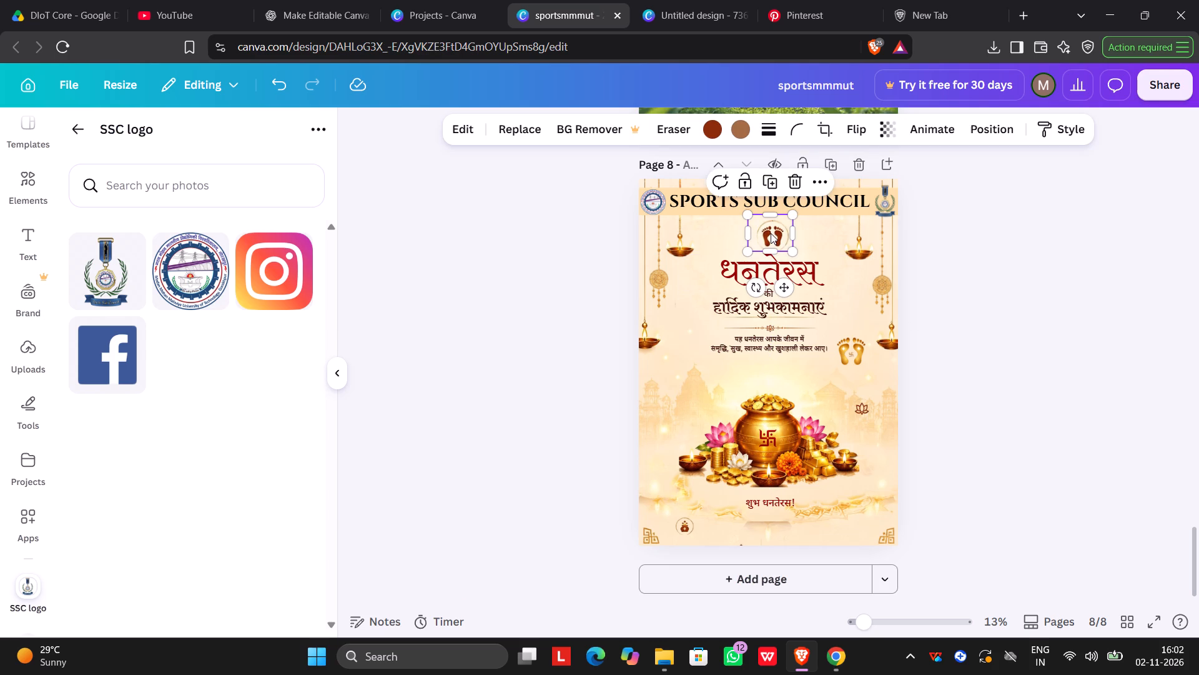
{"action": "key", "text": "Left"}
{"action": "key", "text": "Left"}
{"action": "key", "text": "Left"}
{"action": "key", "text": "Left"}
{"action": "key", "text": "Left"}
{"action": "key", "text": "Left"}
{"action": "key", "text": "Left"}
{"action": "key", "text": "Left"}
{"action": "key", "text": "Left"}
{"action": "key", "text": "Left"}
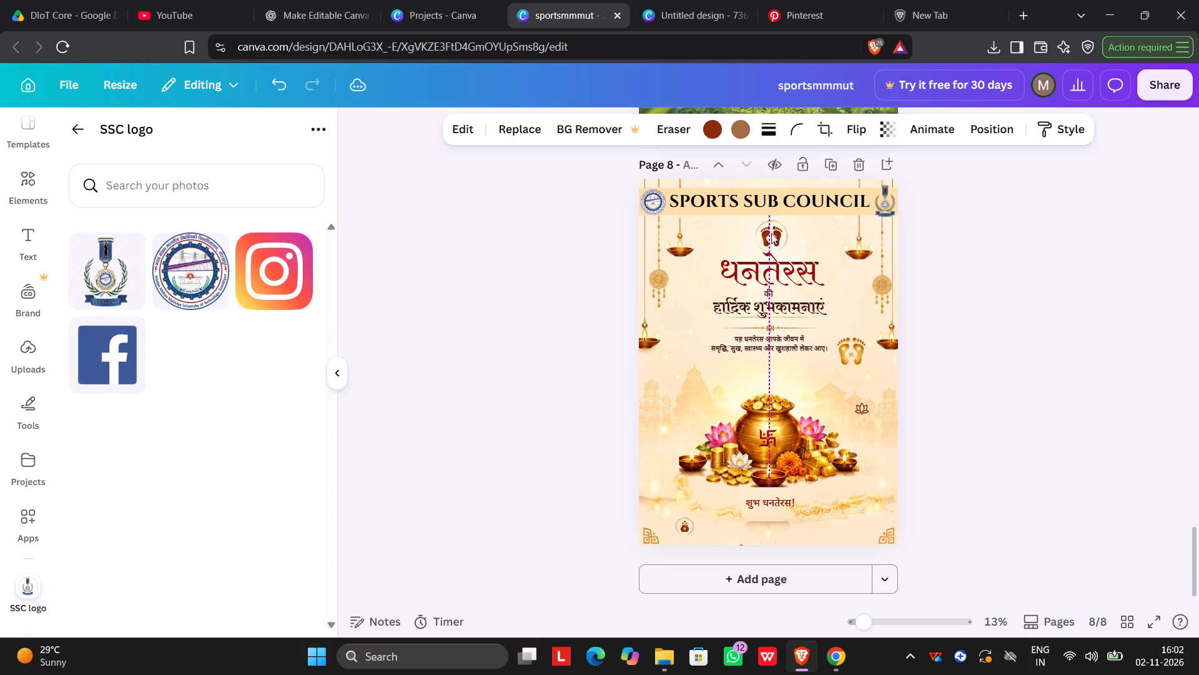
{"action": "key", "text": "Left"}
{"action": "key", "text": "Left"}
{"action": "key", "text": "Right"}
{"action": "key", "text": "Right"}
{"action": "key", "text": "Right"}
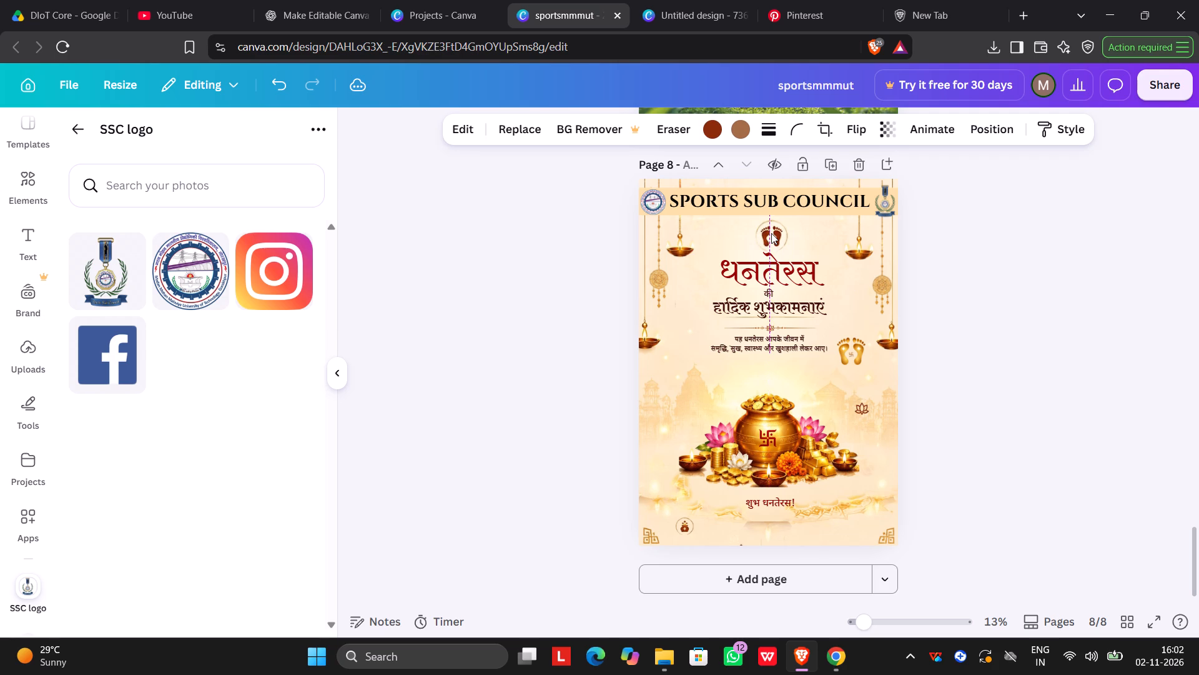
{"action": "key", "text": "Left"}
{"action": "key", "text": "Left"}
{"action": "key", "text": "Left"}
{"action": "key", "text": "Left"}
{"action": "key", "text": "Left"}
{"action": "key", "text": "Left"}
{"action": "key", "text": "Left"}
{"action": "key", "text": "Left"}
{"action": "key", "text": "Left"}
{"action": "key", "text": "Left"}
{"action": "key", "text": "Left"}
{"action": "key", "text": "Left"}
{"action": "key", "text": "Left"}
{"action": "key", "text": "Left"}
{"action": "key", "text": "Left"}
{"action": "key", "text": "Left"}
{"action": "key", "text": "Left"}
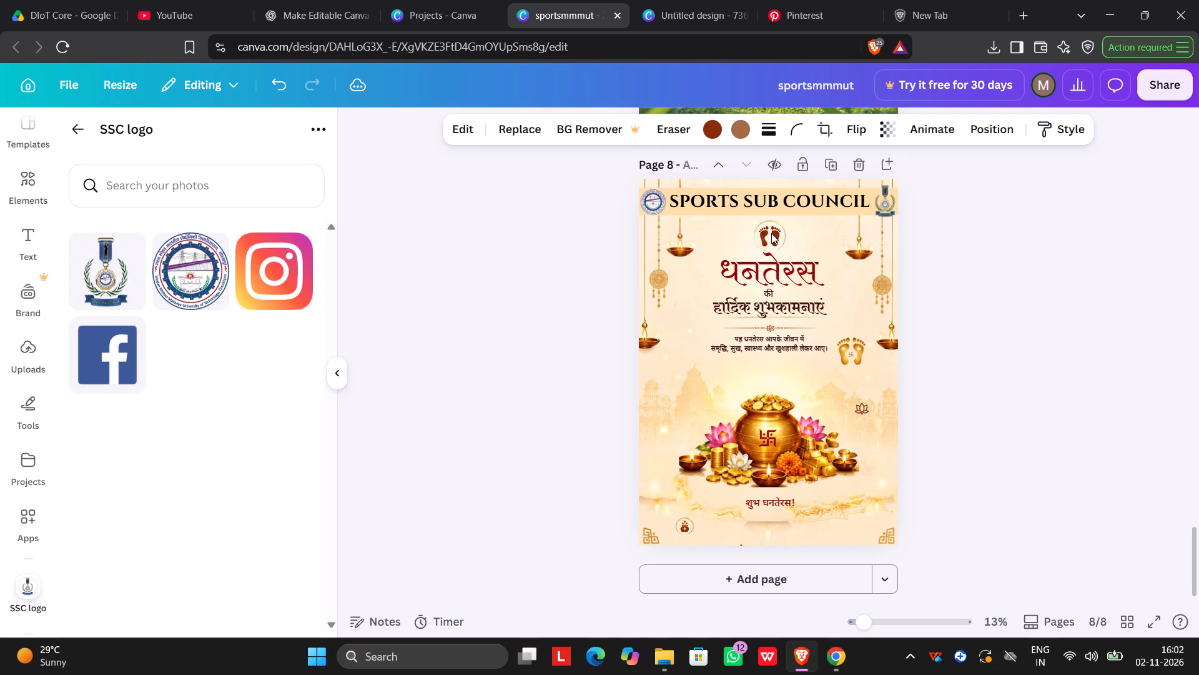
{"action": "key", "text": "Left"}
{"action": "key", "text": "Left"}
{"action": "key", "text": "Left"}
{"action": "key", "text": "Left"}
{"action": "key", "text": "Left"}
{"action": "key", "text": "Left"}
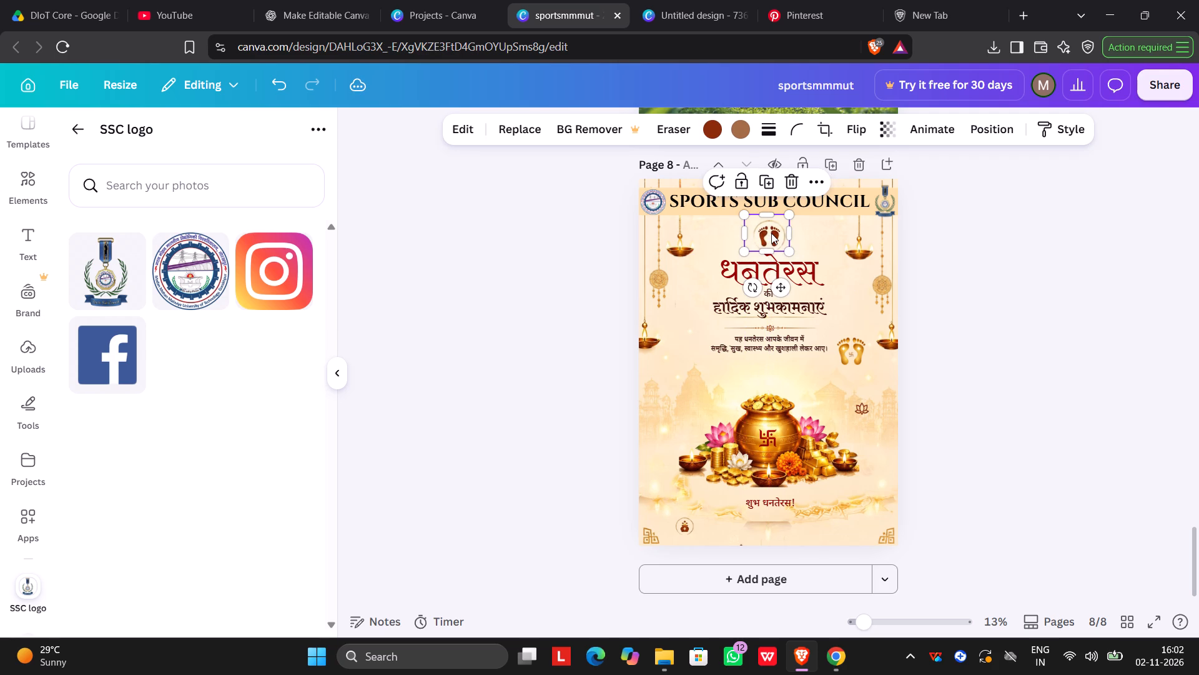
{"action": "left_click", "coordinate": [924, 295]}
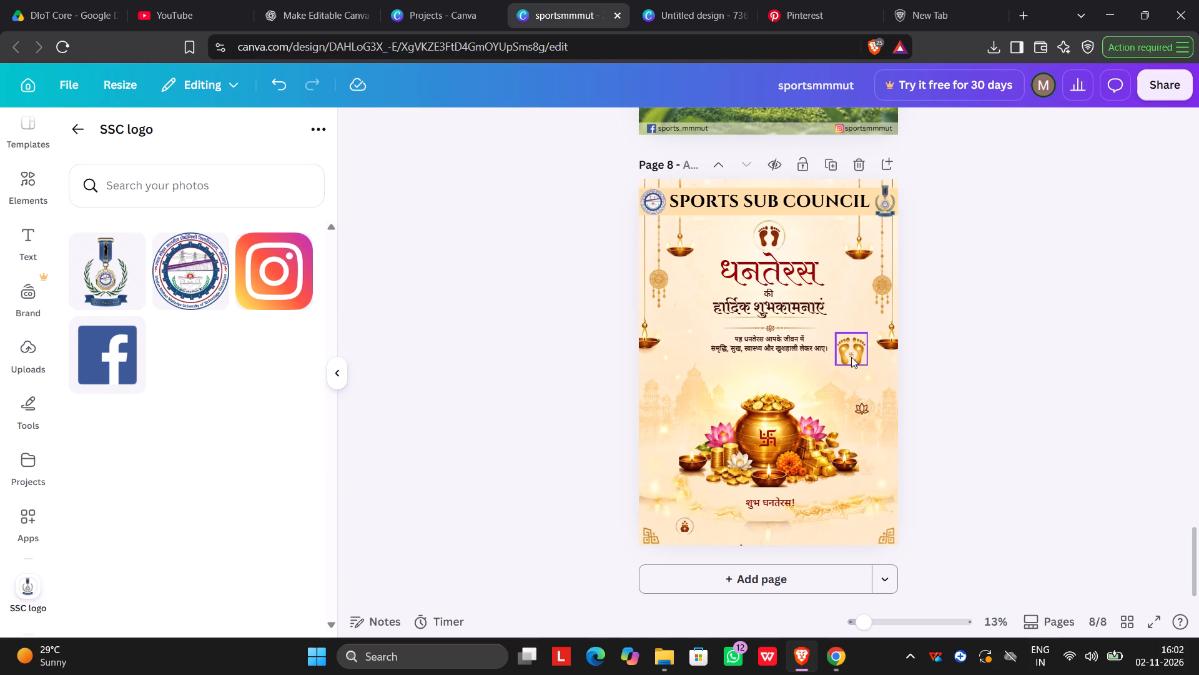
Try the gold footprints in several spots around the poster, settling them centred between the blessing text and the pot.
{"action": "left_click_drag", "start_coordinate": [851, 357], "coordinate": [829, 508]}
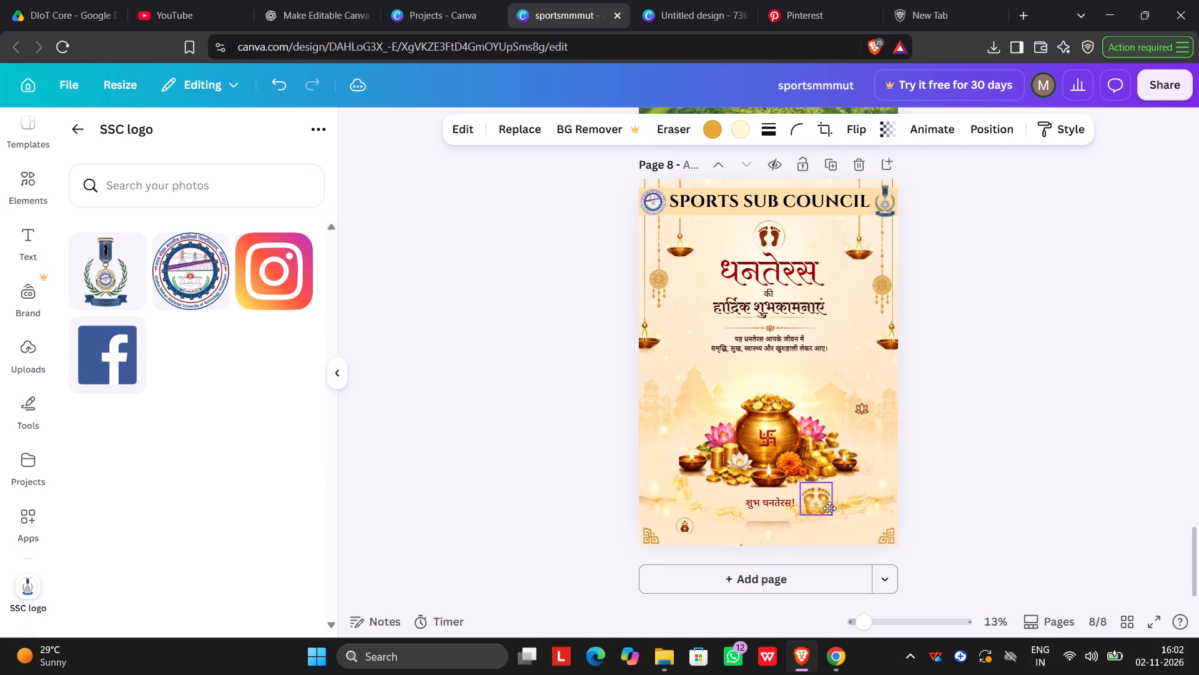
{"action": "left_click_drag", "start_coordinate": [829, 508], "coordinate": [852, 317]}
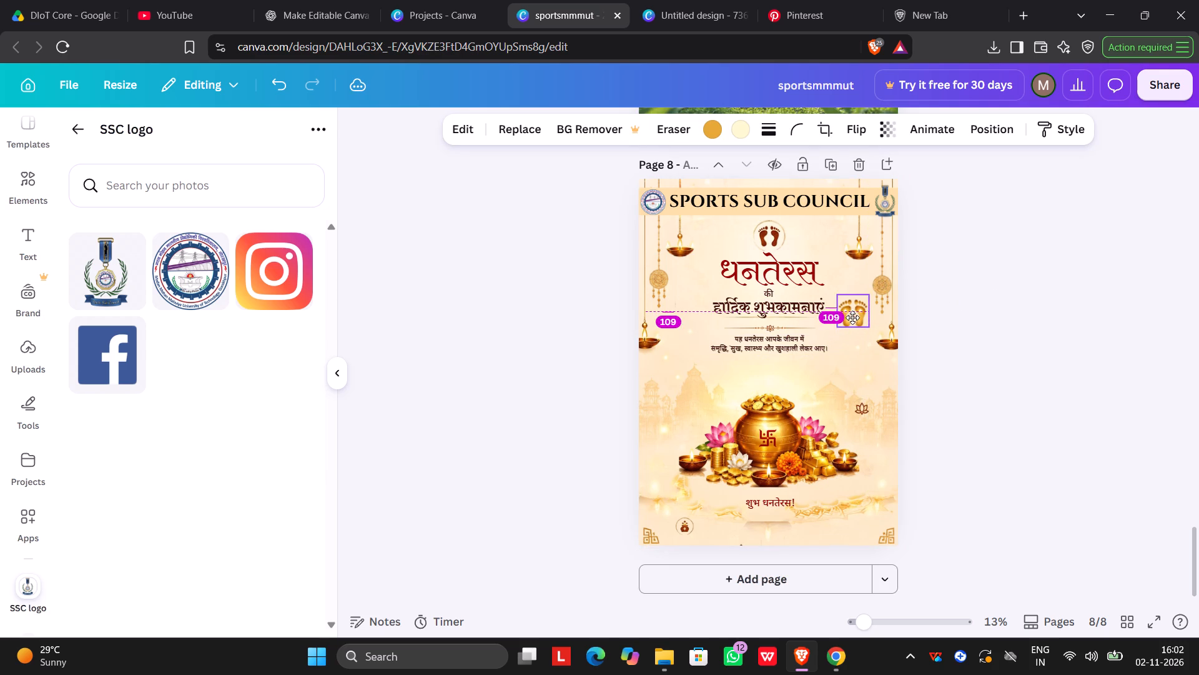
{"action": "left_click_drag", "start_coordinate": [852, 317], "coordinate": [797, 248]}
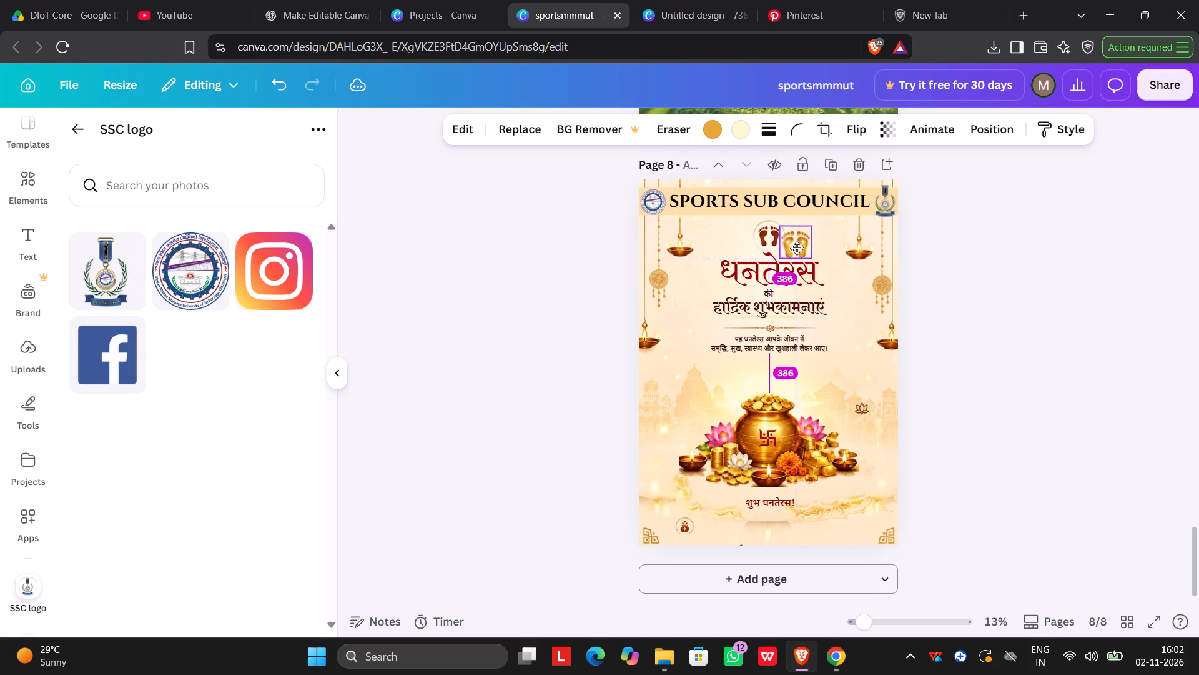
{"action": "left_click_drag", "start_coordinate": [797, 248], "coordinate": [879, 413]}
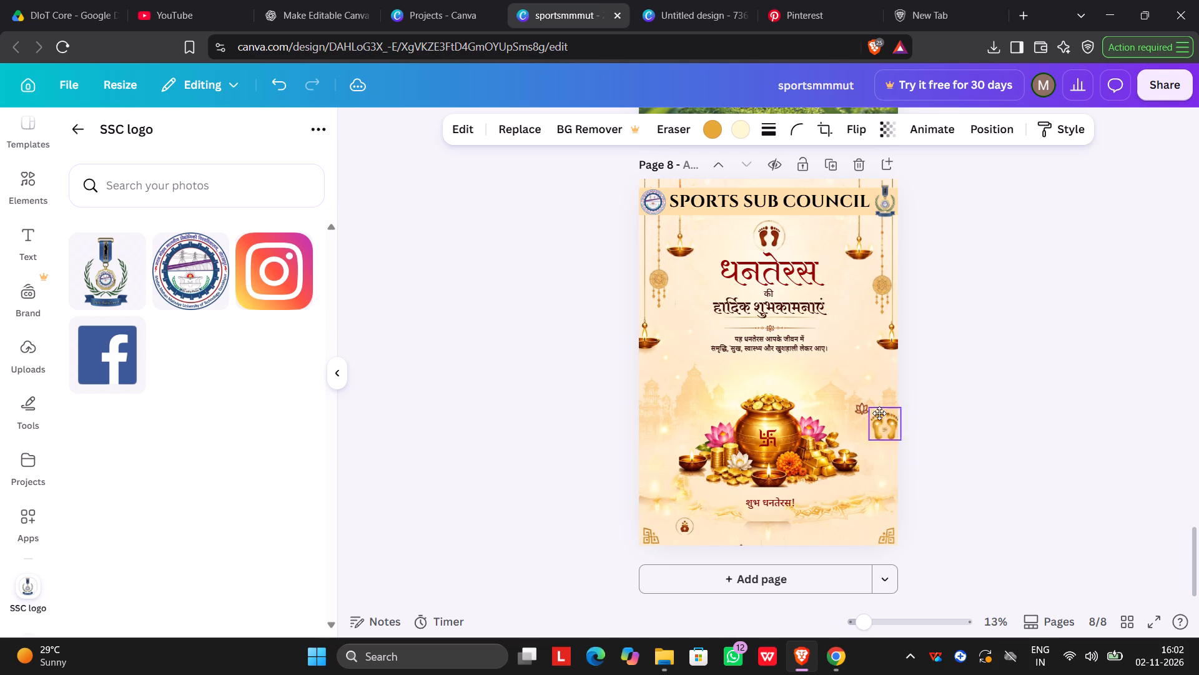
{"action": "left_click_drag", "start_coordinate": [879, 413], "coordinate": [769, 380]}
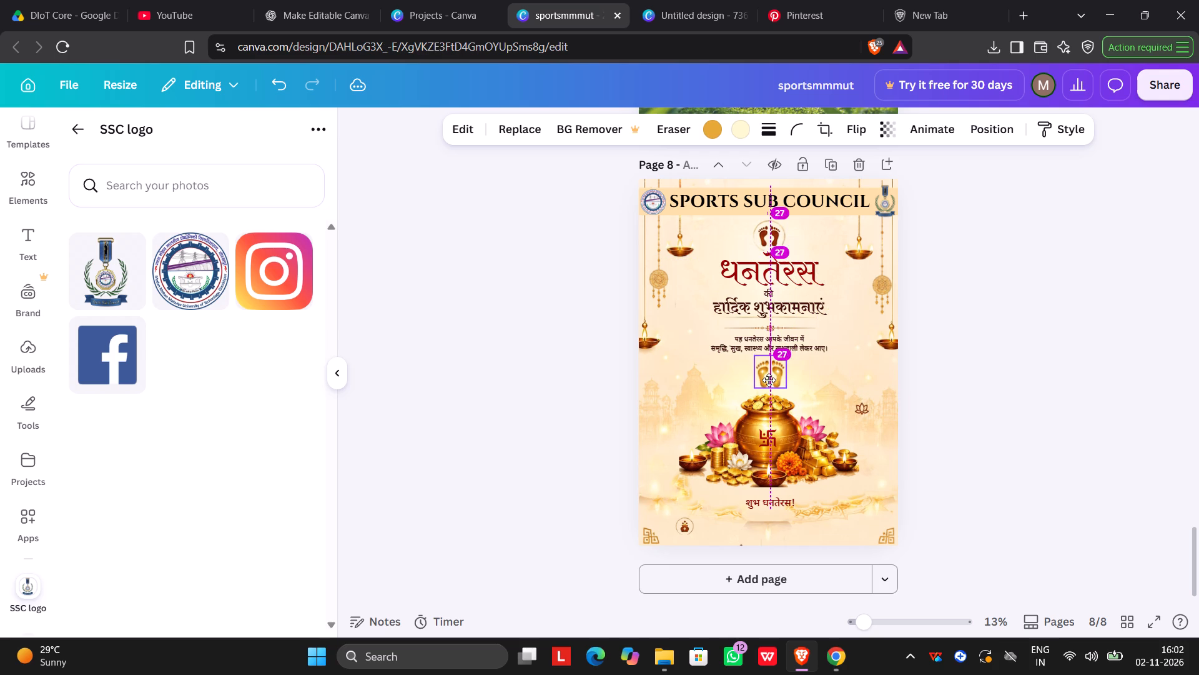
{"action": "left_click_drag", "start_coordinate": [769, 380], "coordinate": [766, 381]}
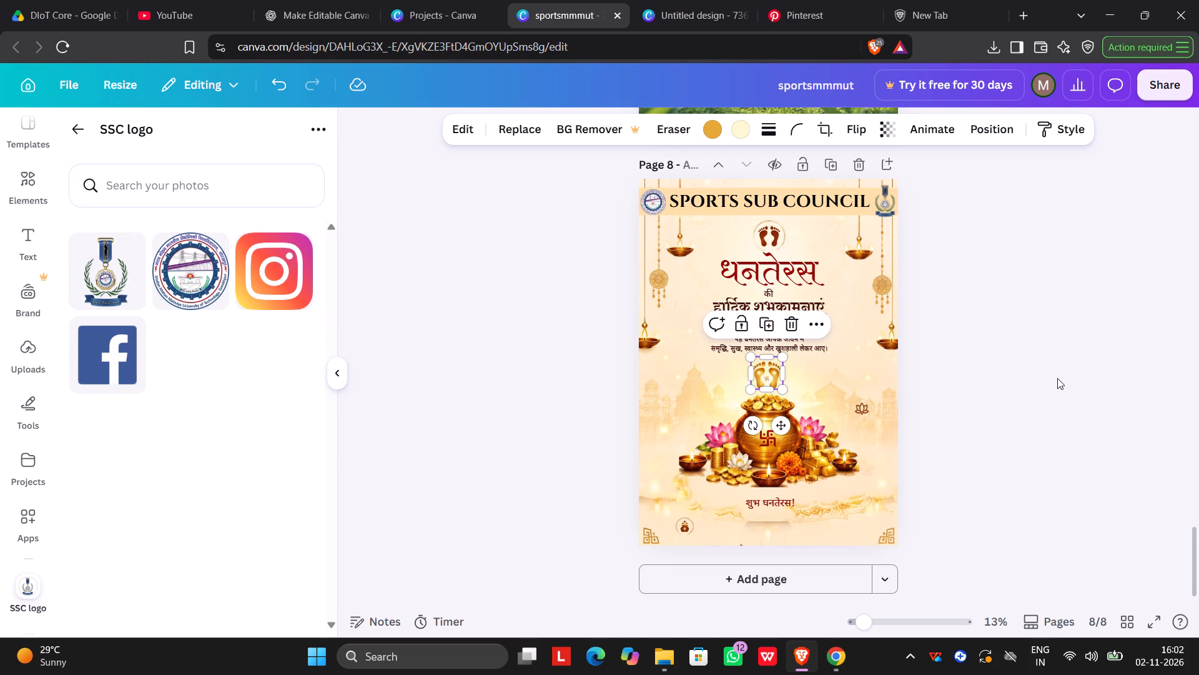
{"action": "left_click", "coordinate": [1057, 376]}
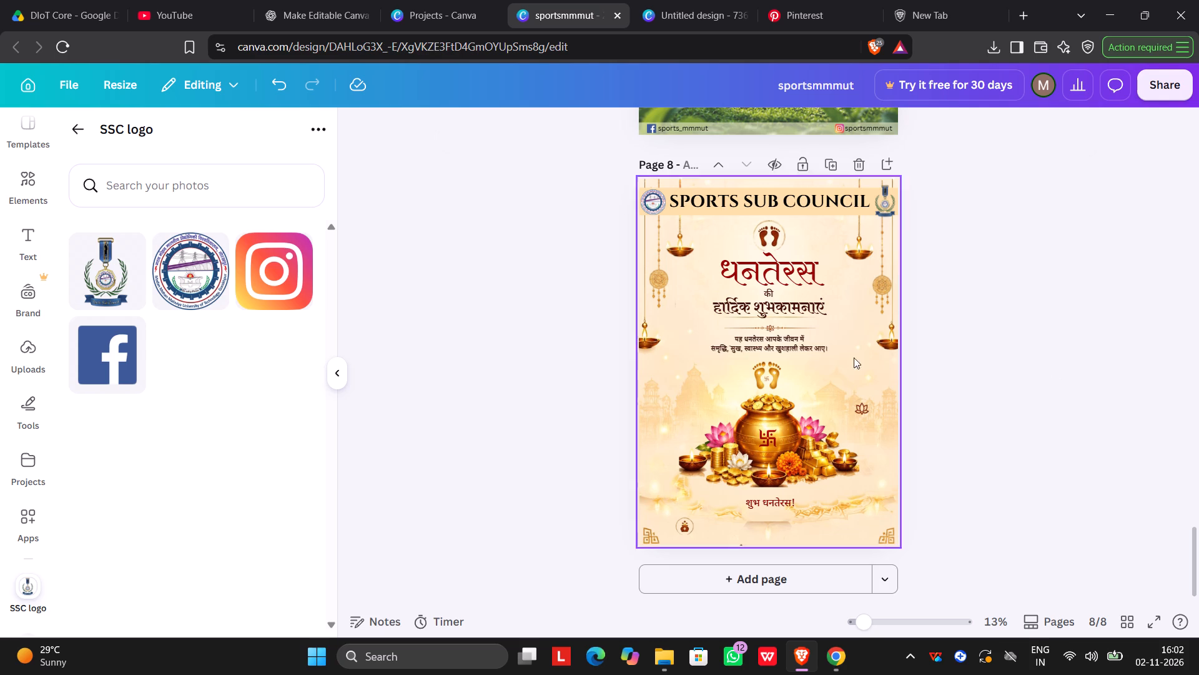
Move the gold footprints to the bottom centre of the page, directly below the शुभ धनतेरस! text.
{"action": "left_click_drag", "start_coordinate": [774, 369], "coordinate": [787, 528]}
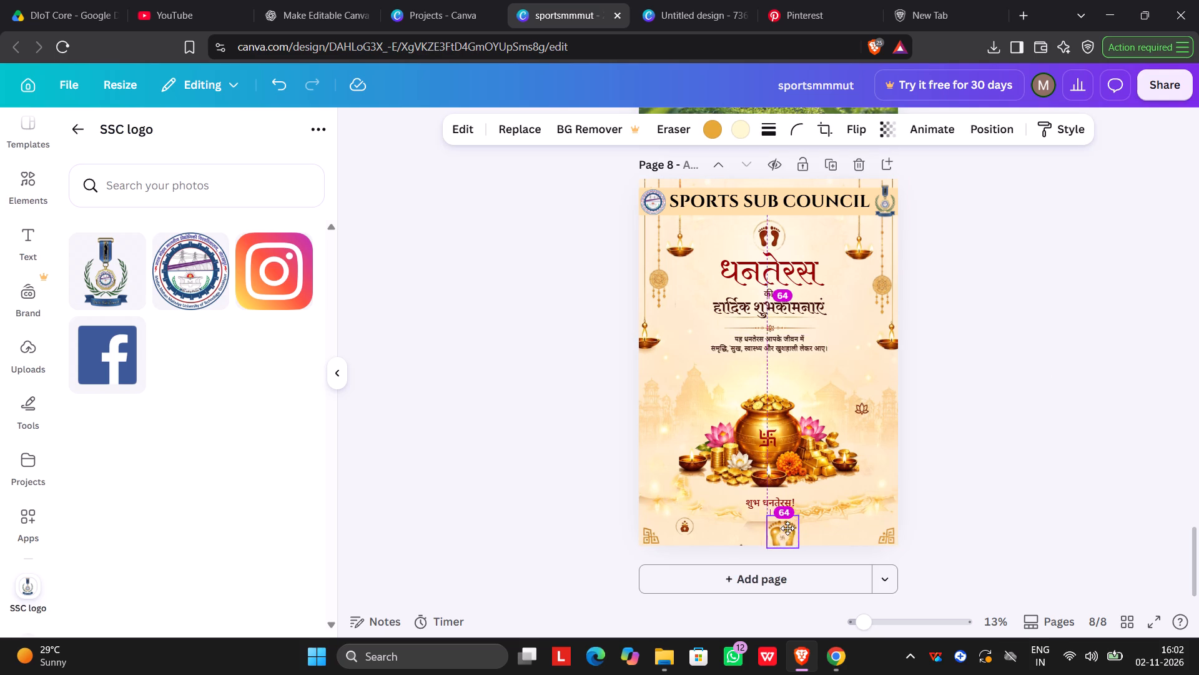
{"action": "left_click_drag", "start_coordinate": [787, 528], "coordinate": [774, 524]}
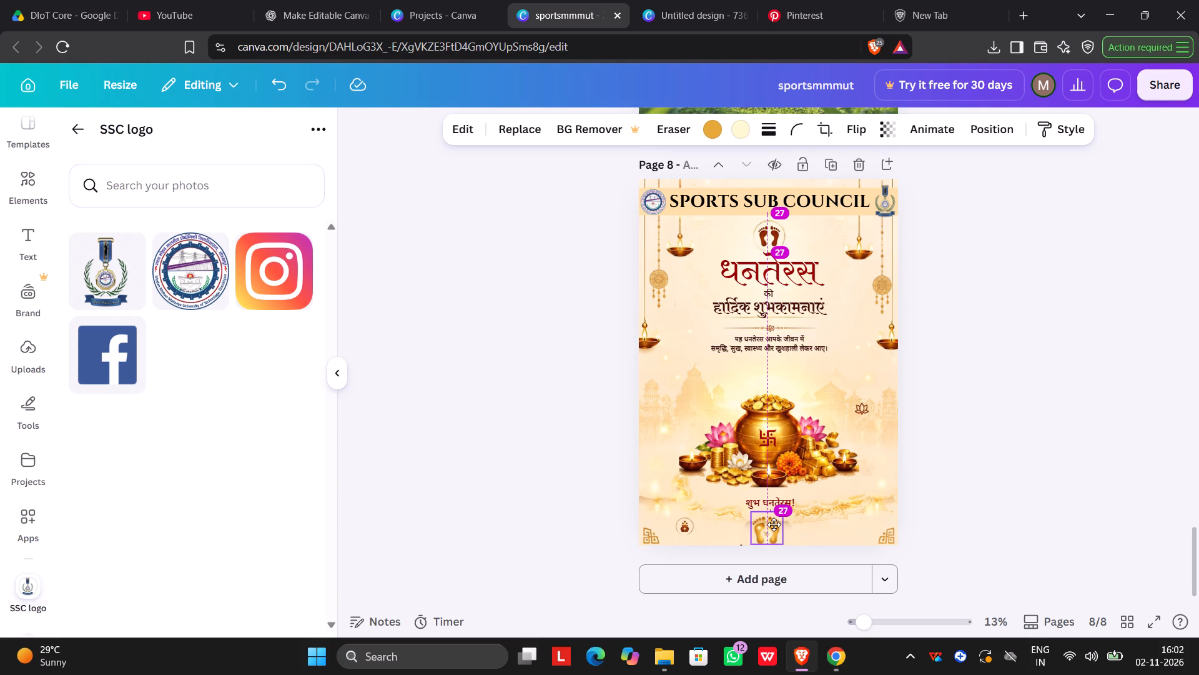
{"action": "left_click_drag", "start_coordinate": [774, 524], "coordinate": [774, 524]}
Enlarge the small lotus line icon beside the pot to roughly twice its size.
{"action": "left_click", "coordinate": [681, 522]}
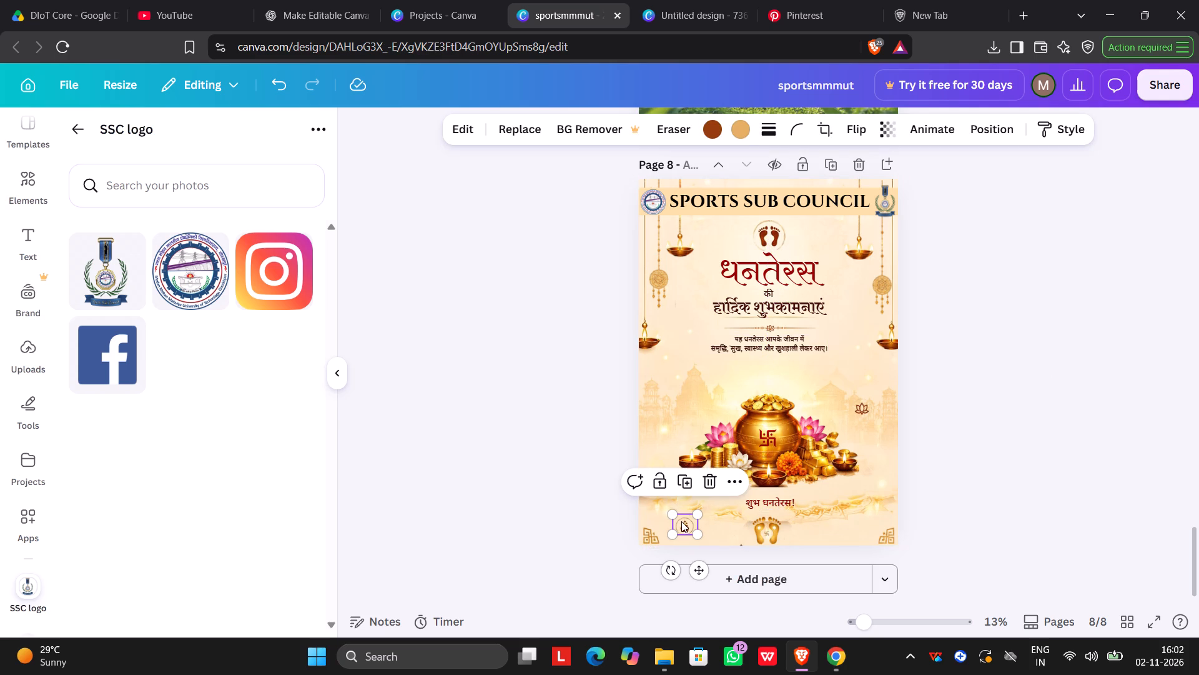
{"action": "left_click", "coordinate": [866, 411]}
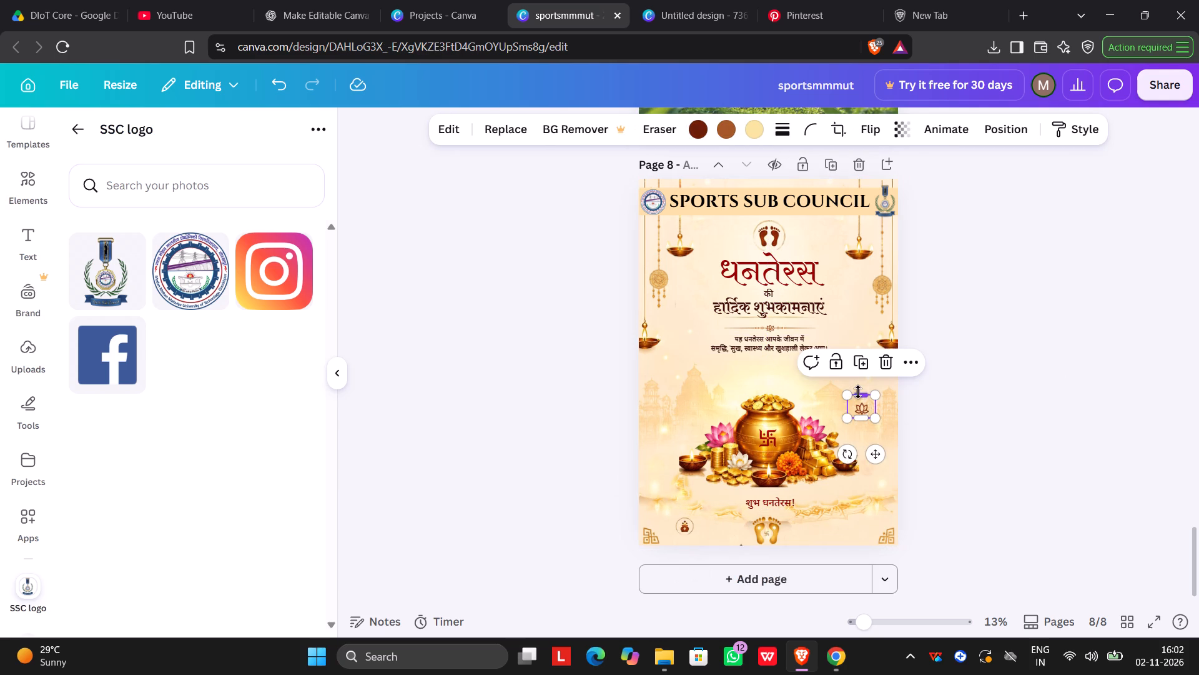
{"action": "left_click_drag", "start_coordinate": [844, 392], "coordinate": [816, 376]}
{"action": "left_click", "coordinate": [996, 410]}
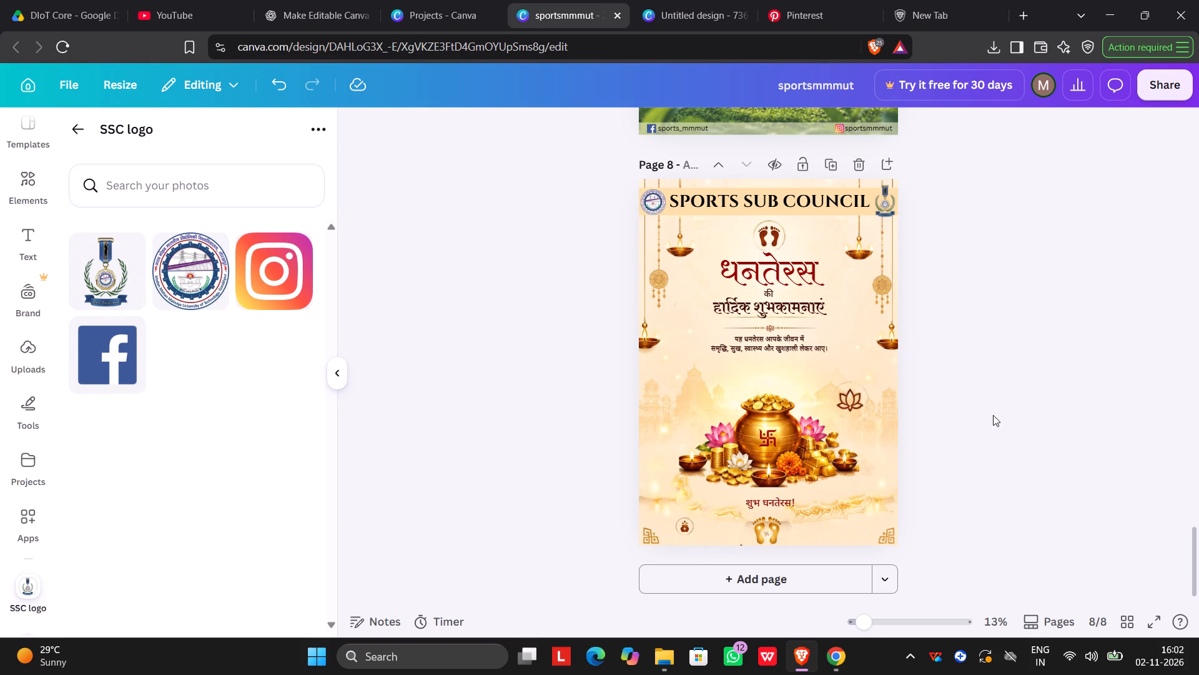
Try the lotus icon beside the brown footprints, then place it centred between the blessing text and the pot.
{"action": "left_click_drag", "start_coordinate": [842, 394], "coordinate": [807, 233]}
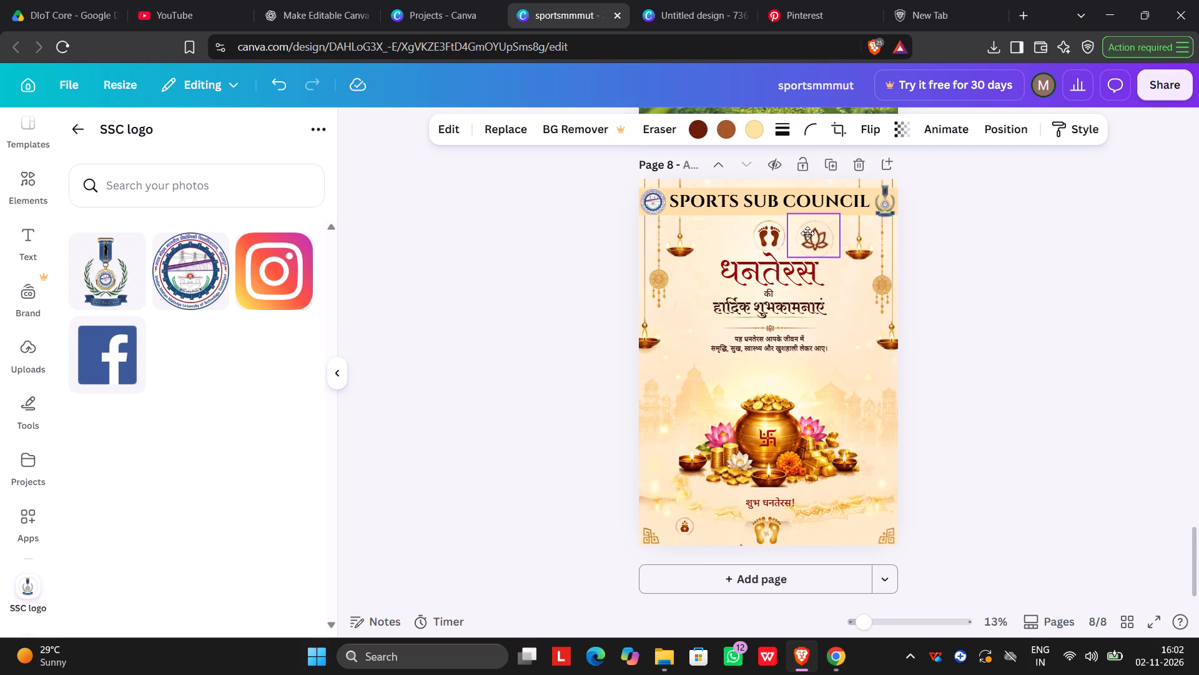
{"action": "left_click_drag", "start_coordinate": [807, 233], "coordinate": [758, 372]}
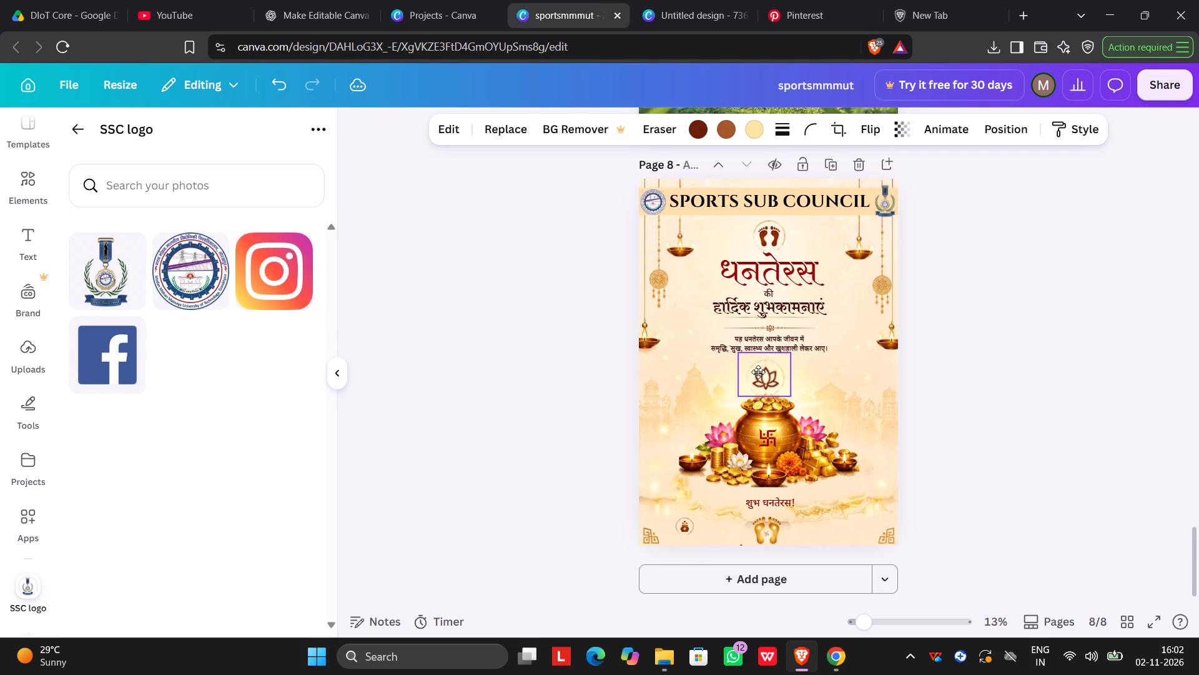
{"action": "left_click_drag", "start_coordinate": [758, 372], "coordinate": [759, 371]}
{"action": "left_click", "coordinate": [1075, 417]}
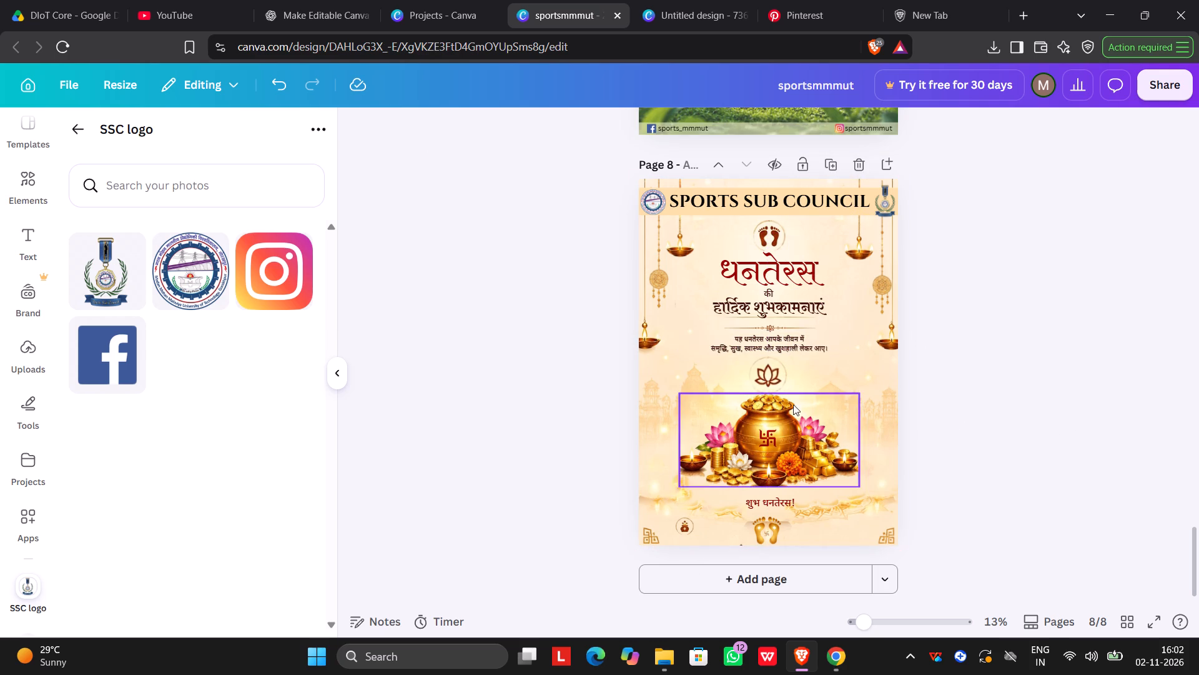
Fine-tune the size of the lotus icon above the pot, leaving it marginally larger.
{"action": "left_click", "coordinate": [769, 376]}
{"action": "left_click_drag", "start_coordinate": [794, 396], "coordinate": [791, 389]}
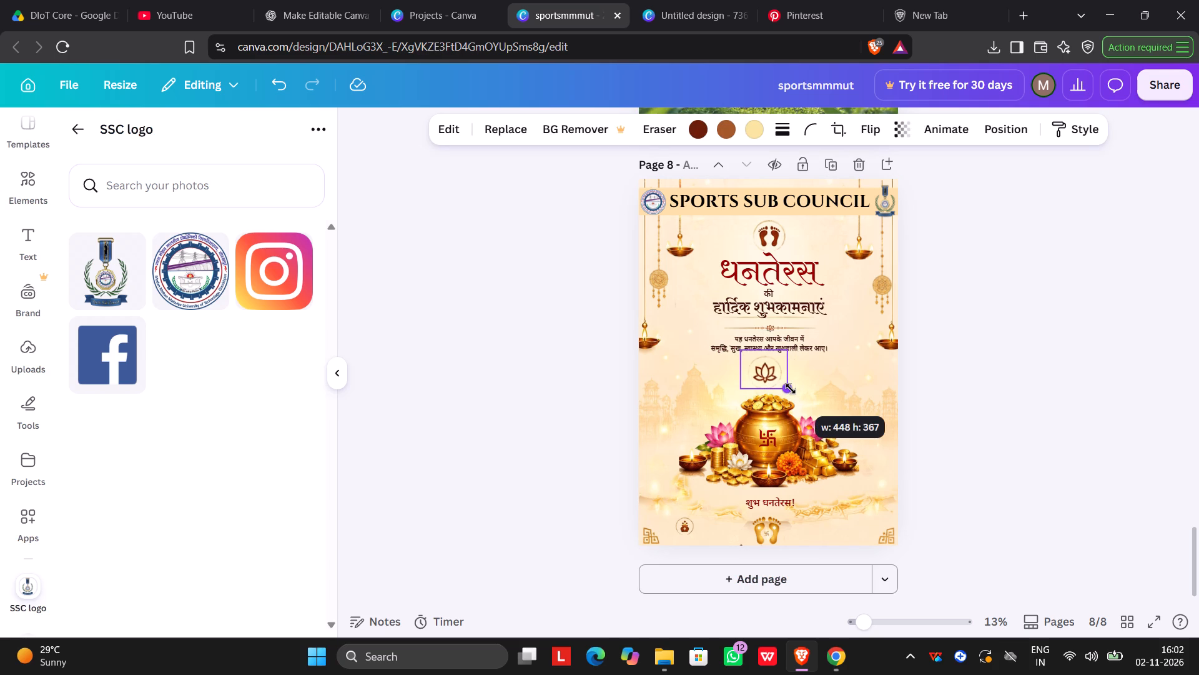
{"action": "left_click_drag", "start_coordinate": [791, 389], "coordinate": [801, 395]}
{"action": "left_click", "coordinate": [1001, 399]}
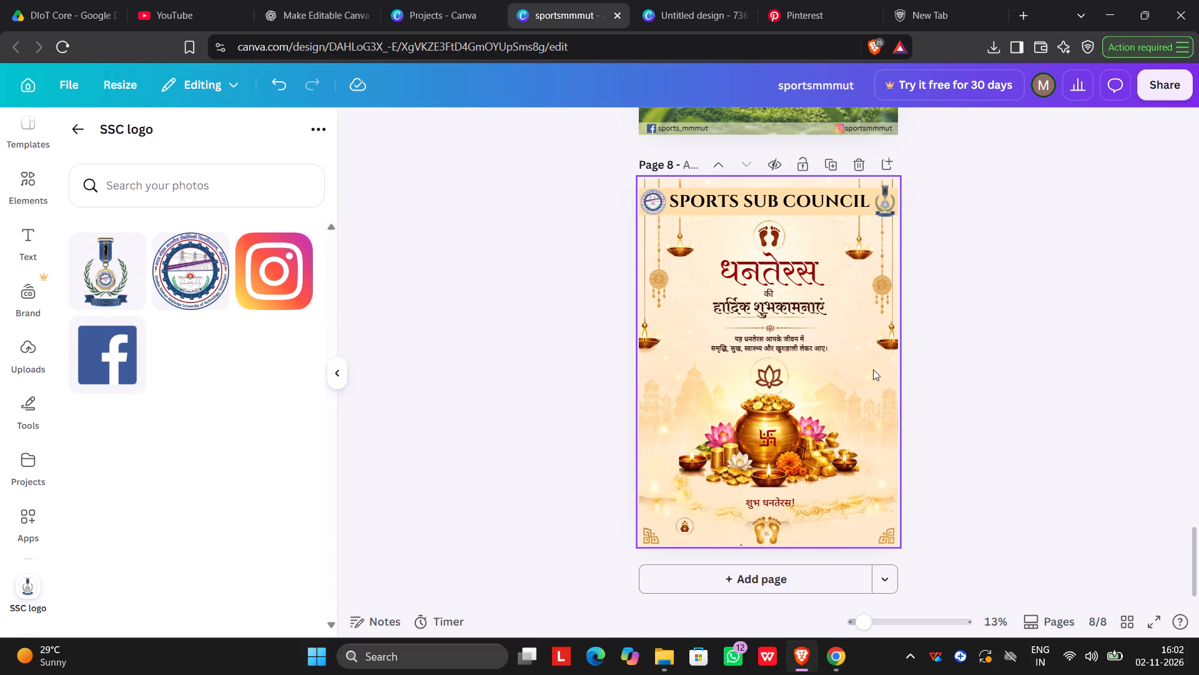
Move the lotus icon away from above the pot and off the poster page.
{"action": "left_click_drag", "start_coordinate": [784, 372], "coordinate": [889, 415]}
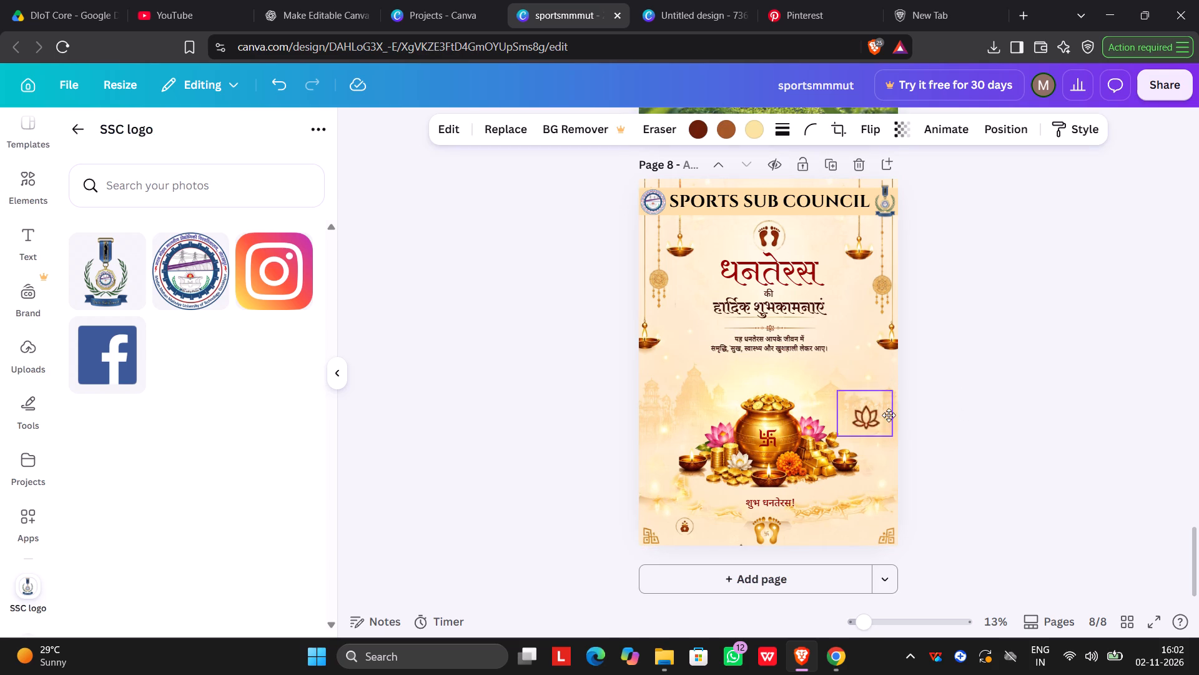
{"action": "left_click_drag", "start_coordinate": [889, 415], "coordinate": [976, 391]}
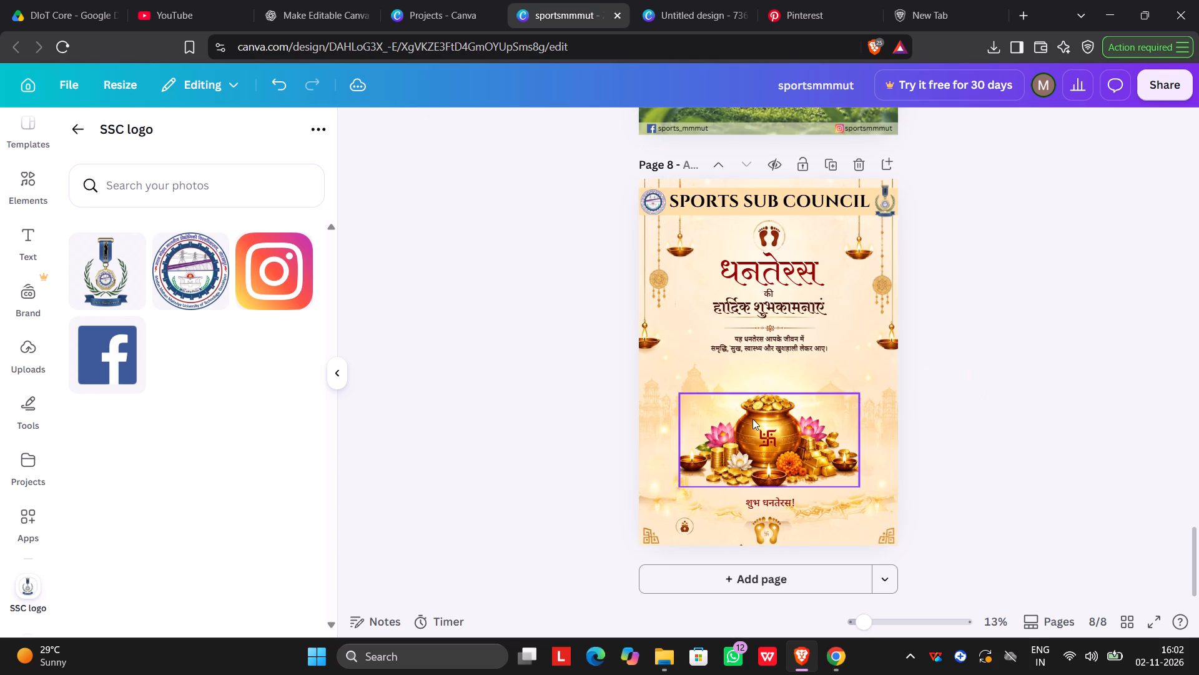
Move the gold pot image slightly up the poster, closer to the blessing text.
{"action": "left_click_drag", "start_coordinate": [752, 419], "coordinate": [752, 399]}
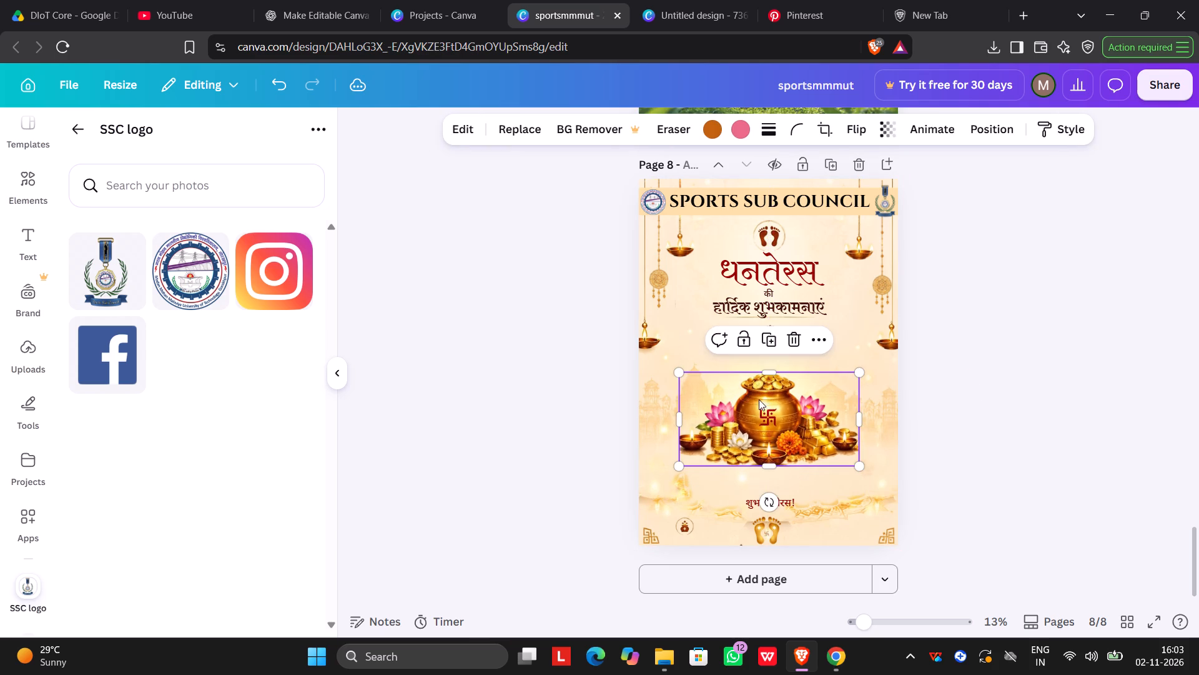
{"action": "left_click", "coordinate": [944, 393]}
Enlarge the "शुभ धनतेरस!" text to about 818 by 192 at font size 123 and place it just below the pot.
{"action": "left_click_drag", "start_coordinate": [771, 497], "coordinate": [770, 484]}
{"action": "left_click_drag", "start_coordinate": [745, 484], "coordinate": [711, 481]}
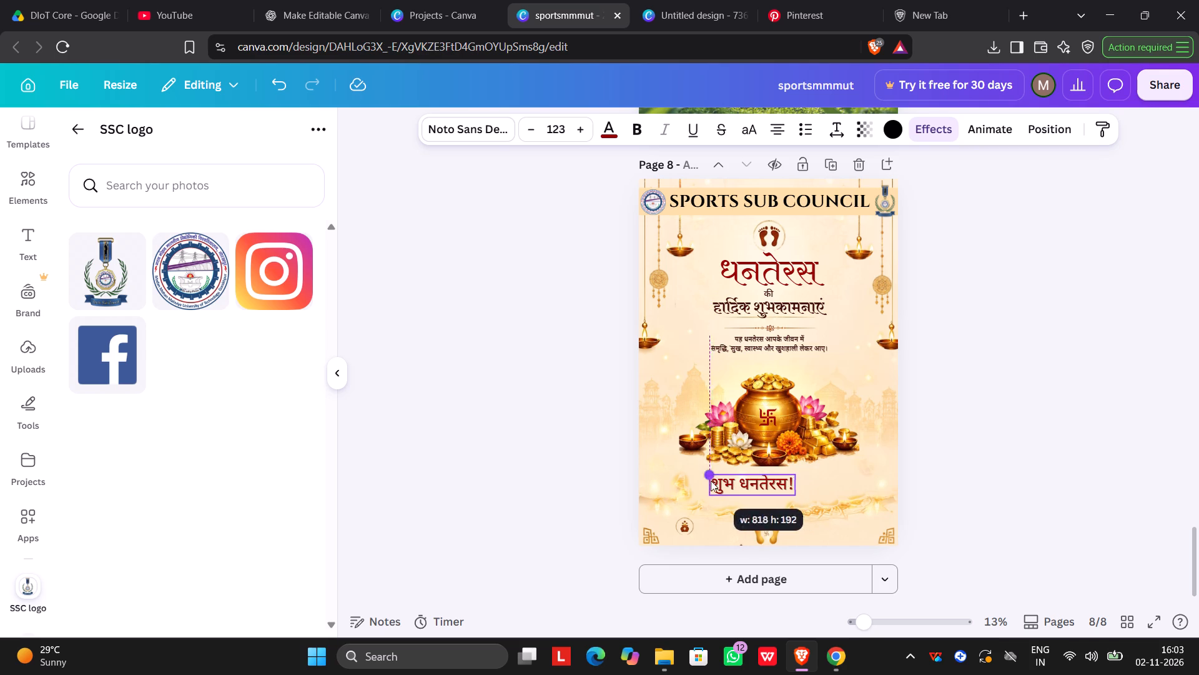
{"action": "left_click_drag", "start_coordinate": [711, 481], "coordinate": [709, 481]}
{"action": "left_click_drag", "start_coordinate": [776, 484], "coordinate": [792, 488]}
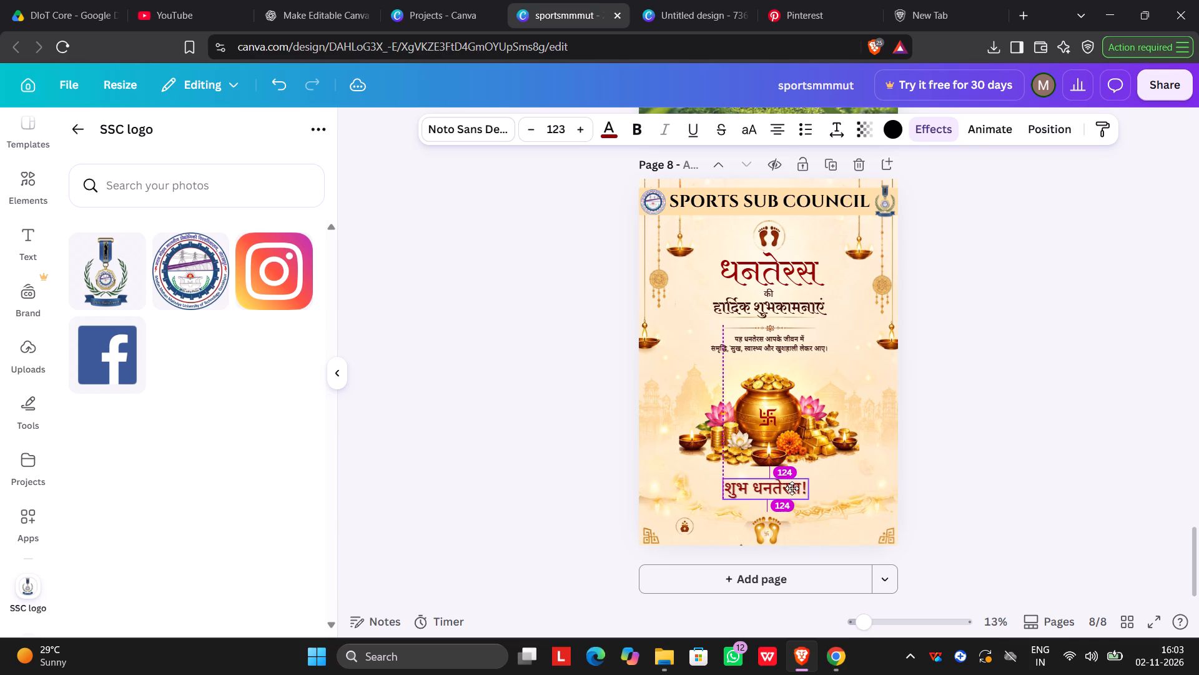
{"action": "left_click_drag", "start_coordinate": [792, 488], "coordinate": [789, 491]}
{"action": "left_click_drag", "start_coordinate": [789, 491], "coordinate": [785, 492]}
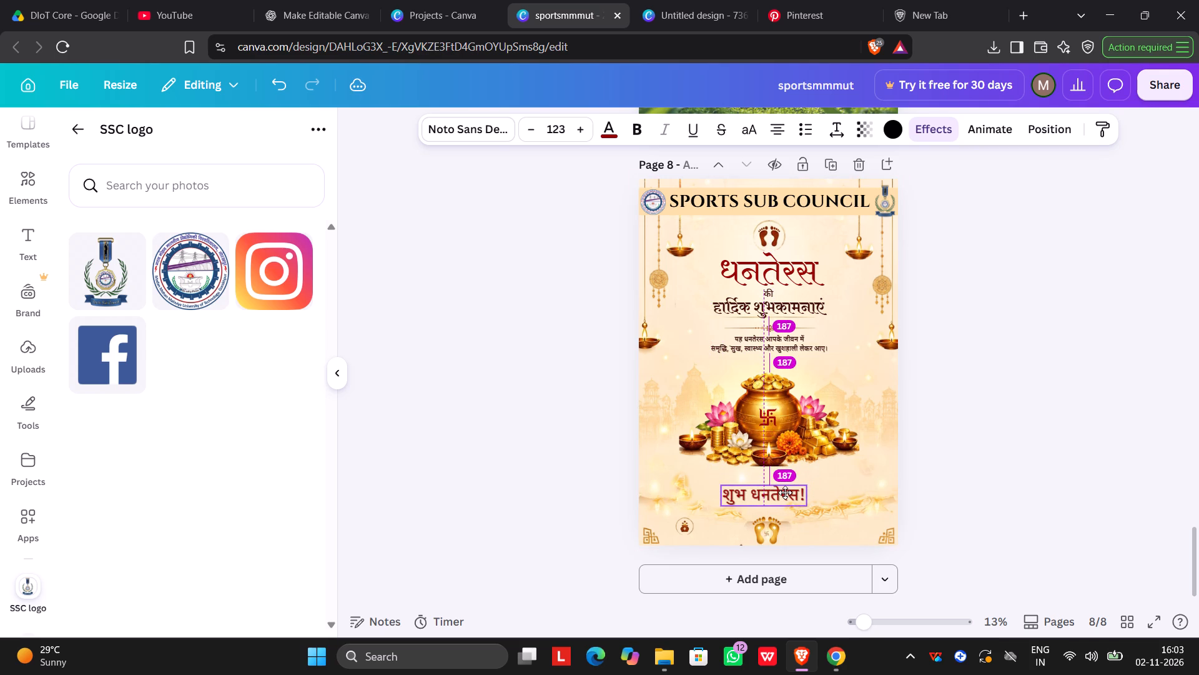
{"action": "left_click_drag", "start_coordinate": [785, 492], "coordinate": [786, 489]}
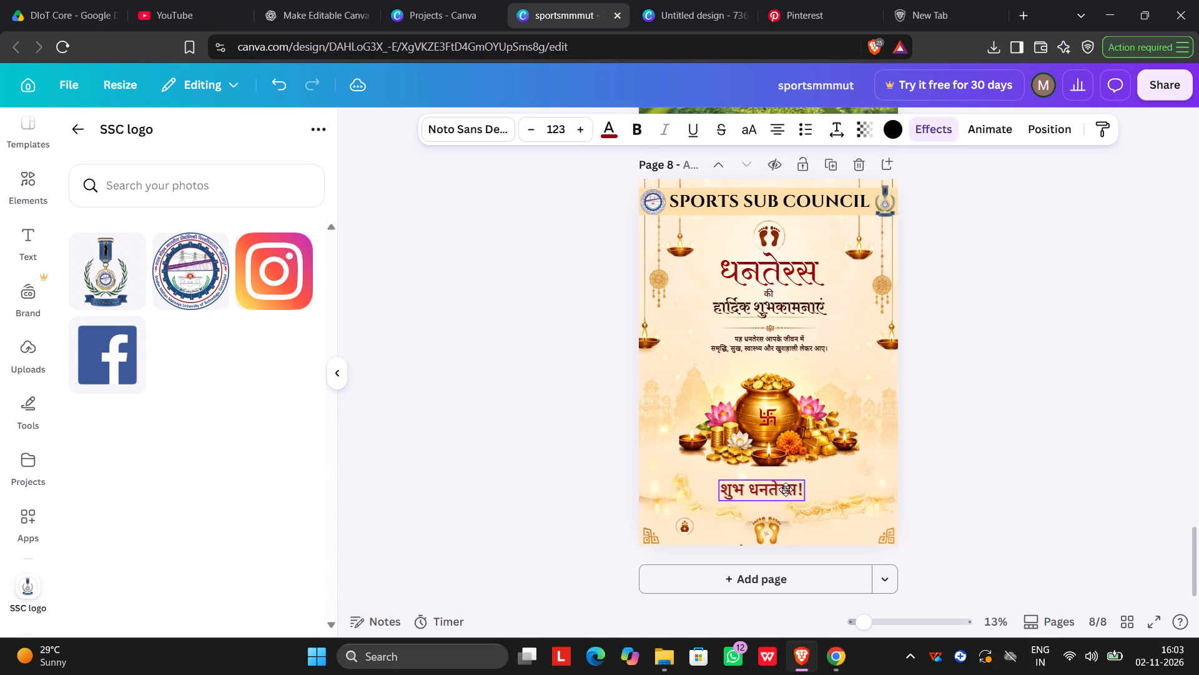
{"action": "left_click_drag", "start_coordinate": [786, 489], "coordinate": [791, 489]}
{"action": "left_click", "coordinate": [1010, 481]}
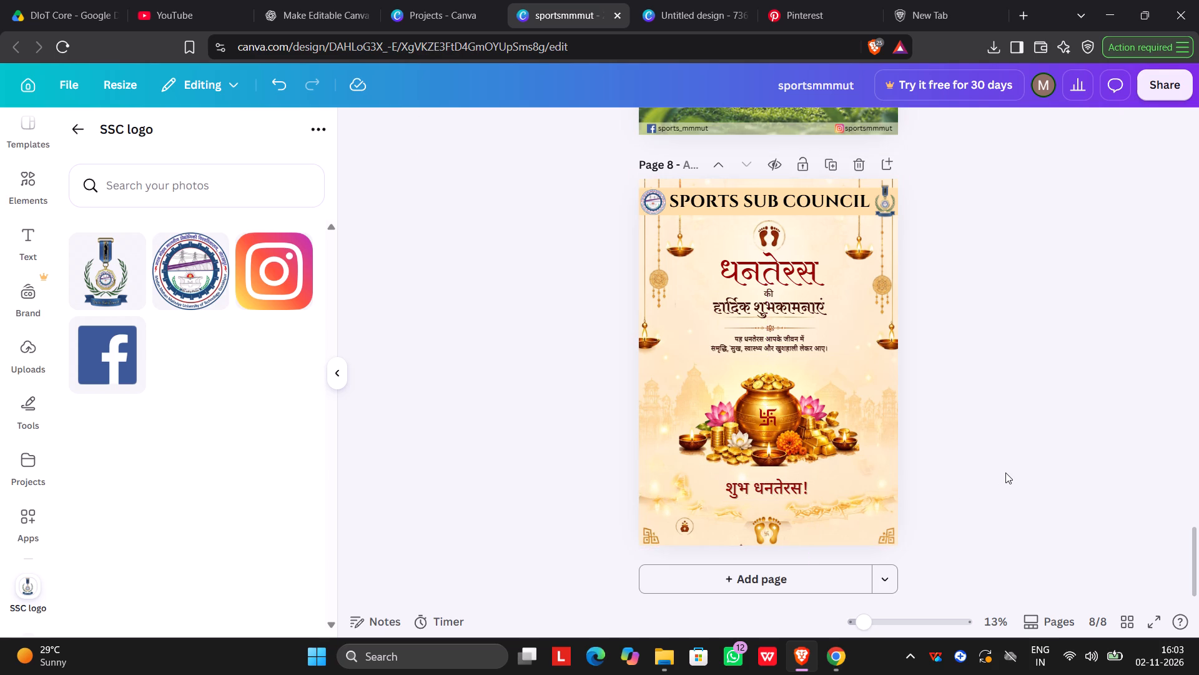
Nudge the "शुभ धनतेरस!" text slightly up and to the right so it sits centred beneath the pot.
{"action": "left_click", "coordinate": [804, 485]}
{"action": "key", "text": "Up"}
{"action": "key", "text": "Up"}
{"action": "key", "text": "Up"}
{"action": "key", "text": "Up"}
{"action": "key", "text": "Up"}
{"action": "key", "text": "Up"}
{"action": "key", "text": "Up"}
{"action": "key", "text": "Up"}
{"action": "key", "text": "Up"}
{"action": "key", "text": "Up"}
{"action": "key", "text": "Up"}
{"action": "key", "text": "Up"}
{"action": "key", "text": "Up"}
{"action": "key", "text": "Up"}
{"action": "key", "text": "Up"}
{"action": "key", "text": "Up"}
{"action": "key", "text": "Up"}
{"action": "key", "text": "Up"}
{"action": "key", "text": "Up"}
{"action": "key", "text": "Up"}
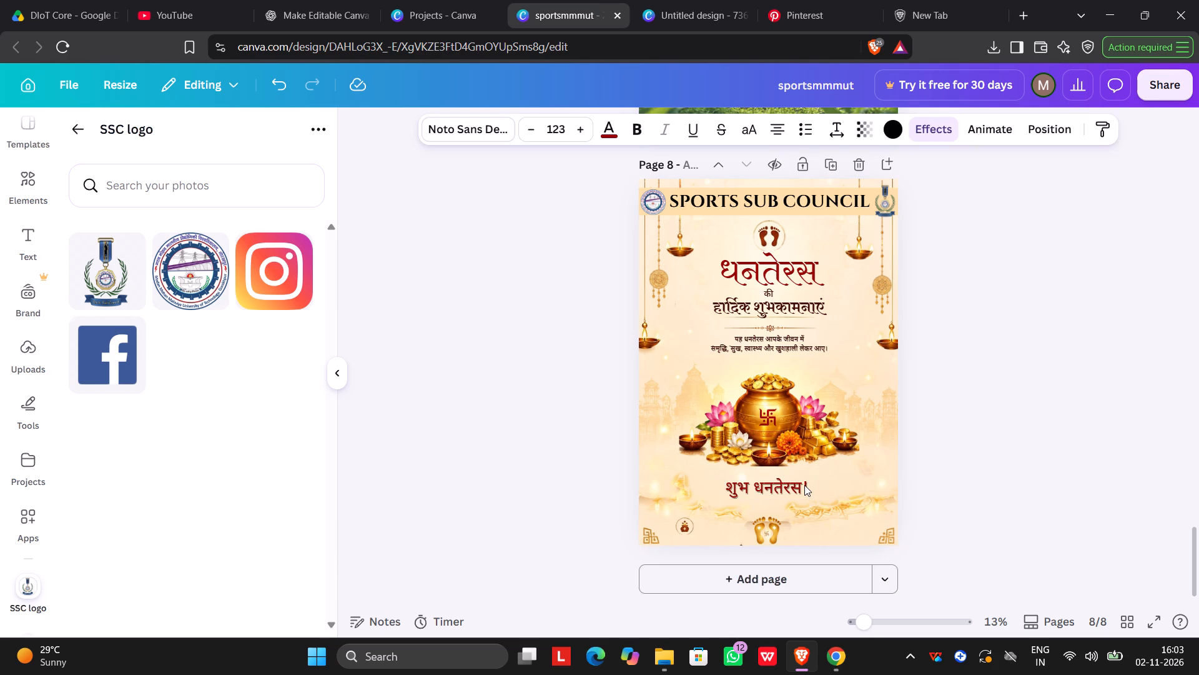
{"action": "key", "text": "Right"}
{"action": "key", "text": "Right"}
{"action": "key", "text": "Right"}
{"action": "key", "text": "Right"}
{"action": "key", "text": "Right"}
{"action": "key", "text": "Right"}
{"action": "key", "text": "Right"}
{"action": "key", "text": "Right"}
{"action": "key", "text": "Right"}
{"action": "key", "text": "Right"}
{"action": "key", "text": "Right"}
{"action": "key", "text": "Right"}
{"action": "key", "text": "Right"}
{"action": "key", "text": "Right"}
{"action": "key", "text": "Right"}
{"action": "key", "text": "Right"}
{"action": "key", "text": "Right"}
{"action": "key", "text": "Right"}
{"action": "key", "text": "Right"}
{"action": "key", "text": "Right"}
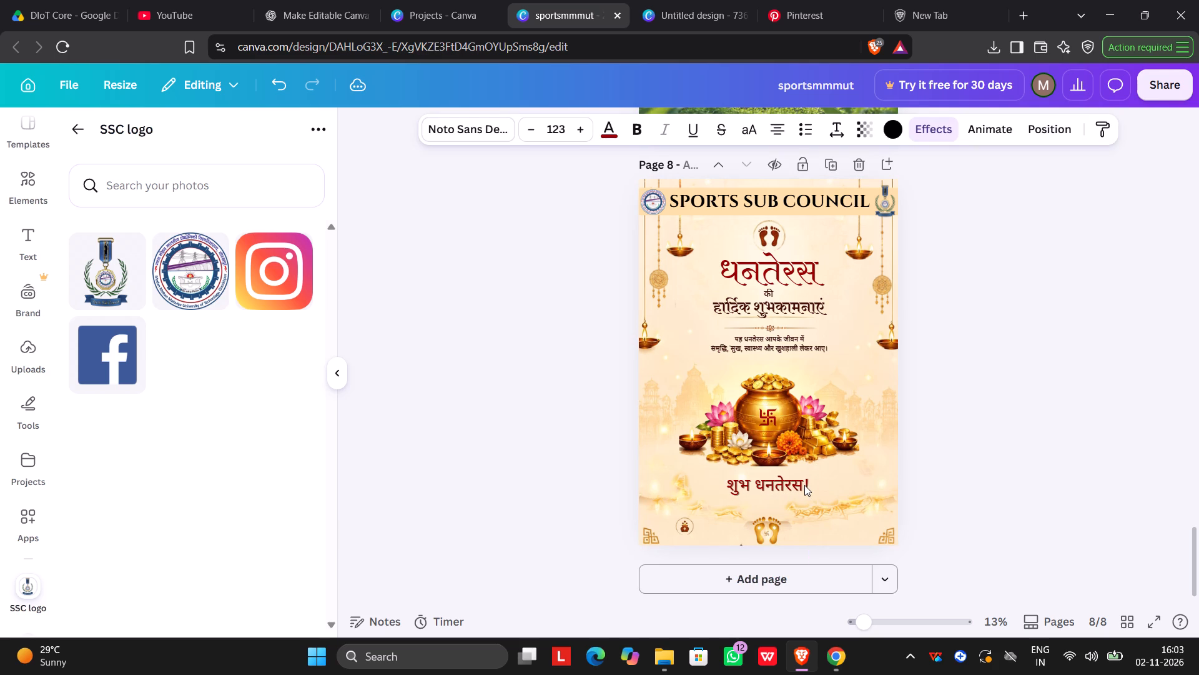
{"action": "key", "text": "Right"}
{"action": "key", "text": "Right"}
{"action": "key", "text": "Right"}
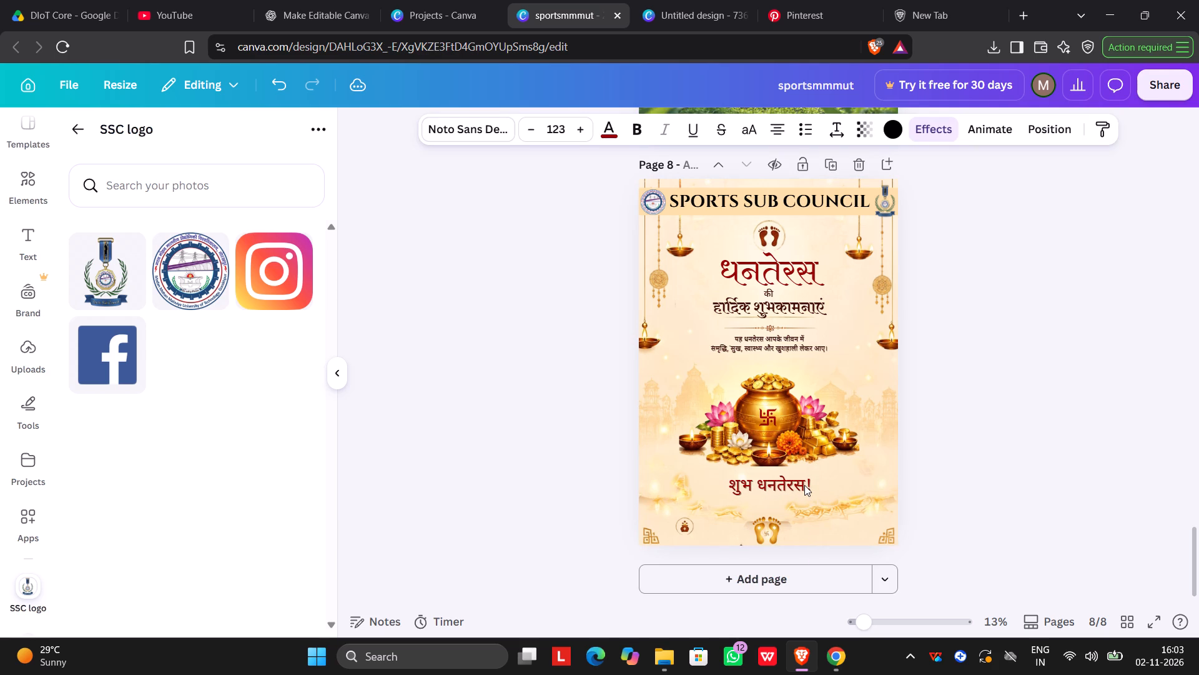
{"action": "key", "text": "Right"}
{"action": "key", "text": "Right"}
{"action": "key", "text": "Right"}
{"action": "key", "text": "Right"}
{"action": "key", "text": "Left"}
{"action": "key", "text": "Left"}
{"action": "key", "text": "Left"}
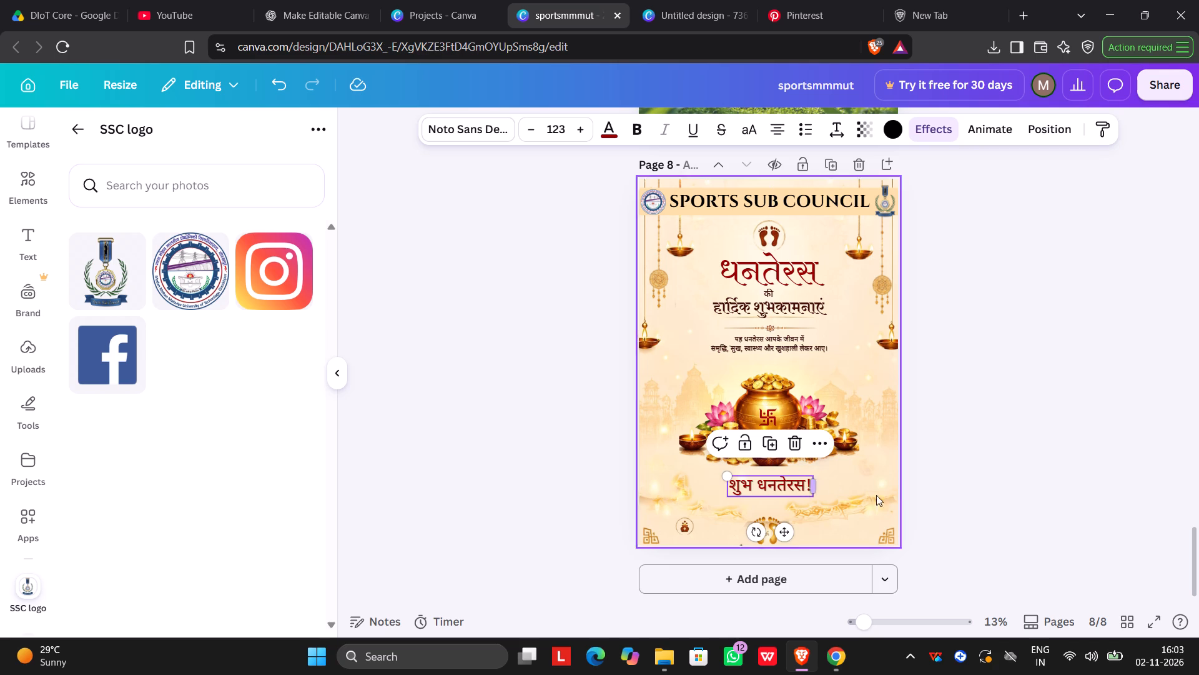
{"action": "left_click", "coordinate": [969, 487]}
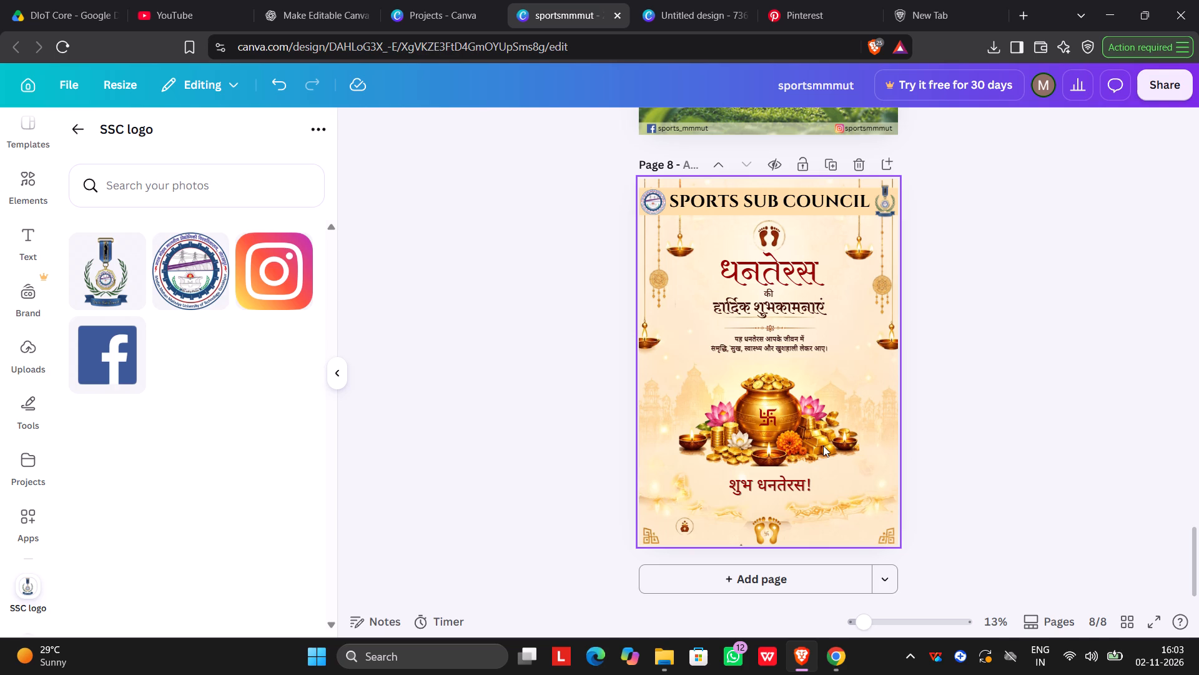
Shrink the gold footprints at the poster's bottom to about 185 wide and 234 high.
{"action": "left_click", "coordinate": [779, 520]}
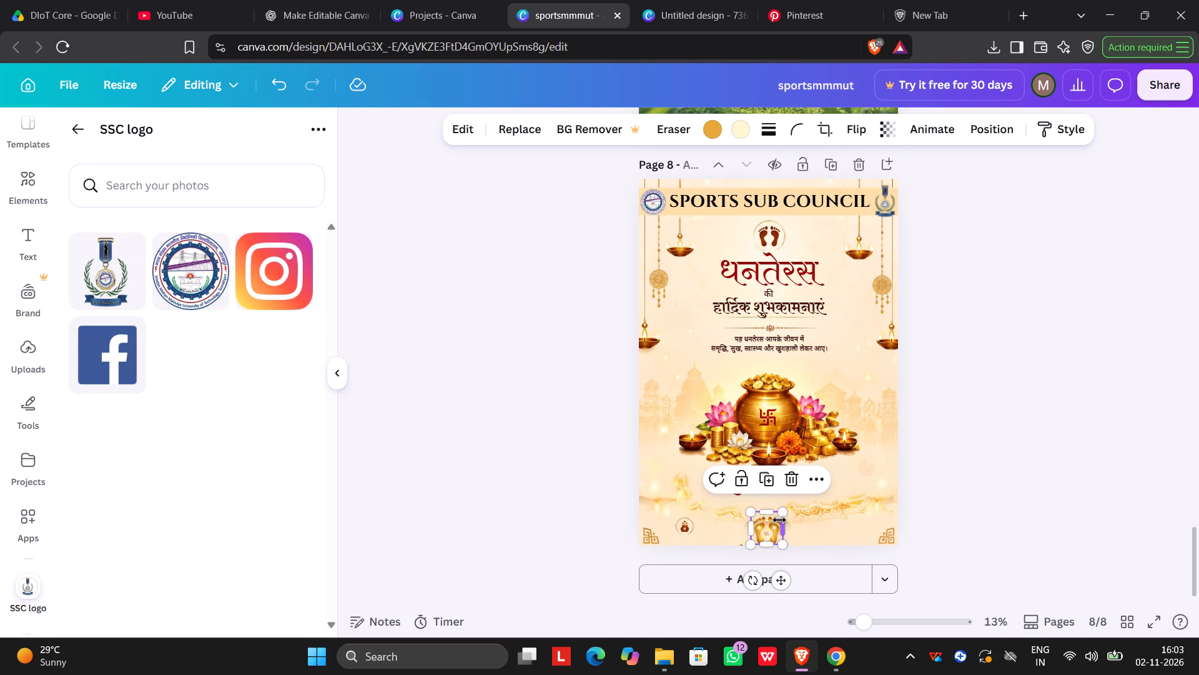
{"action": "left_click_drag", "start_coordinate": [781, 544], "coordinate": [771, 529]}
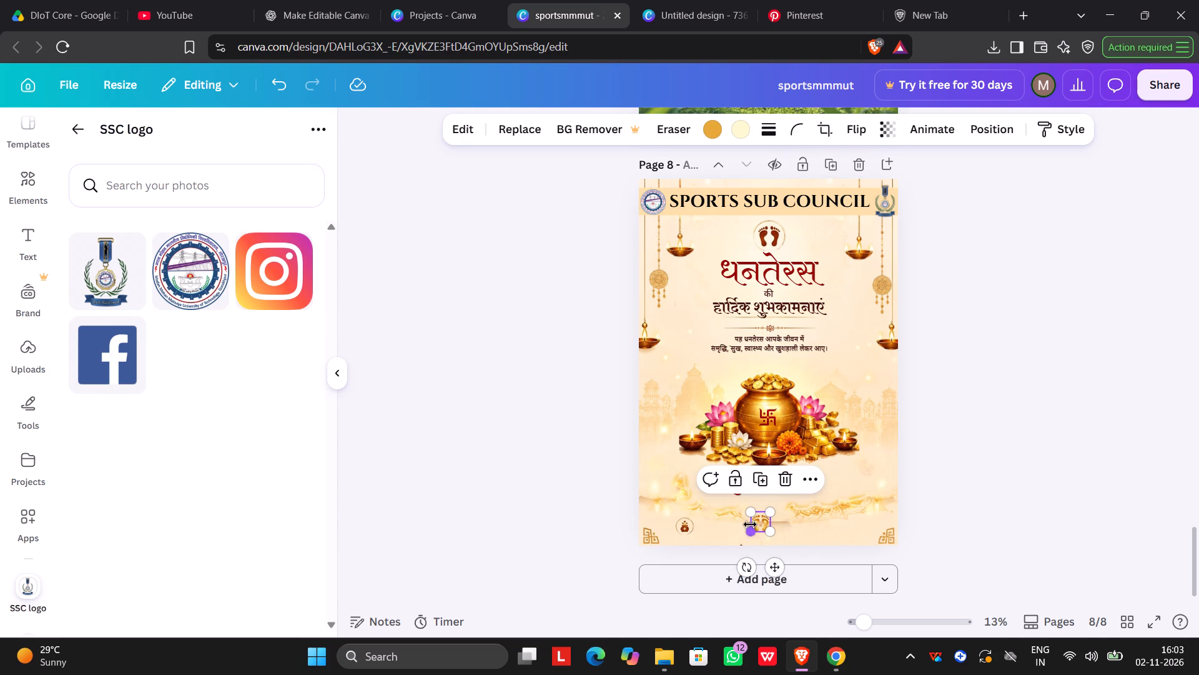
{"action": "left_click_drag", "start_coordinate": [762, 526], "coordinate": [815, 495]}
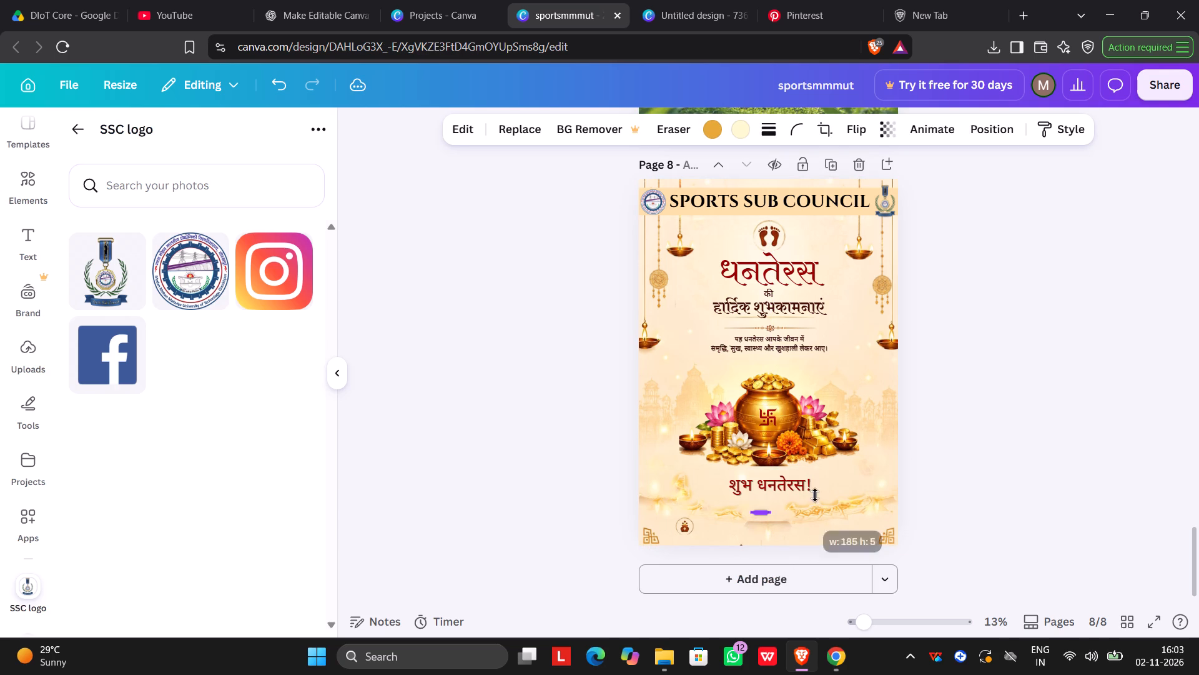
{"action": "left_click_drag", "start_coordinate": [815, 495], "coordinate": [807, 534]}
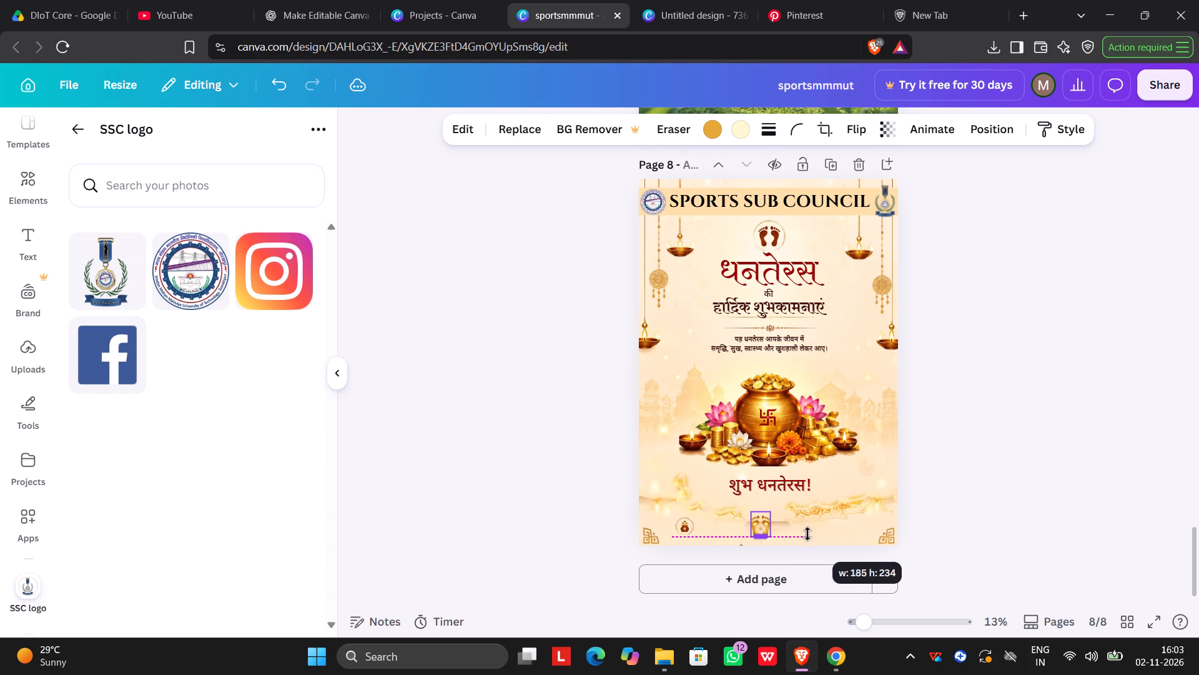
{"action": "left_click_drag", "start_coordinate": [807, 534], "coordinate": [807, 534]}
{"action": "left_click", "coordinate": [908, 452]}
Place the gold footprints immediately to the right of the "शुभ धनतेरस!" text, level with it.
{"action": "left_click_drag", "start_coordinate": [764, 524], "coordinate": [834, 480]}
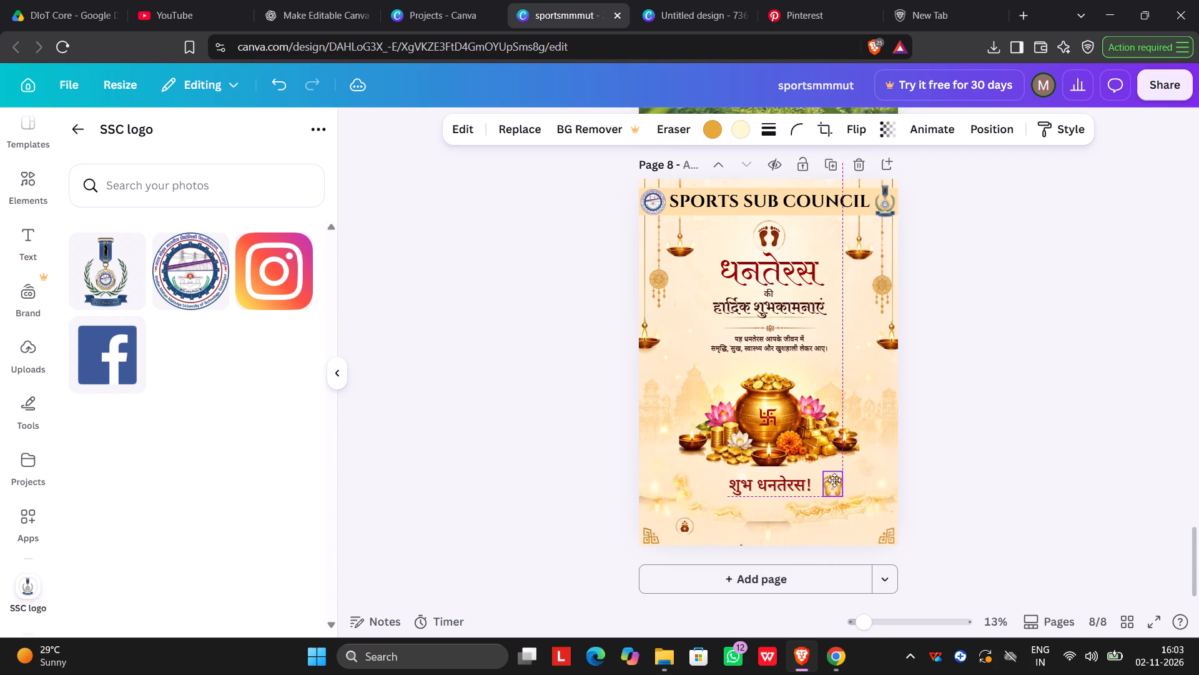
{"action": "left_click_drag", "start_coordinate": [834, 480], "coordinate": [840, 484]}
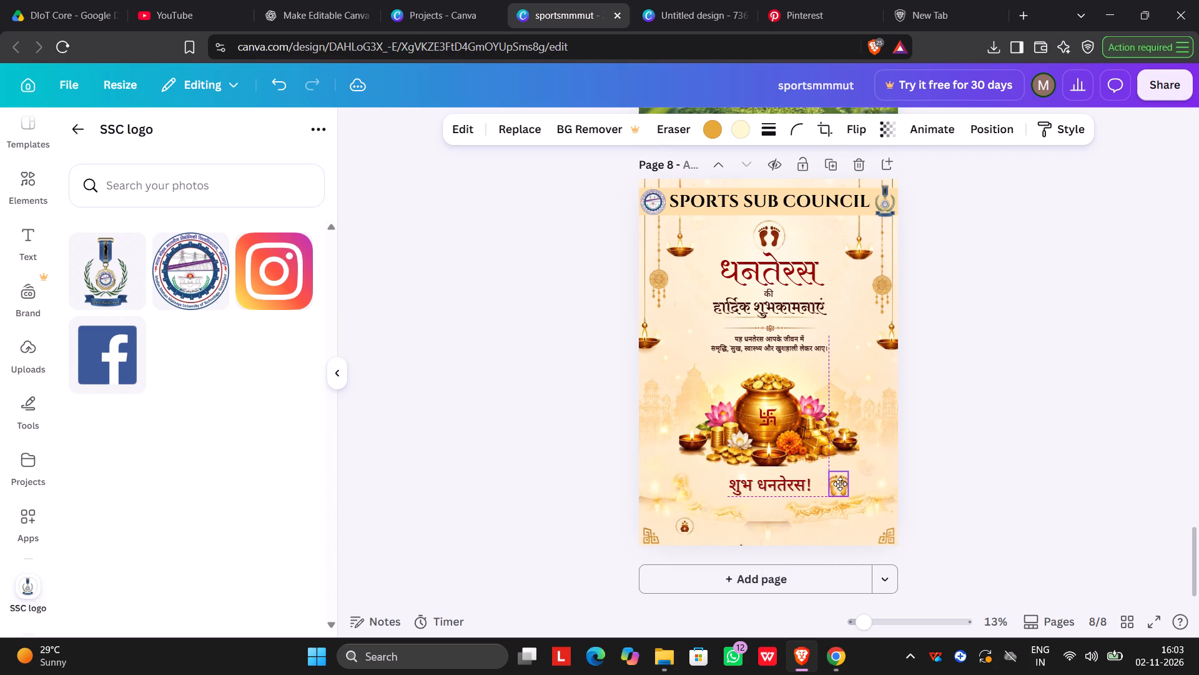
{"action": "left_click_drag", "start_coordinate": [840, 484], "coordinate": [831, 488]}
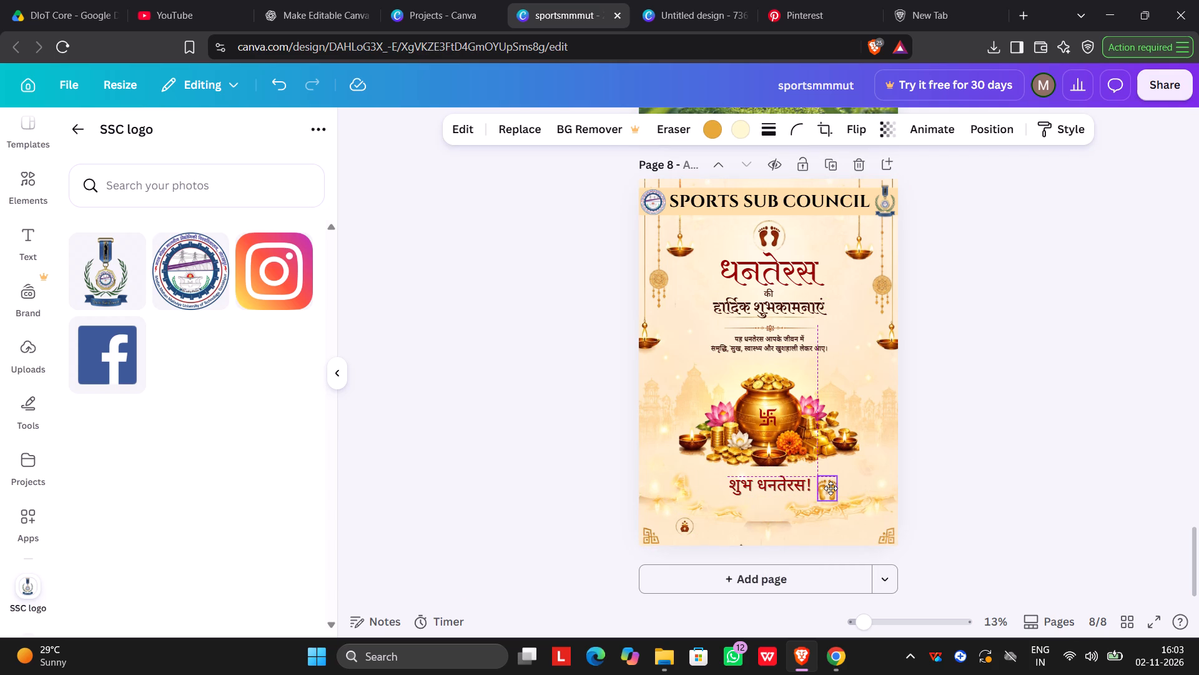
{"action": "left_click_drag", "start_coordinate": [831, 488], "coordinate": [834, 483]}
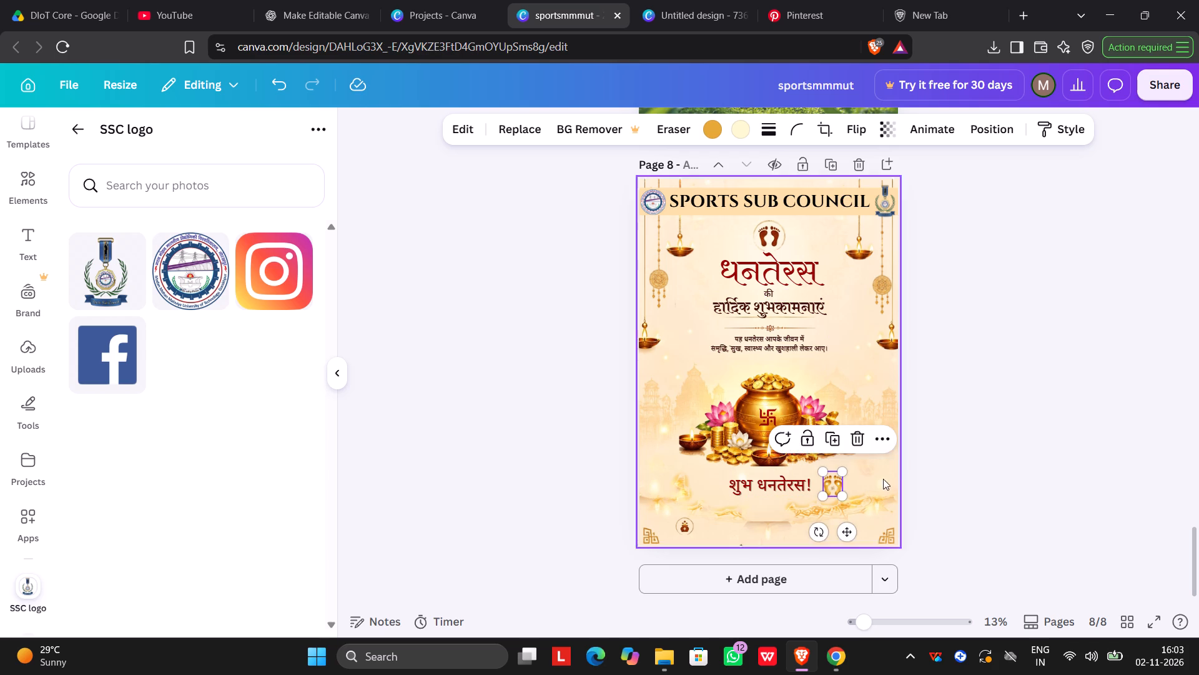
{"action": "left_click", "coordinate": [912, 462]}
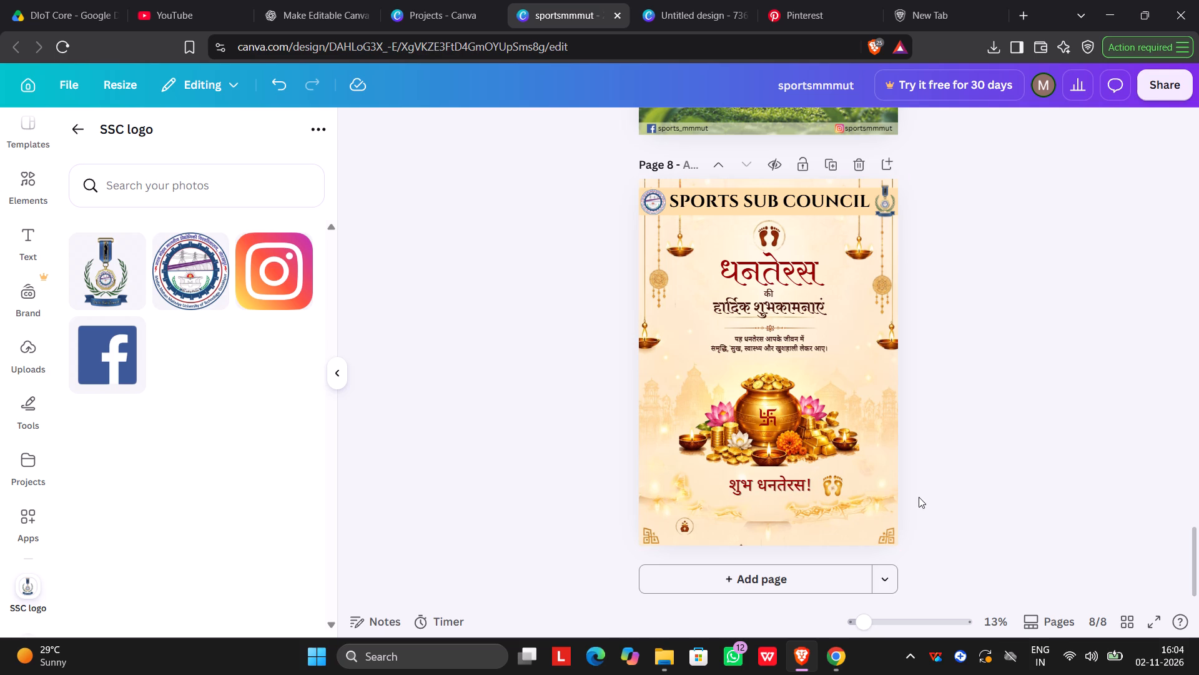
Enlarge the poster's background image beyond the page edges to about 2,867 wide and 4,451 high.
{"action": "left_click", "coordinate": [882, 464]}
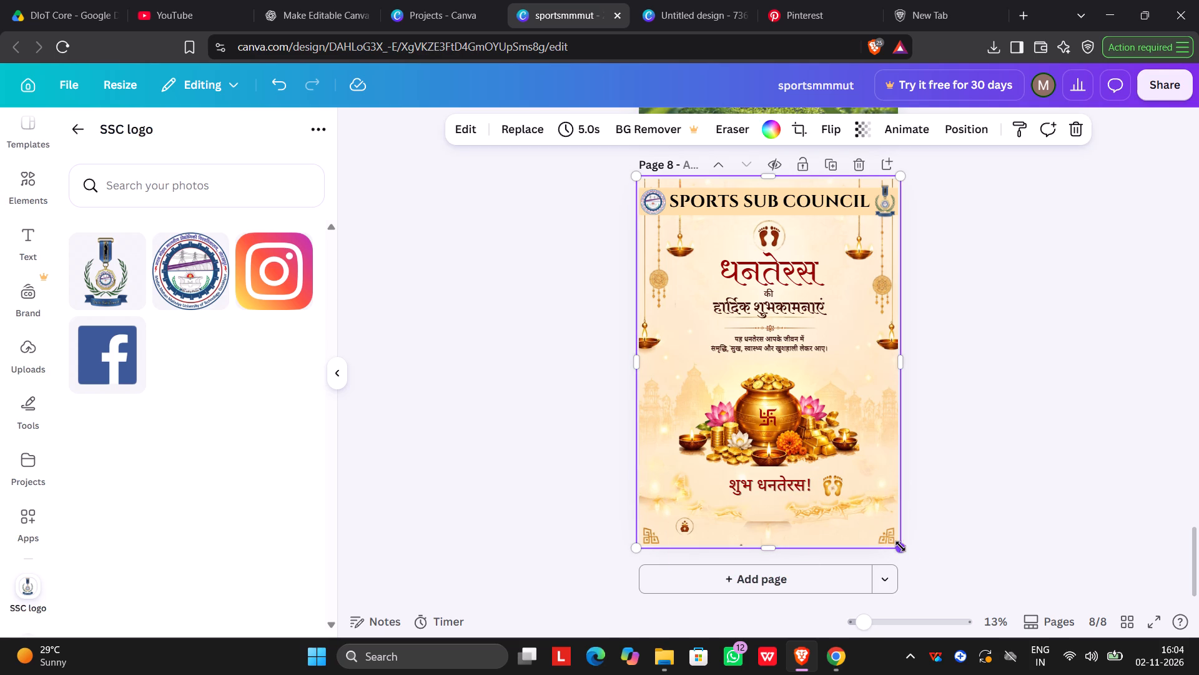
{"action": "left_click_drag", "start_coordinate": [901, 546], "coordinate": [924, 574]}
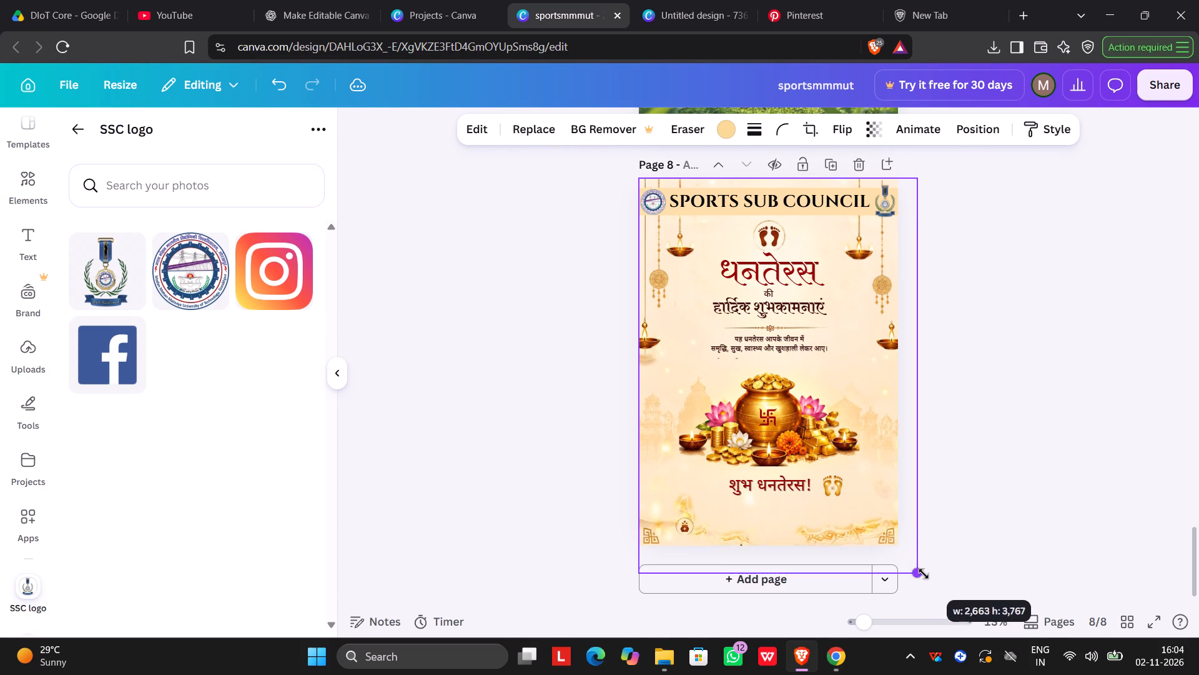
{"action": "left_click_drag", "start_coordinate": [924, 574], "coordinate": [907, 636]}
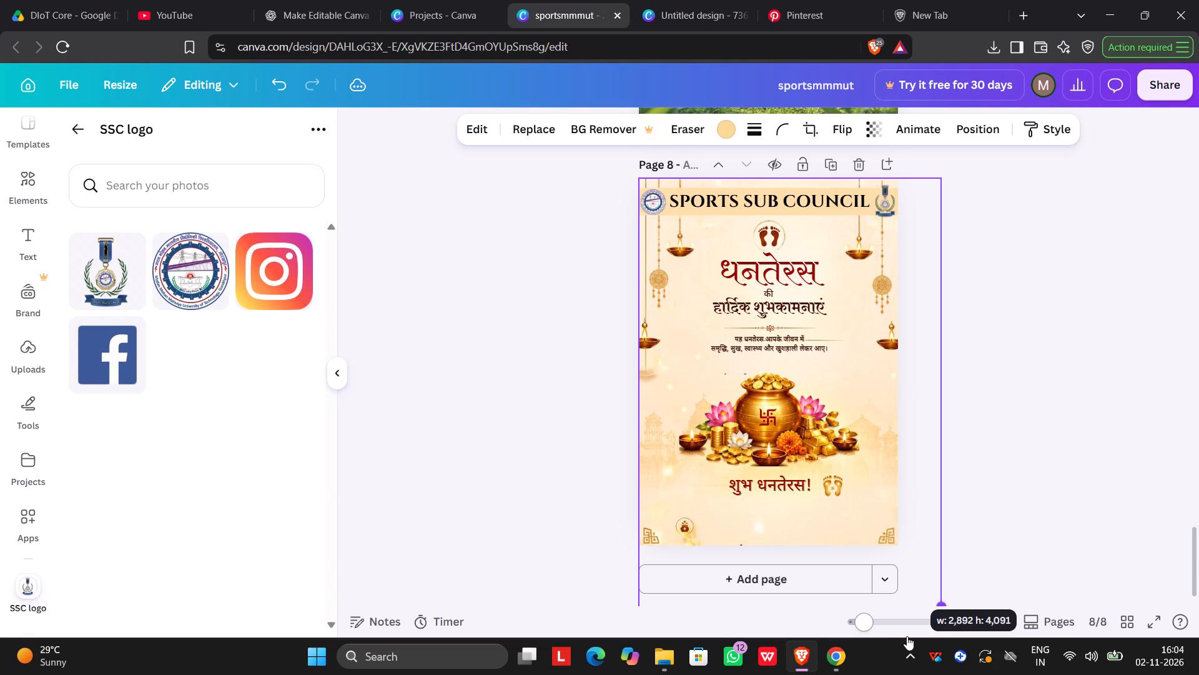
{"action": "left_click_drag", "start_coordinate": [907, 636], "coordinate": [893, 638]}
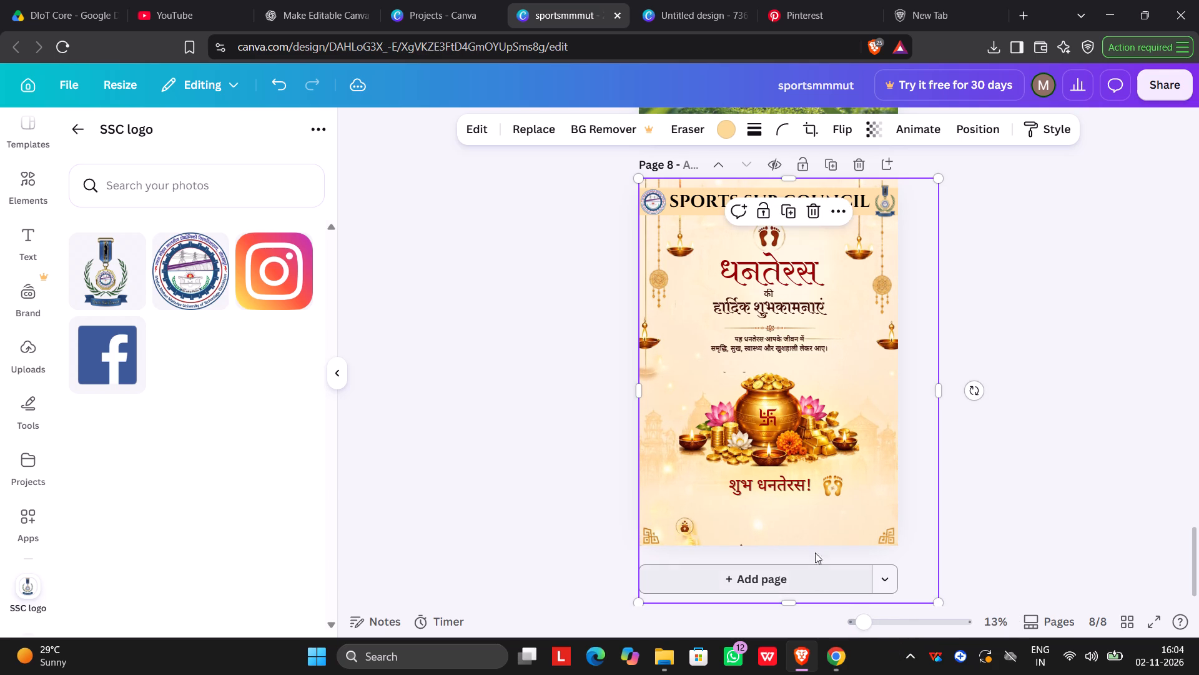
{"action": "left_click_drag", "start_coordinate": [797, 512], "coordinate": [766, 469]}
{"action": "left_click_drag", "start_coordinate": [756, 556], "coordinate": [751, 601]}
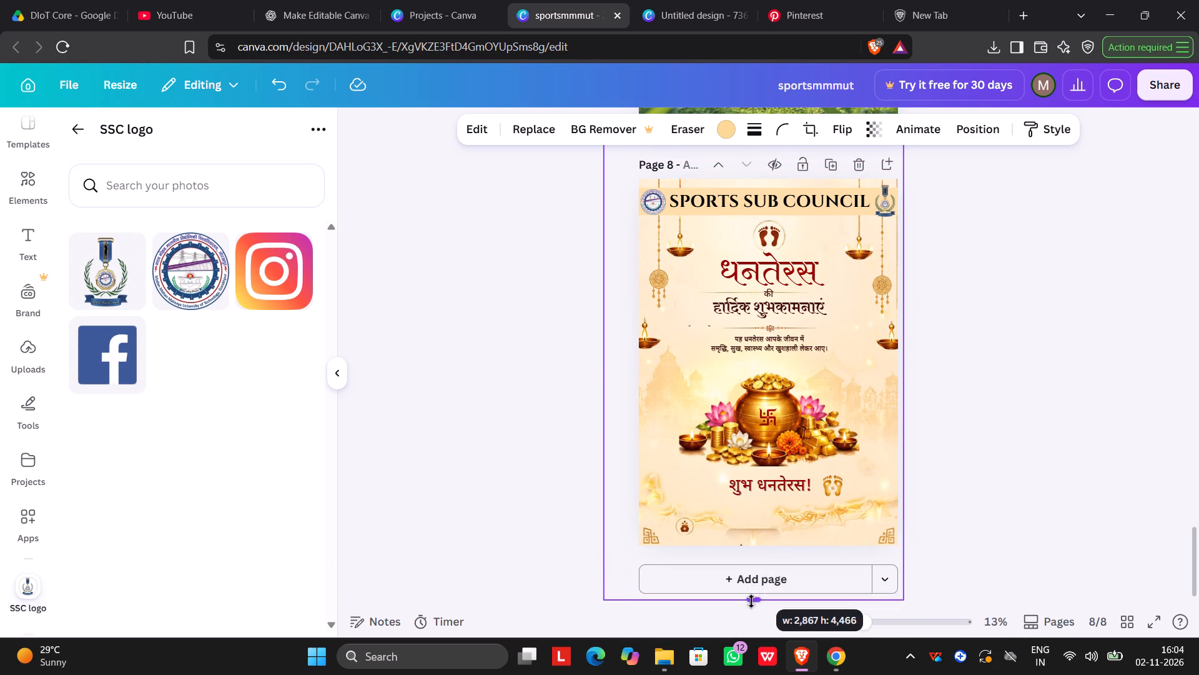
{"action": "left_click_drag", "start_coordinate": [751, 601], "coordinate": [756, 597]}
Reposition the enlarged background image so its top edge meets the page top and it covers the whole page.
{"action": "left_click_drag", "start_coordinate": [877, 439], "coordinate": [870, 430]}
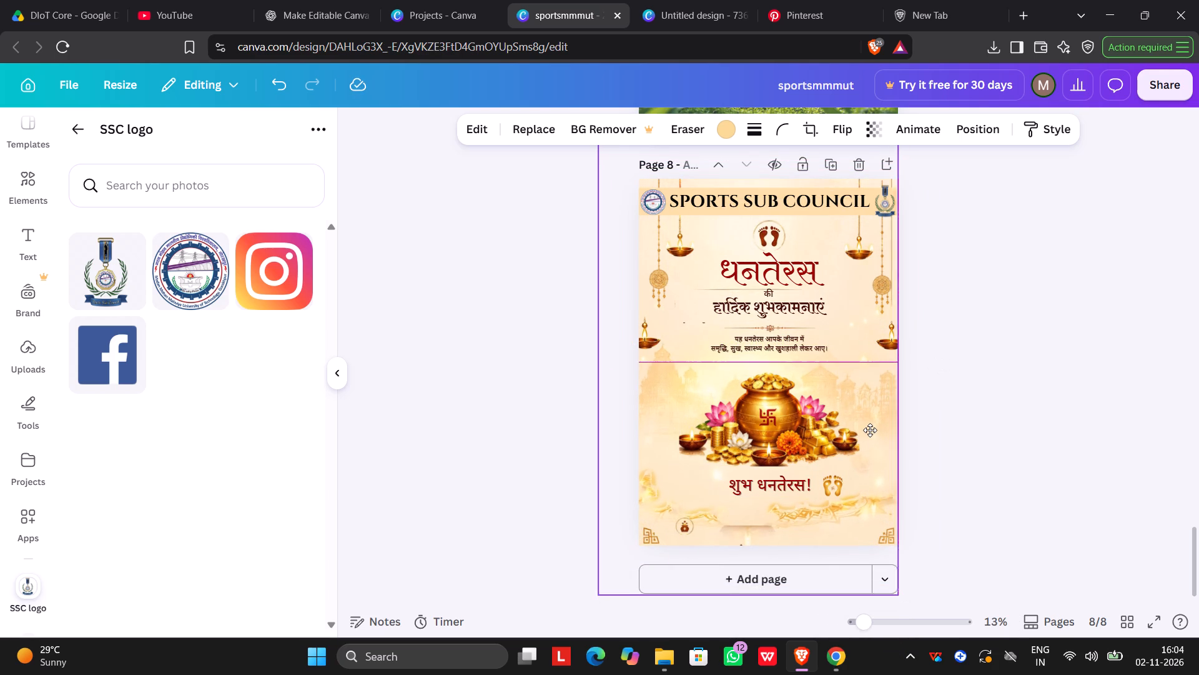
{"action": "left_click_drag", "start_coordinate": [870, 430], "coordinate": [887, 415]}
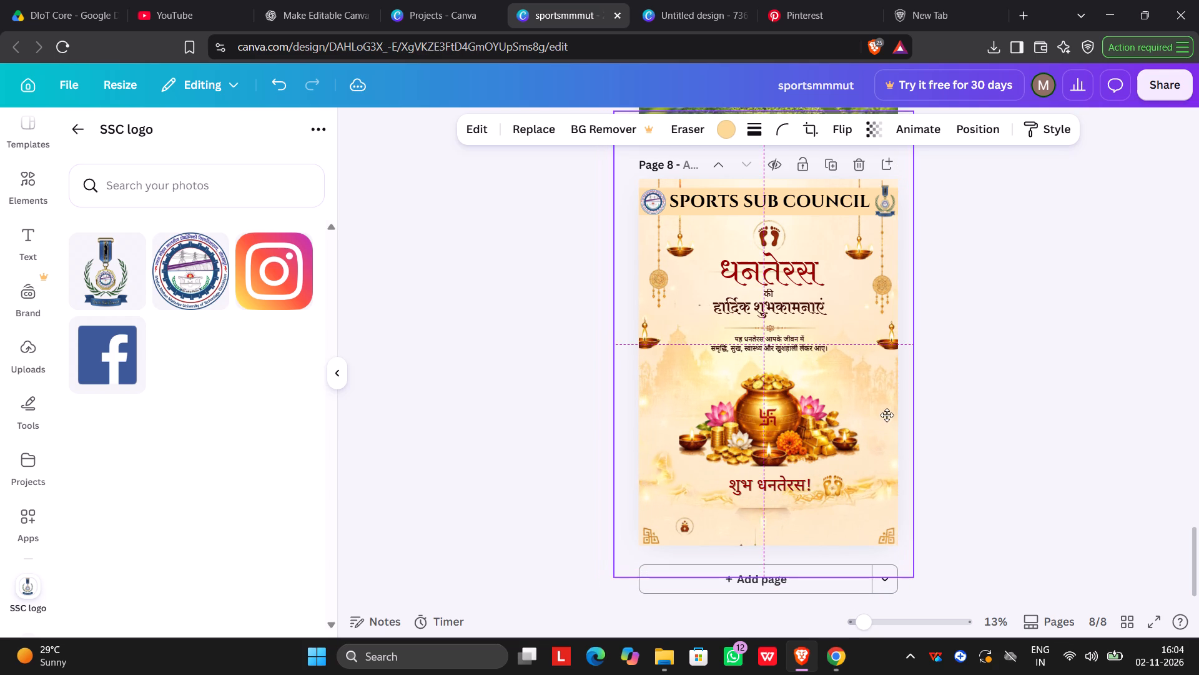
{"action": "left_click_drag", "start_coordinate": [887, 415], "coordinate": [879, 469]}
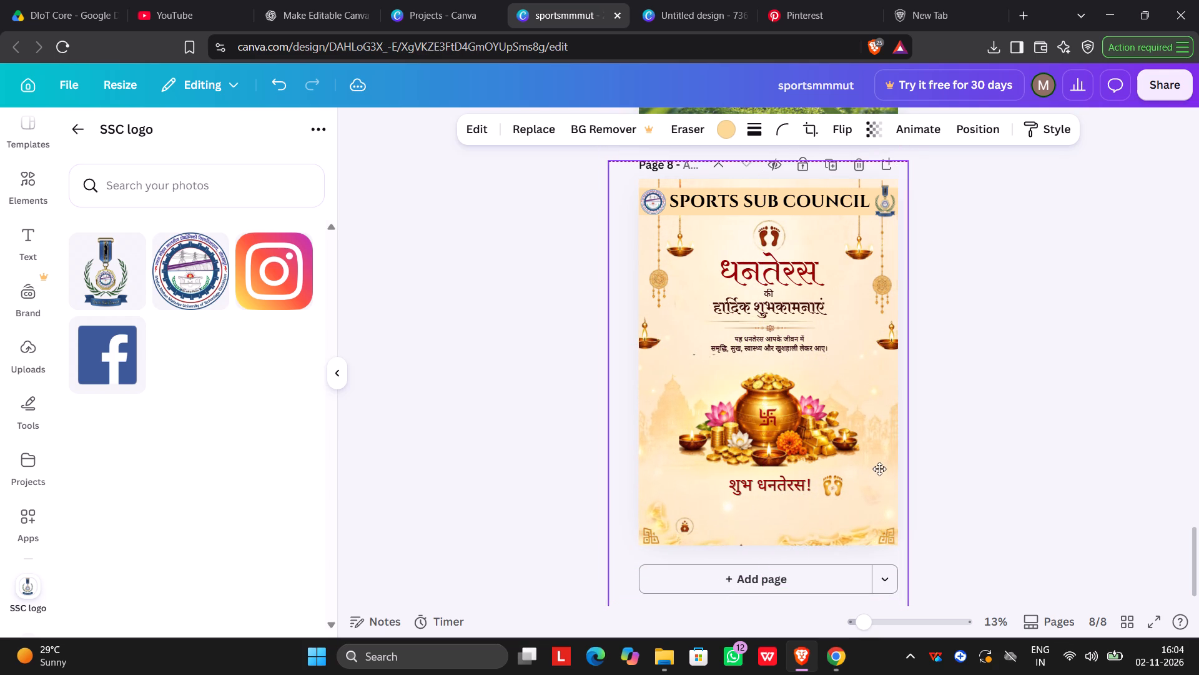
{"action": "left_click_drag", "start_coordinate": [879, 469], "coordinate": [874, 502]}
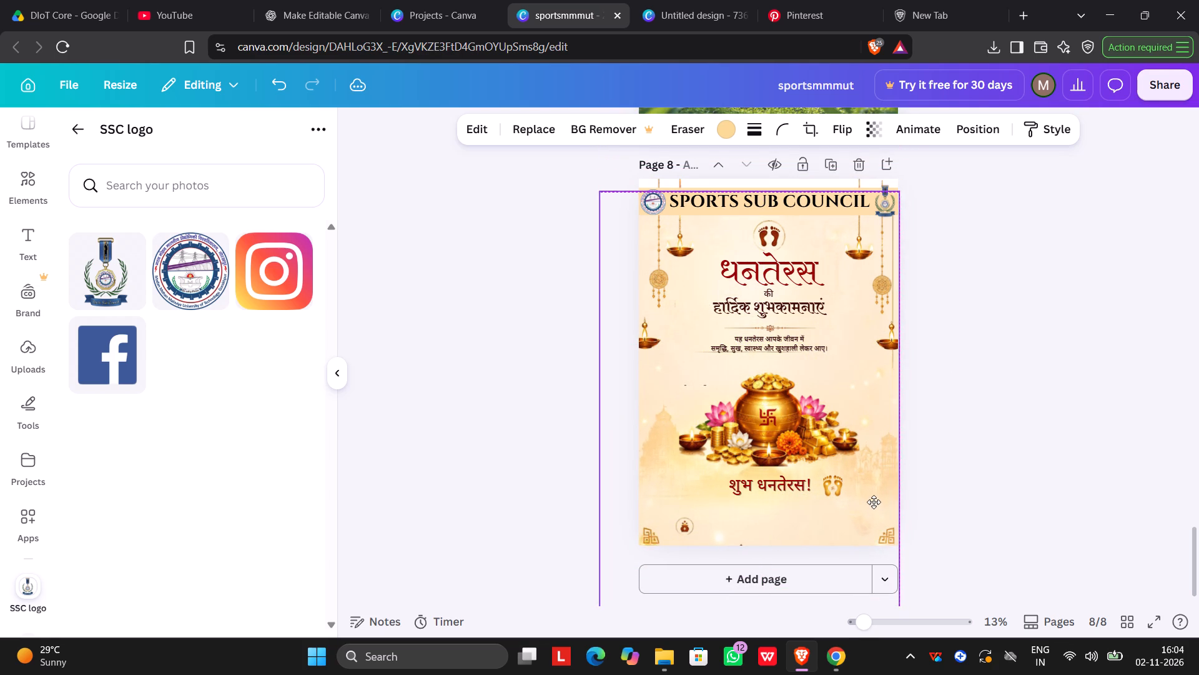
{"action": "left_click_drag", "start_coordinate": [874, 502], "coordinate": [878, 484]}
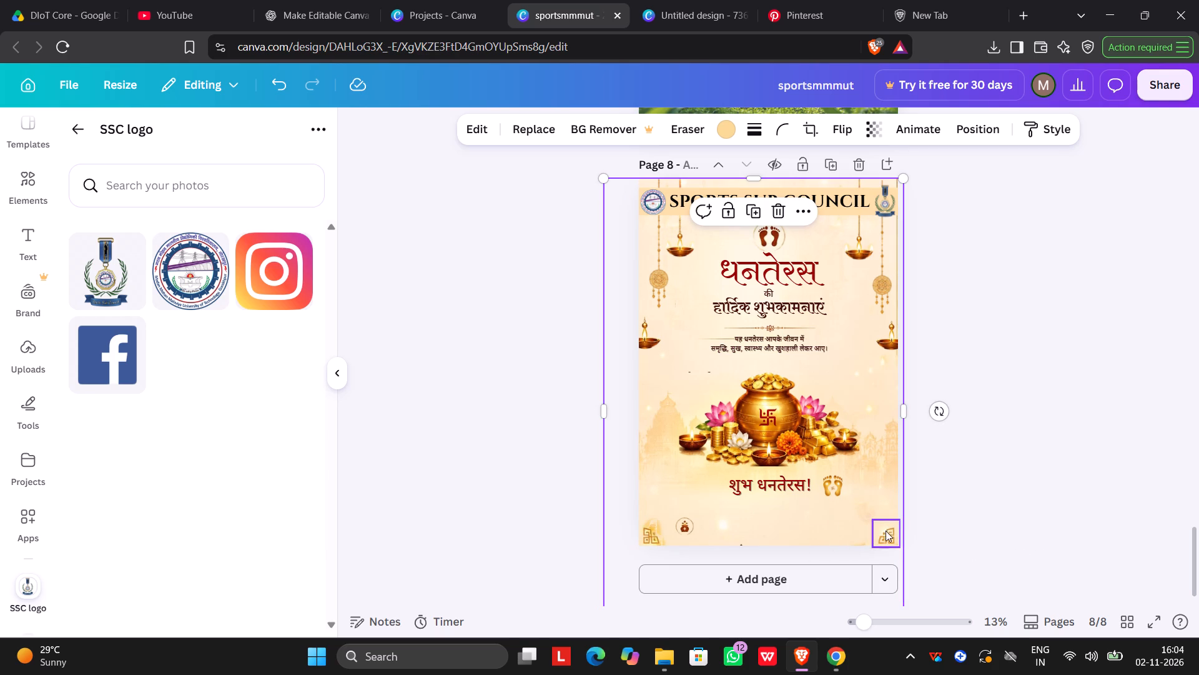
Widen the poster's background image on both sides of the page to about 3,080 wide, keeping the height at 4,451.
{"action": "left_click_drag", "start_coordinate": [906, 474], "coordinate": [947, 471]}
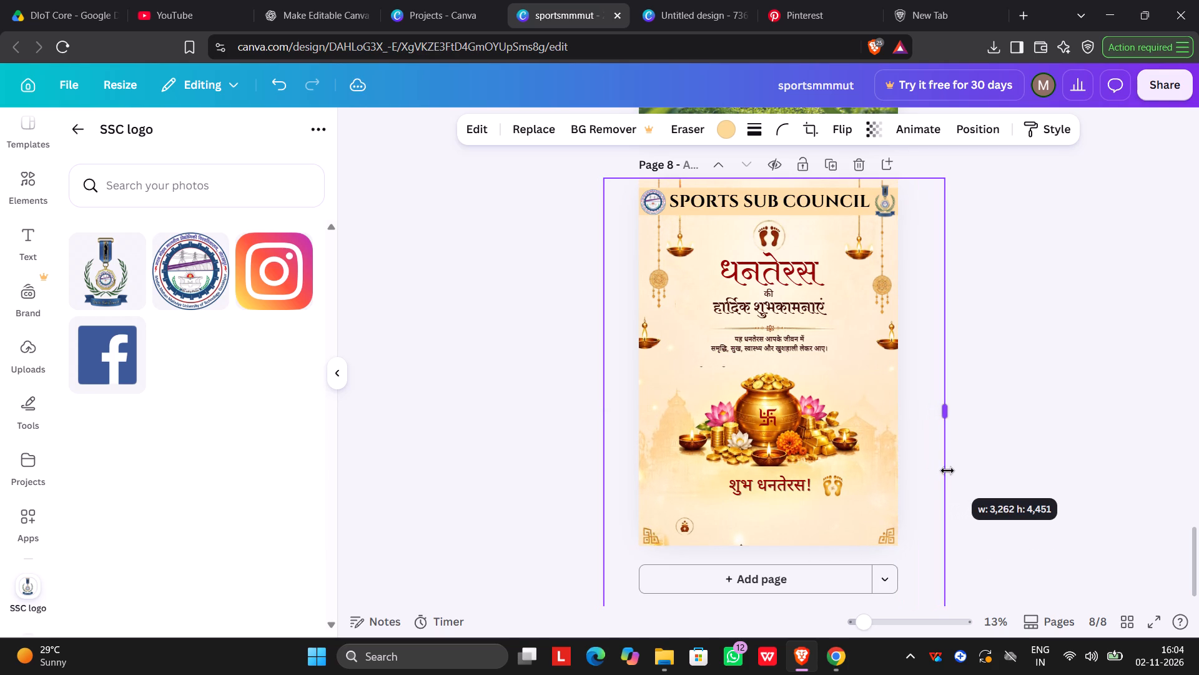
{"action": "left_click_drag", "start_coordinate": [947, 471], "coordinate": [923, 466]}
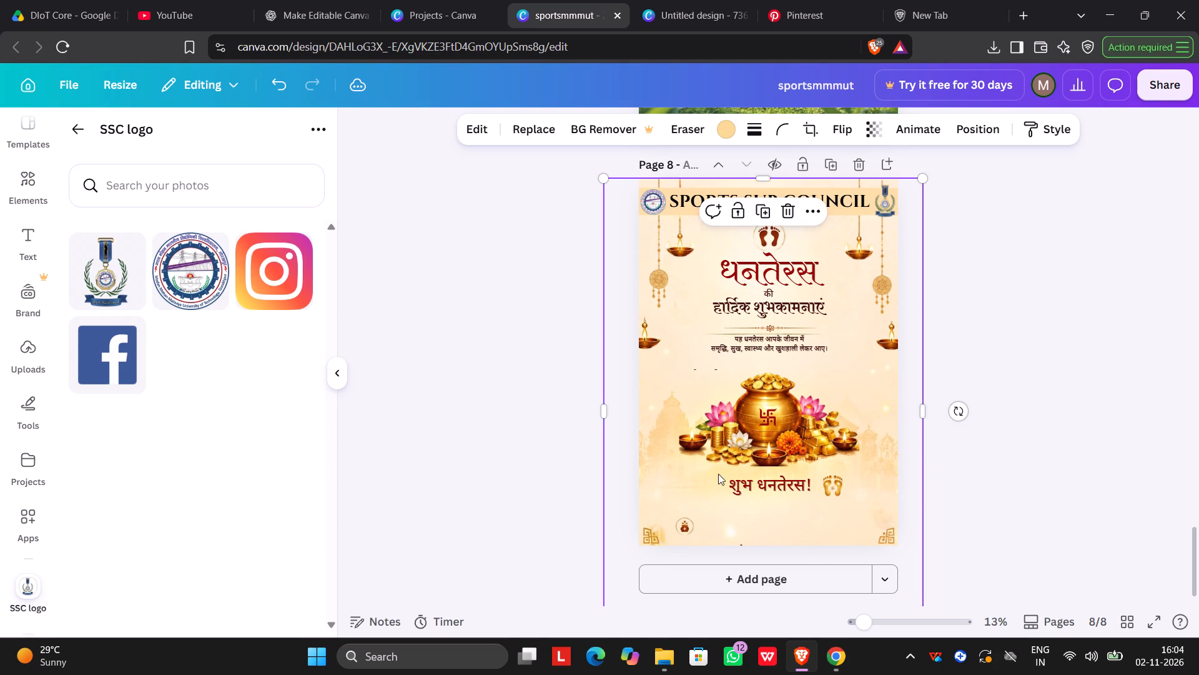
{"action": "left_click_drag", "start_coordinate": [596, 444], "coordinate": [563, 442]}
{"action": "left_click", "coordinate": [770, 516]}
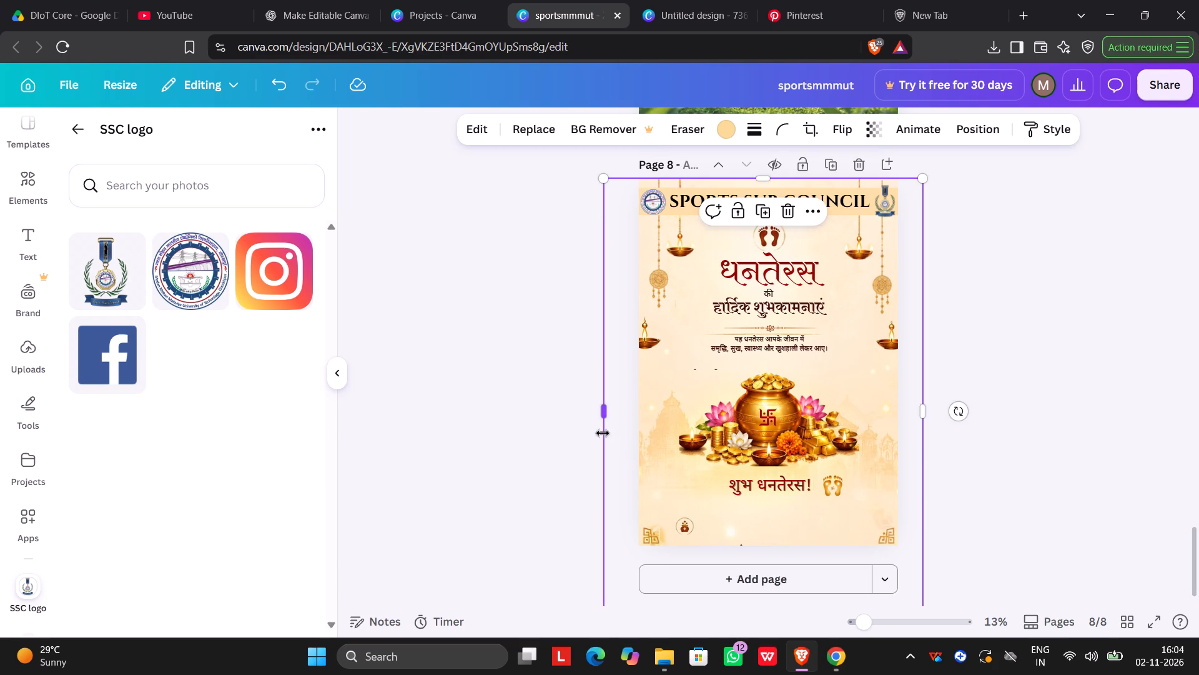
{"action": "left_click", "coordinate": [603, 433]}
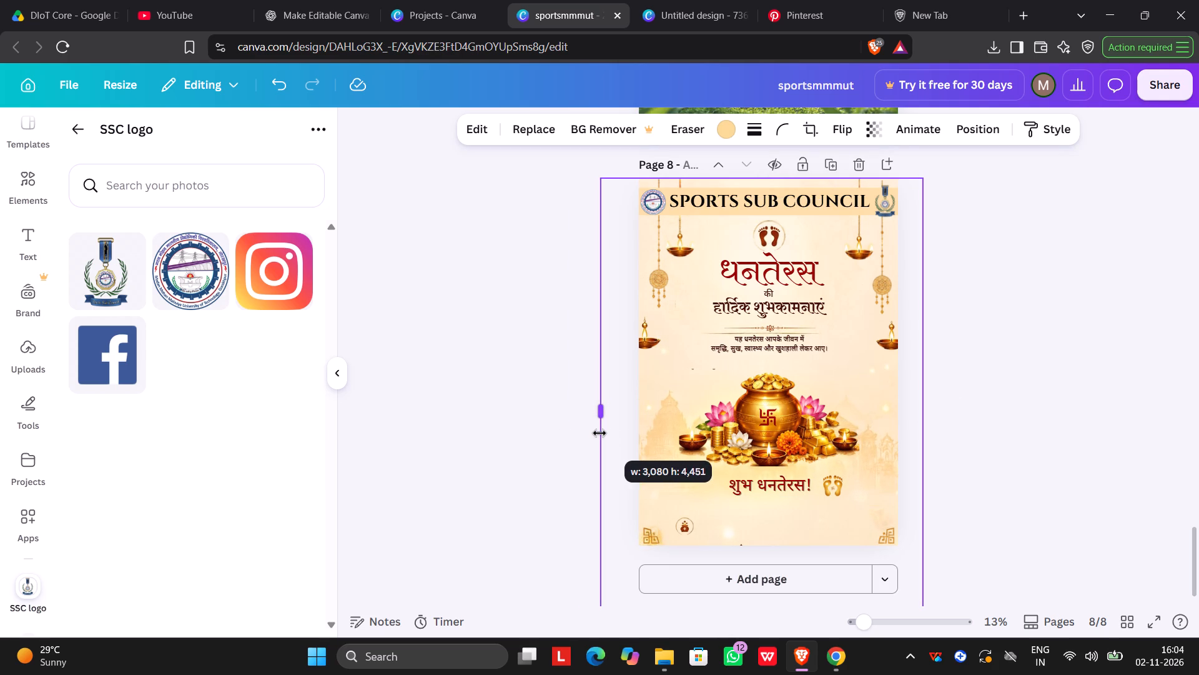
{"action": "left_click", "coordinate": [979, 423]}
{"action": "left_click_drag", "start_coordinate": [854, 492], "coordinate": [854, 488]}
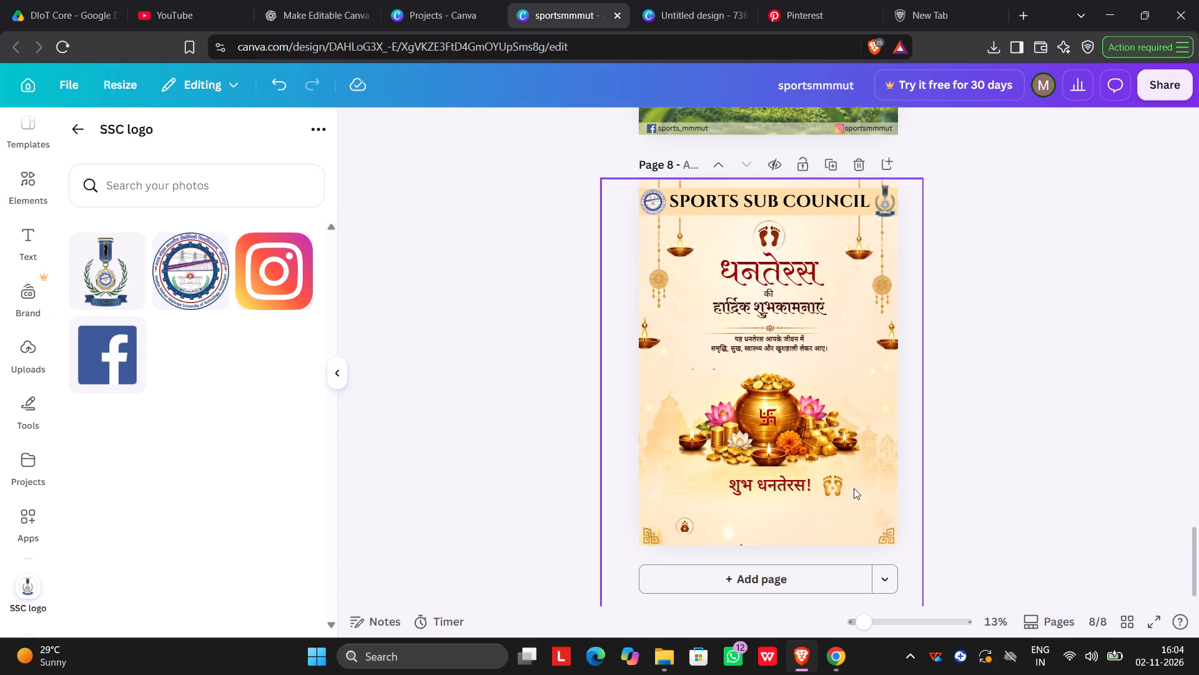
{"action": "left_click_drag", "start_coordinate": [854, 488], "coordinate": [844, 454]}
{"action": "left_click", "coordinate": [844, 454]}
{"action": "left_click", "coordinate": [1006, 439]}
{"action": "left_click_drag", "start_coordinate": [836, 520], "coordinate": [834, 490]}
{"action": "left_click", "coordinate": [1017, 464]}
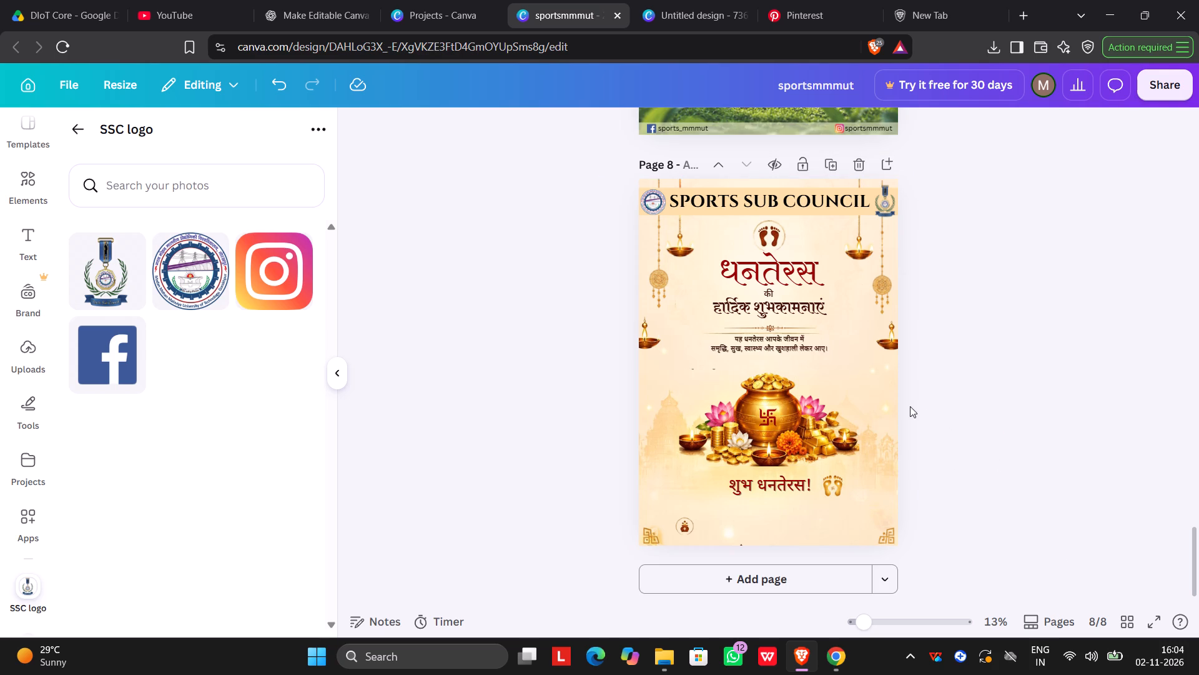
Shift the background image upward, horizontally centred on the page, until its lower edge sits just above the bottom corner ornaments.
{"action": "left_click", "coordinate": [886, 406]}
{"action": "left_click_drag", "start_coordinate": [884, 406], "coordinate": [882, 371]}
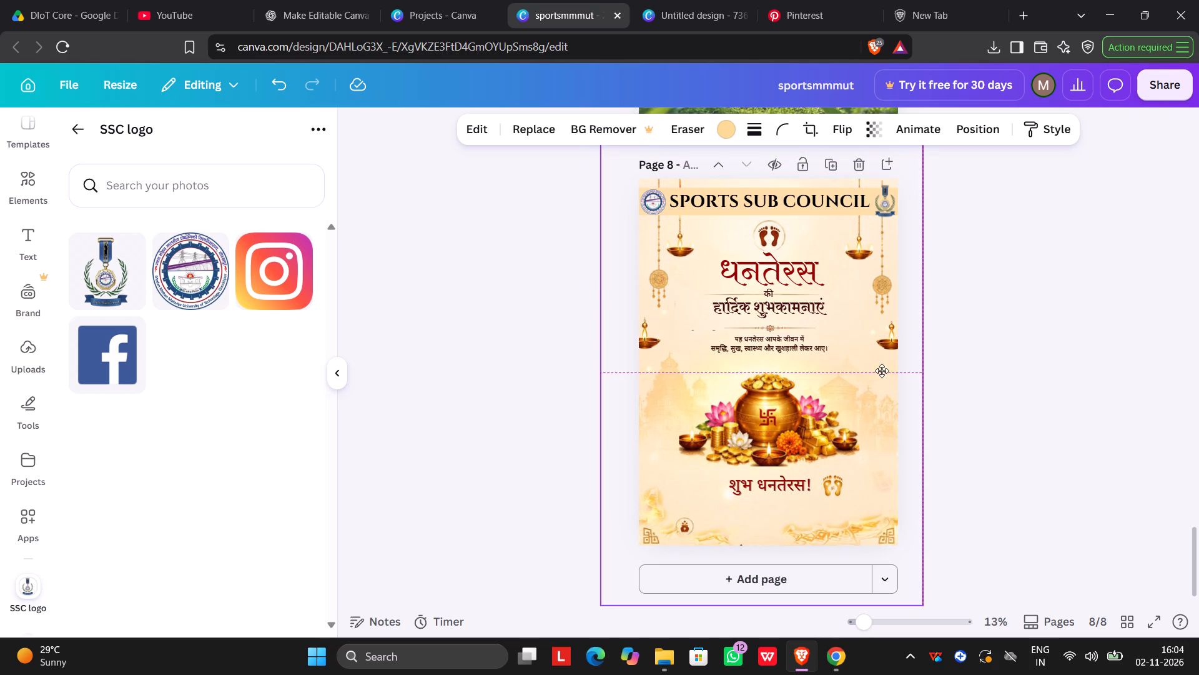
{"action": "left_click_drag", "start_coordinate": [882, 371], "coordinate": [881, 362]}
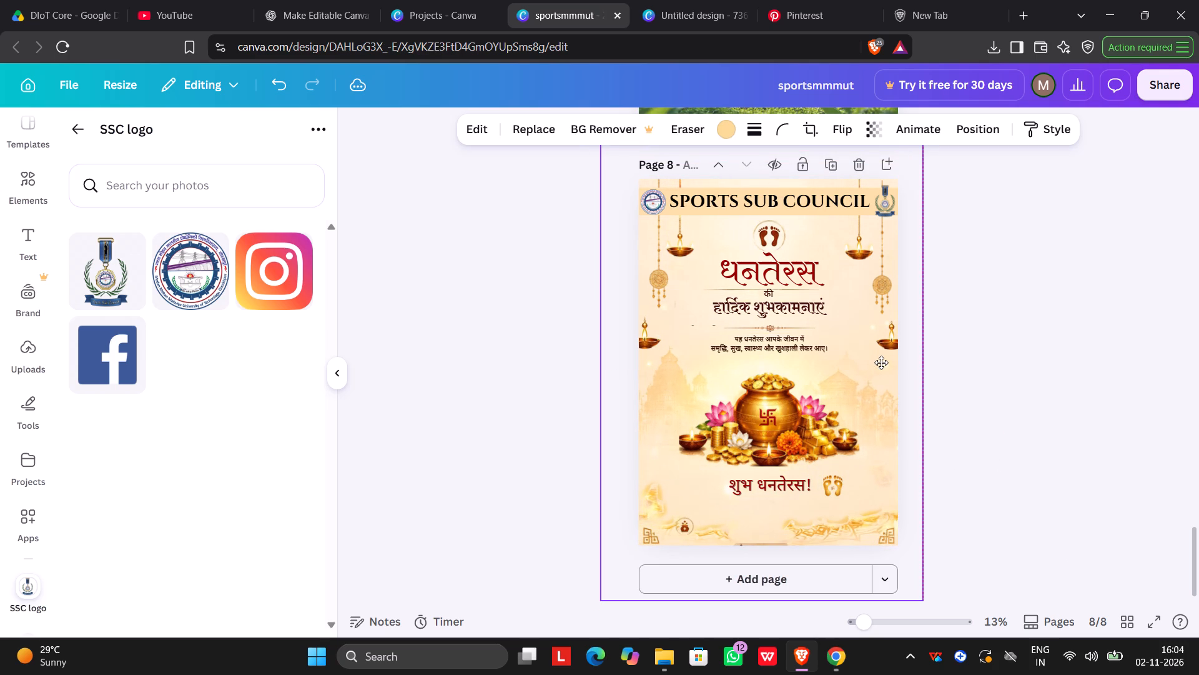
{"action": "left_click_drag", "start_coordinate": [881, 362], "coordinate": [882, 359]}
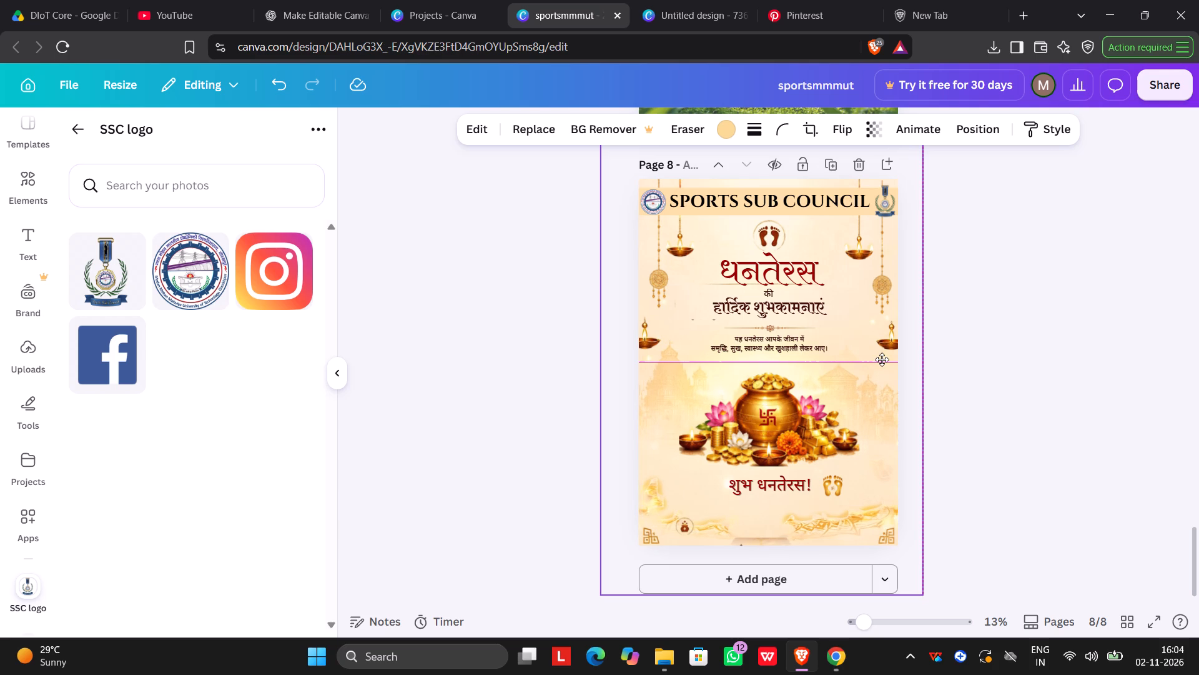
{"action": "left_click_drag", "start_coordinate": [882, 359], "coordinate": [886, 374]}
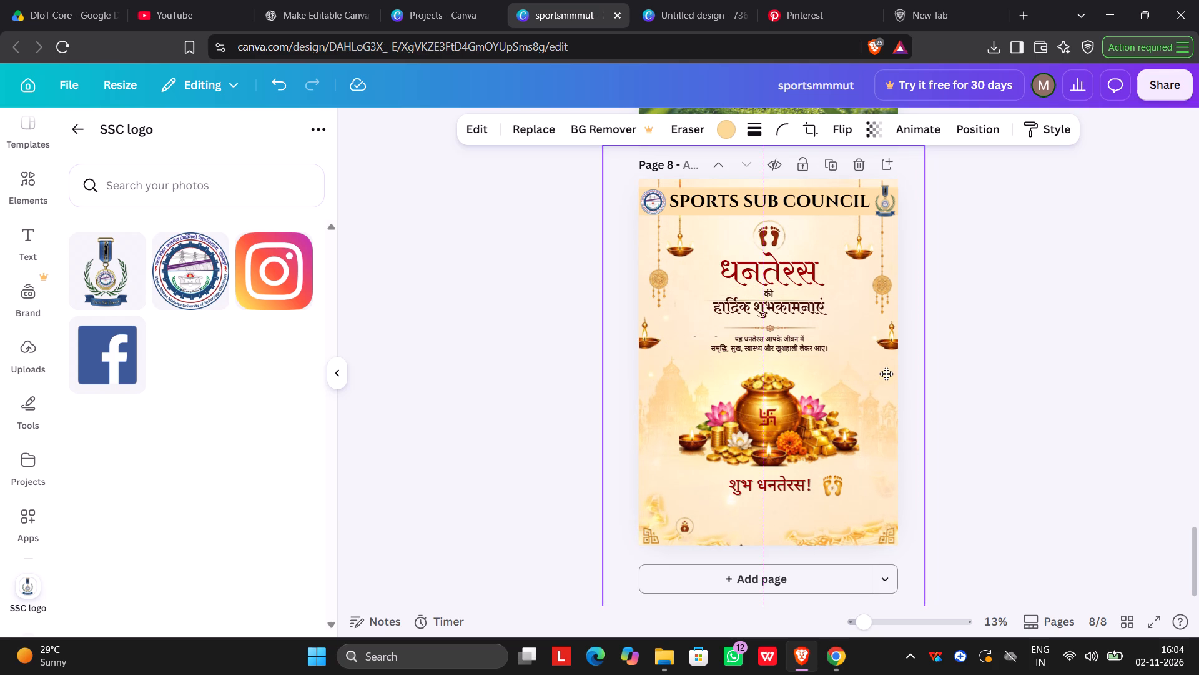
{"action": "left_click_drag", "start_coordinate": [886, 374], "coordinate": [893, 339]}
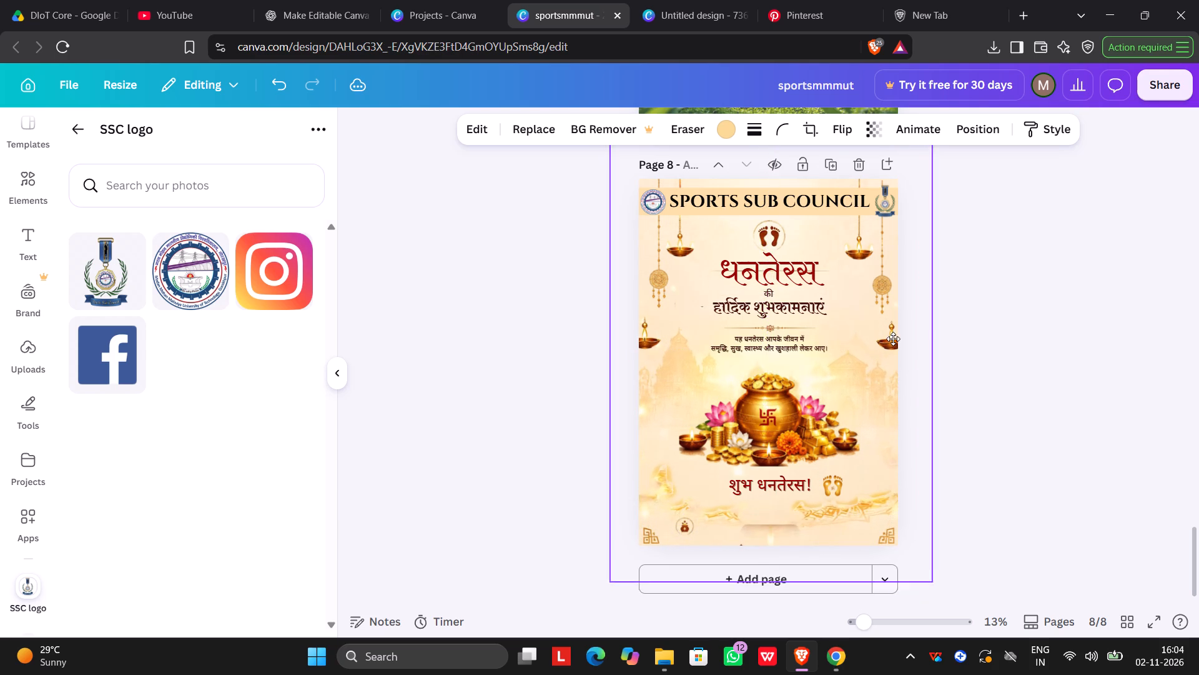
{"action": "left_click_drag", "start_coordinate": [893, 339], "coordinate": [904, 287]}
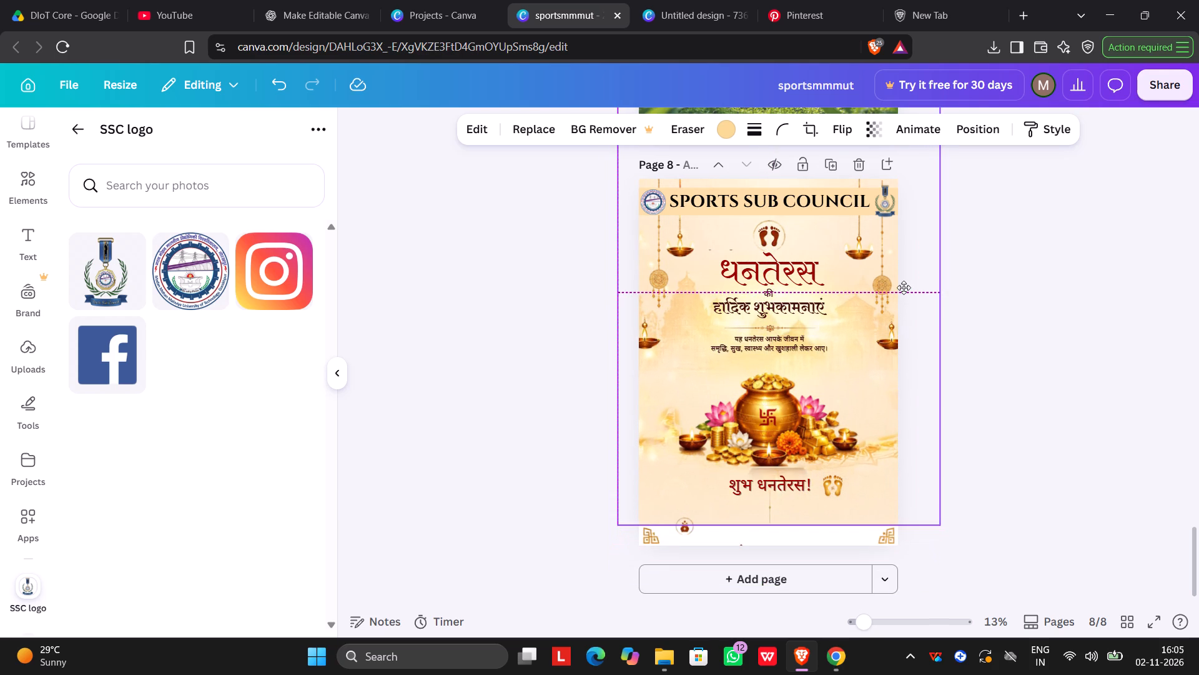
{"action": "left_click_drag", "start_coordinate": [904, 287], "coordinate": [897, 291]}
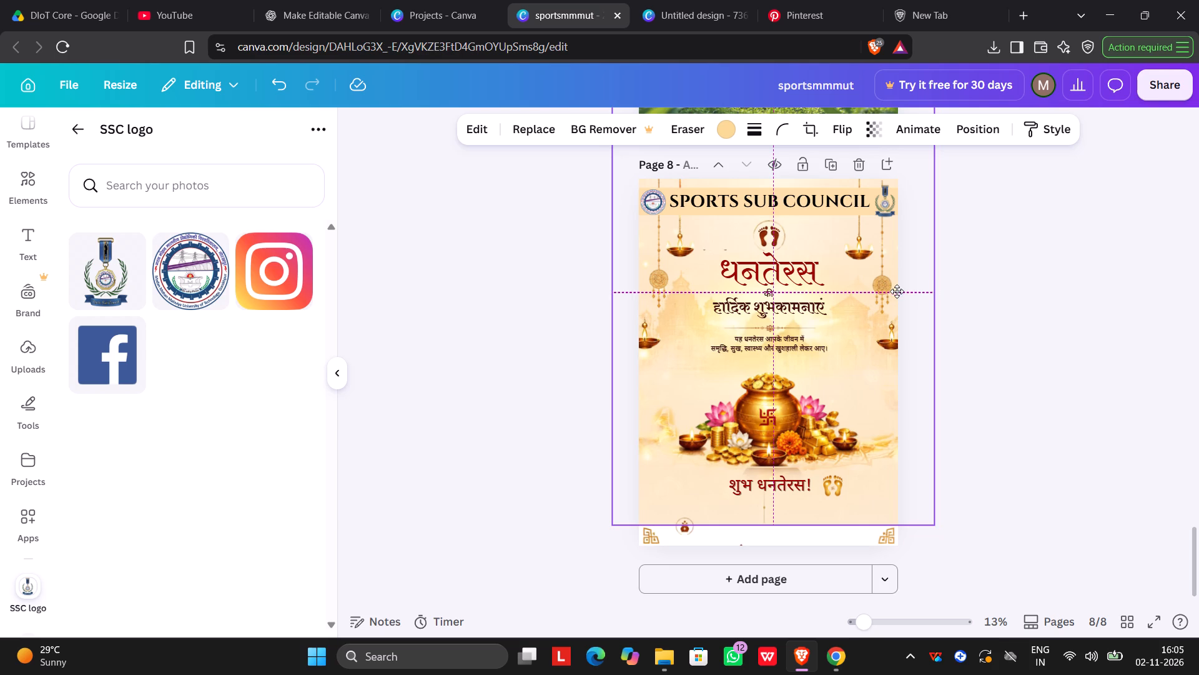
{"action": "left_click_drag", "start_coordinate": [897, 291], "coordinate": [892, 290]}
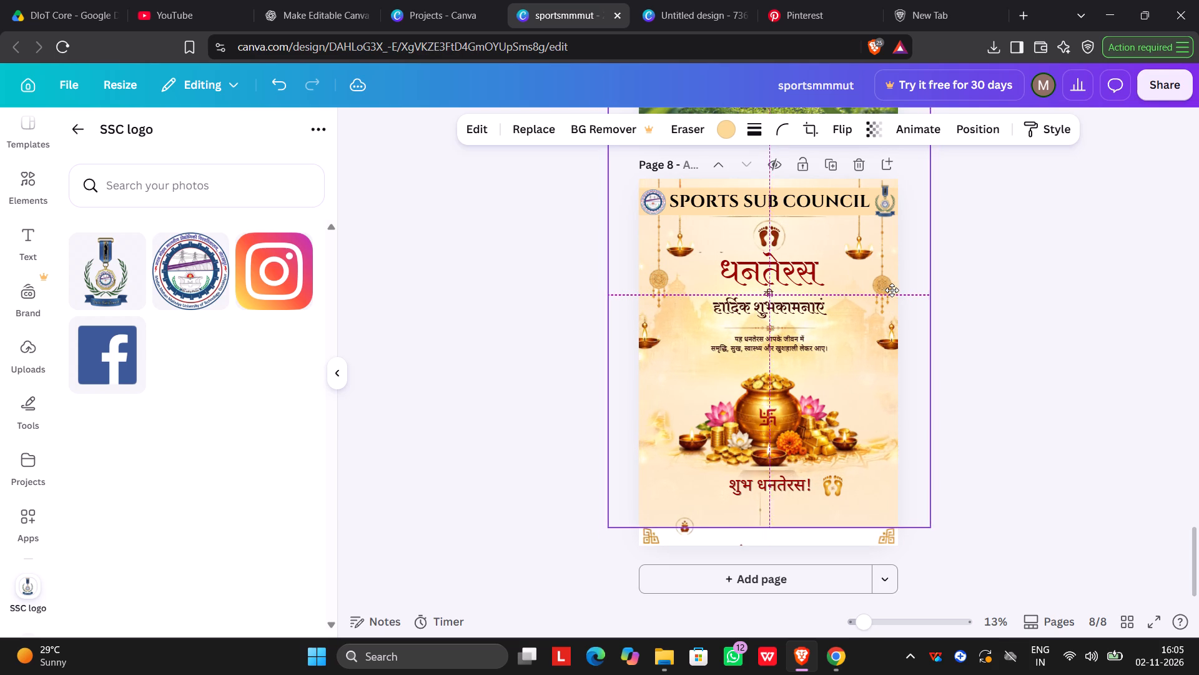
{"action": "left_click_drag", "start_coordinate": [892, 290], "coordinate": [891, 285]}
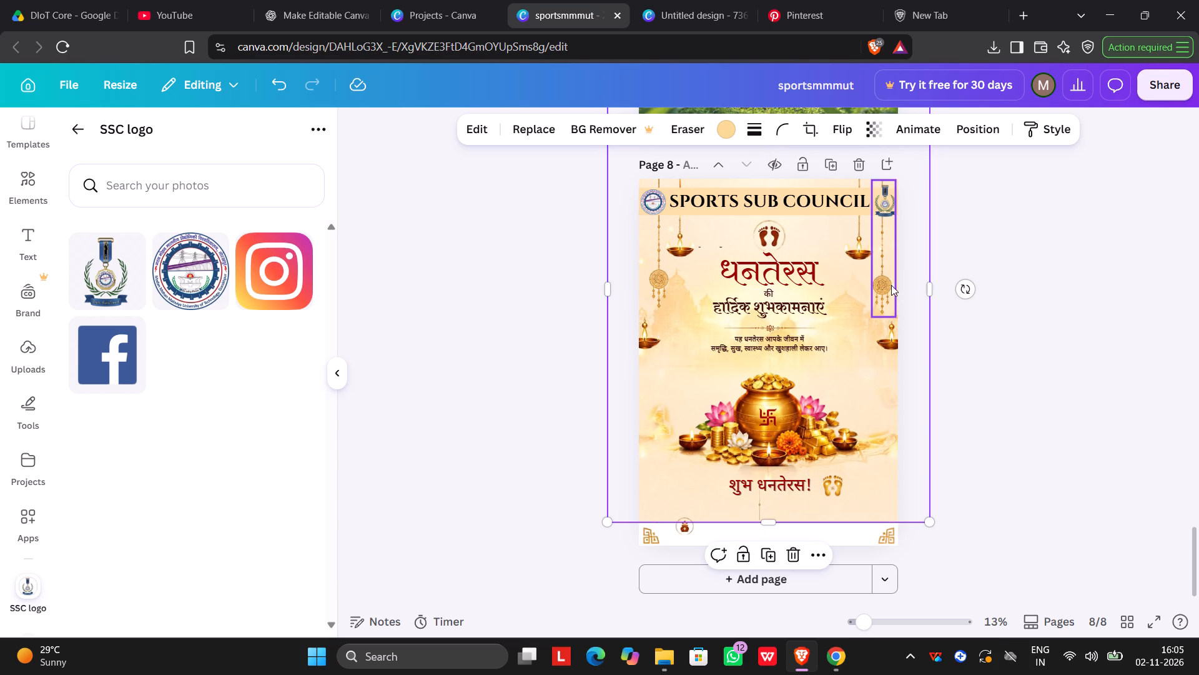
{"action": "left_click", "coordinate": [1062, 316]}
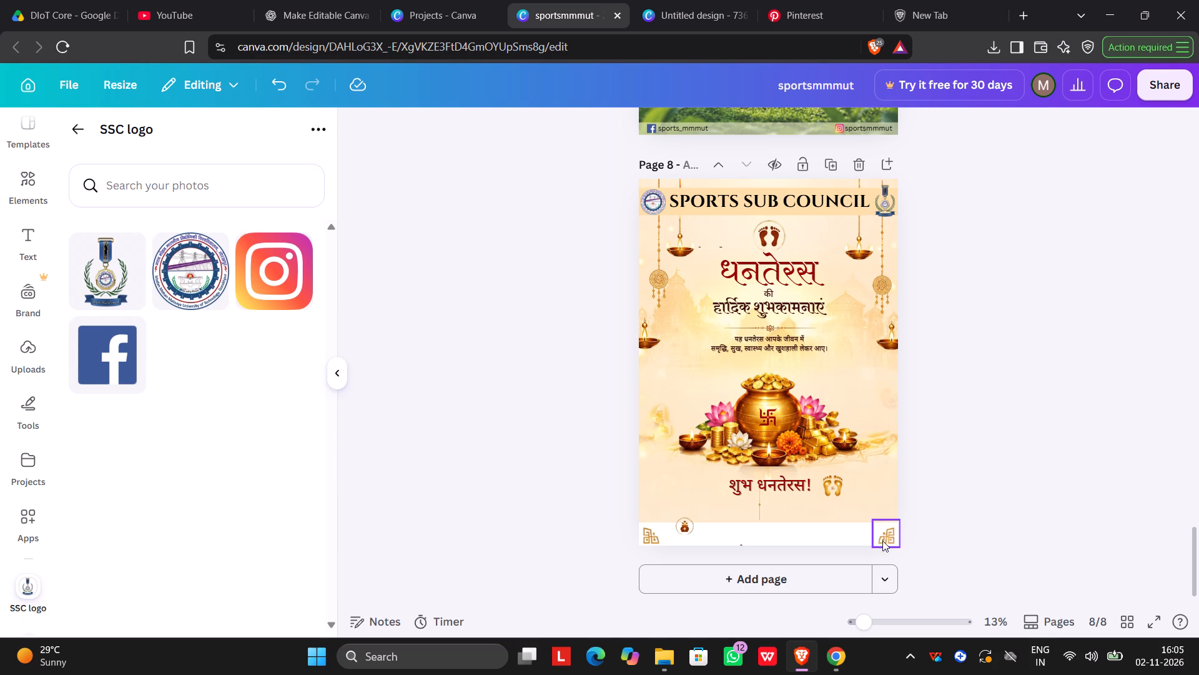
Extend the background image's lower edge slightly past the page bottom so it covers the strip behind the corner ornaments.
{"action": "left_click", "coordinate": [864, 496]}
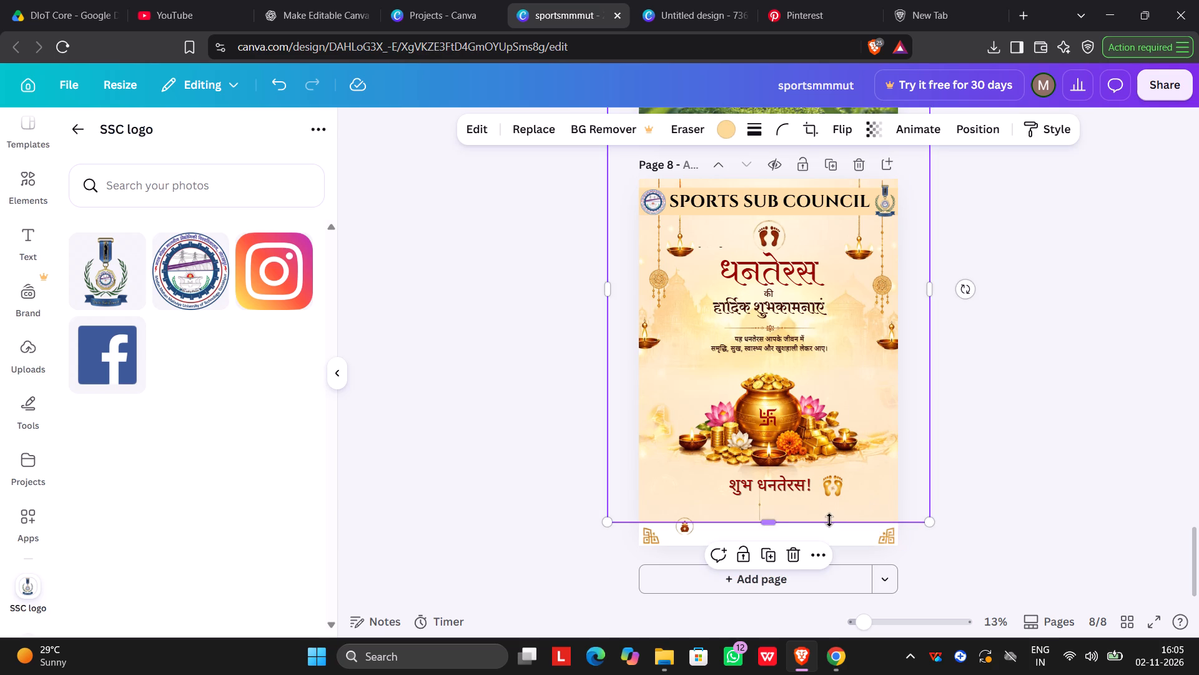
{"action": "left_click_drag", "start_coordinate": [769, 524], "coordinate": [759, 560]}
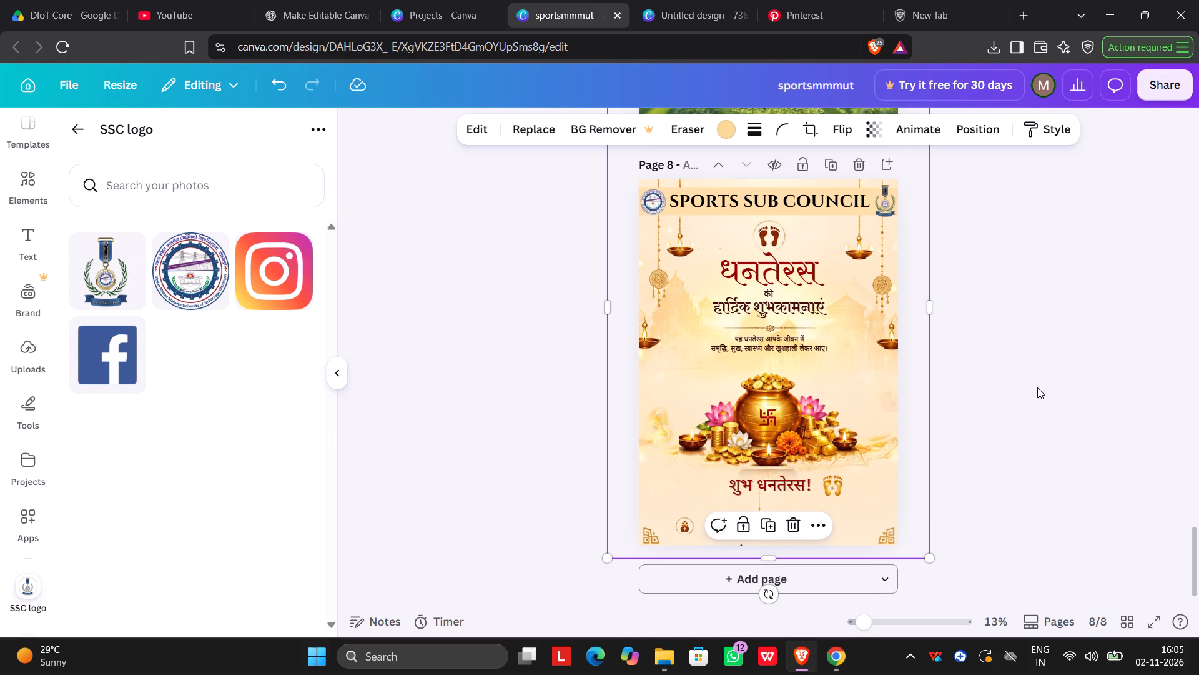
{"action": "left_click", "coordinate": [1066, 391]}
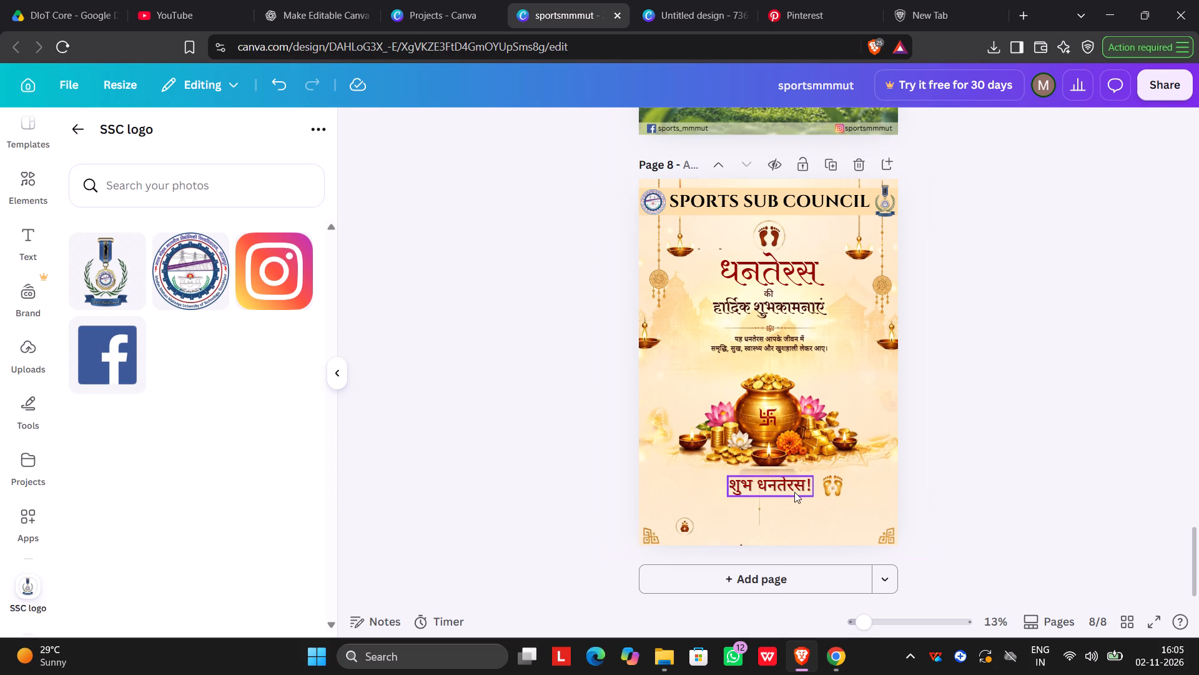
Delete the closing greeting "शुभ धनतेरस!" from the poster.
{"action": "left_click", "coordinate": [794, 492]}
{"action": "left_click_drag", "start_coordinate": [796, 482], "coordinate": [794, 281]}
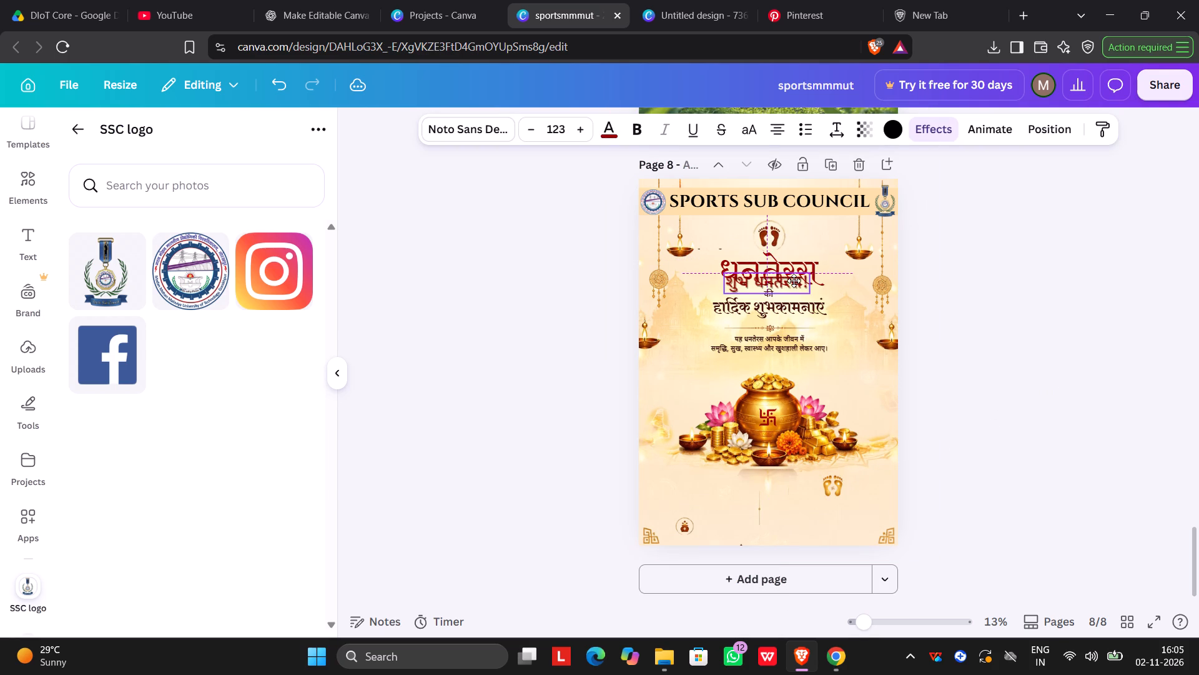
{"action": "left_click_drag", "start_coordinate": [794, 281], "coordinate": [869, 374]}
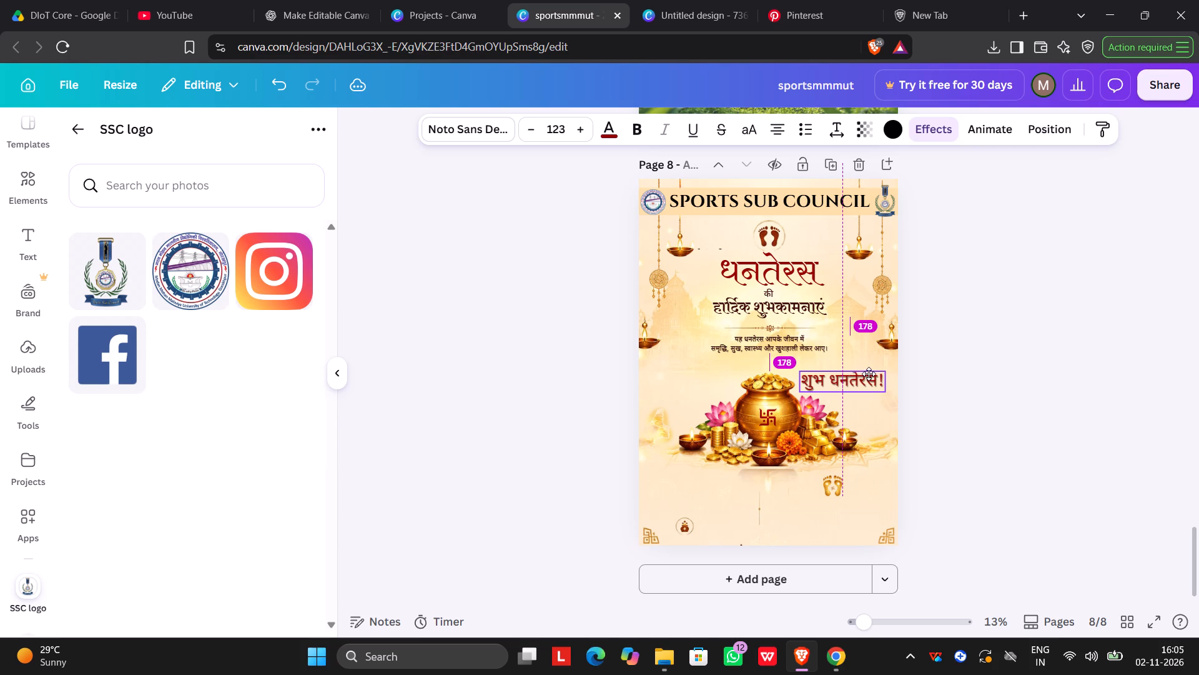
{"action": "left_click_drag", "start_coordinate": [869, 374], "coordinate": [802, 504]}
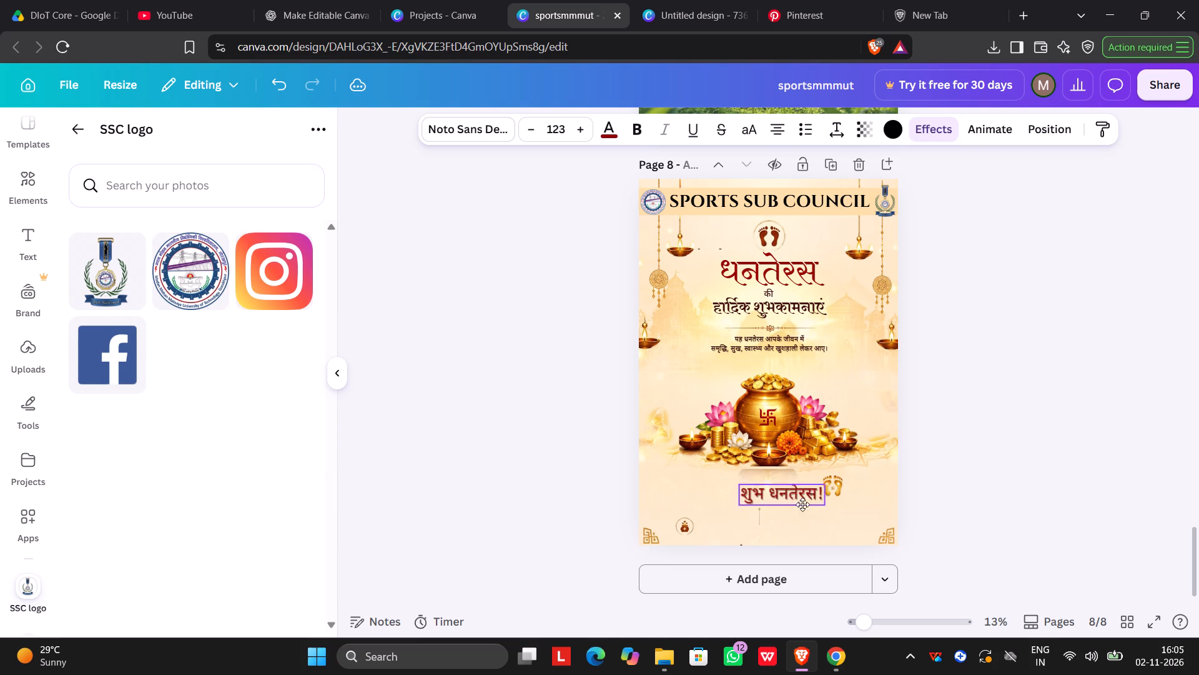
{"action": "left_click_drag", "start_coordinate": [802, 504], "coordinate": [785, 526]}
{"action": "left_click", "coordinate": [790, 486]}
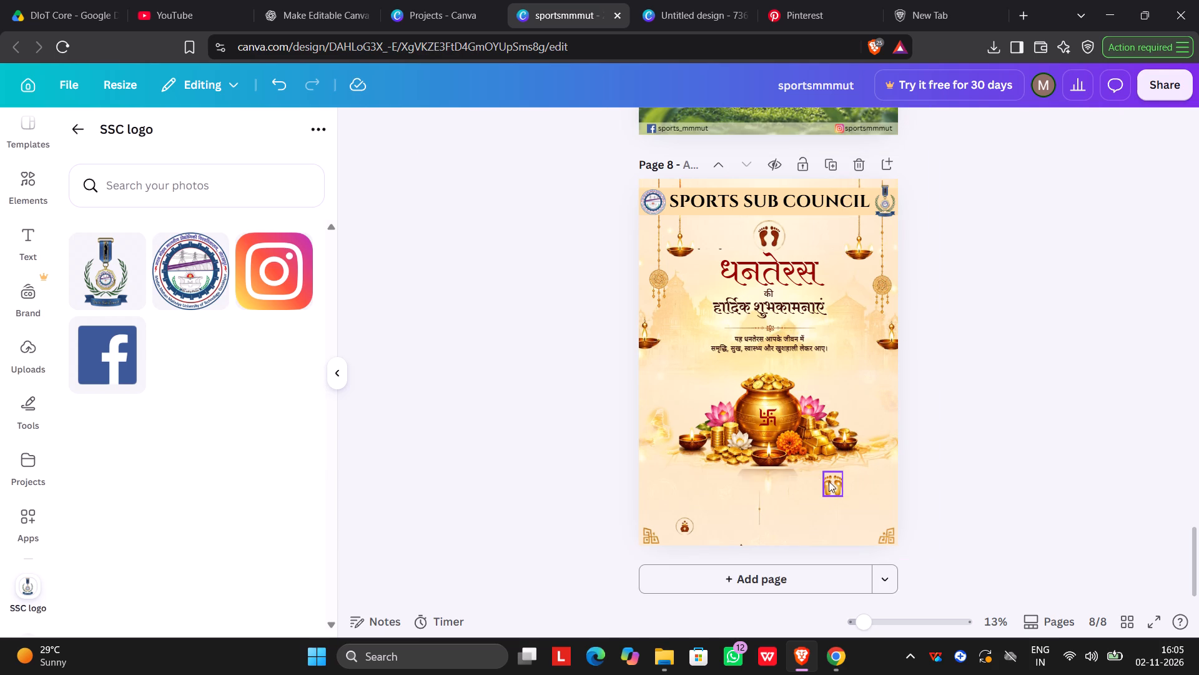
Remove the gold footprints below the pot by moving them off the page past its right edge.
{"action": "left_click_drag", "start_coordinate": [841, 481], "coordinate": [975, 444]}
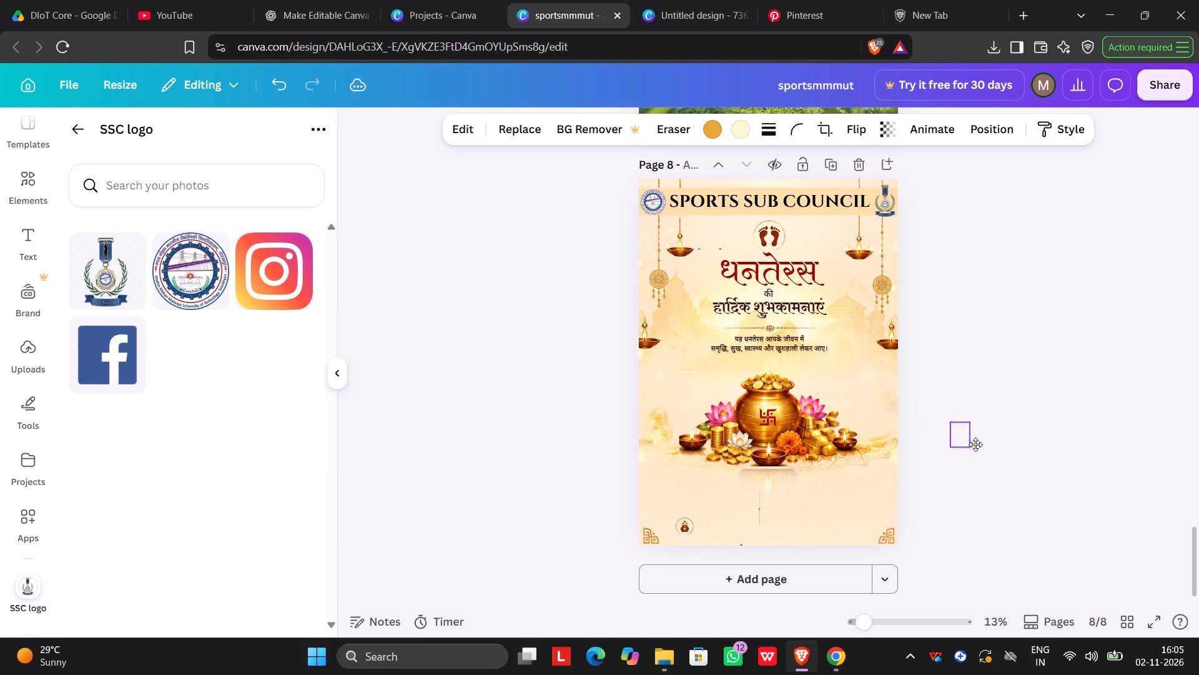
{"action": "left_click_drag", "start_coordinate": [975, 444], "coordinate": [979, 448]}
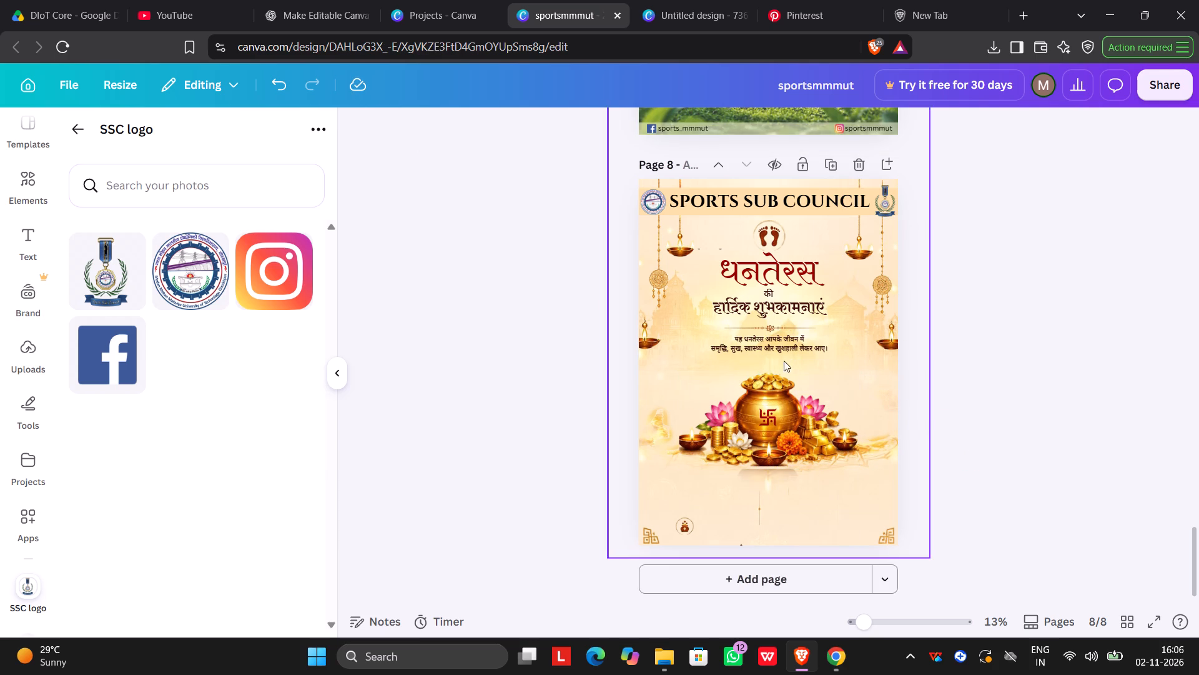
Move the two-line wish text starting "यह धनतेरस आपके जीवन में" below the pot, centred near the page bottom.
{"action": "left_click_drag", "start_coordinate": [794, 342], "coordinate": [778, 500]}
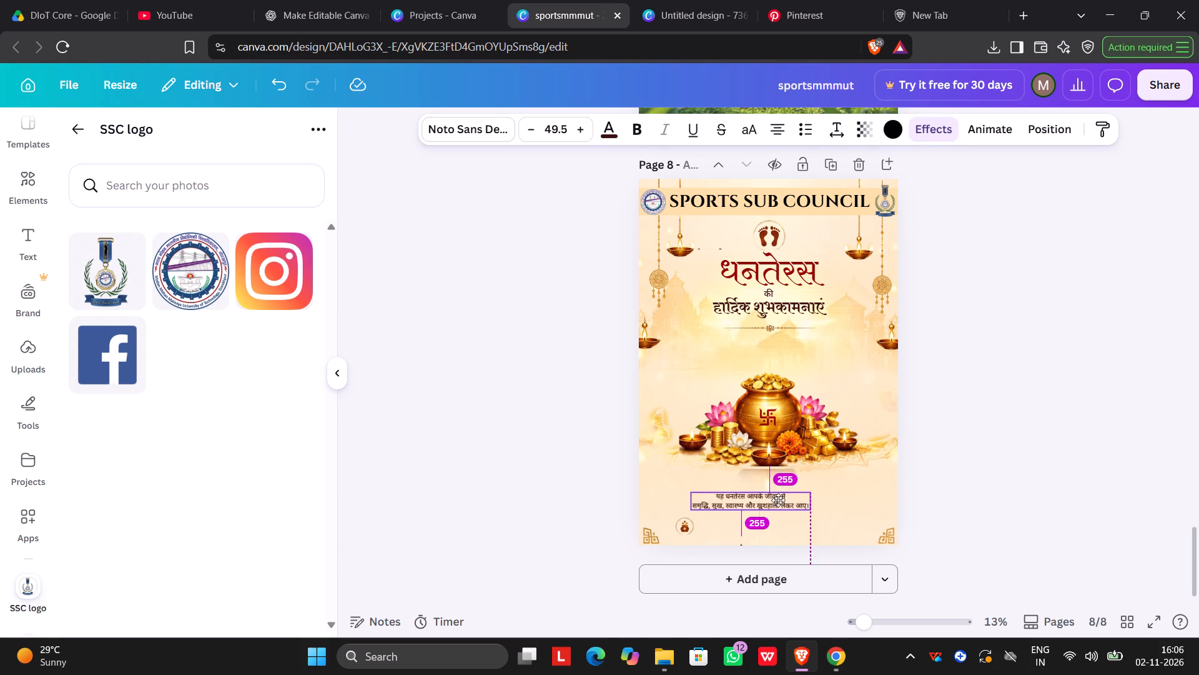
{"action": "left_click_drag", "start_coordinate": [778, 500], "coordinate": [793, 504]}
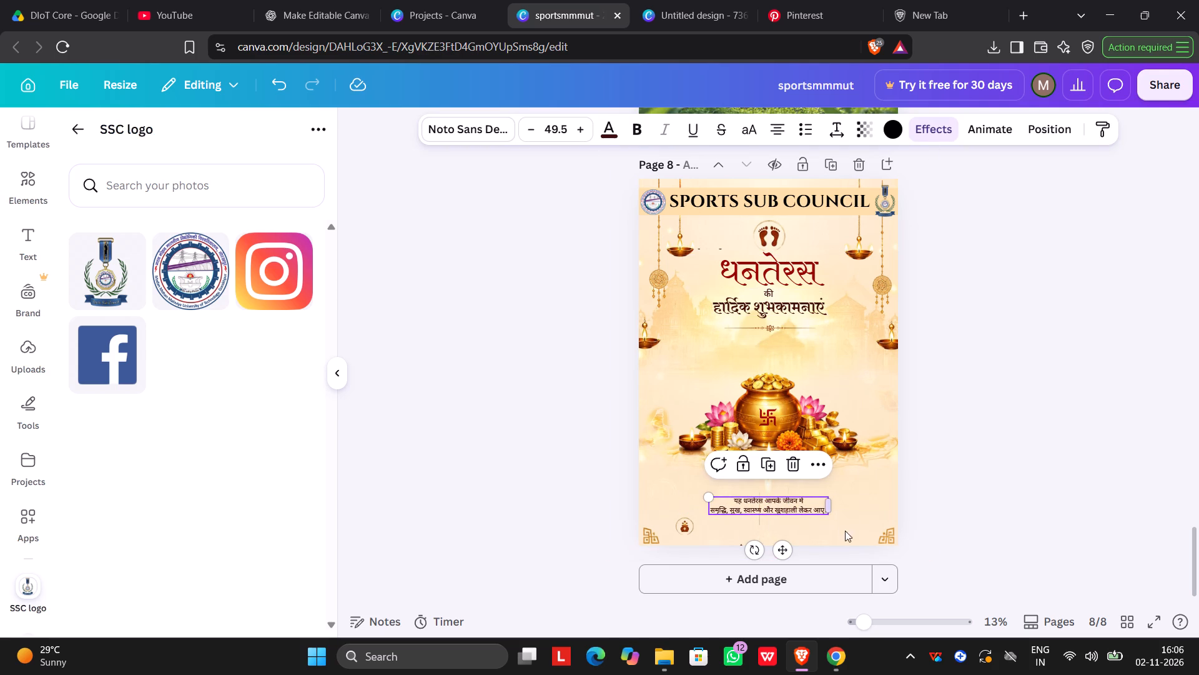
{"action": "left_click", "coordinate": [982, 409]}
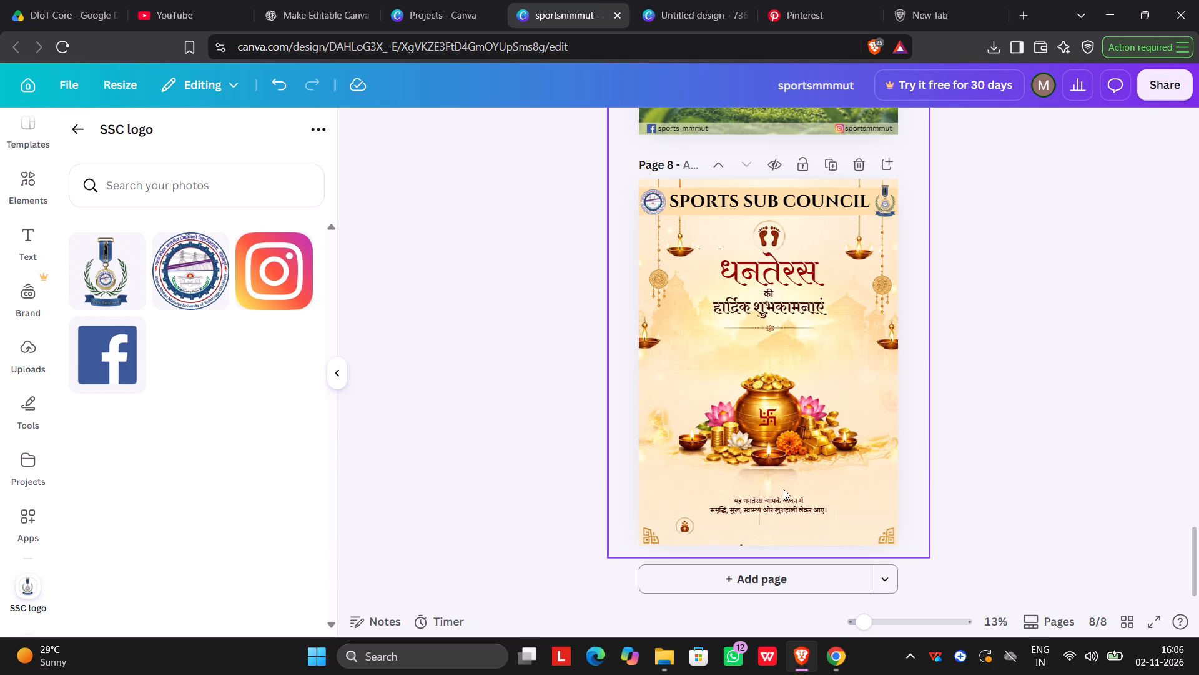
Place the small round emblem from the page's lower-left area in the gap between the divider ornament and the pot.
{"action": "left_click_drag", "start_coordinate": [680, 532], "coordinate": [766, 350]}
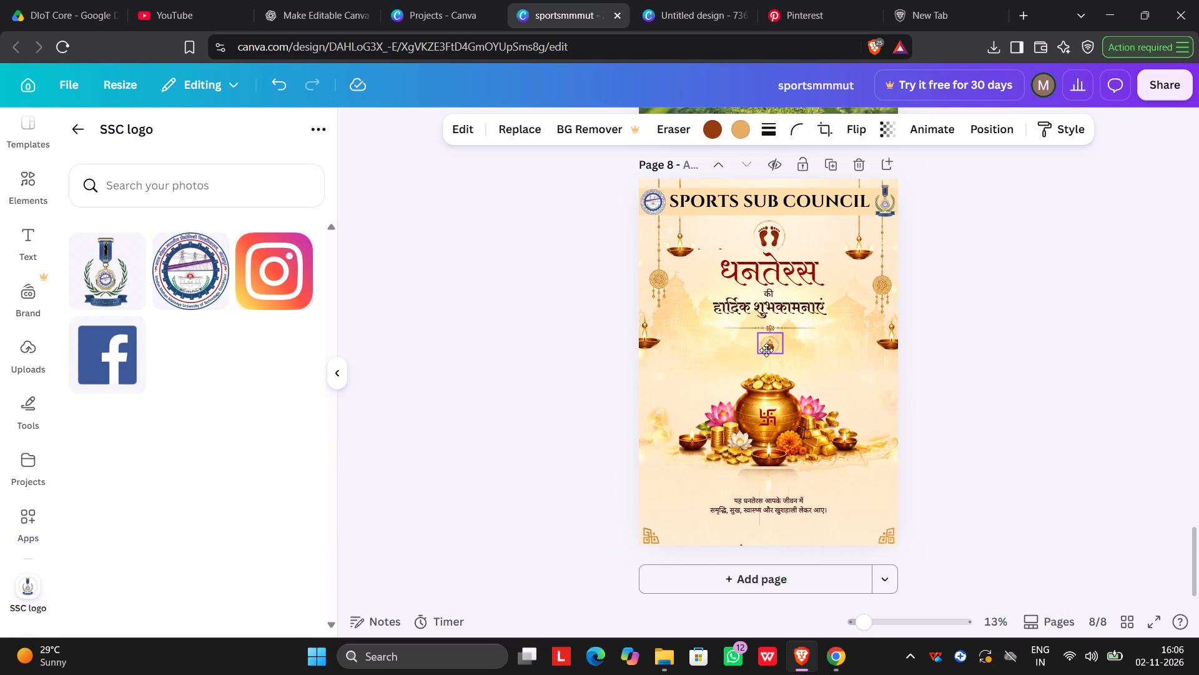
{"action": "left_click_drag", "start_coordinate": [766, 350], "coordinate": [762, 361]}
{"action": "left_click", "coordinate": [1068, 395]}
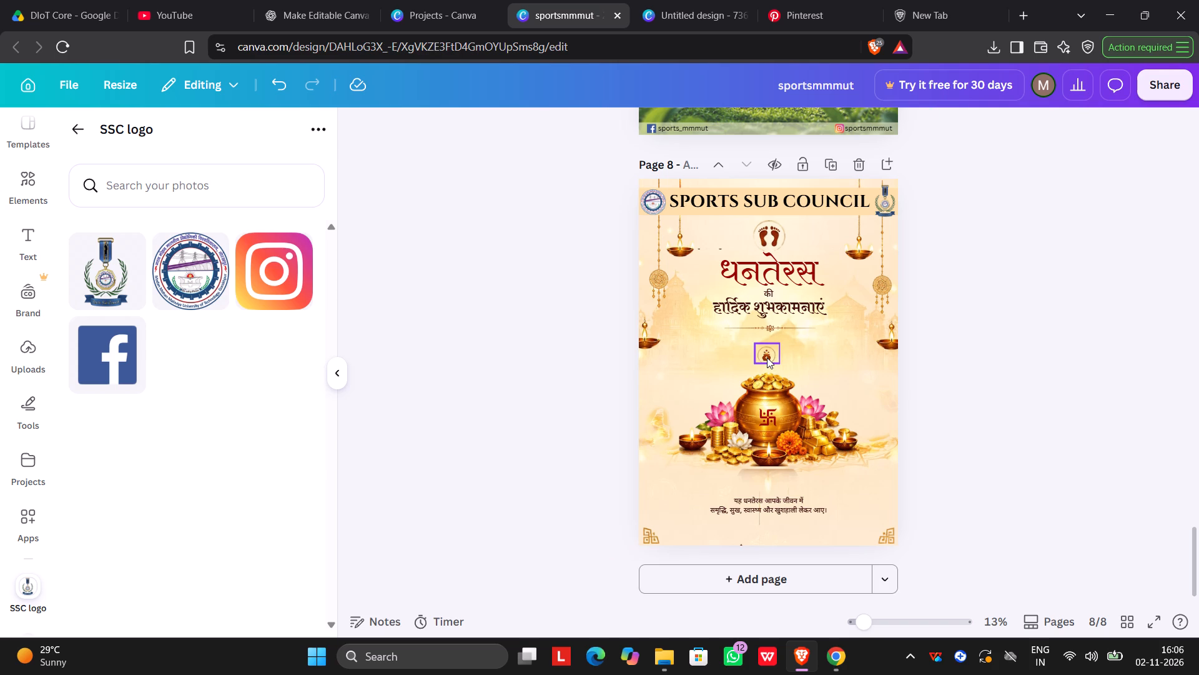
Move the small round emblem into the empty area to the right of the pot, level with its rim.
{"action": "left_click_drag", "start_coordinate": [767, 355], "coordinate": [794, 453]}
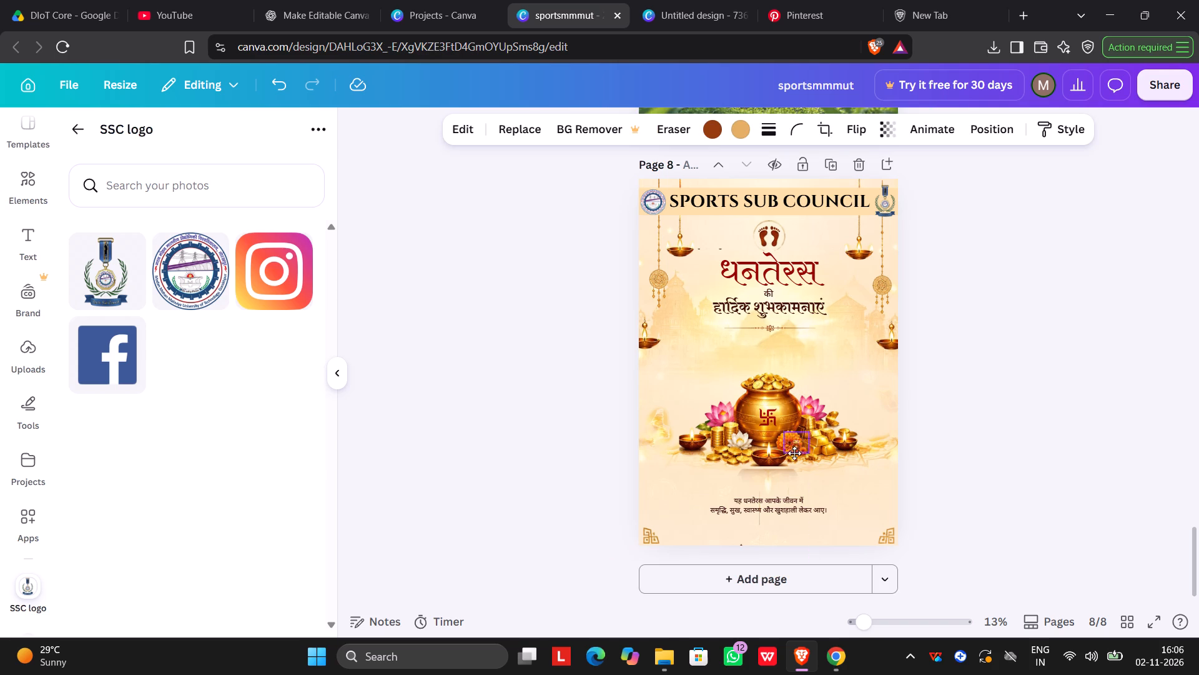
{"action": "left_click_drag", "start_coordinate": [794, 453], "coordinate": [872, 508]}
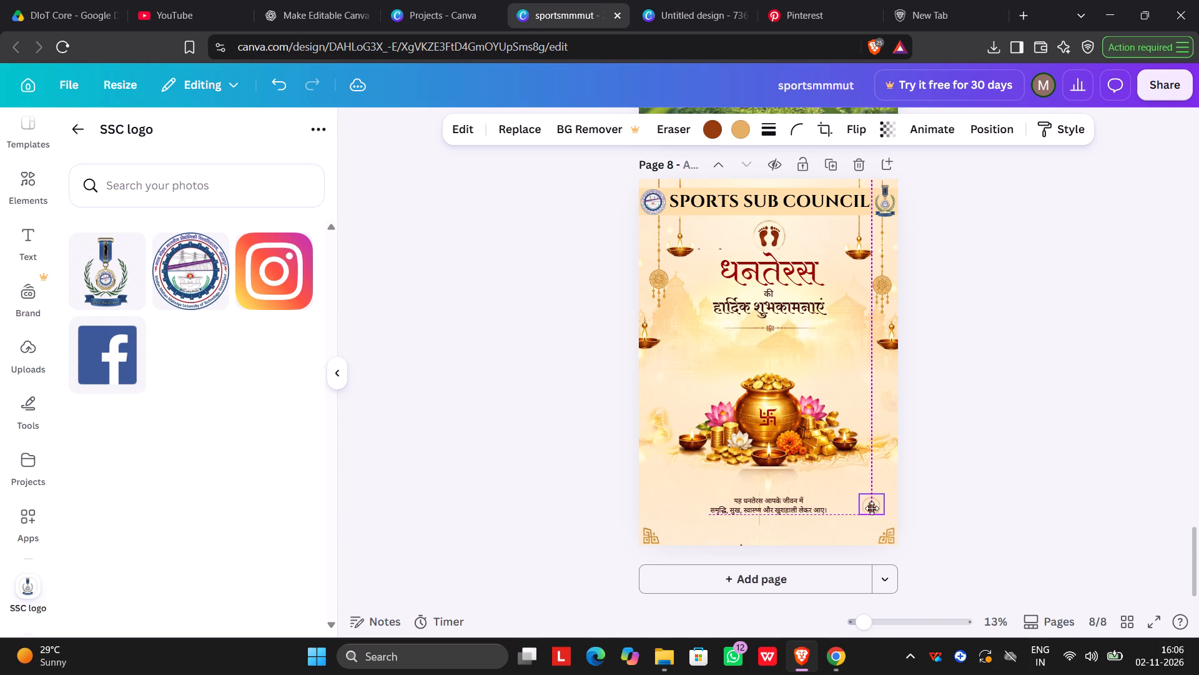
{"action": "left_click_drag", "start_coordinate": [872, 508], "coordinate": [859, 532]}
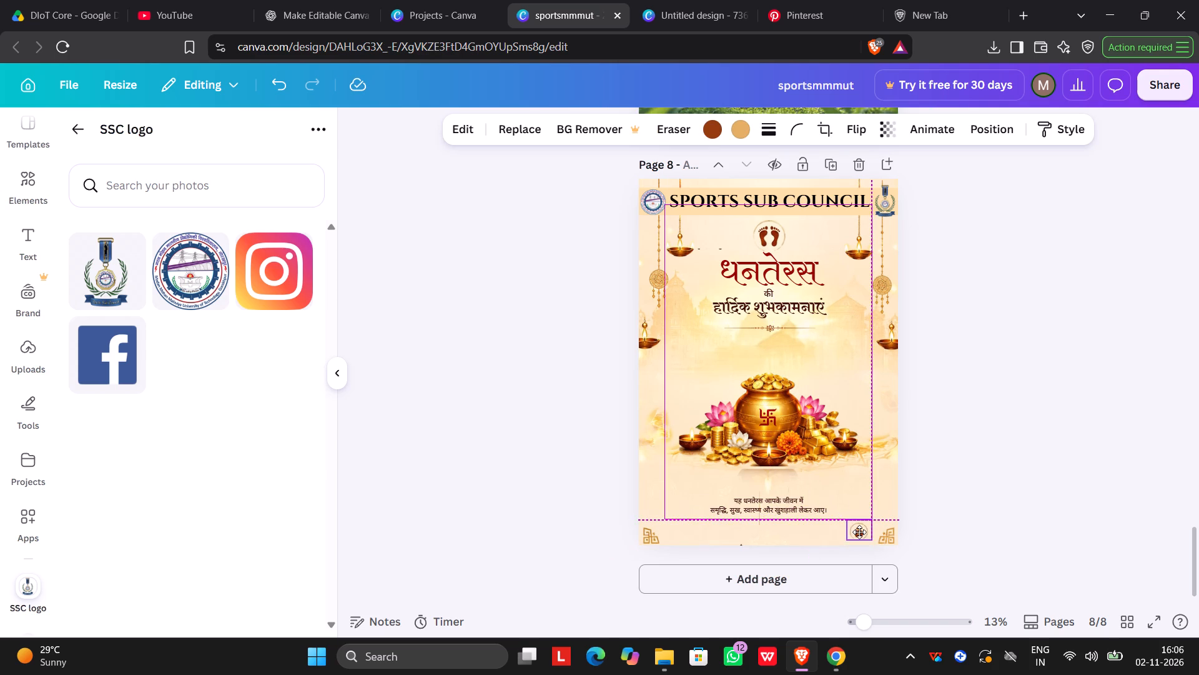
{"action": "left_click_drag", "start_coordinate": [859, 532], "coordinate": [884, 481]}
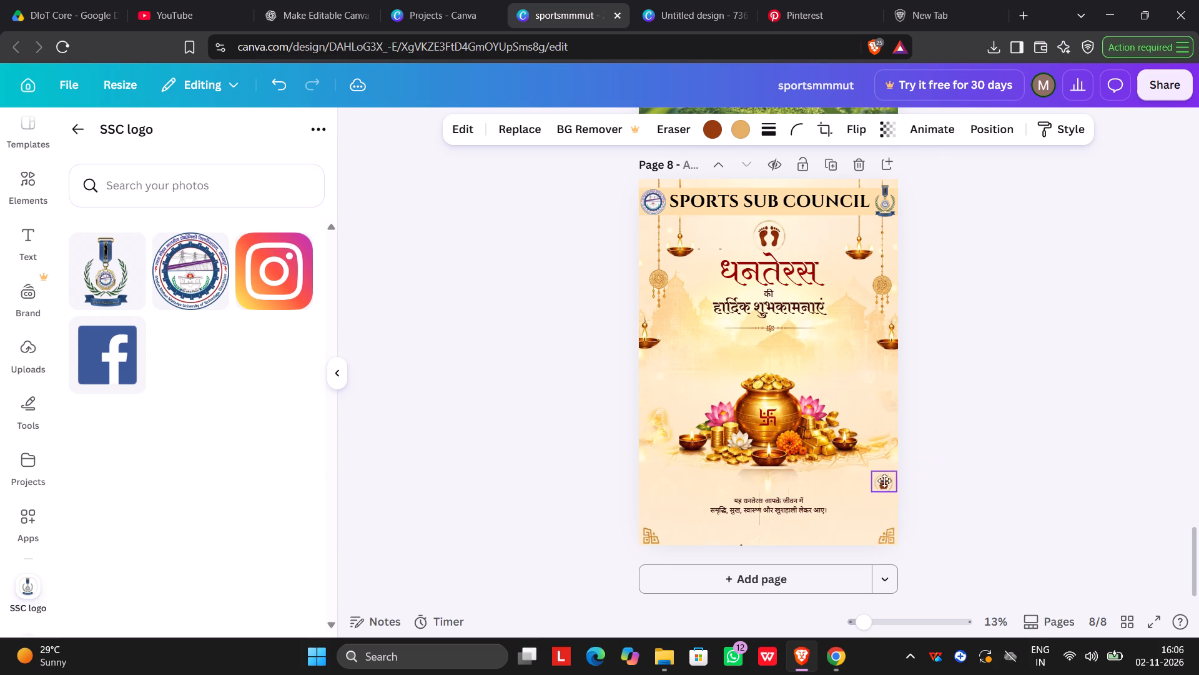
{"action": "left_click_drag", "start_coordinate": [884, 481], "coordinate": [862, 386]}
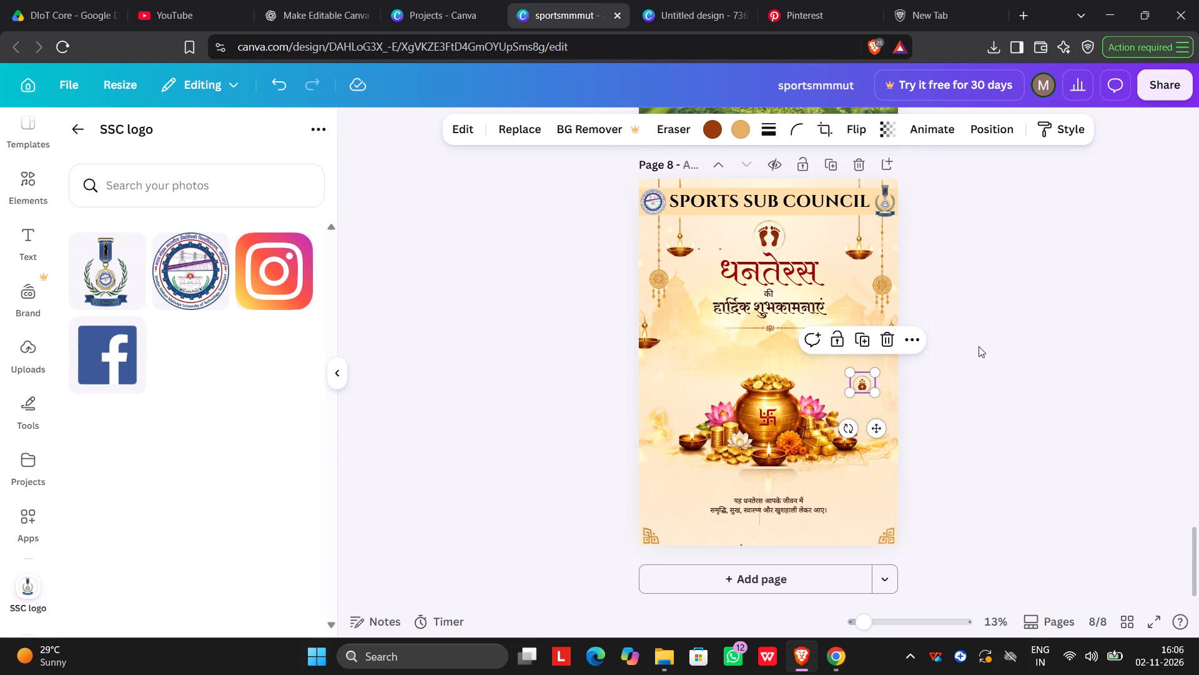
{"action": "left_click", "coordinate": [952, 297]}
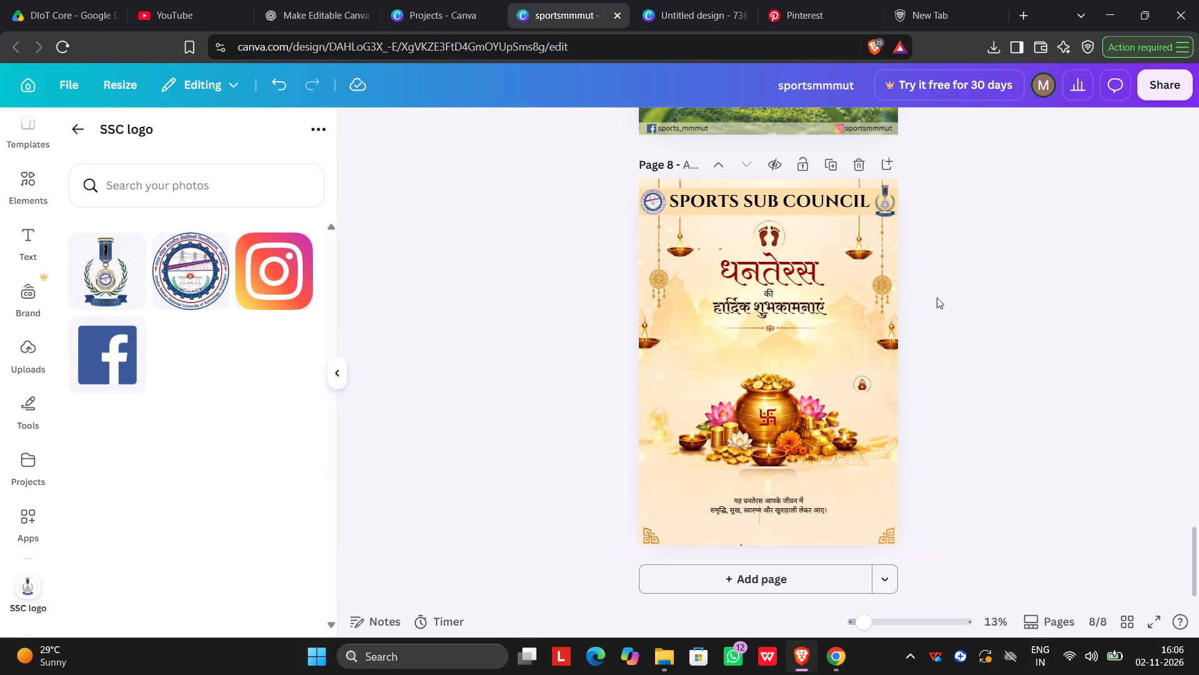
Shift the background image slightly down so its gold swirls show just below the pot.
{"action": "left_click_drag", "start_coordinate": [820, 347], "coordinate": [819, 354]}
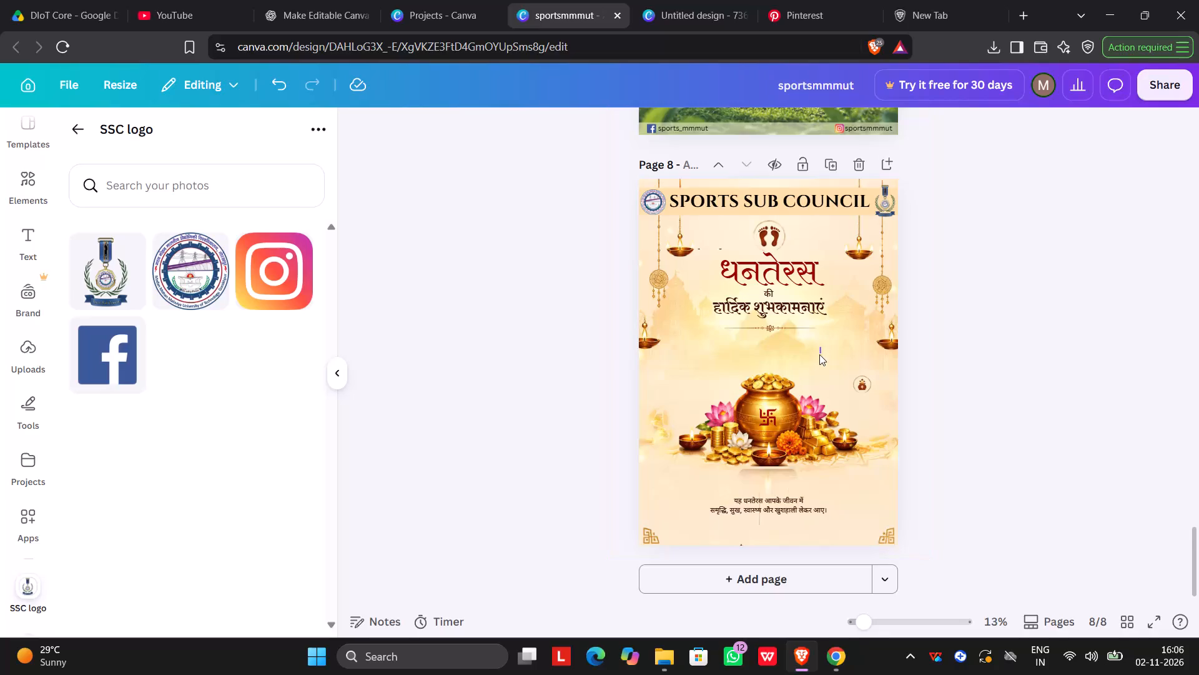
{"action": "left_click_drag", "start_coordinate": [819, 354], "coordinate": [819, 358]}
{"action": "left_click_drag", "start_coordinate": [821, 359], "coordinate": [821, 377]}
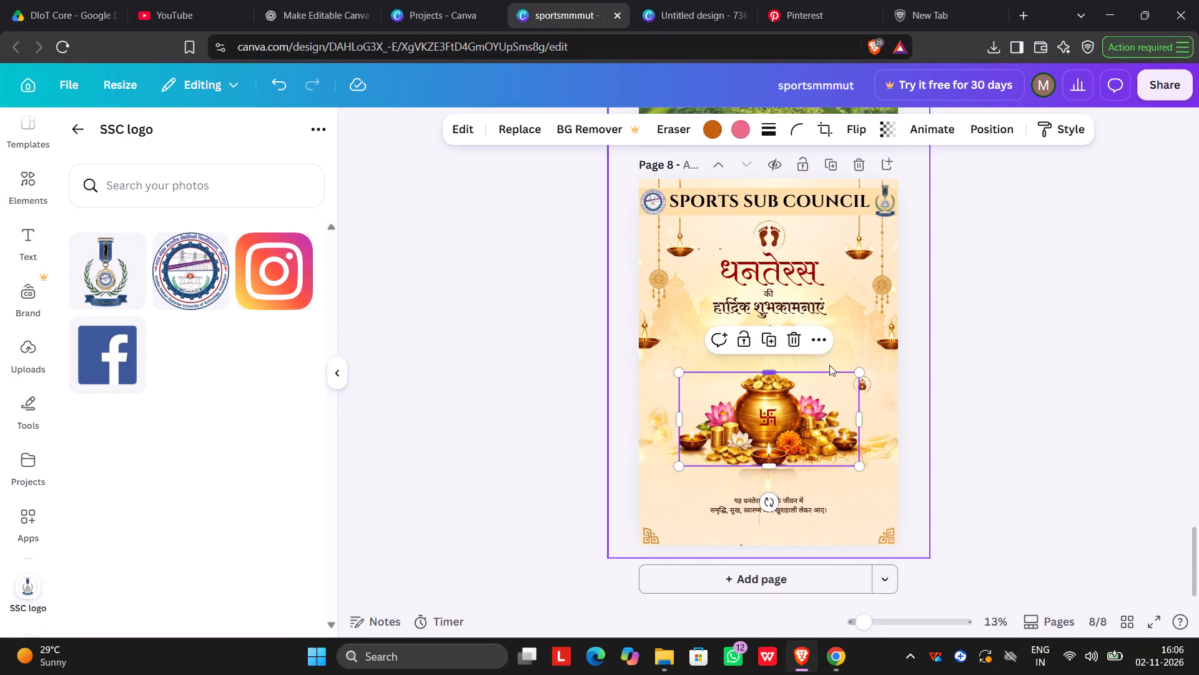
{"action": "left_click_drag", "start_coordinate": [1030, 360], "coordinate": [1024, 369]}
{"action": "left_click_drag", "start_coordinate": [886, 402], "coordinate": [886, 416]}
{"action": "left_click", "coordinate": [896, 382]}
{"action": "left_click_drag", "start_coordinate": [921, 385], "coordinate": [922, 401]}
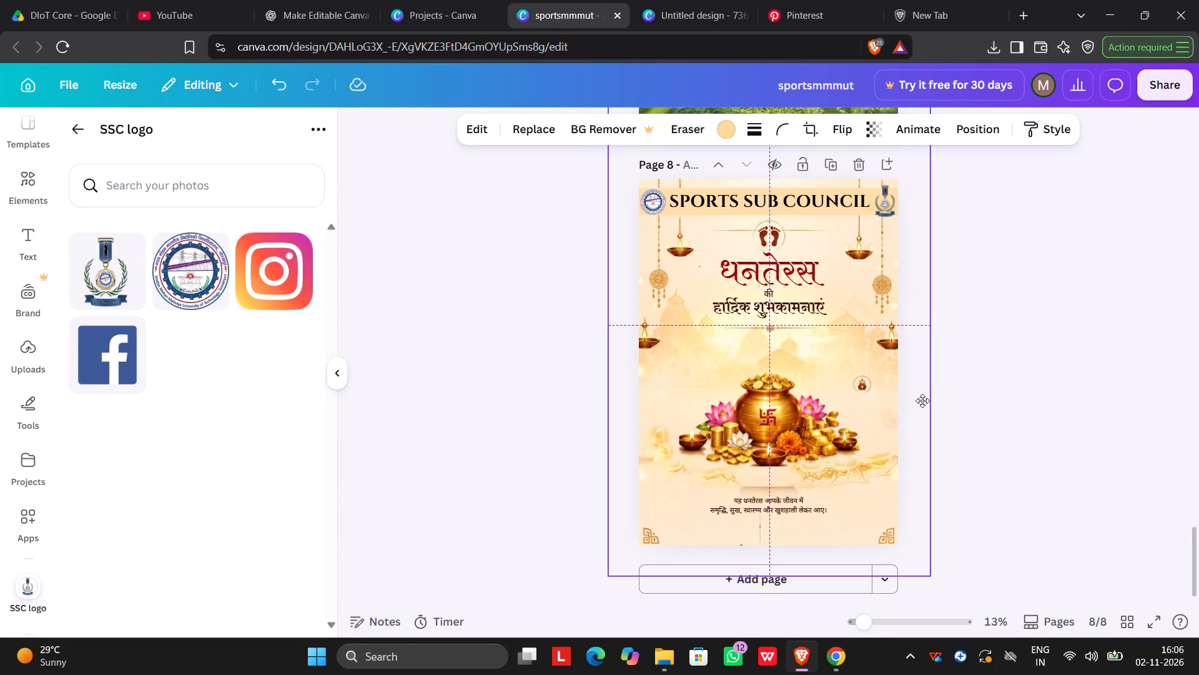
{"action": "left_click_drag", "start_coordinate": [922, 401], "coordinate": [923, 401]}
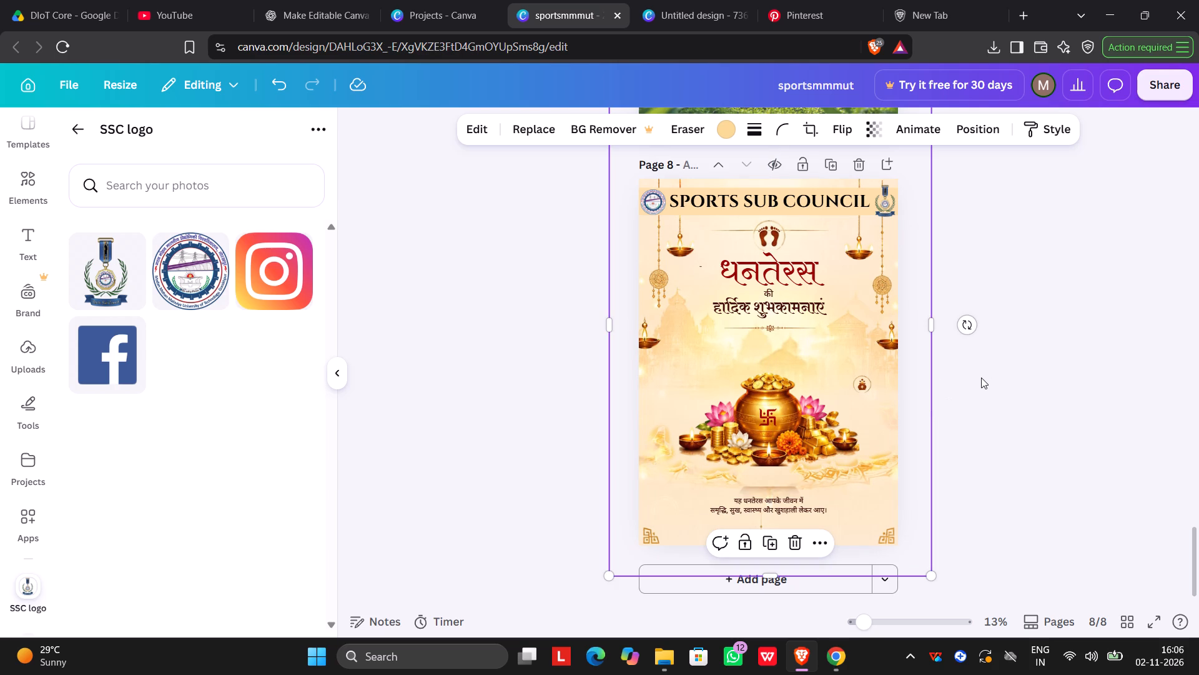
Nudge the small round emblem upward, keeping it right of the pot and just below the hanging diya.
{"action": "left_click_drag", "start_coordinate": [866, 373], "coordinate": [866, 357]}
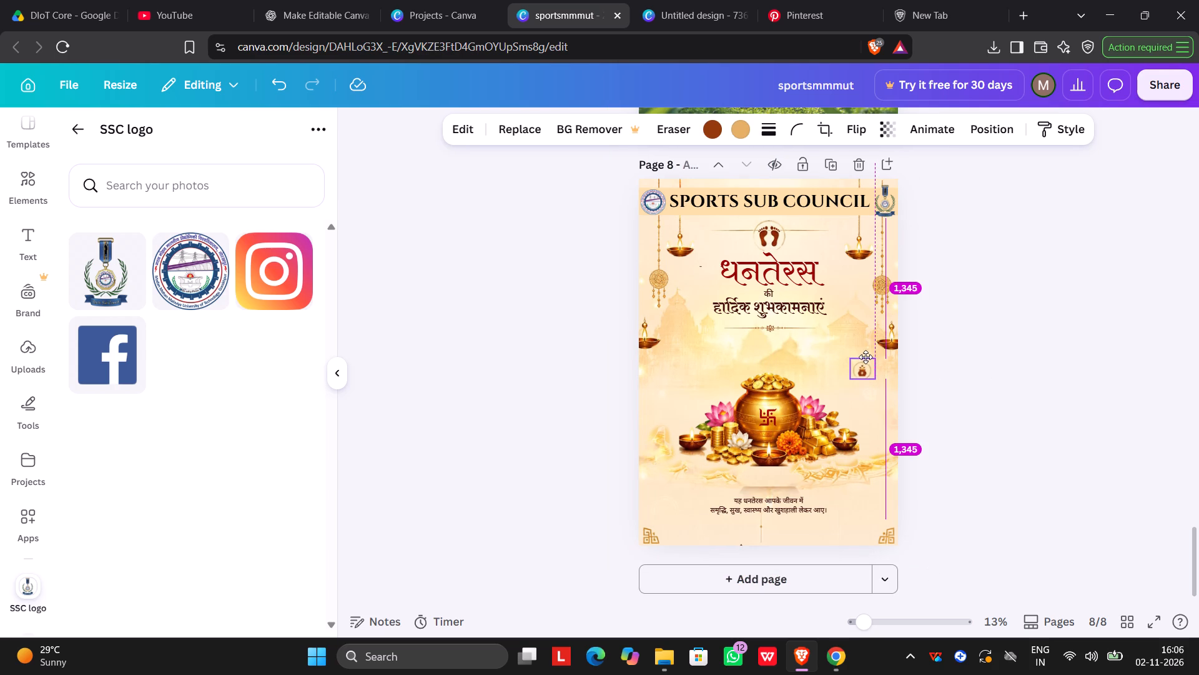
{"action": "left_click_drag", "start_coordinate": [866, 357], "coordinate": [866, 357]}
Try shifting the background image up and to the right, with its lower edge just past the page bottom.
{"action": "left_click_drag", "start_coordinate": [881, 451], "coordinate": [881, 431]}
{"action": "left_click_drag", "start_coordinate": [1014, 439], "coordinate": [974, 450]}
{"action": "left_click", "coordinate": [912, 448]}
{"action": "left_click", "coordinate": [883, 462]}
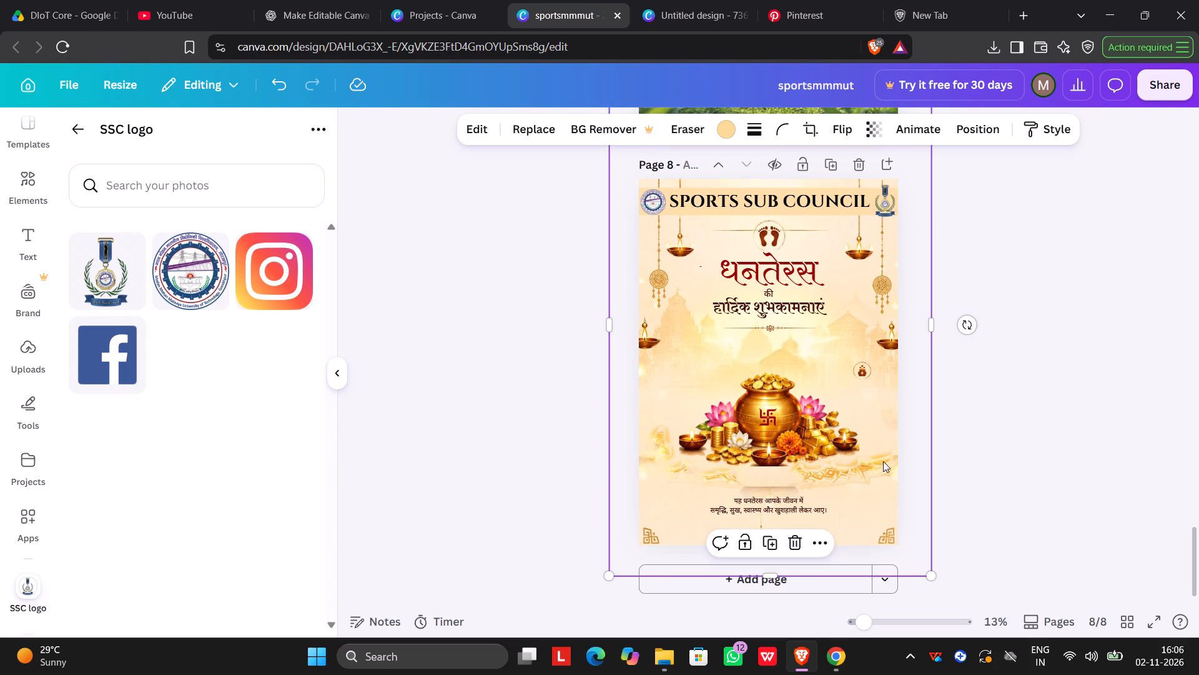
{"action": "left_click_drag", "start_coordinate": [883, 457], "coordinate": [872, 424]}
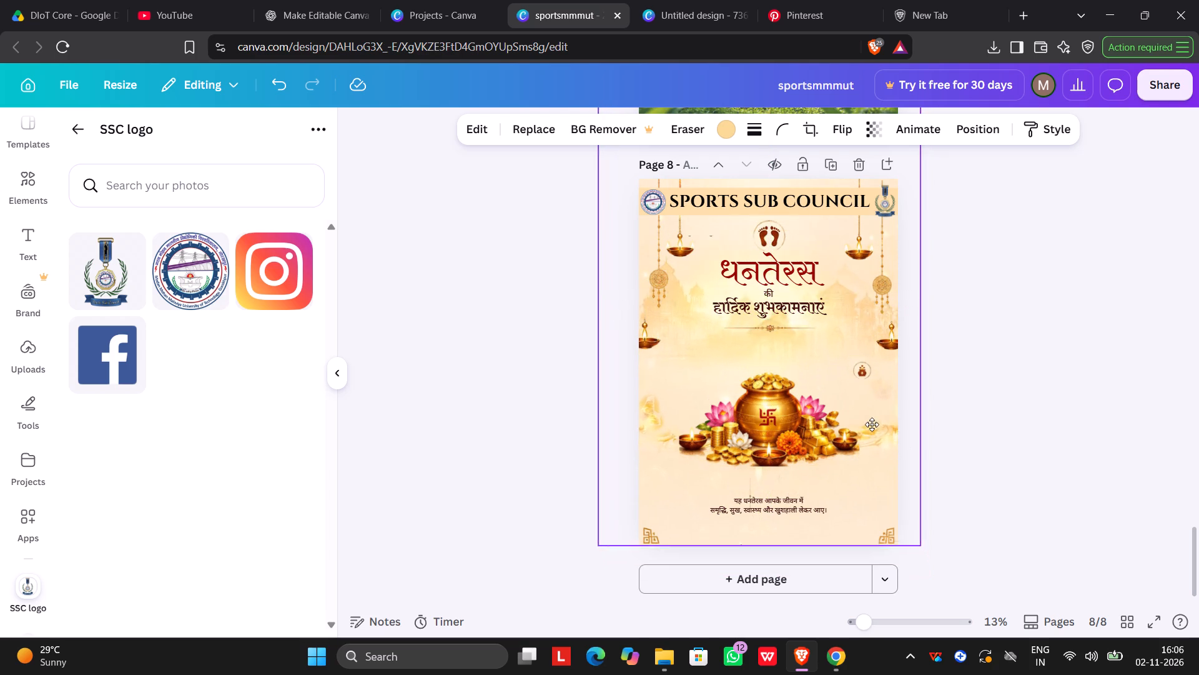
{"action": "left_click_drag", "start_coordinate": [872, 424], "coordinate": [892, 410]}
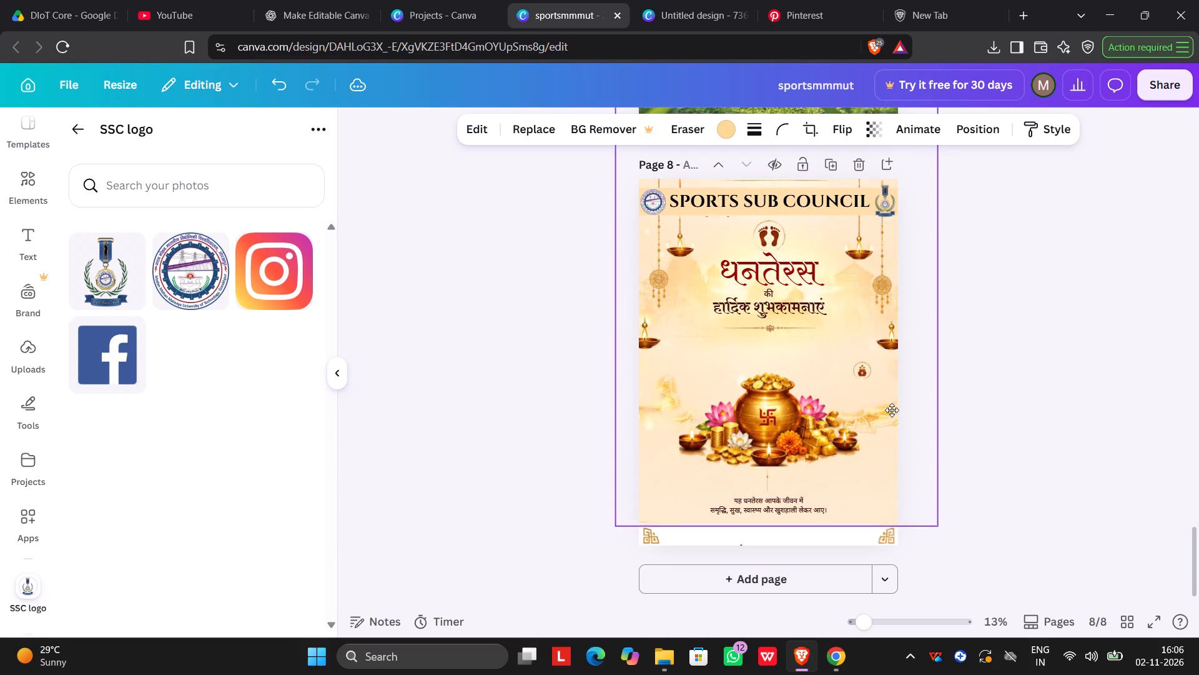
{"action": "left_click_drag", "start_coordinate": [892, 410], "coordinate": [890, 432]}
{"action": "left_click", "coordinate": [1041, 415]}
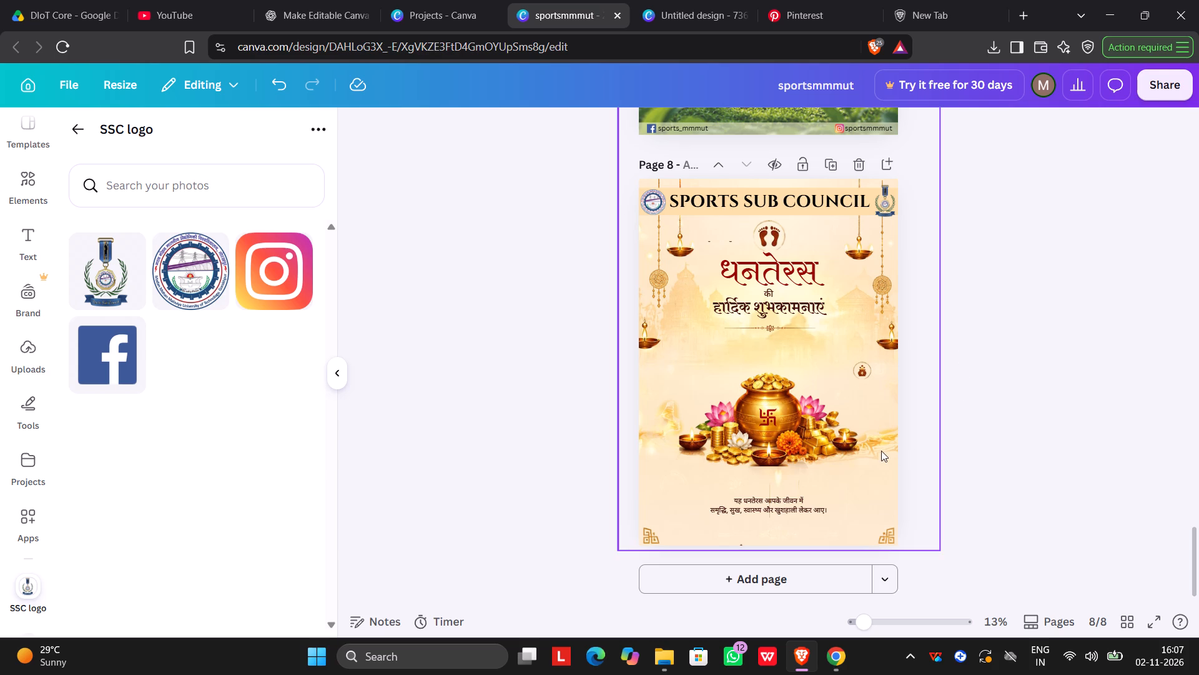
Move the background image down and slightly left so its gold swirls sit between the pot and the wish text.
{"action": "left_click_drag", "start_coordinate": [881, 451], "coordinate": [859, 454]}
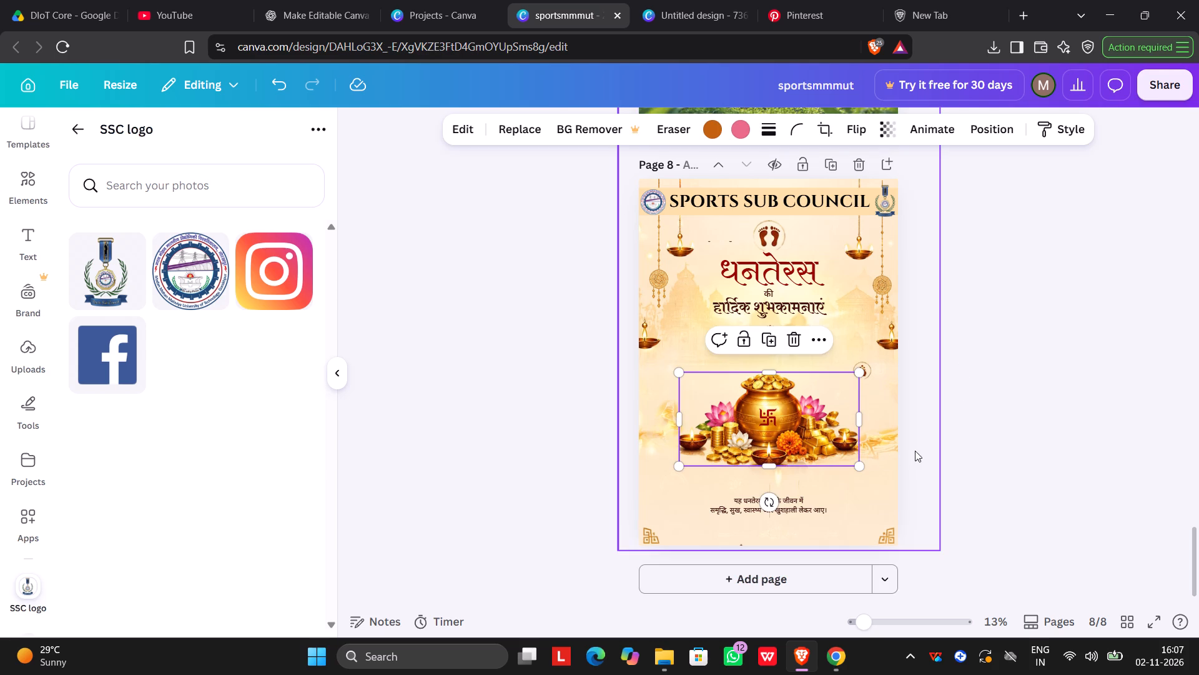
{"action": "left_click", "coordinate": [1057, 422]}
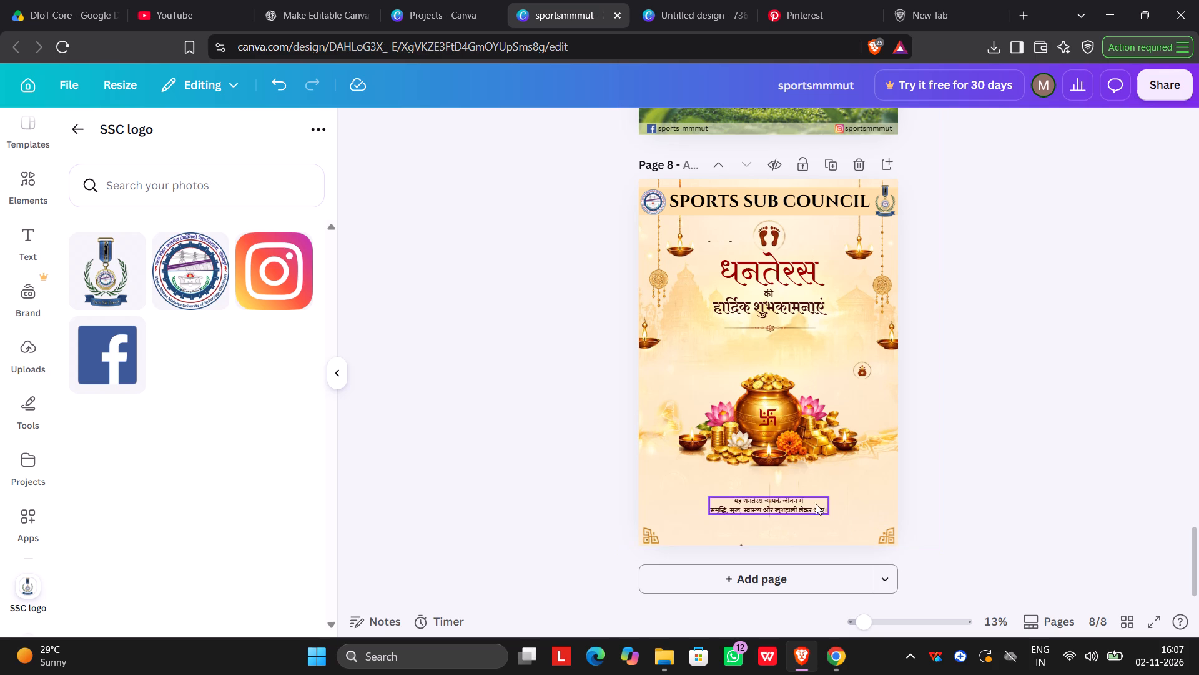
{"action": "left_click_drag", "start_coordinate": [848, 504], "coordinate": [846, 519]}
{"action": "left_click", "coordinate": [853, 492]}
{"action": "left_click_drag", "start_coordinate": [852, 490], "coordinate": [849, 503]}
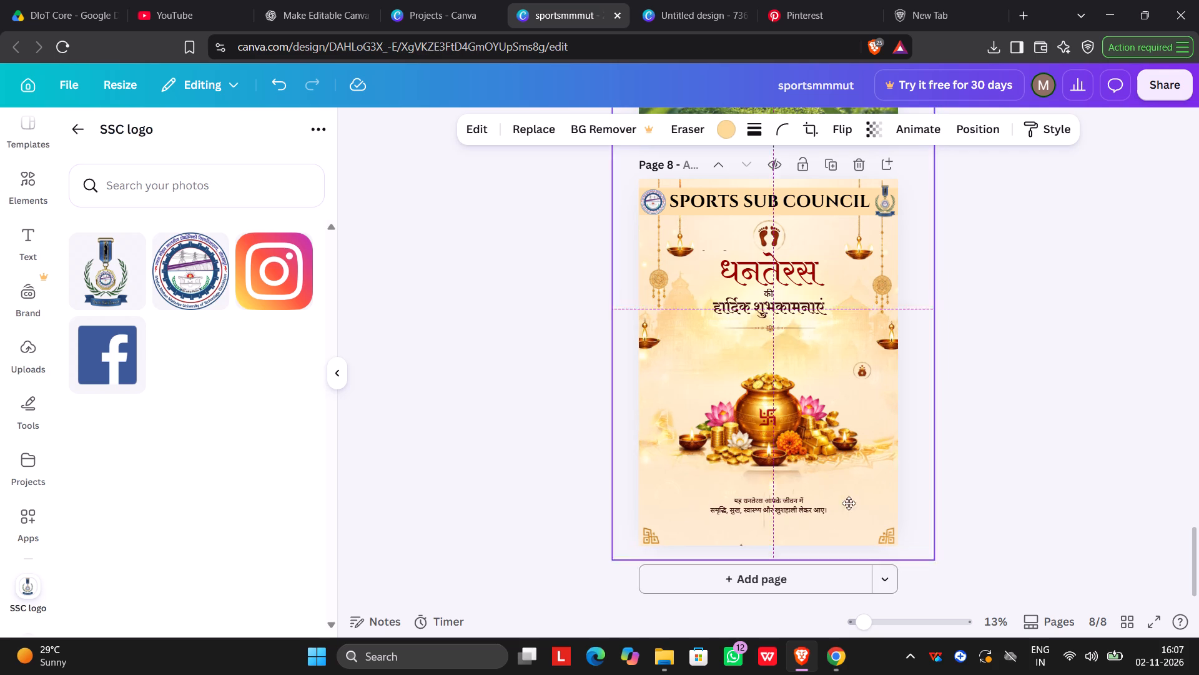
{"action": "left_click_drag", "start_coordinate": [849, 503], "coordinate": [844, 519]}
{"action": "left_click", "coordinate": [1022, 457]}
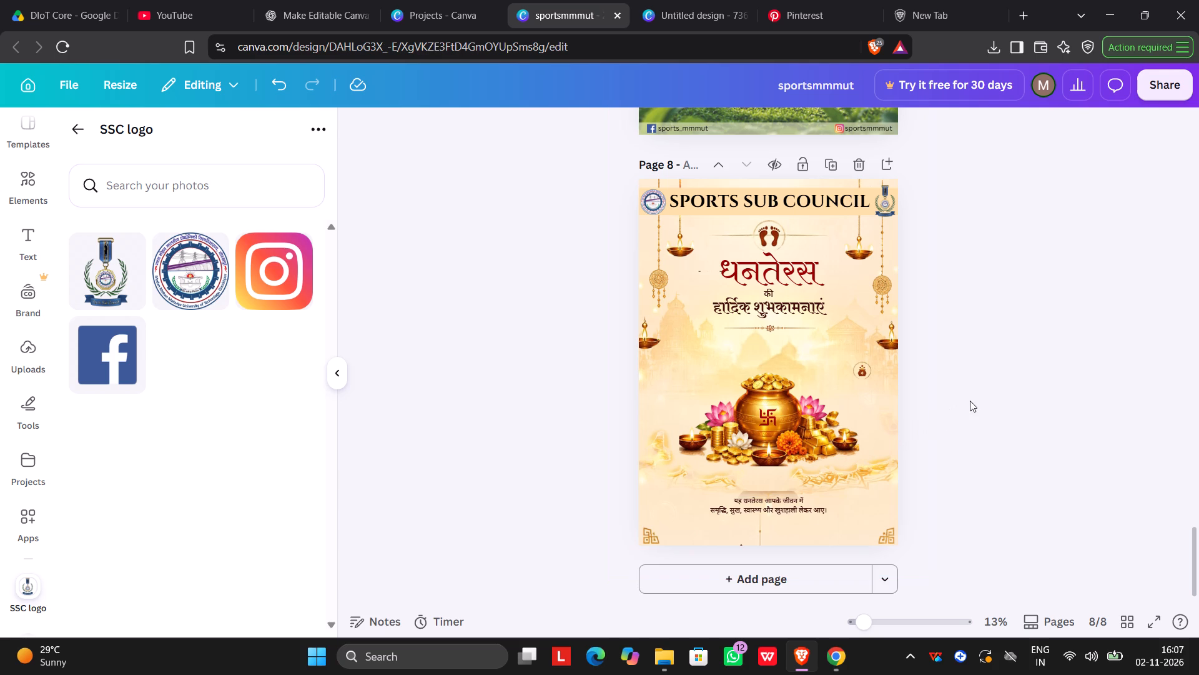
{"action": "left_click", "coordinate": [989, 389]}
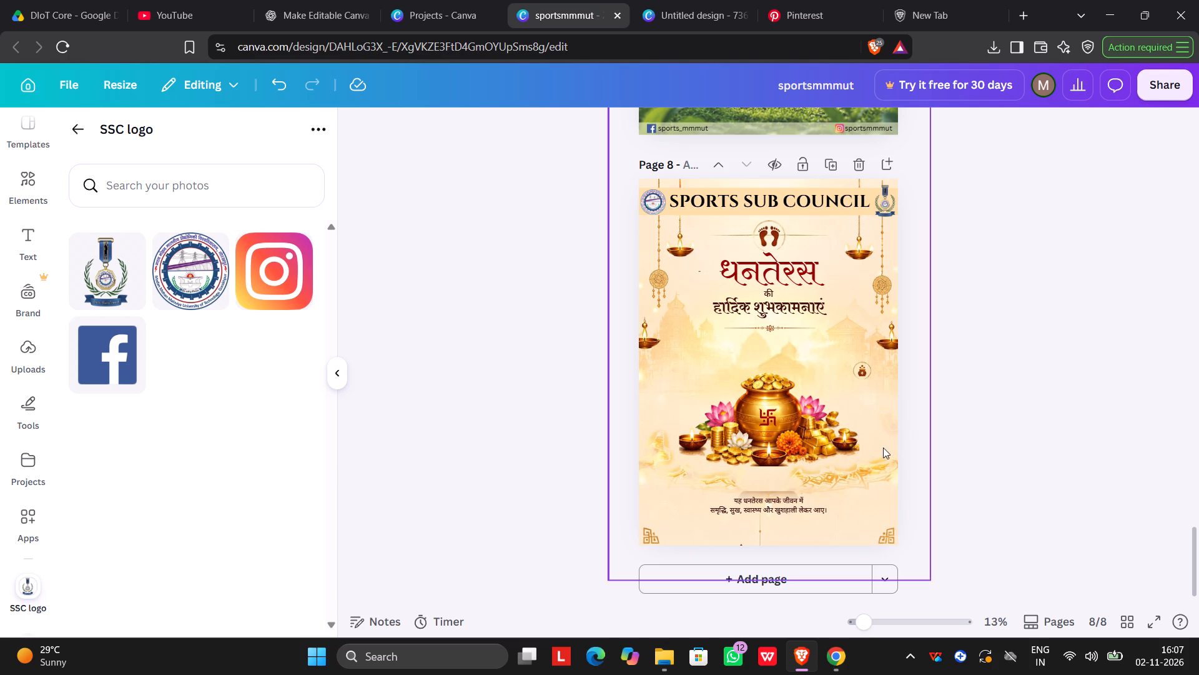
{"action": "left_click_drag", "start_coordinate": [877, 434], "coordinate": [877, 454]}
{"action": "double_click", "coordinate": [866, 508]}
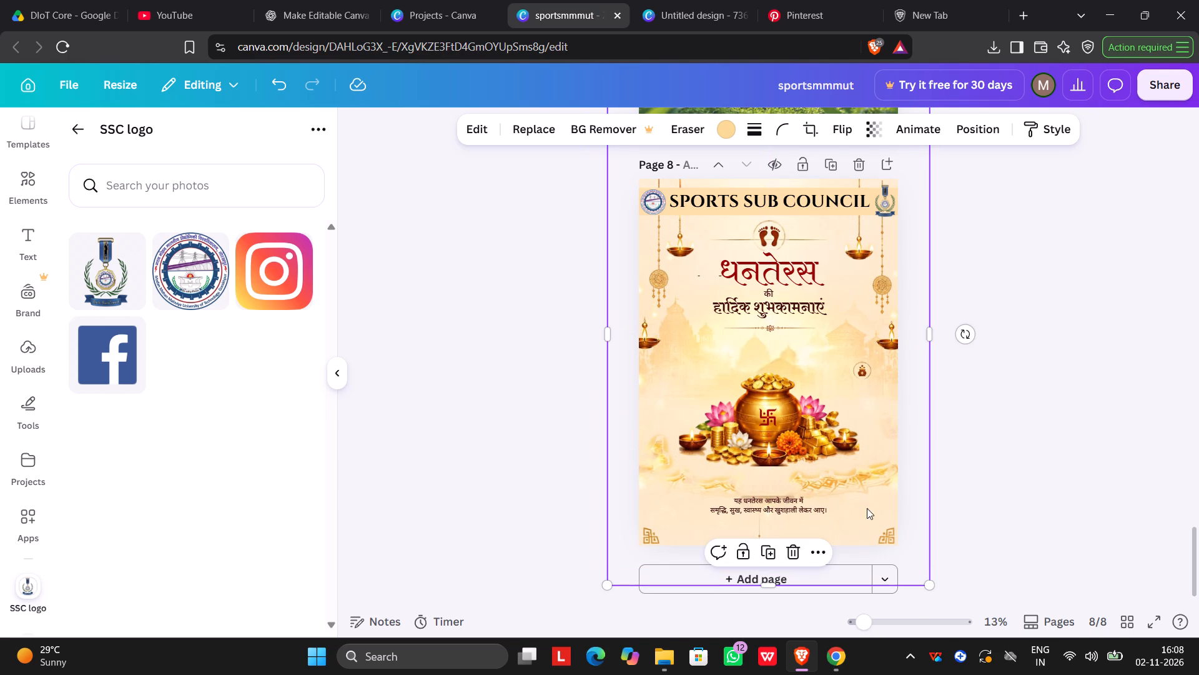
Enlarge the pot artwork to nearly the full page width and place it just above the wish text.
{"action": "left_click", "coordinate": [1172, 410]}
{"action": "left_click", "coordinate": [801, 414]}
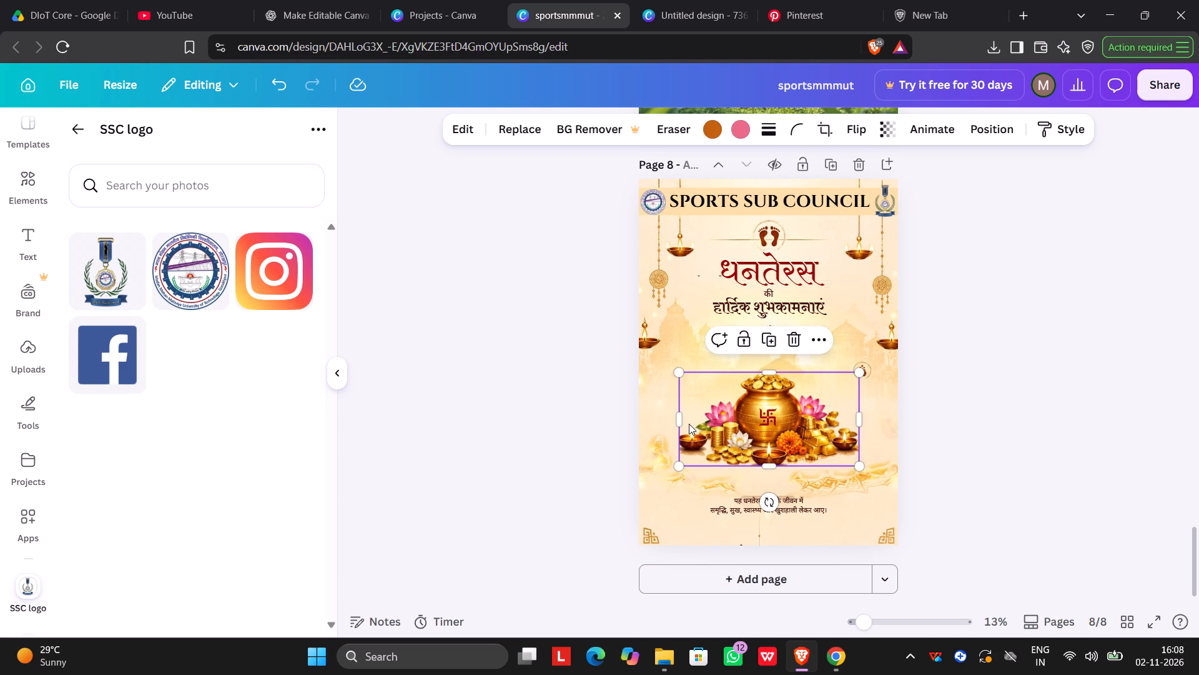
{"action": "left_click_drag", "start_coordinate": [859, 469], "coordinate": [889, 472]}
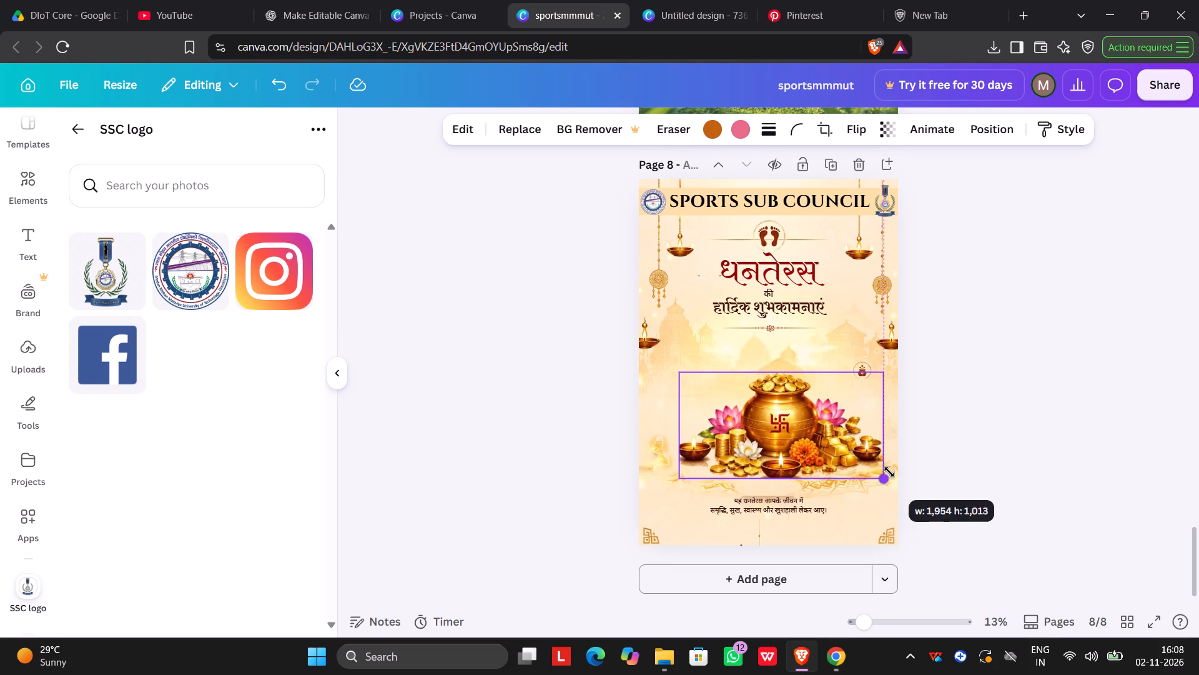
{"action": "left_click_drag", "start_coordinate": [889, 472], "coordinate": [930, 477]}
{"action": "left_click_drag", "start_coordinate": [806, 444], "coordinate": [774, 419]}
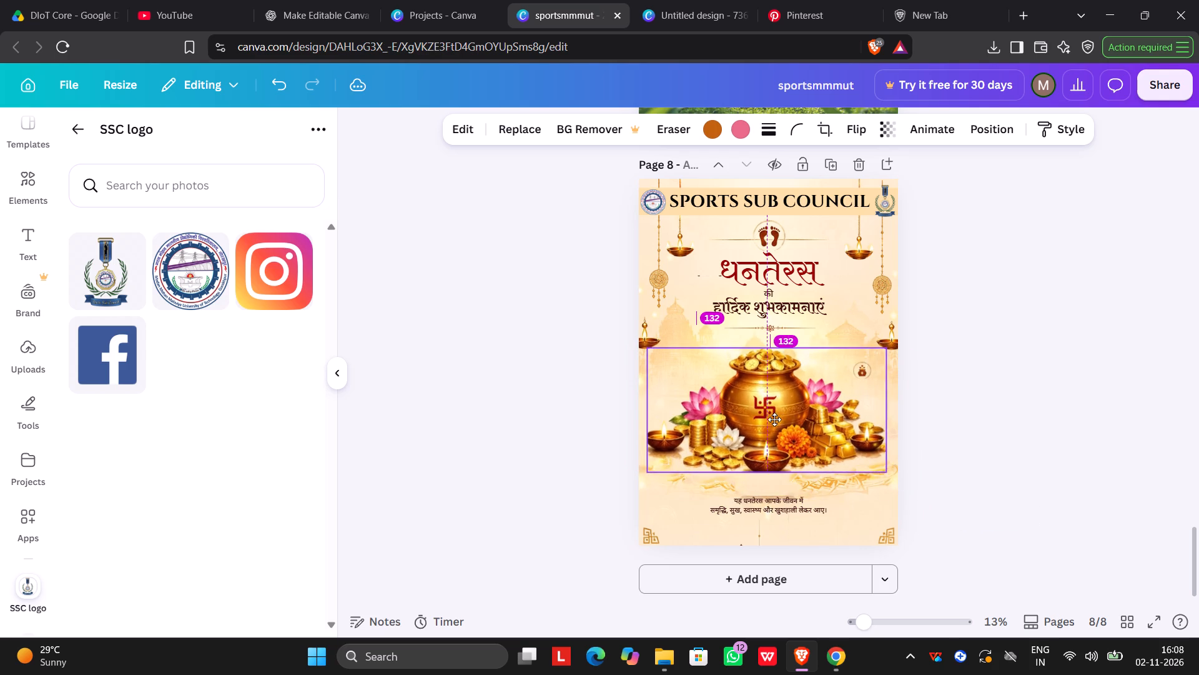
{"action": "left_click_drag", "start_coordinate": [774, 419], "coordinate": [782, 421]}
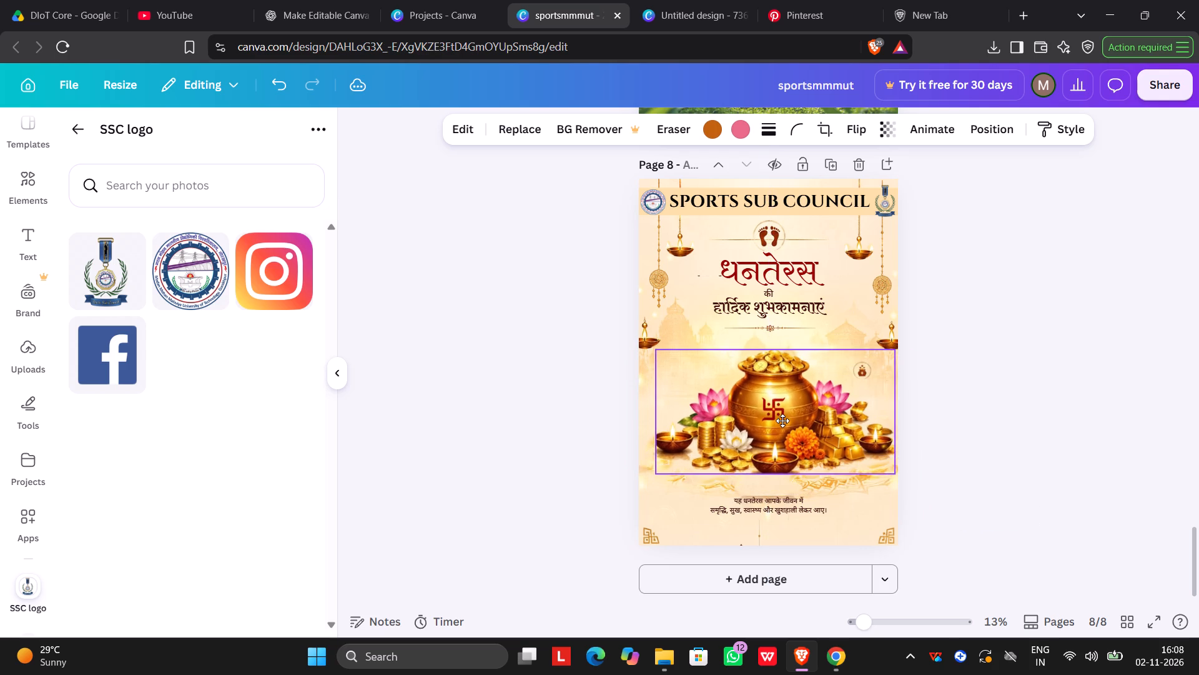
{"action": "left_click_drag", "start_coordinate": [782, 421], "coordinate": [768, 414]}
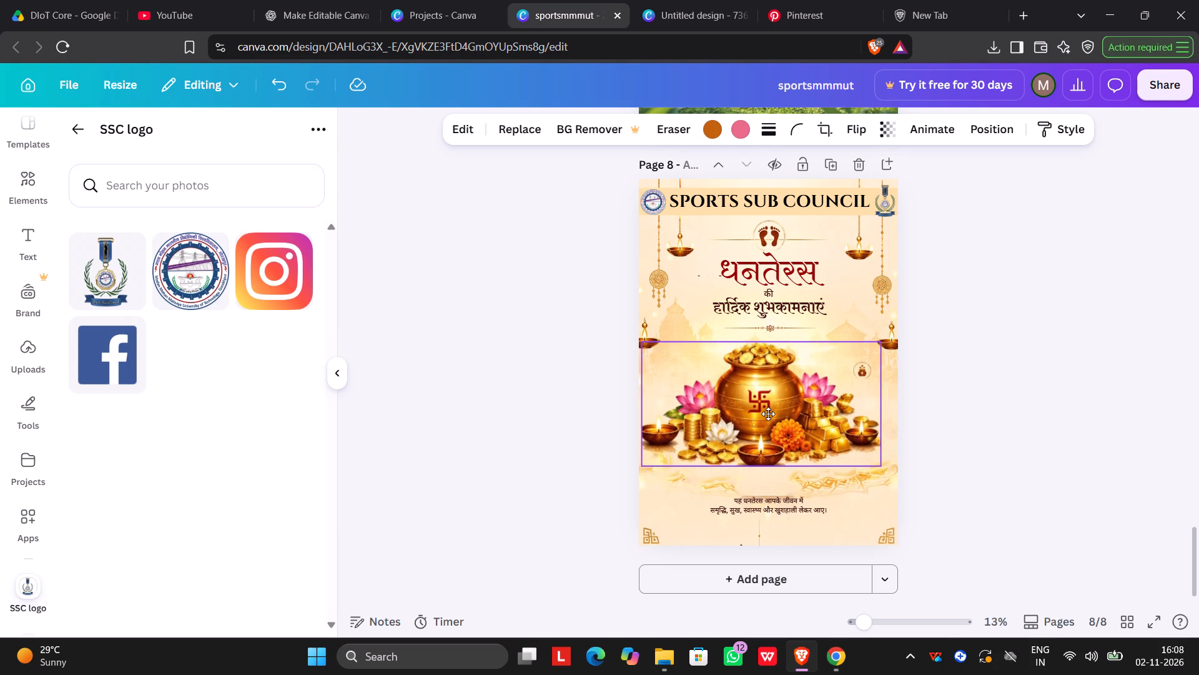
{"action": "left_click_drag", "start_coordinate": [768, 414], "coordinate": [763, 431]}
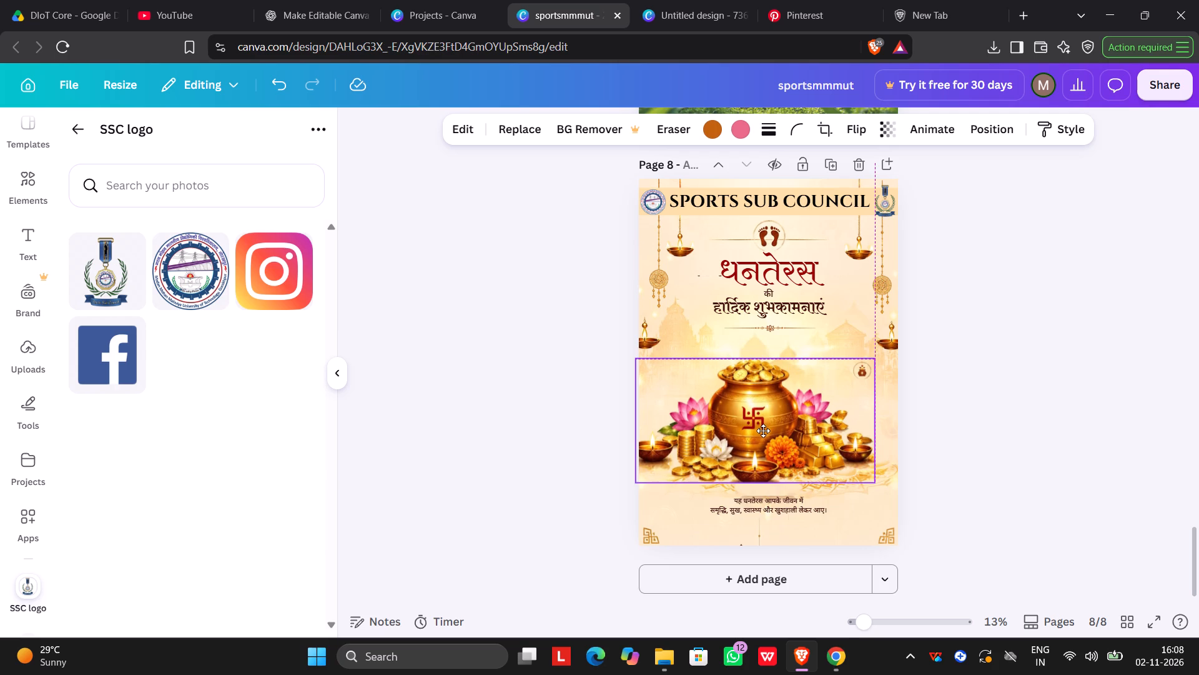
{"action": "left_click_drag", "start_coordinate": [763, 431], "coordinate": [768, 435]}
{"action": "left_click", "coordinate": [950, 422]}
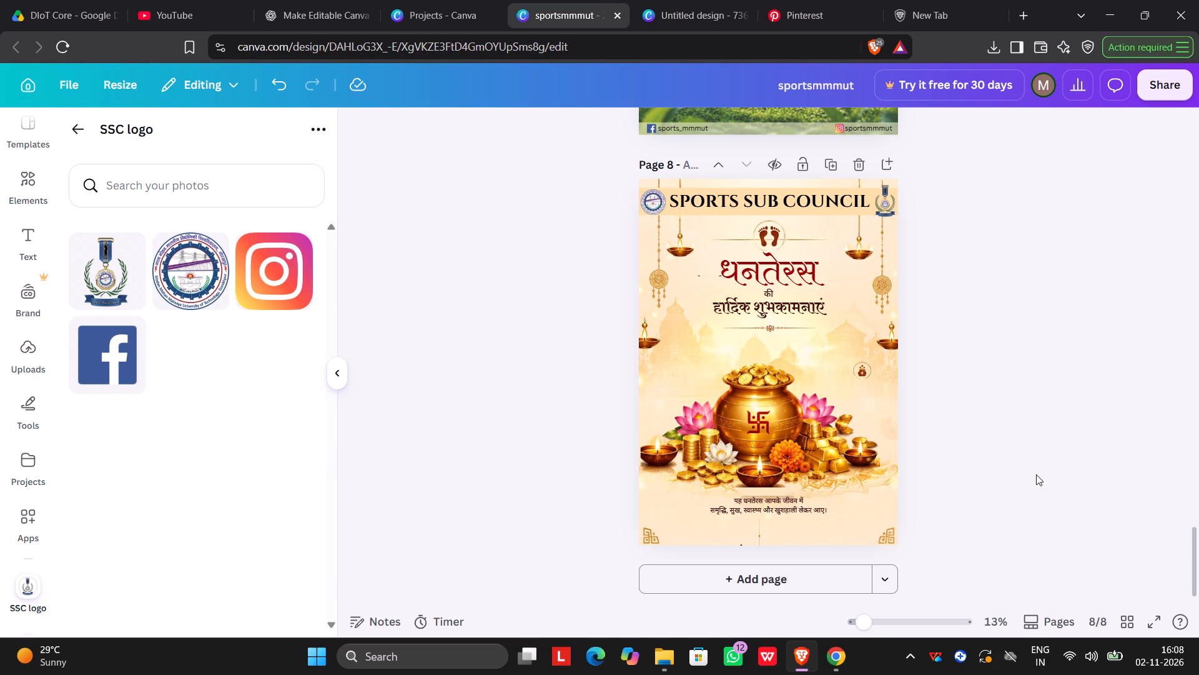
Shift the background image slightly right and up so its faint vertical centre line meets the page's centre.
{"action": "left_click_drag", "start_coordinate": [861, 507], "coordinate": [868, 507]}
{"action": "left_click", "coordinate": [1007, 480]}
{"action": "left_click_drag", "start_coordinate": [841, 516], "coordinate": [846, 515]}
{"action": "left_click_drag", "start_coordinate": [846, 515], "coordinate": [850, 513]}
{"action": "left_click", "coordinate": [866, 516]}
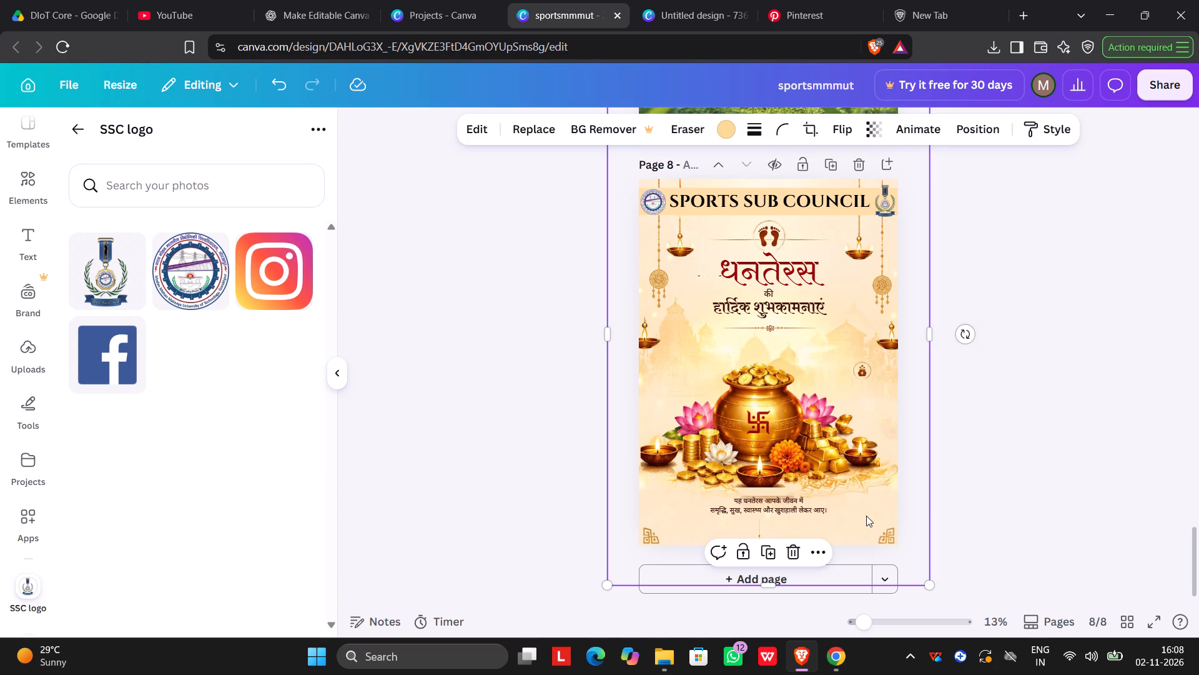
{"action": "left_click_drag", "start_coordinate": [866, 516], "coordinate": [876, 513]}
{"action": "left_click", "coordinate": [1058, 467]}
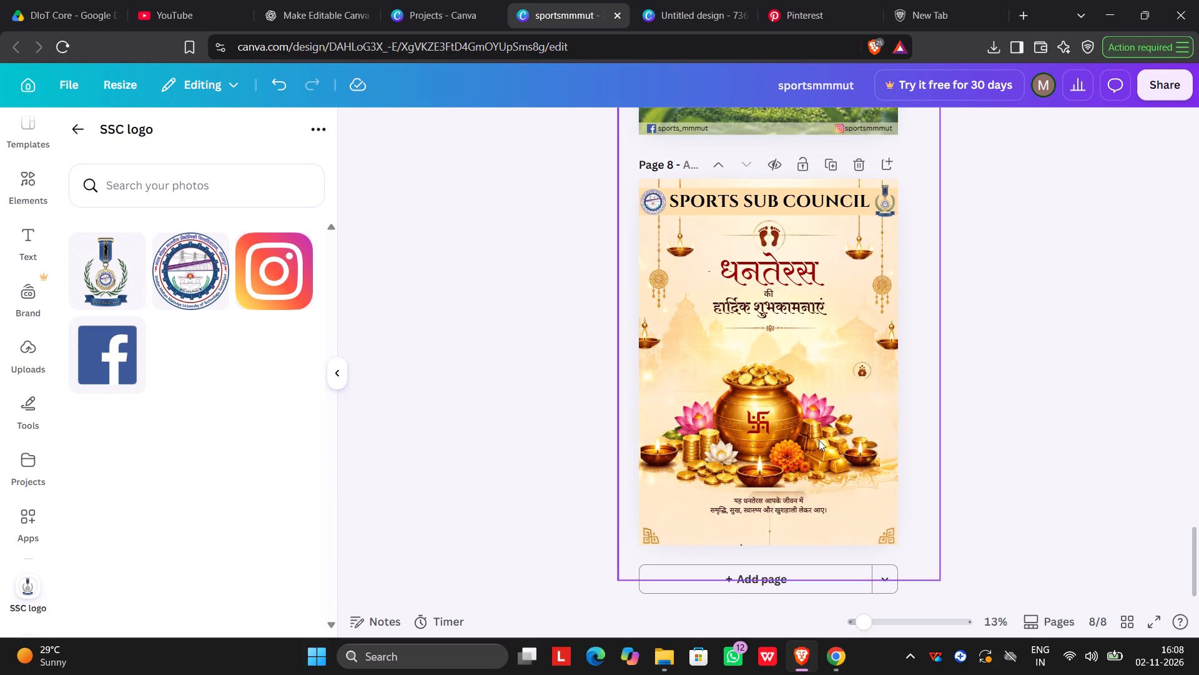
Centre the enlarged pot artwork horizontally on the page, keeping its base just above the wish text.
{"action": "left_click_drag", "start_coordinate": [818, 439], "coordinate": [829, 441]}
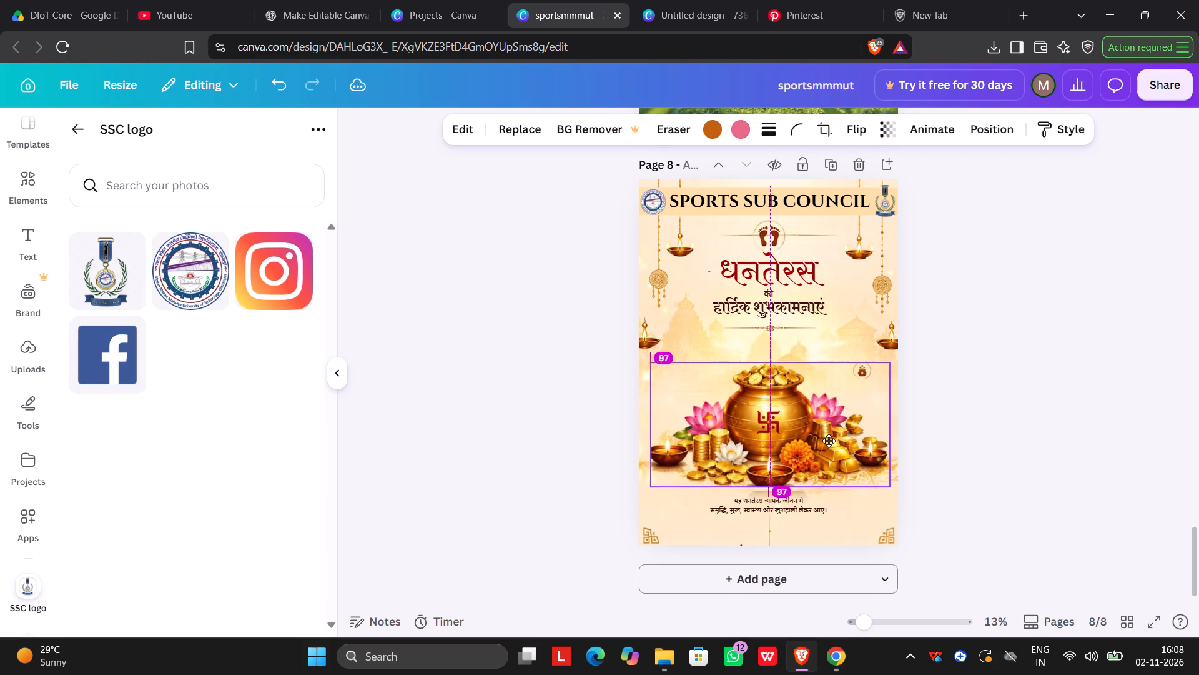
{"action": "left_click_drag", "start_coordinate": [829, 441], "coordinate": [829, 438]}
{"action": "left_click", "coordinate": [1038, 379]}
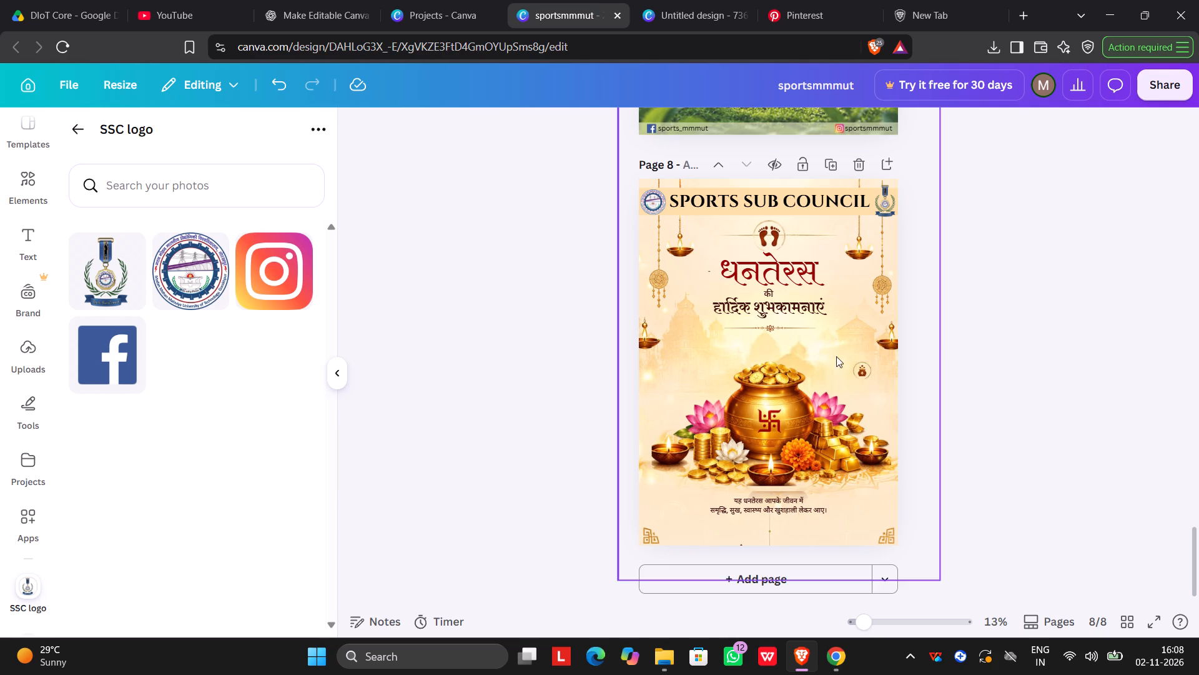
{"action": "left_click", "coordinate": [811, 394]}
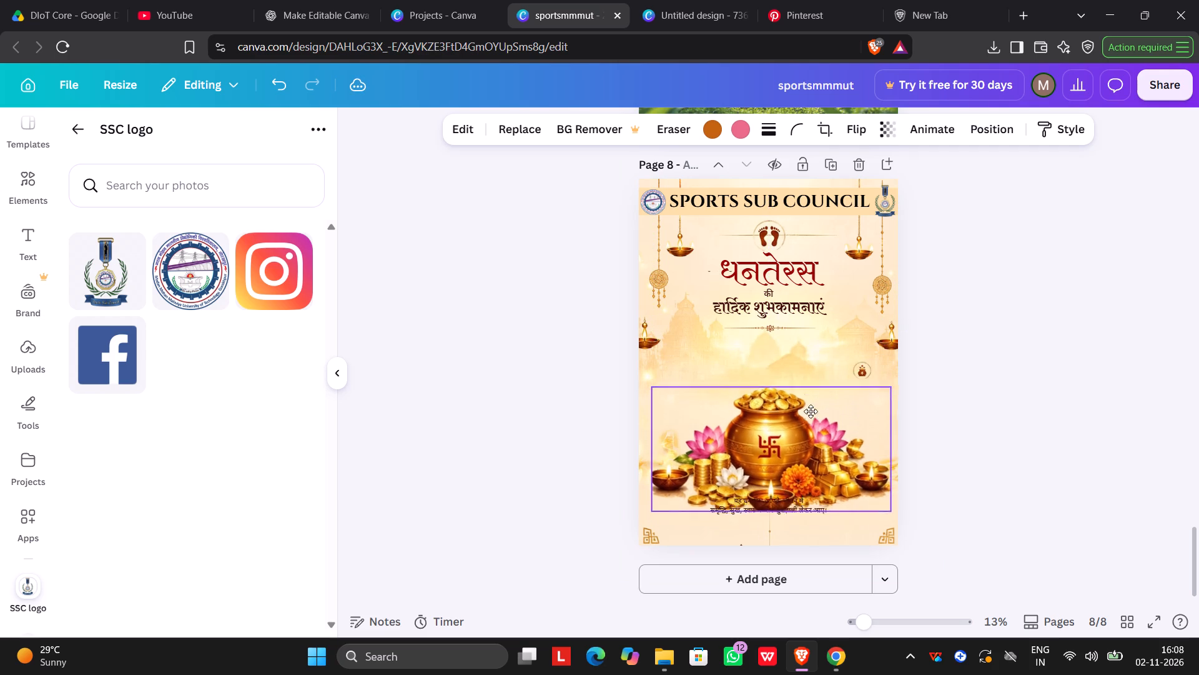
{"action": "left_click", "coordinate": [970, 387]}
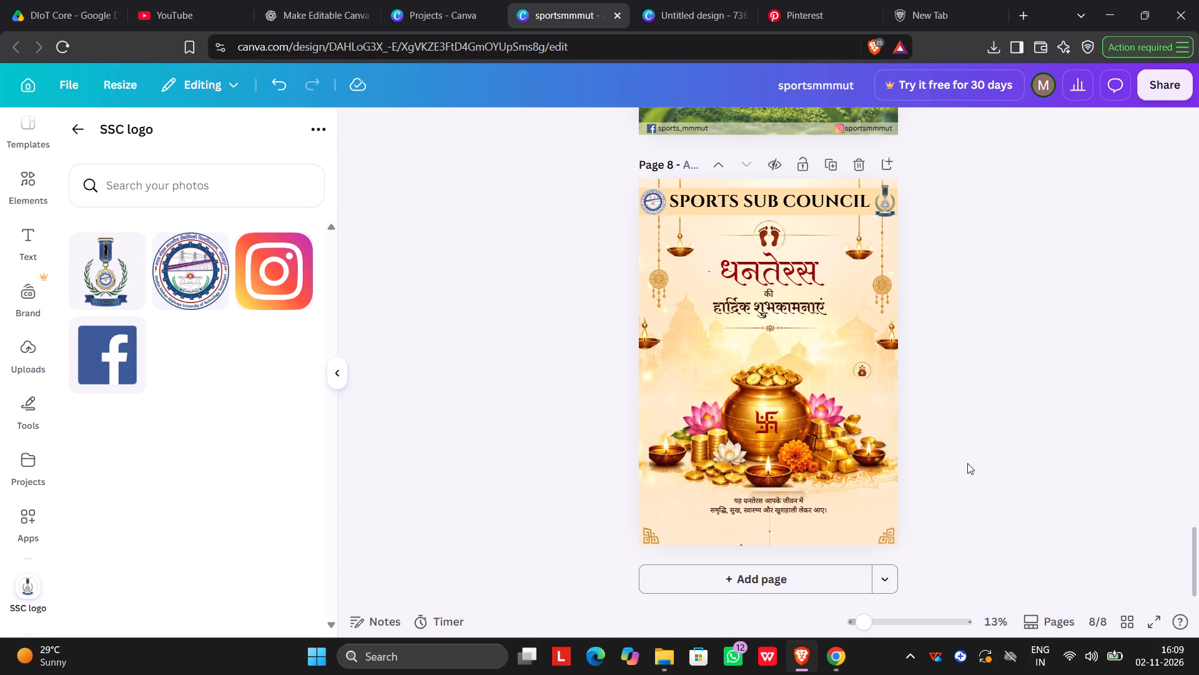
Fine-tune the pot artwork's position so it sits centred horizontally on the page, with its base just above the wish text.
{"action": "left_click_drag", "start_coordinate": [824, 446], "coordinate": [816, 444]}
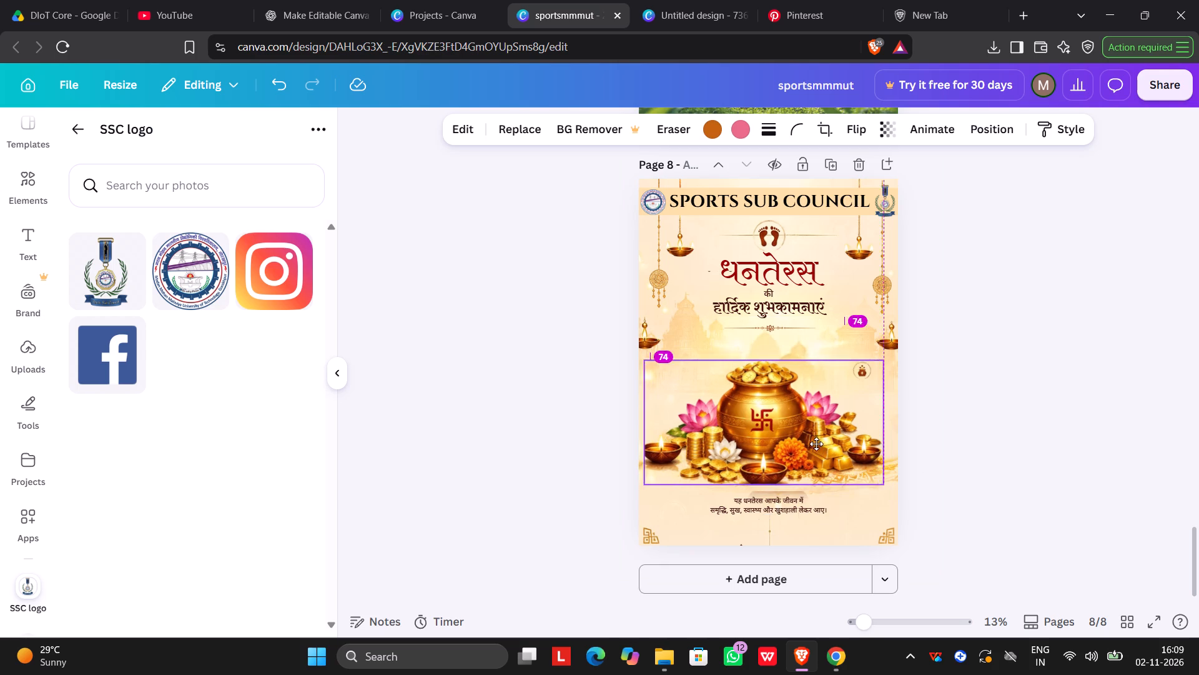
{"action": "left_click_drag", "start_coordinate": [816, 444], "coordinate": [826, 439]}
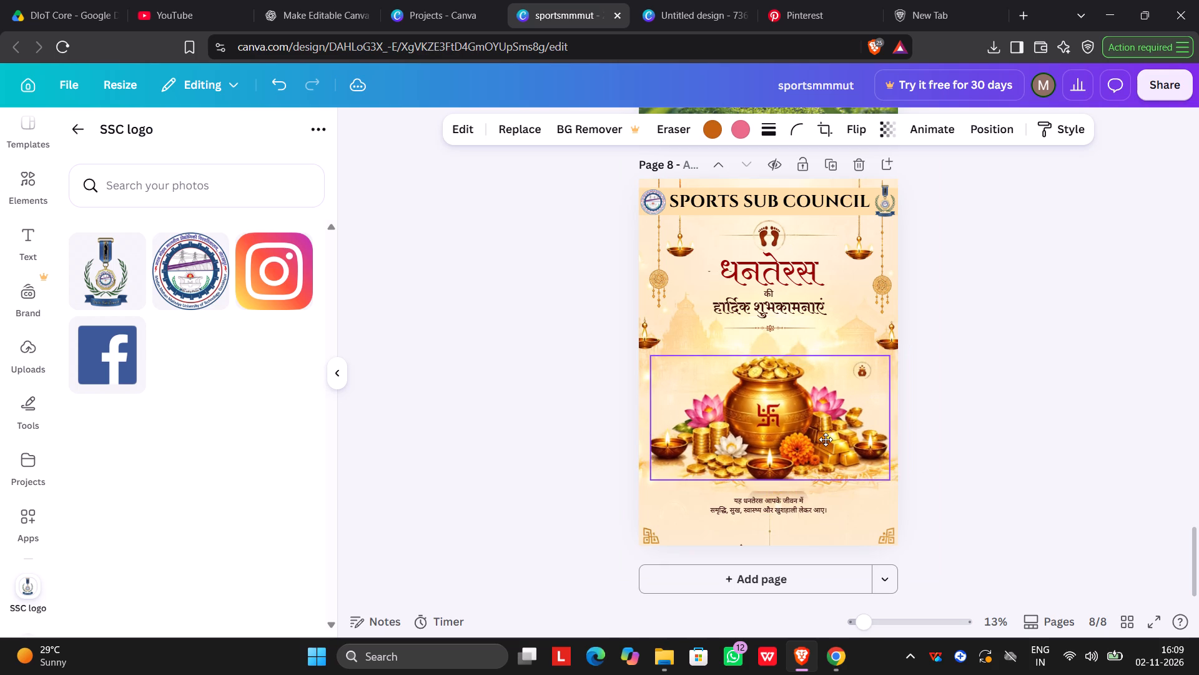
{"action": "left_click_drag", "start_coordinate": [826, 439], "coordinate": [820, 442]}
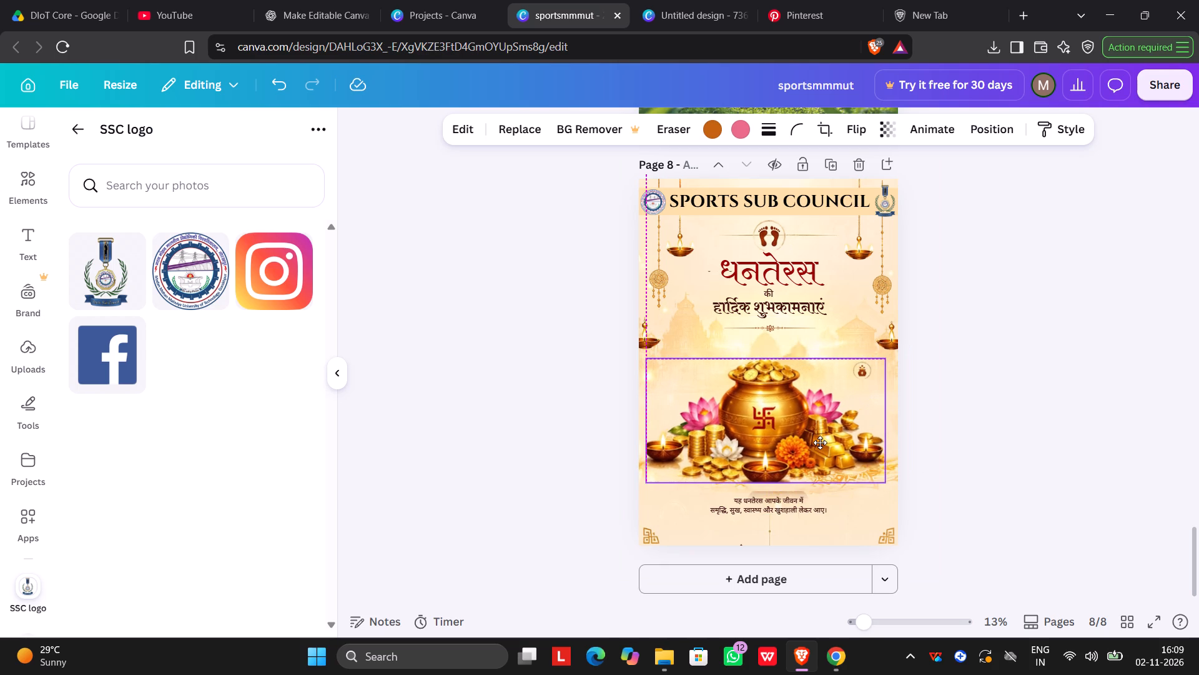
{"action": "left_click_drag", "start_coordinate": [820, 442], "coordinate": [826, 442]}
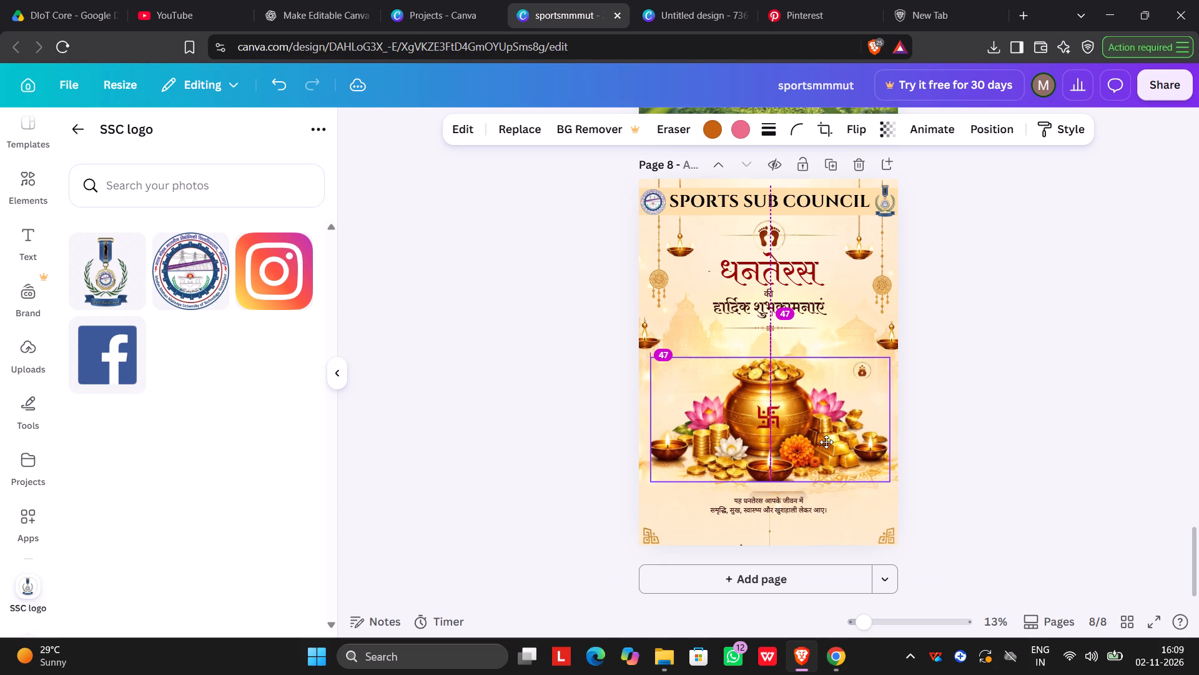
{"action": "left_click_drag", "start_coordinate": [826, 442], "coordinate": [824, 442]}
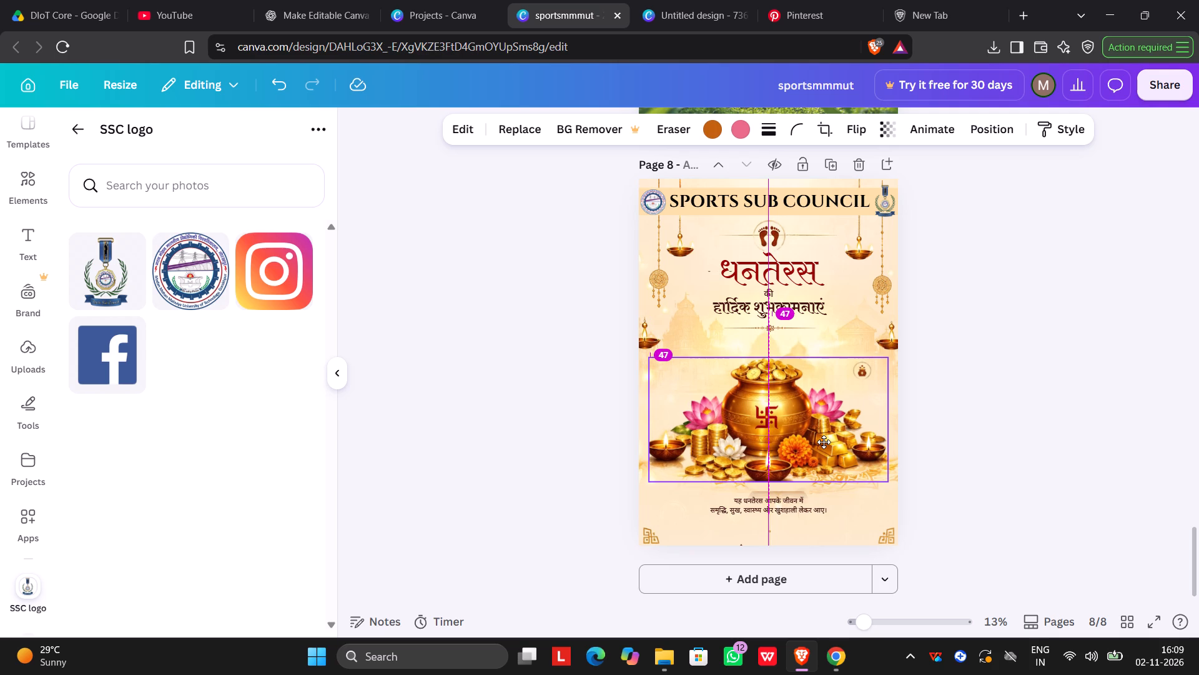
{"action": "left_click_drag", "start_coordinate": [824, 442], "coordinate": [826, 451]}
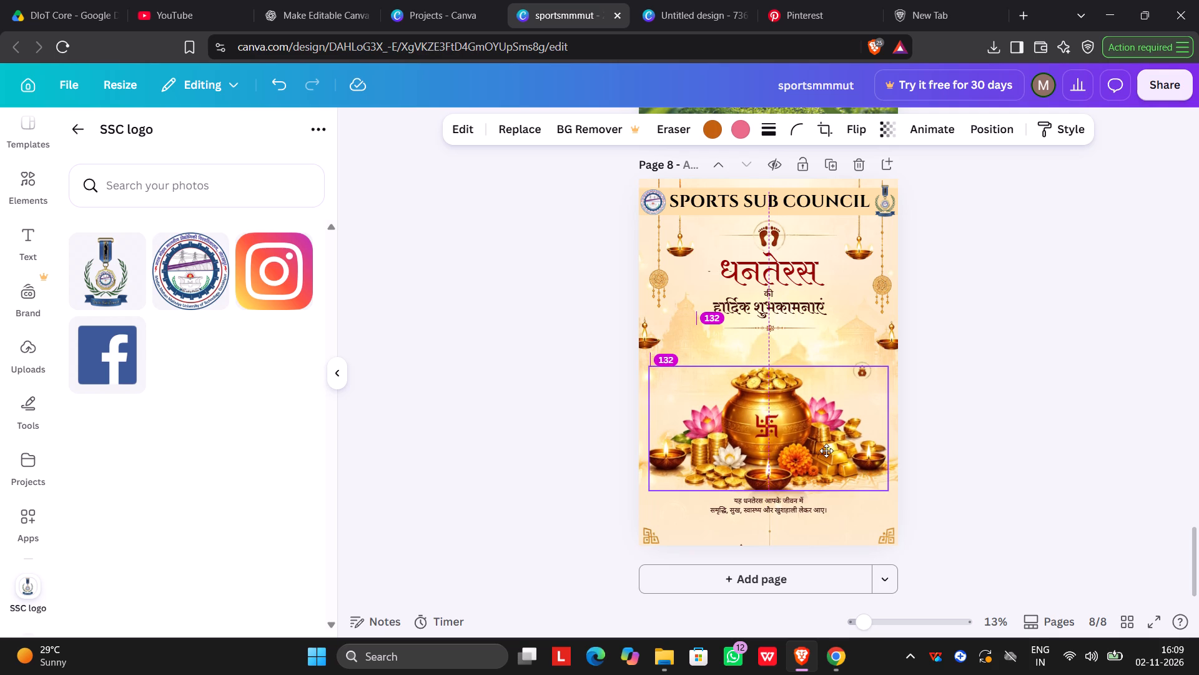
{"action": "left_click_drag", "start_coordinate": [826, 451], "coordinate": [829, 447]}
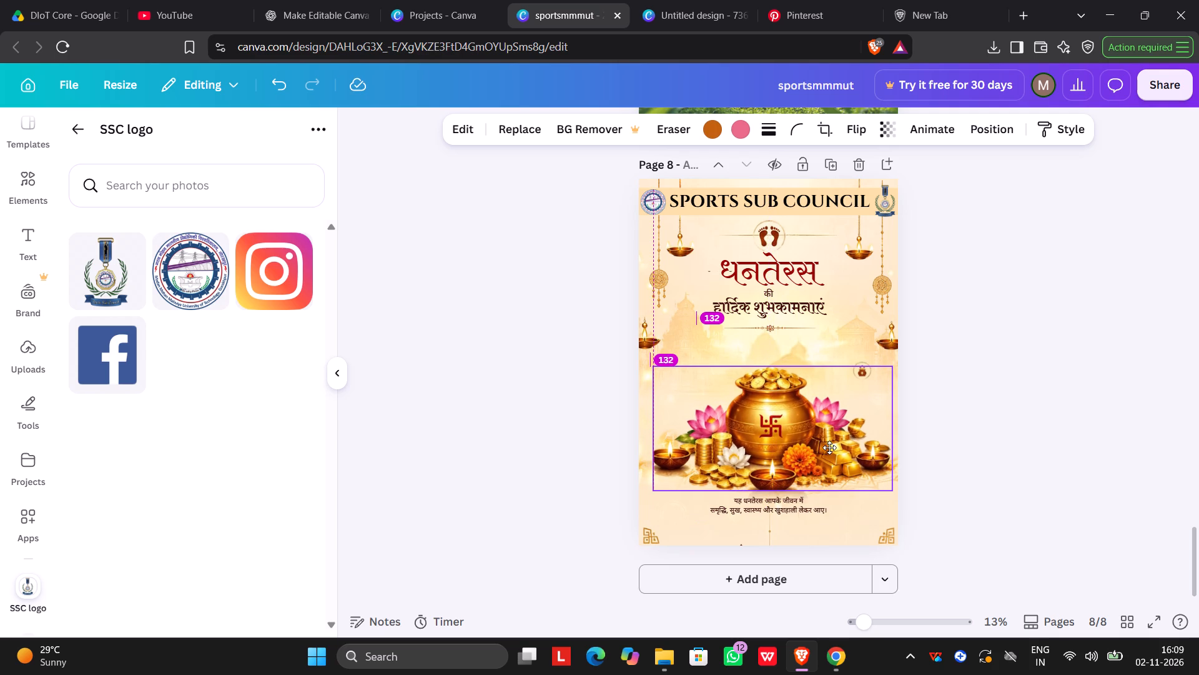
{"action": "left_click_drag", "start_coordinate": [829, 447], "coordinate": [830, 440]}
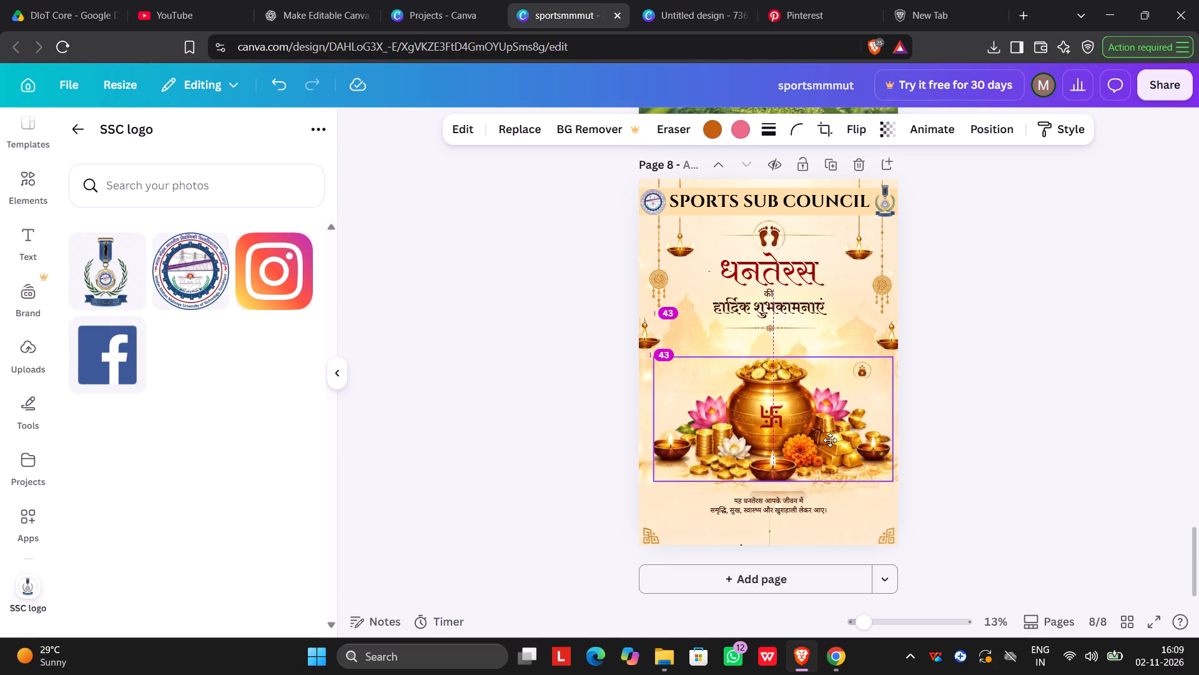
{"action": "left_click_drag", "start_coordinate": [830, 440], "coordinate": [833, 436]}
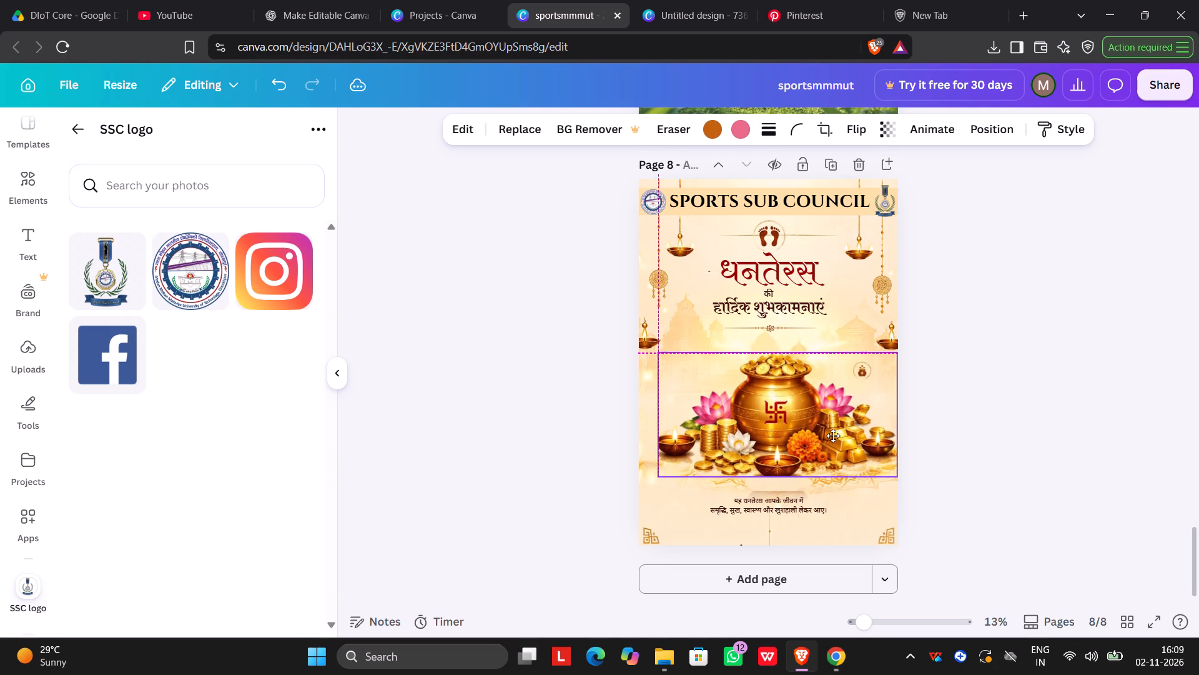
{"action": "left_click_drag", "start_coordinate": [833, 436], "coordinate": [834, 445]}
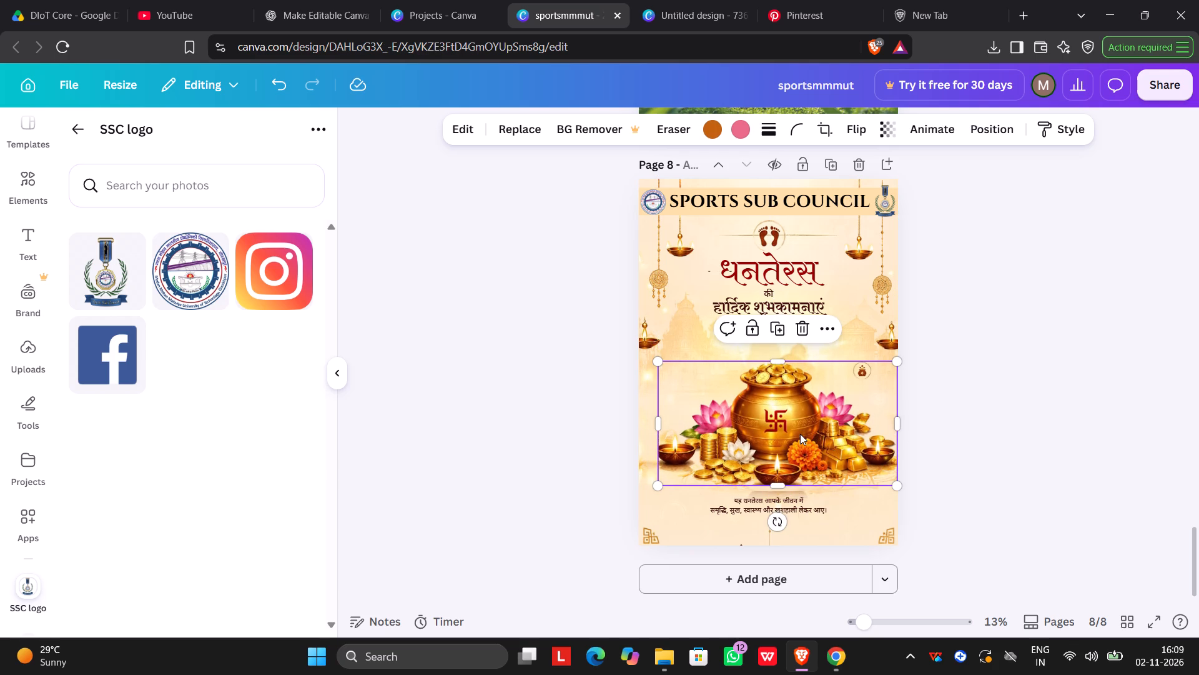
{"action": "left_click_drag", "start_coordinate": [800, 434], "coordinate": [792, 437]}
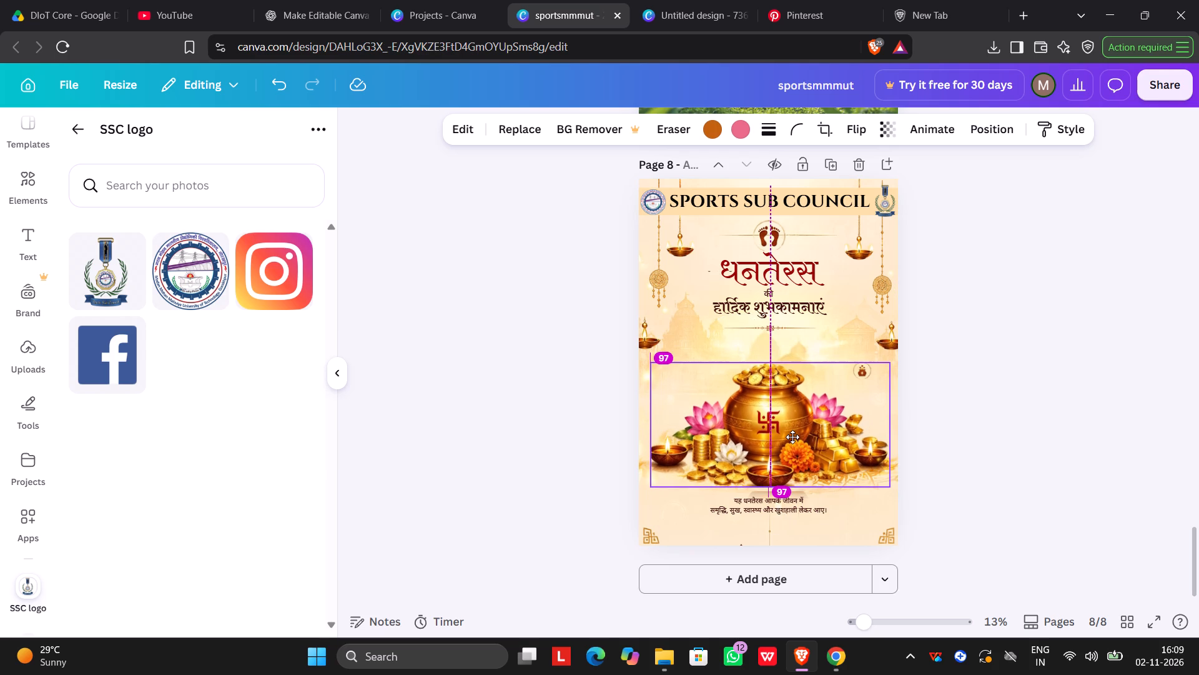
{"action": "left_click_drag", "start_coordinate": [792, 437], "coordinate": [790, 434]}
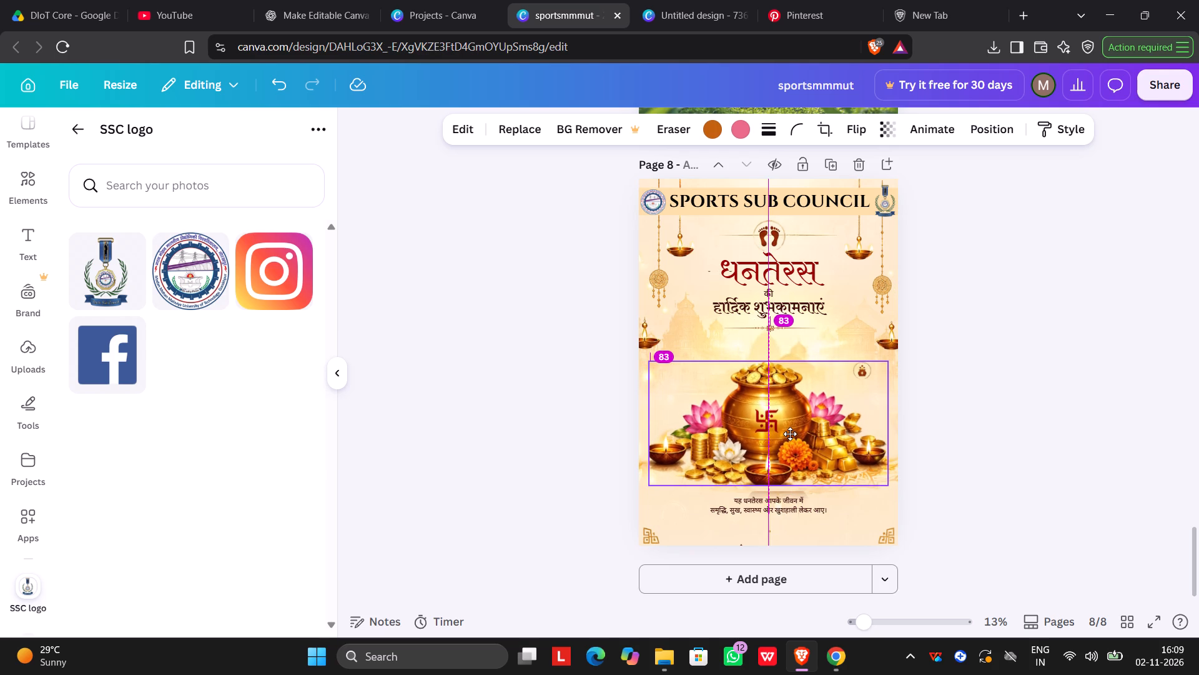
{"action": "left_click_drag", "start_coordinate": [790, 434], "coordinate": [792, 436]}
{"action": "left_click", "coordinate": [950, 421]}
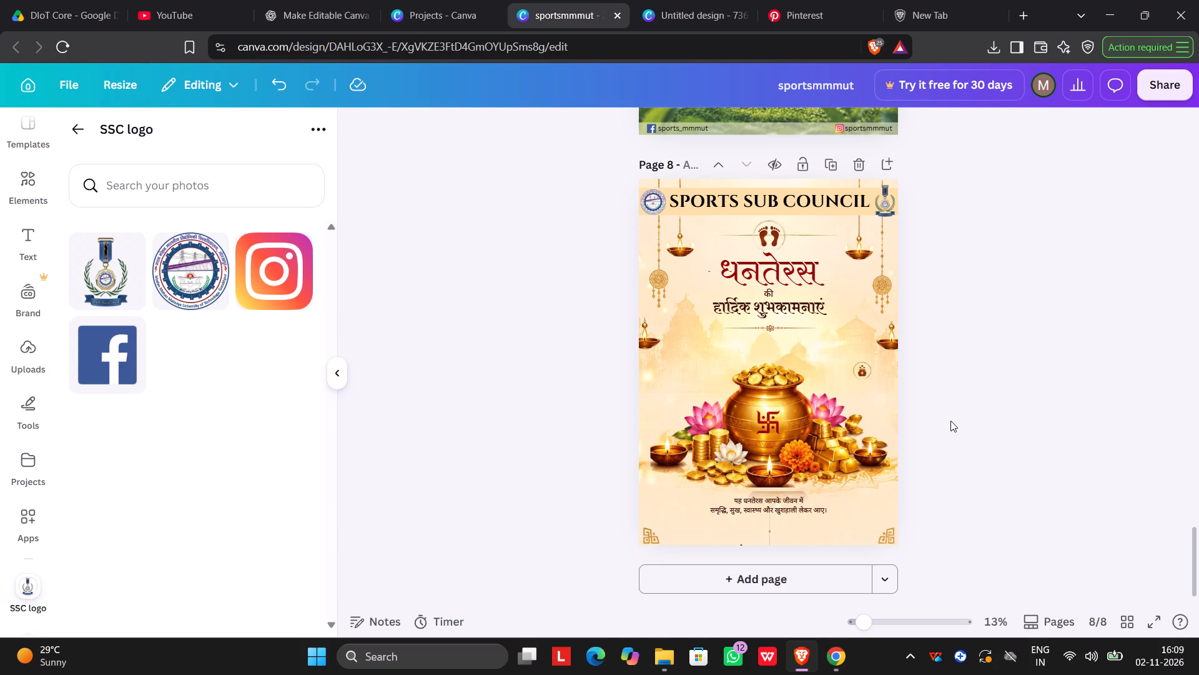
Move the two-line wish text up from below the pot, centring it between the divider under the greeting and the top of the pot.
{"action": "left_click", "coordinate": [782, 507]}
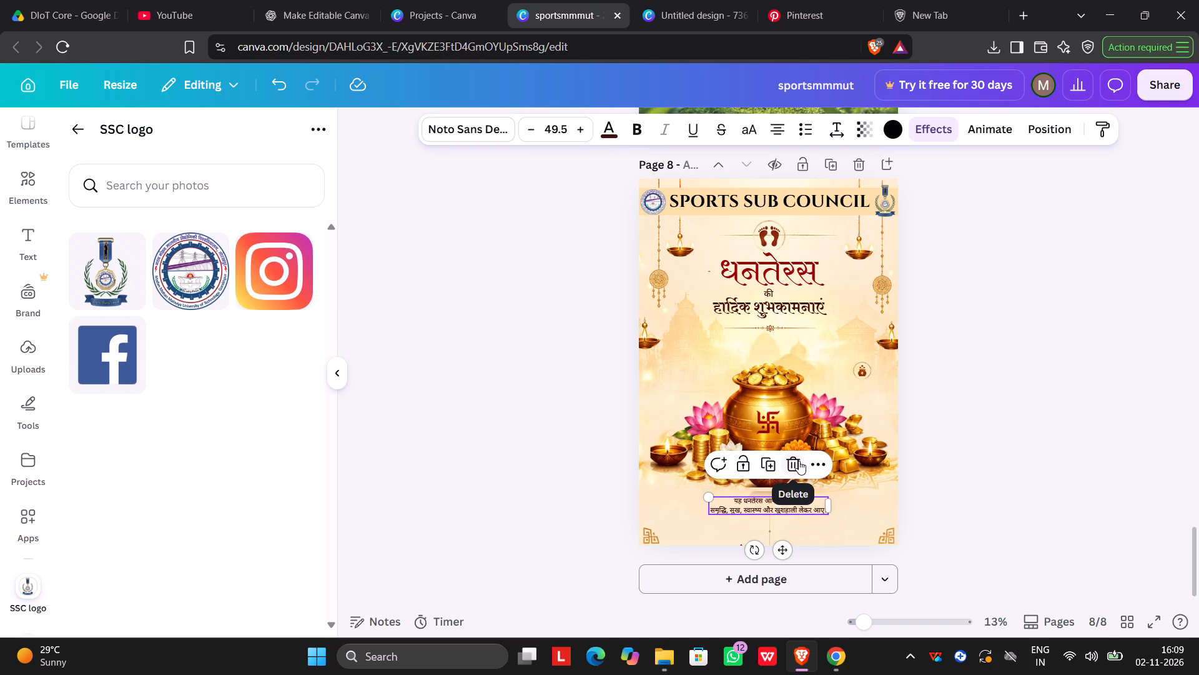
{"action": "left_click_drag", "start_coordinate": [791, 510], "coordinate": [789, 348]}
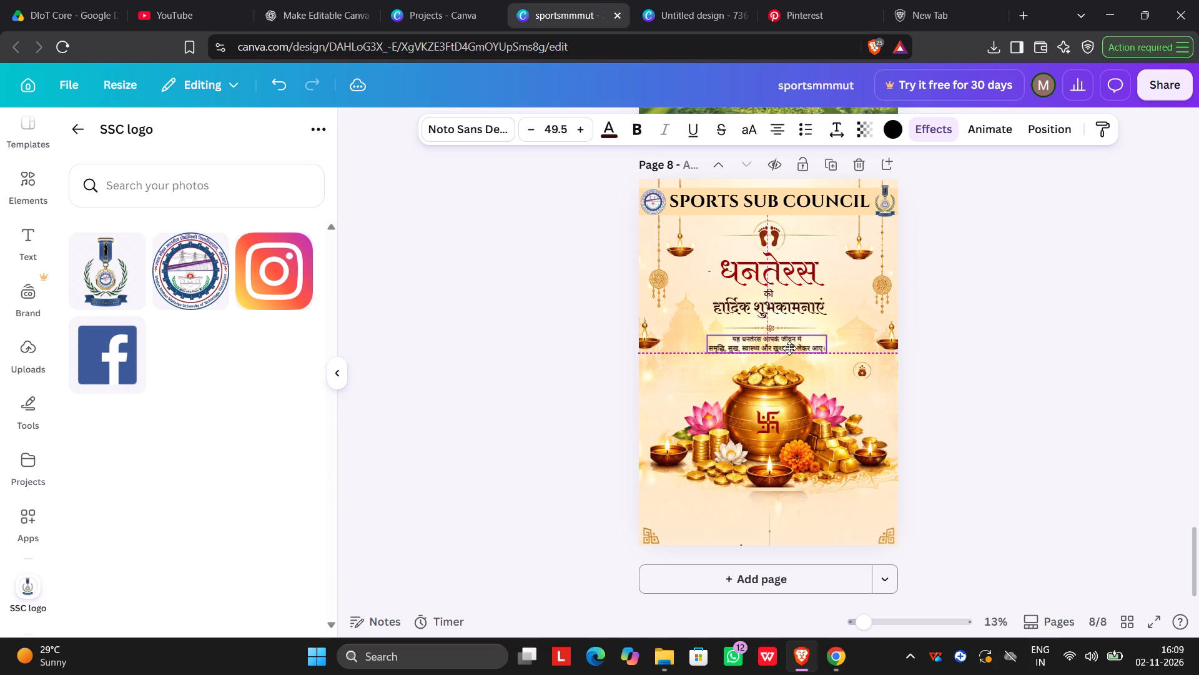
{"action": "left_click_drag", "start_coordinate": [789, 348], "coordinate": [786, 351]}
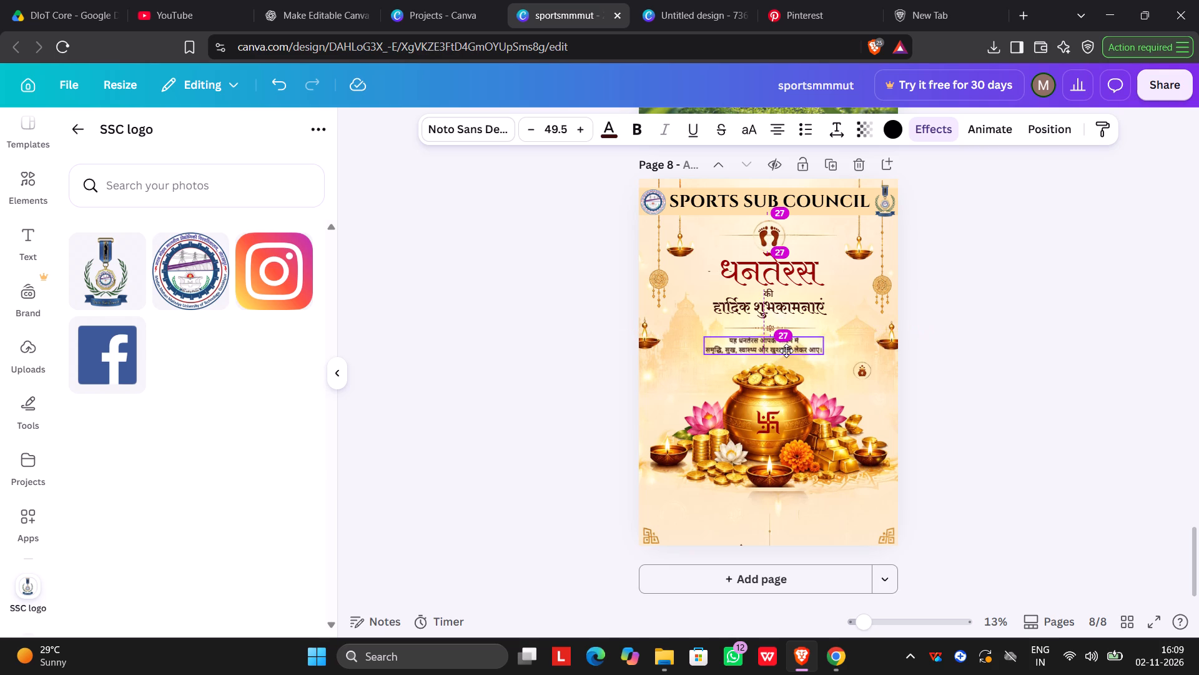
{"action": "left_click_drag", "start_coordinate": [786, 351], "coordinate": [794, 352]}
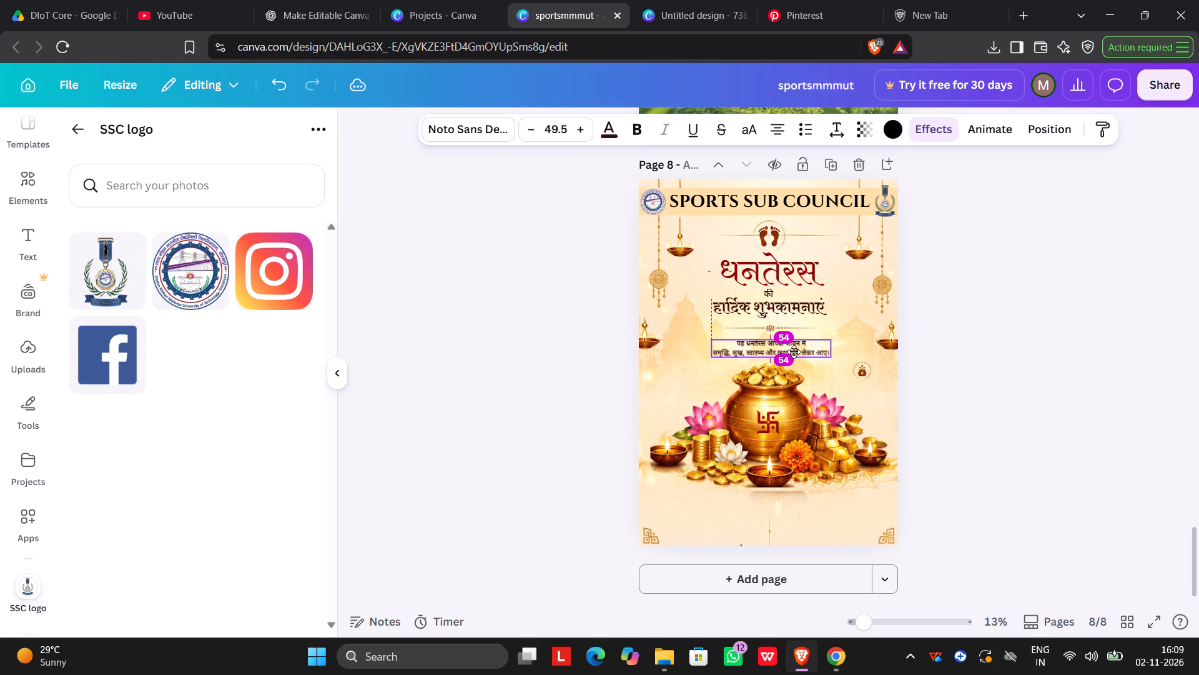
{"action": "left_click_drag", "start_coordinate": [794, 352], "coordinate": [791, 349]}
{"action": "left_click", "coordinate": [967, 358]}
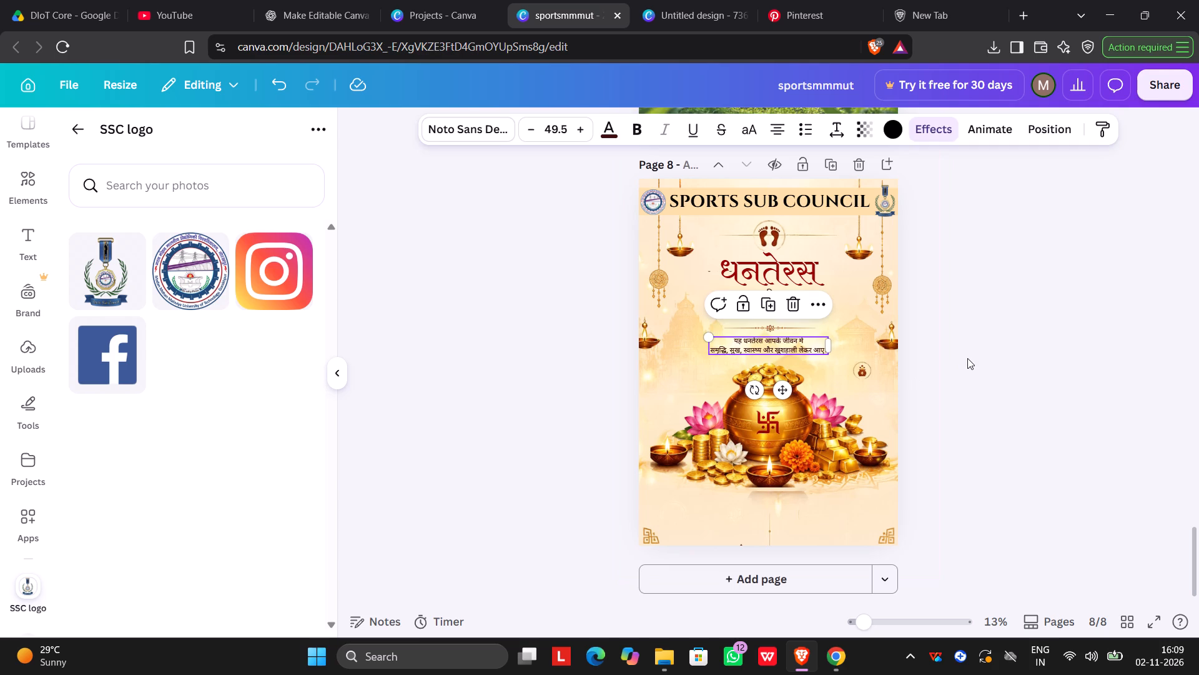
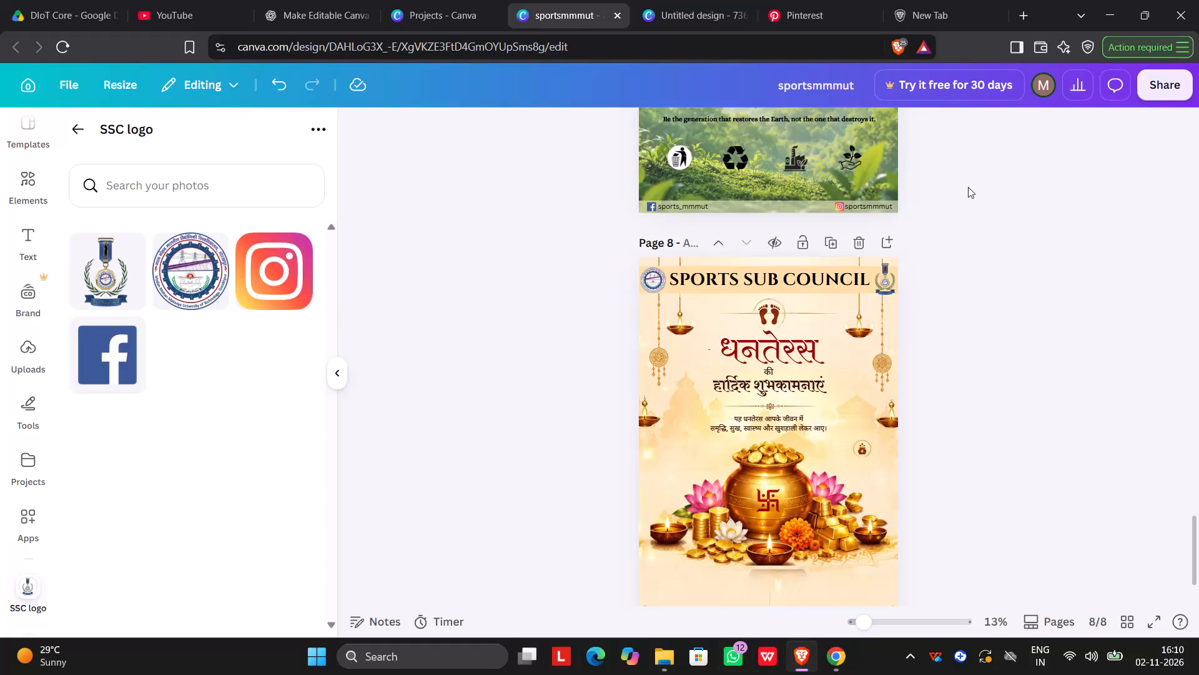
Minimize the browser window to reach the desktop and launch the Kuro application.
{"action": "left_click", "coordinate": [1120, 8]}
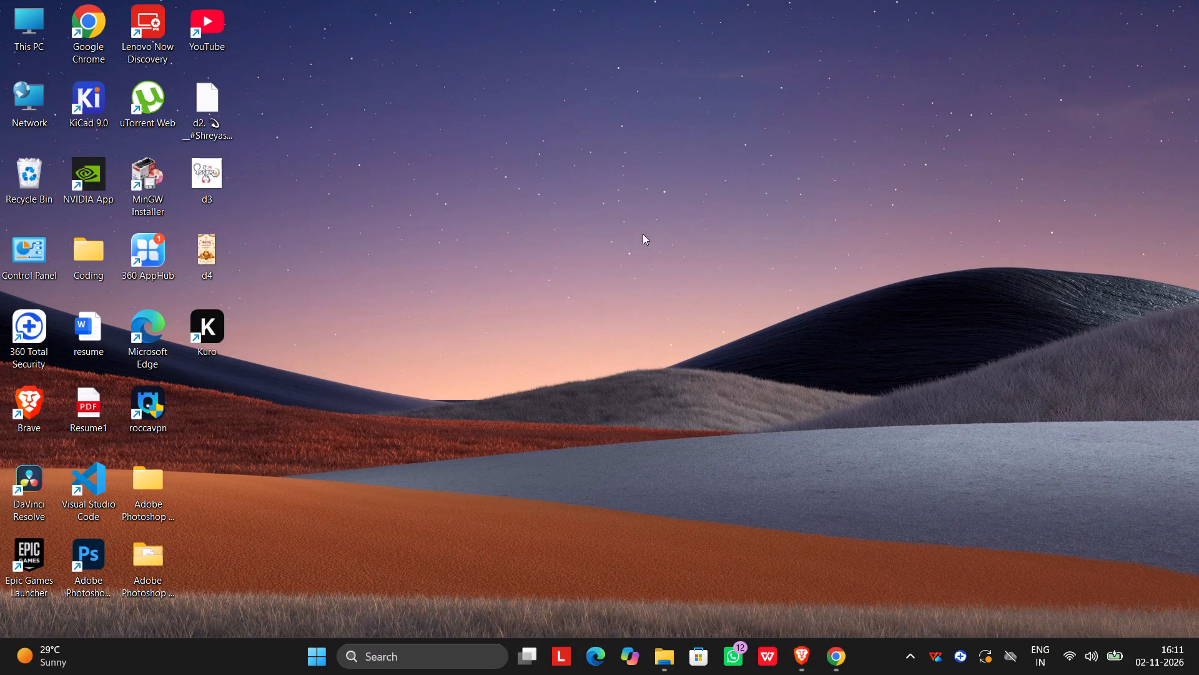
{"action": "double_click", "coordinate": [204, 324]}
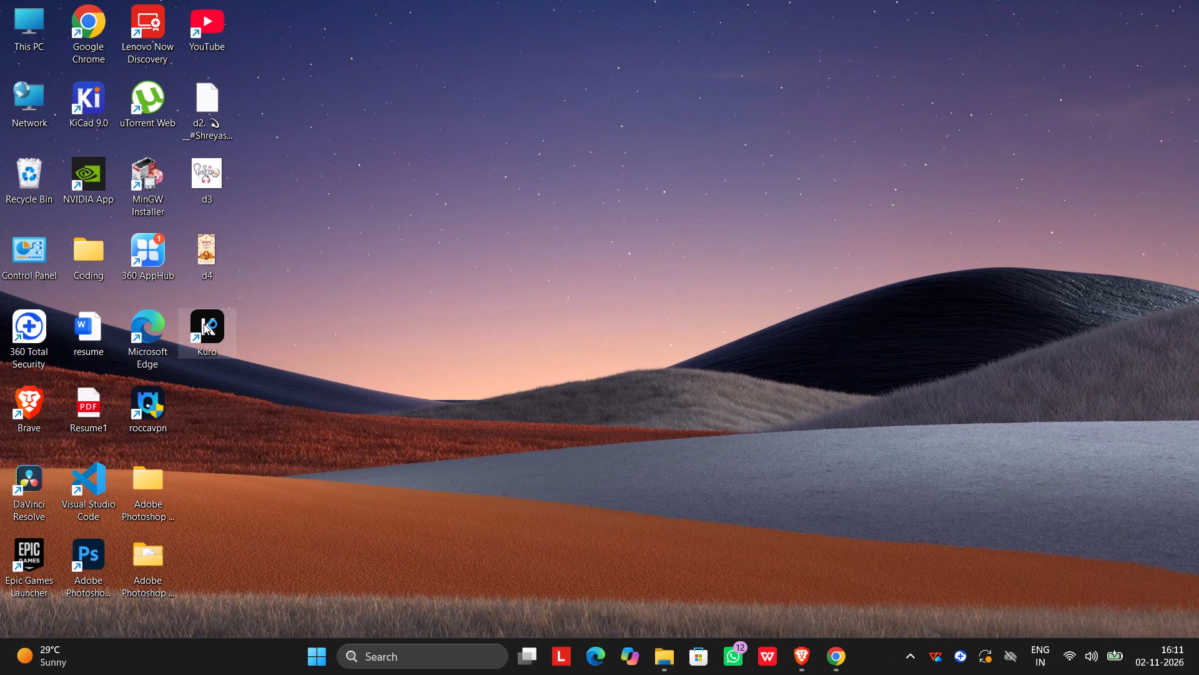